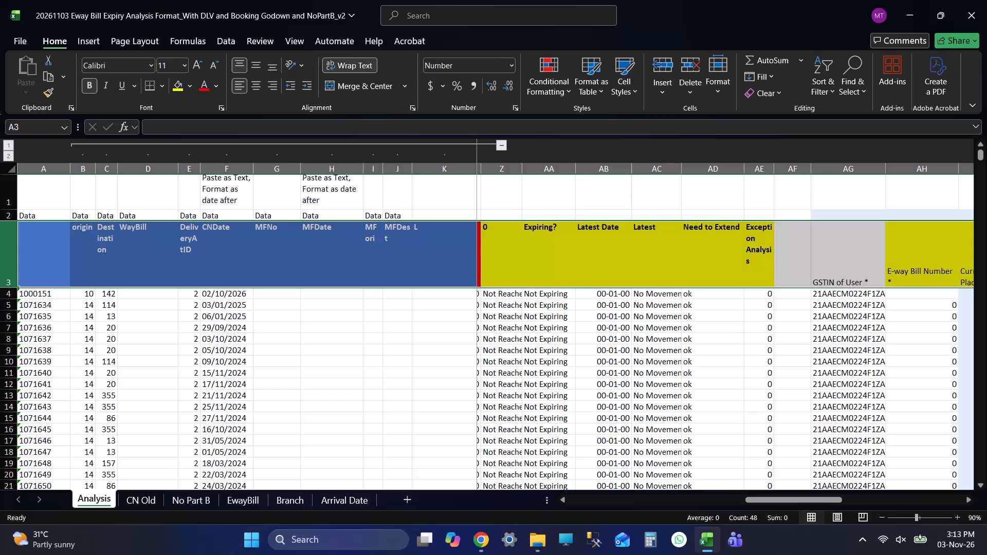
Clear the blue-headed input data on the Analysis sheet, columns A to K from row 4 down to row 32224.
drag(822, 496, 414, 474)
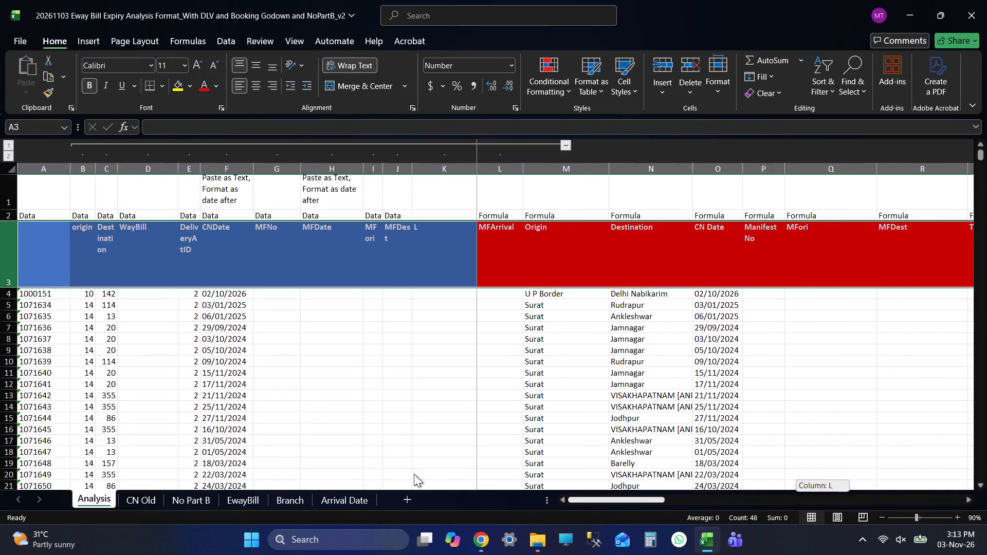
drag(414, 474, 352, 470)
click(50, 232)
click(499, 251)
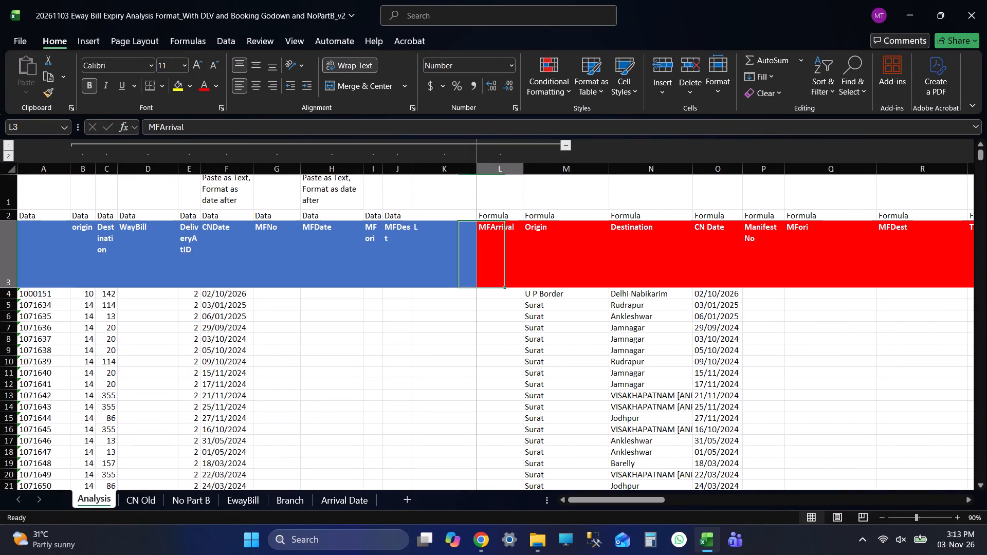
key(Left)
key(Right)
key(Left)
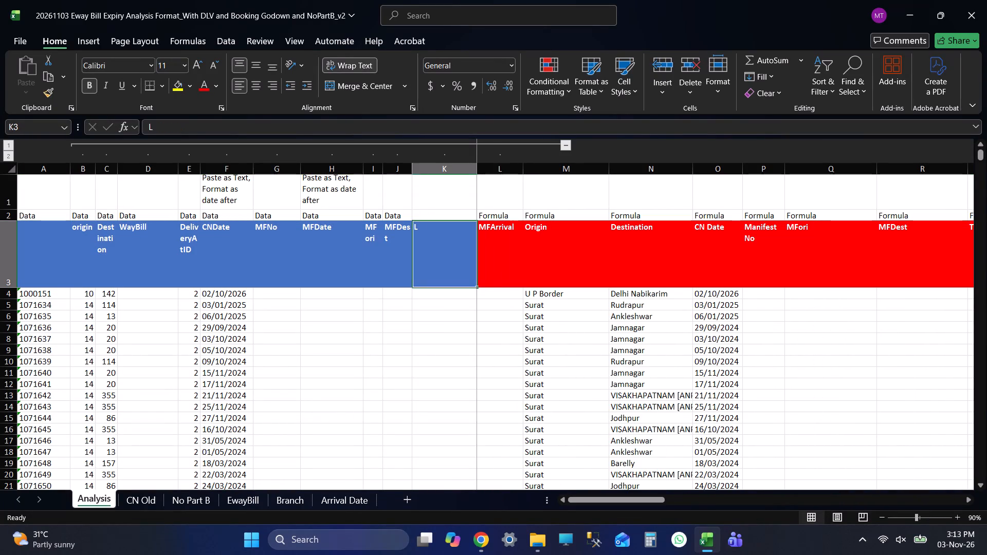
key(ctrl+Left)
key(ctrl+Left)
key(Left)
key(Down)
key(shift+Right)
key(shift+Right)
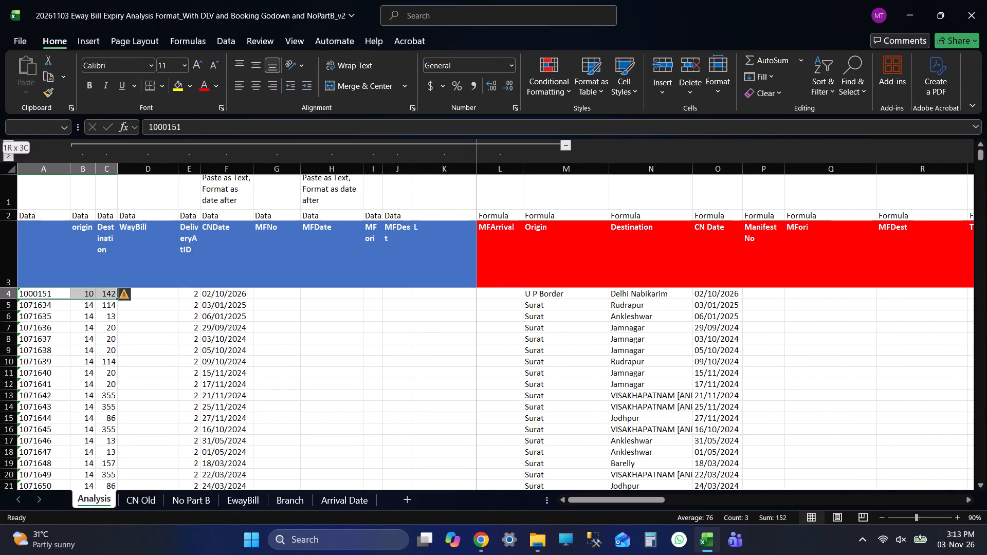
key(shift+Right)
key(shift+Right)
key(shift+Right)
key(shift+Right)
key(shift+Right)
key(shift+Right)
key(shift+Right)
key(shift+Right)
key(ctrl+shift+Down)
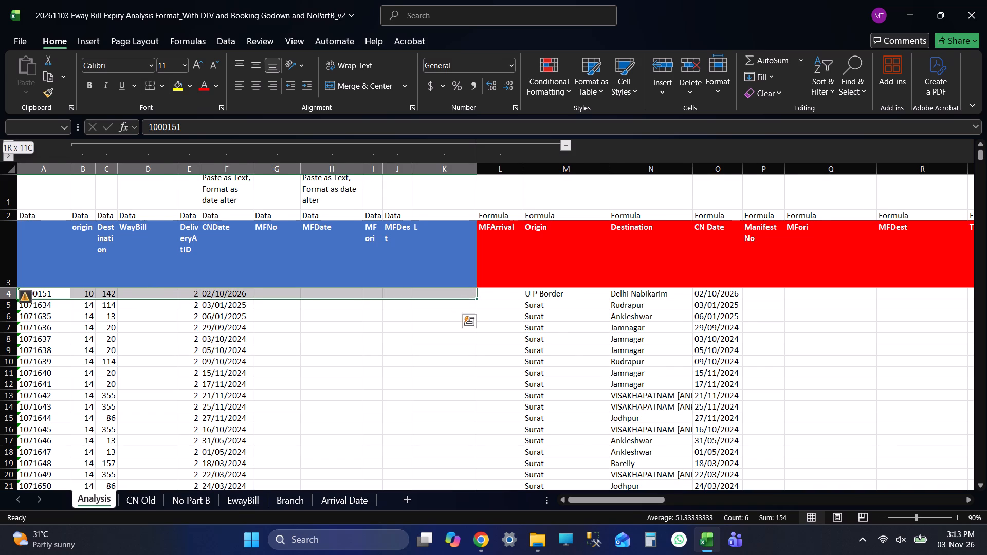
scroll(577, 387, down, 1)
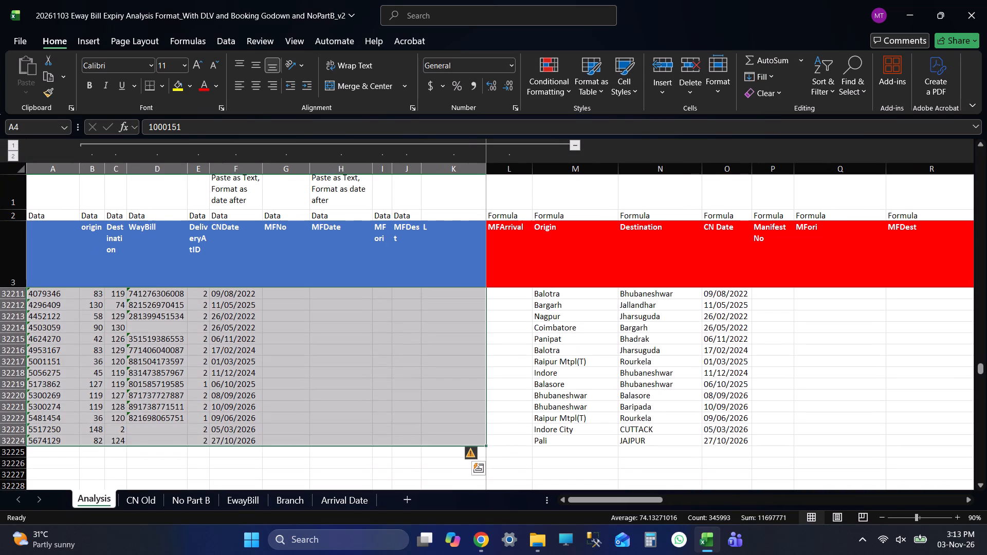
key(Delete)
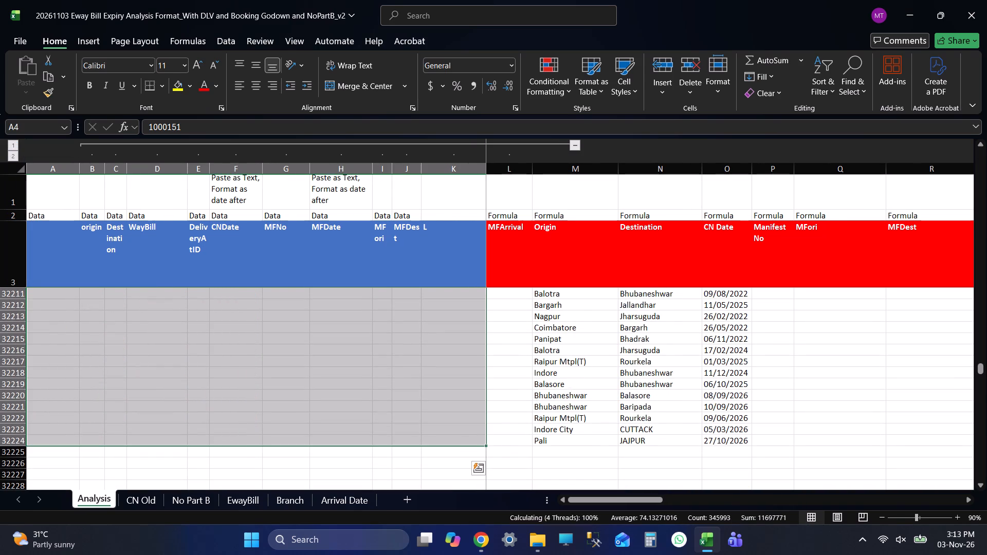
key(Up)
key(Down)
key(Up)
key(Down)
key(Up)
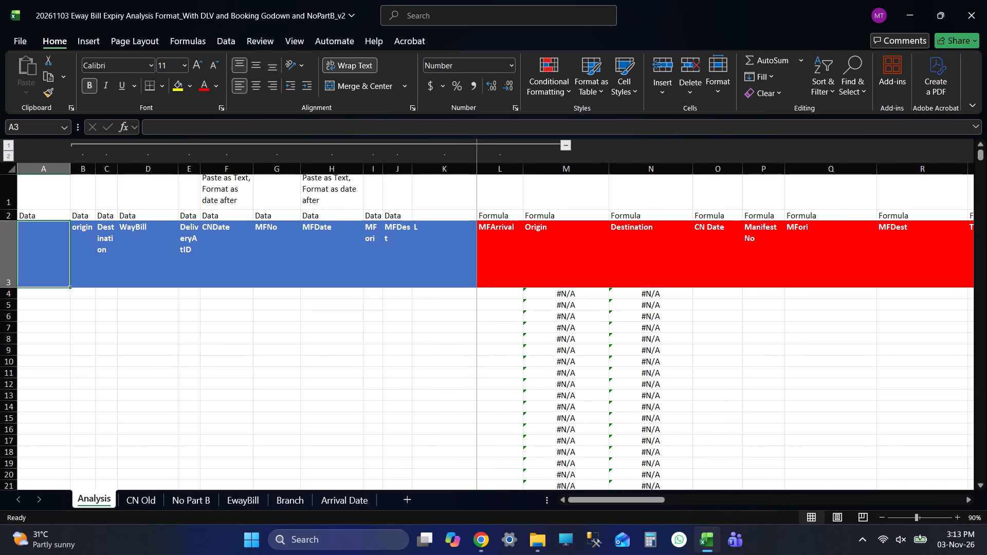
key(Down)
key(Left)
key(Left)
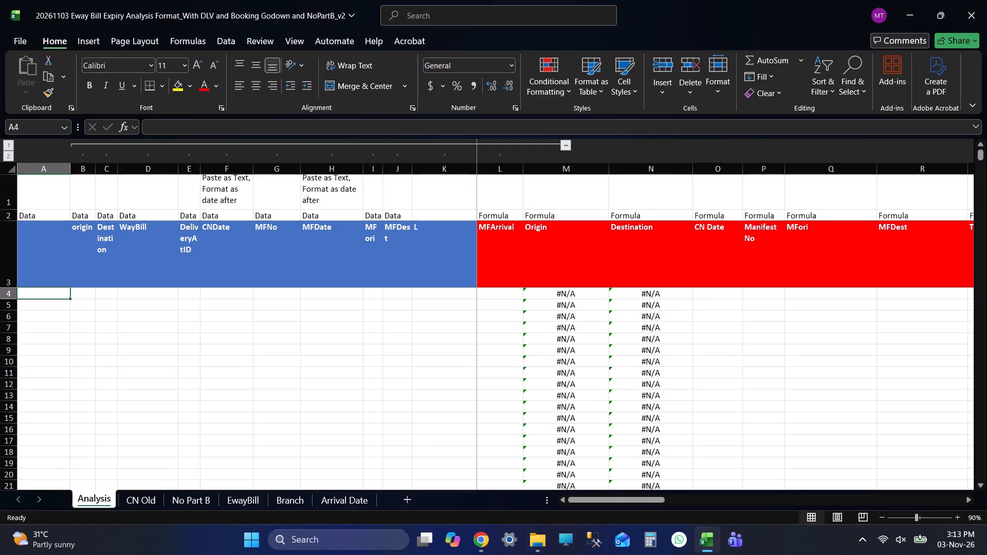
Clear all data below the yellow headers on the No Part B sheet, range B3 to AM24.
click(186, 497)
key(Down)
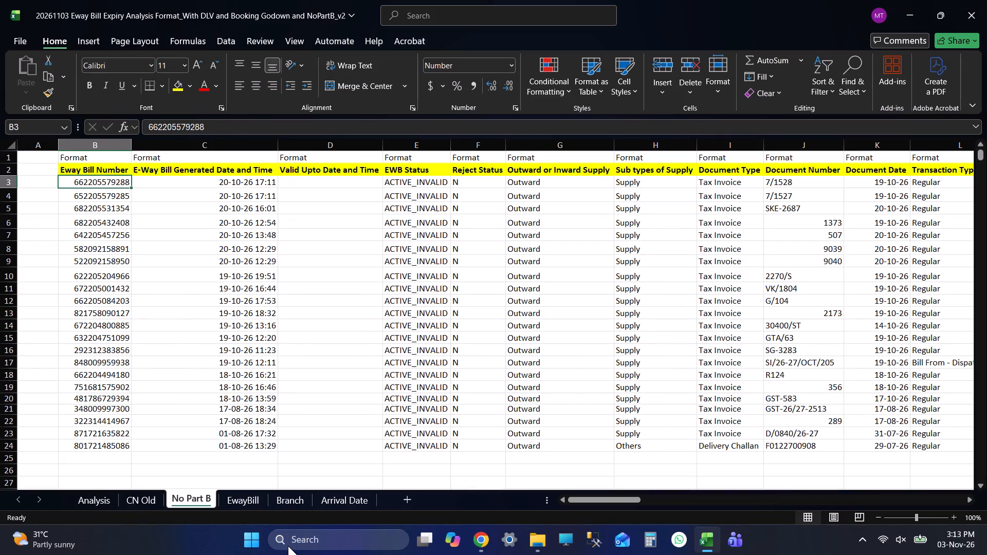
key(ctrl+shift+Right)
key(ctrl+shift+Right)
key(ctrl+shift+Right)
key(ctrl+shift+Right)
key(ctrl+shift+Right)
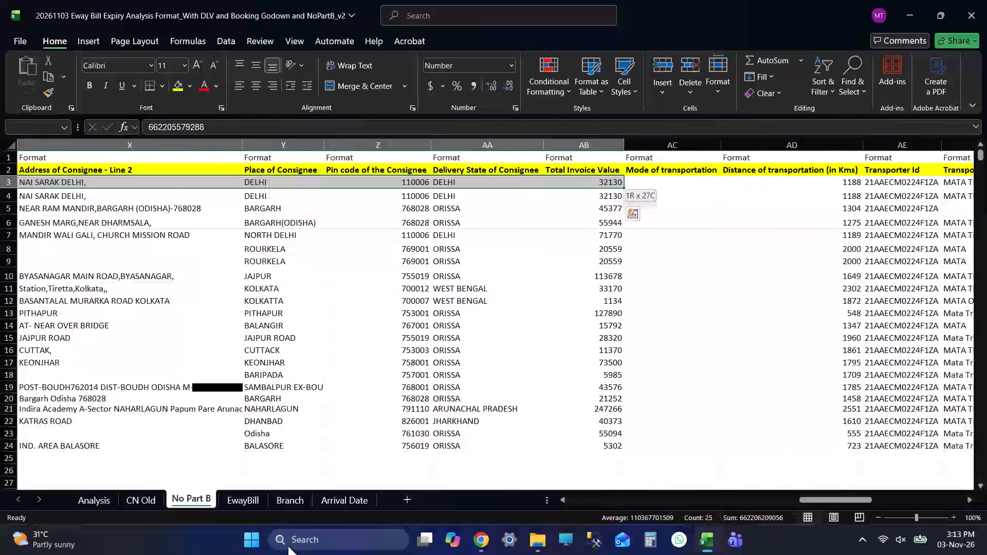
key(ctrl+shift+Right)
key(ctrl+shift+Right)
key(ctrl+shift+Right)
key(ctrl+shift+Right)
key(ctrl+shift+Down)
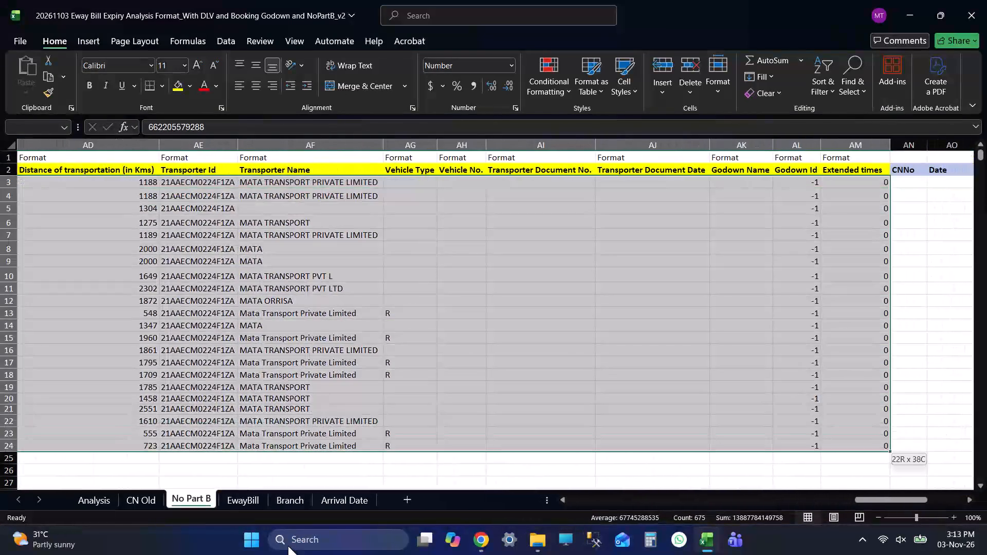
key(Delete)
key(Up)
key(Down)
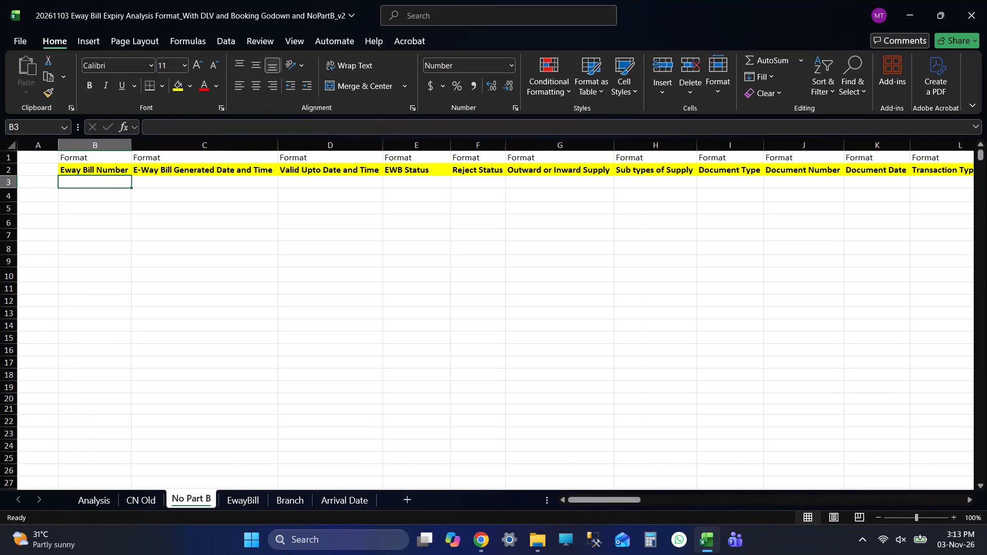
Remove the filter from the header row B3 to F3 on the EwayBill sheet.
click(241, 507)
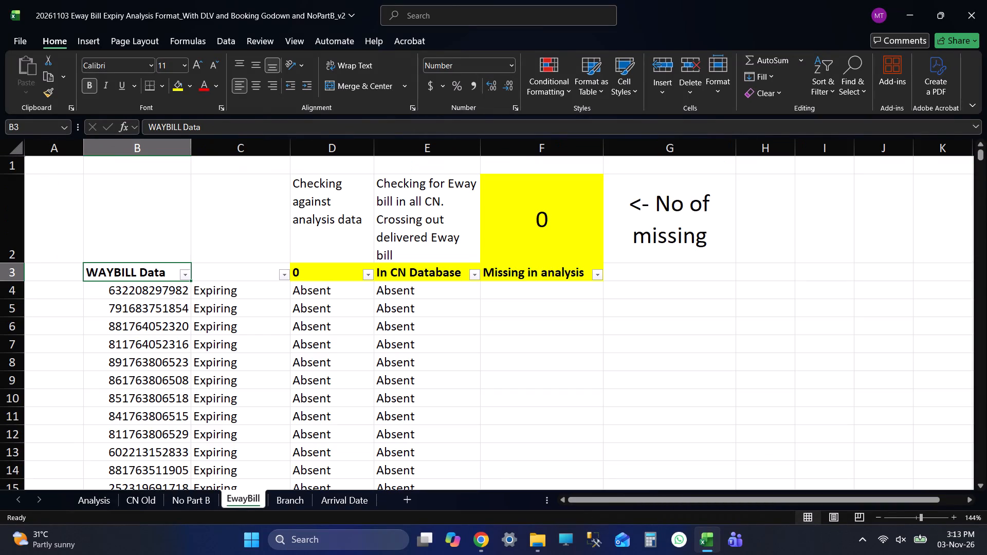
key(ctrl+shift+Right)
key(ctrl+shift+Right)
key(ctrl+shift+l)
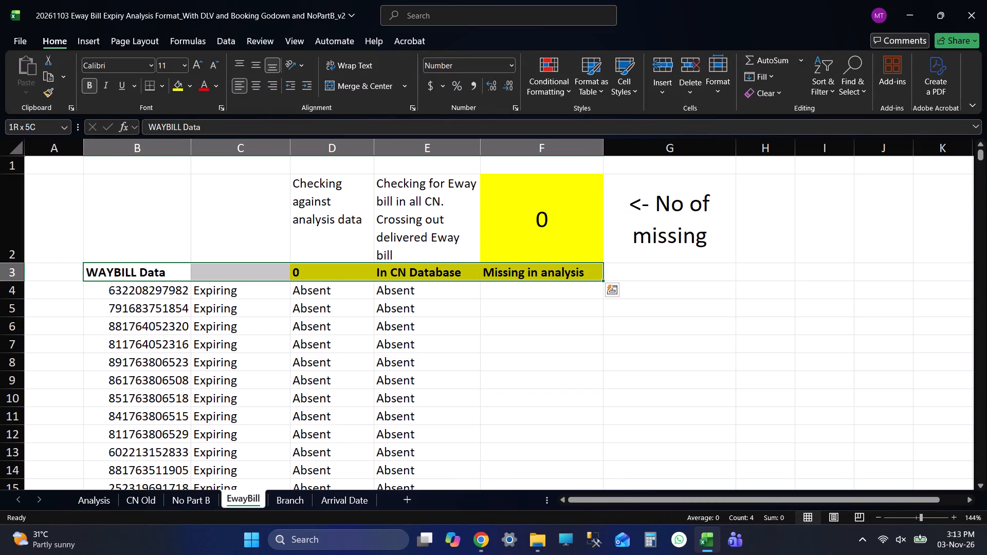
Clear the e-way bill numbers under WAYBILL Data, from B4 down to B7200, leaving the adjacent formula columns.
key(Down)
key(ctrl+shift+Down)
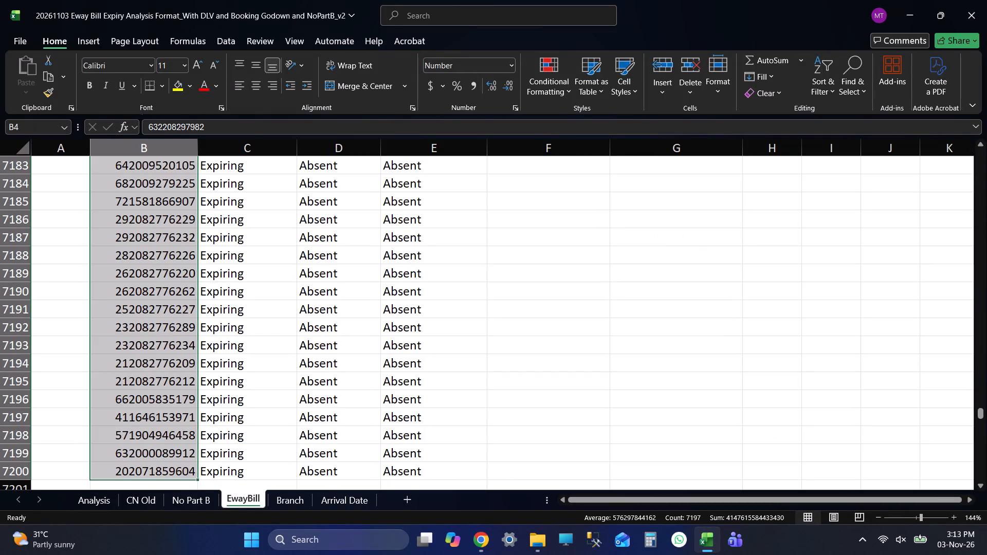
key(Delete)
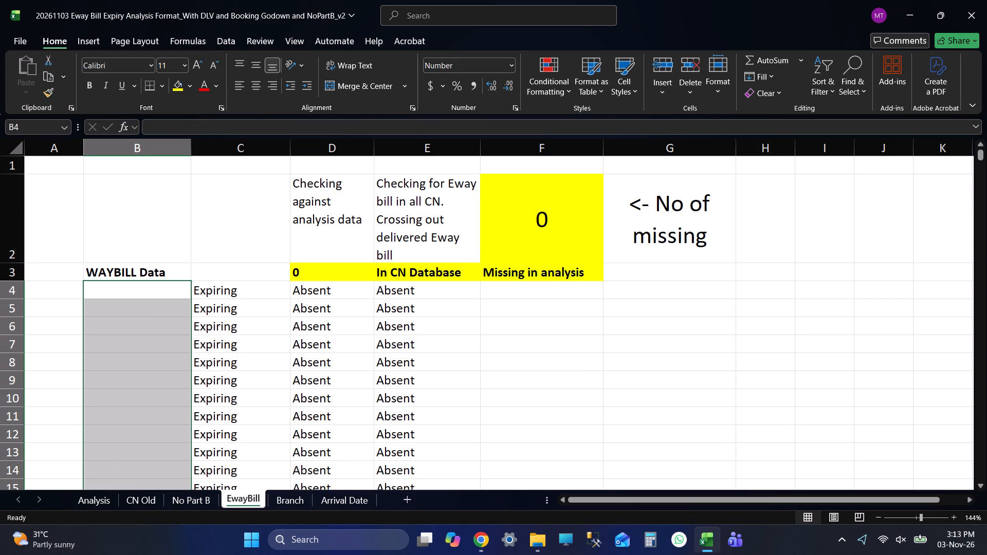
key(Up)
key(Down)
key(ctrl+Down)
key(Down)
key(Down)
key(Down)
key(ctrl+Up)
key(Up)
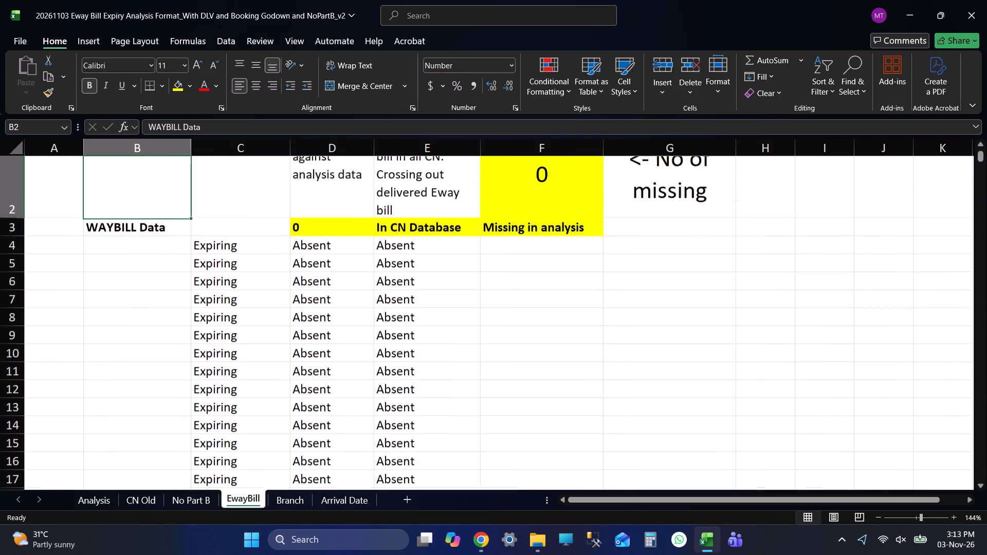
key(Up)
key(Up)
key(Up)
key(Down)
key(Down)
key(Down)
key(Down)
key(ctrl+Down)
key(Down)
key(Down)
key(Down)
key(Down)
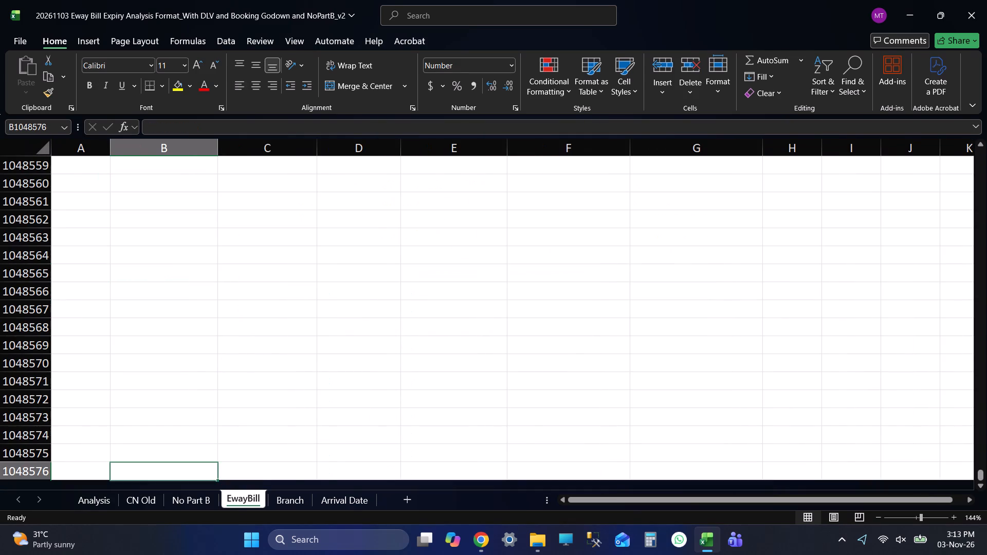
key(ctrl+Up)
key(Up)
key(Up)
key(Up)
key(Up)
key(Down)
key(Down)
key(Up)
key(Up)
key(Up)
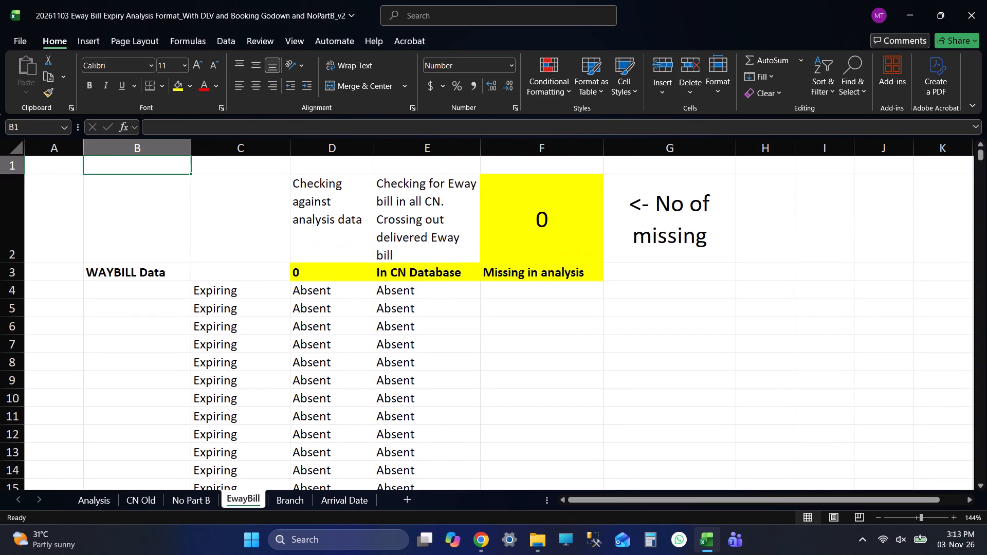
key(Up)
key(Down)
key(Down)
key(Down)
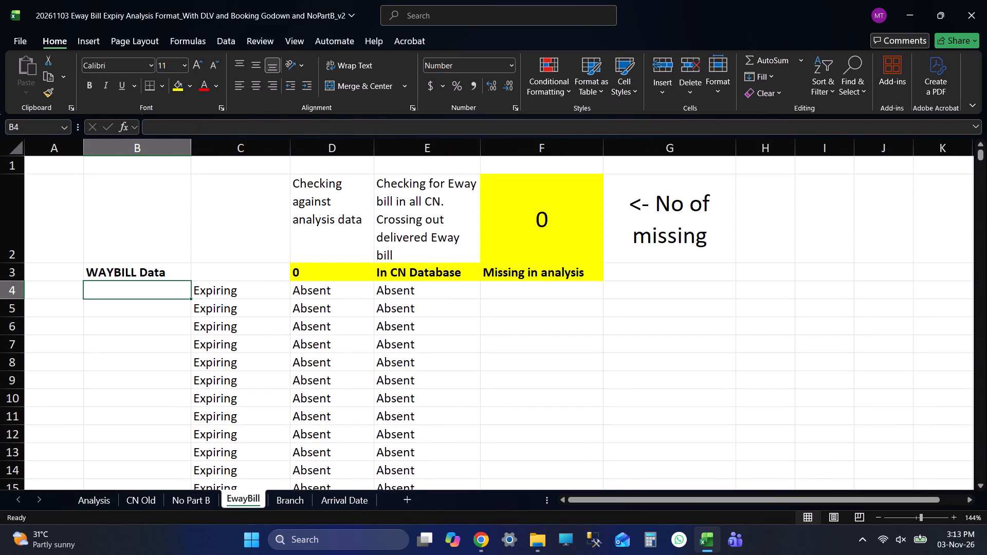
Clear all records below the headers on the Arrival Date sheet, columns A to E from row 3 to row 43206.
click(345, 496)
key(Down)
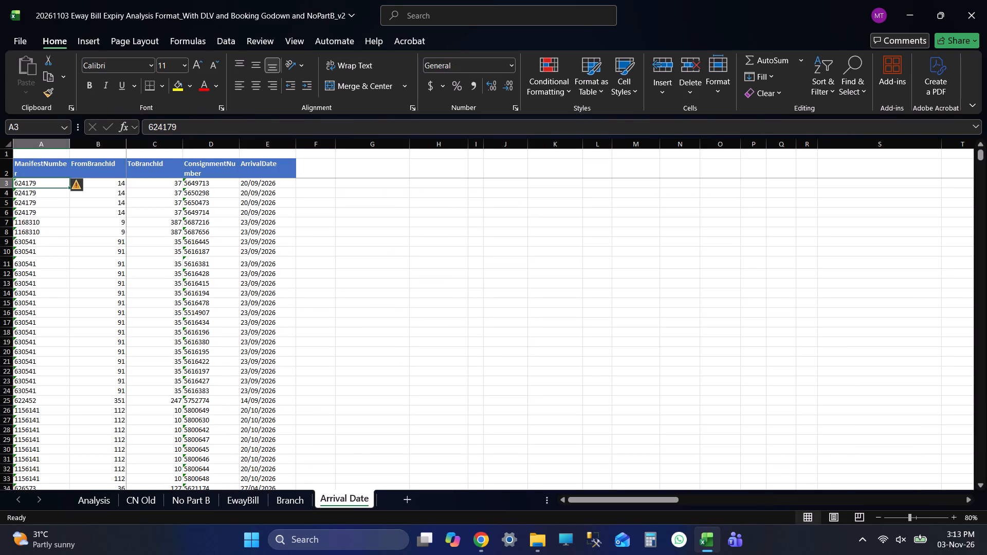
key(Up)
key(Down)
key(Up)
key(Left)
key(Left)
key(Left)
key(Down)
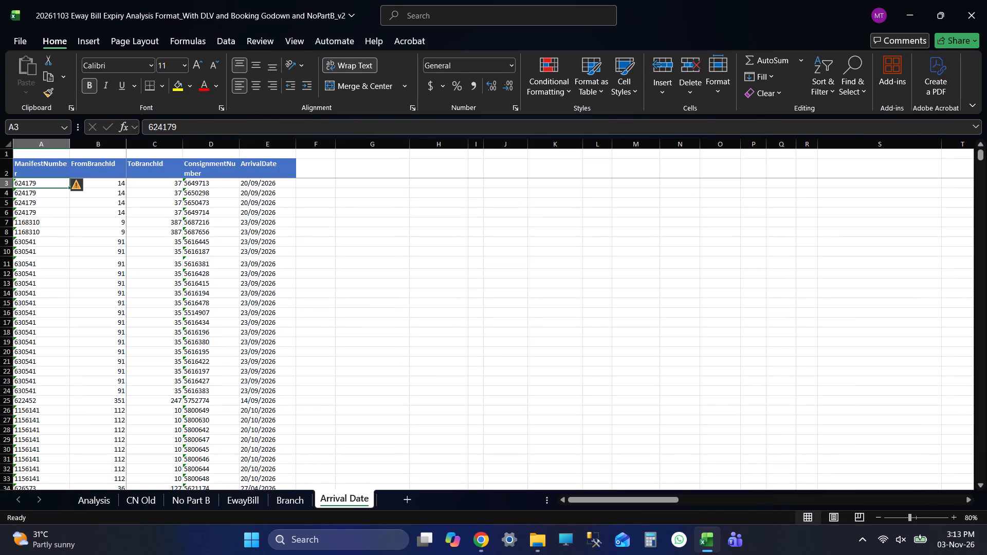
key(ctrl+shift+Right)
key(ctrl+shift+Down)
key(Delete)
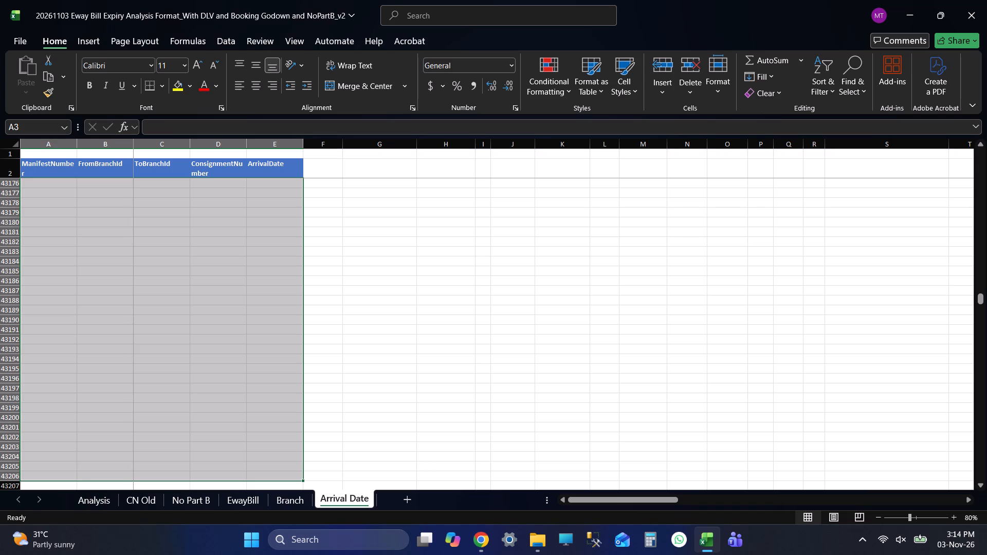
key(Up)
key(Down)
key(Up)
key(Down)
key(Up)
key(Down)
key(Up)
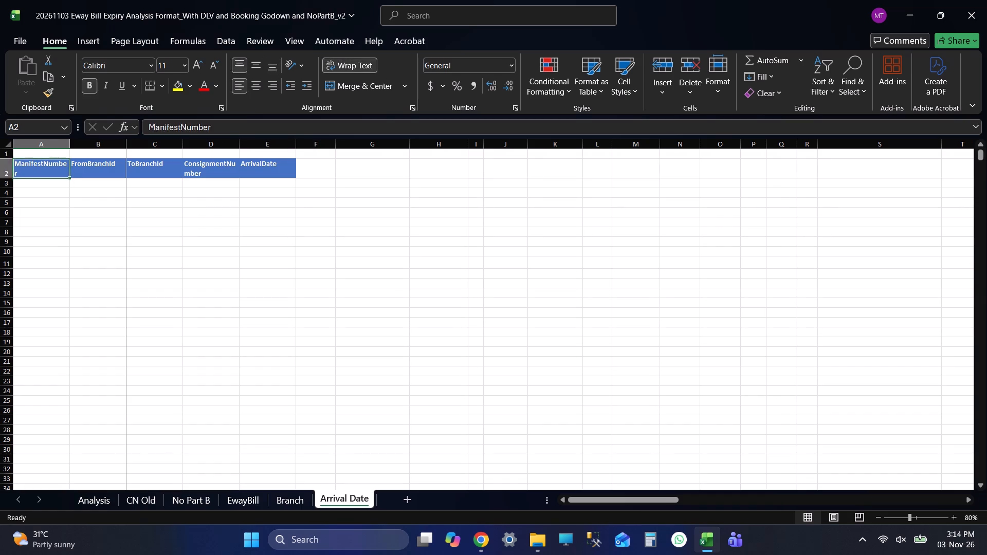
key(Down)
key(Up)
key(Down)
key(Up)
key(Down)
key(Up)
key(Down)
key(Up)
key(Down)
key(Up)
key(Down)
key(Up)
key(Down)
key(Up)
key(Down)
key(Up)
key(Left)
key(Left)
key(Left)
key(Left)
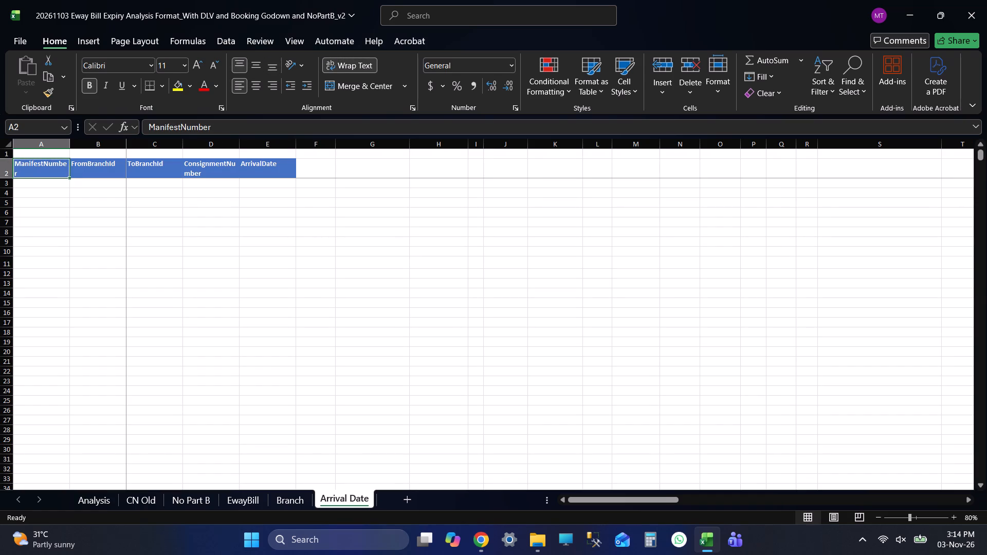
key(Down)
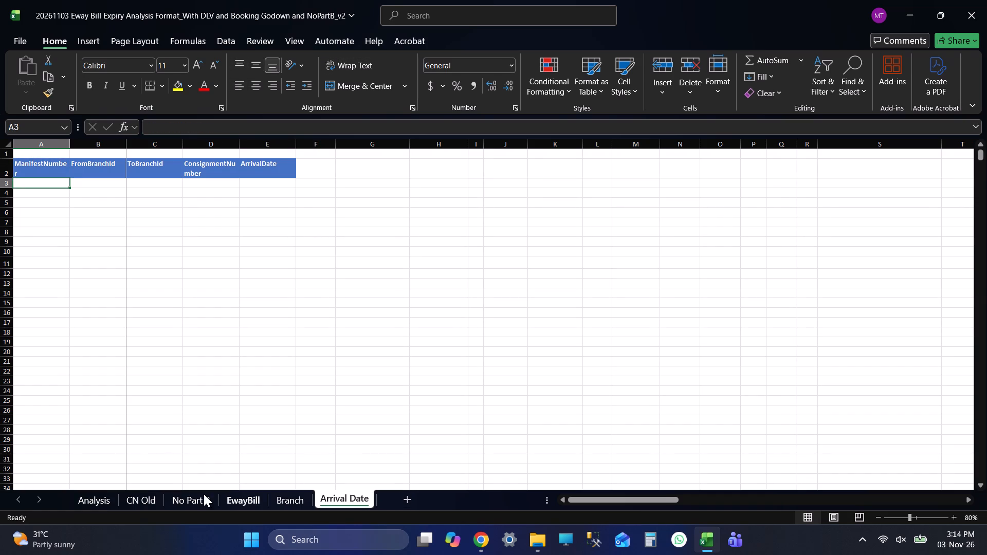
Check the cleared EwayBill and No Part B sheets, return to the Analysis sheet and save the workbook.
click(236, 503)
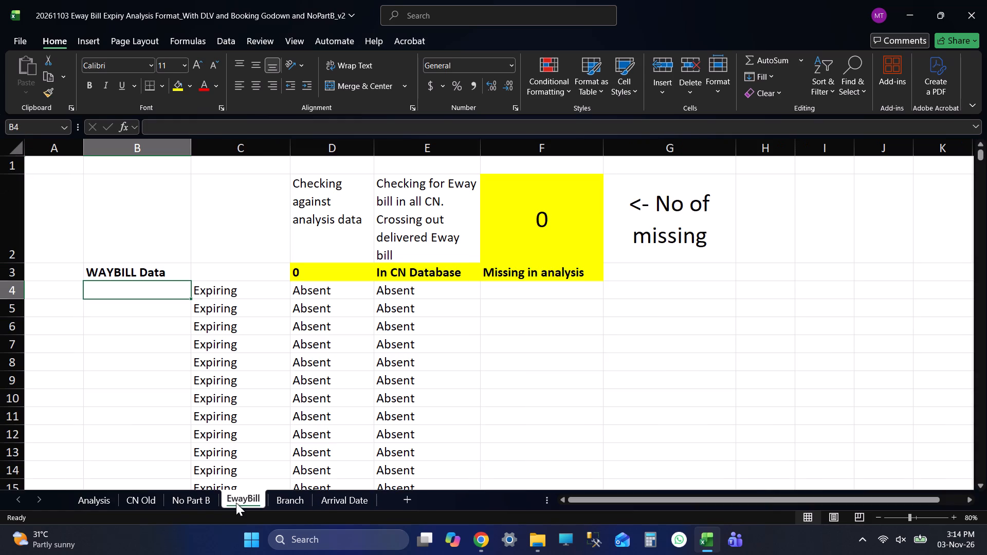
click(190, 501)
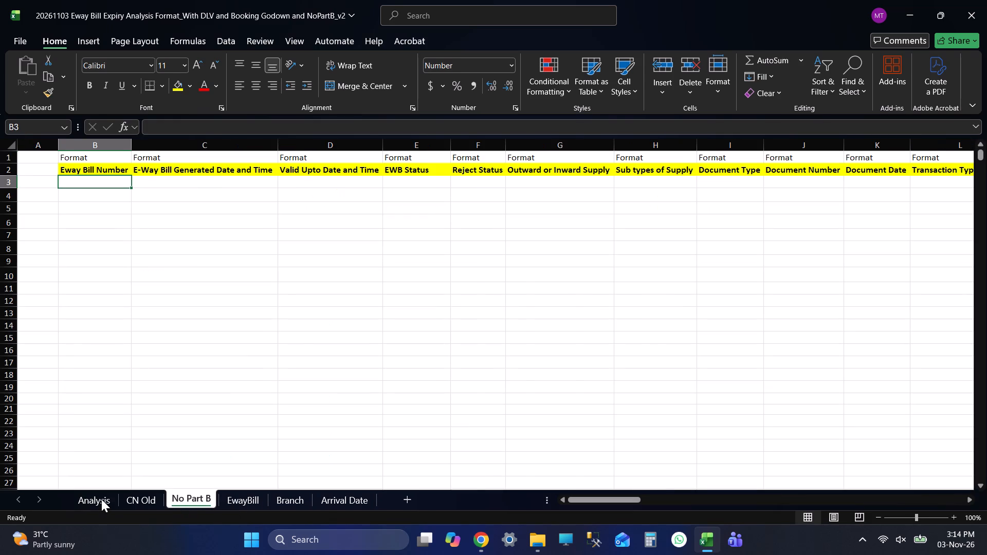
click(101, 499)
key(ctrl+s)
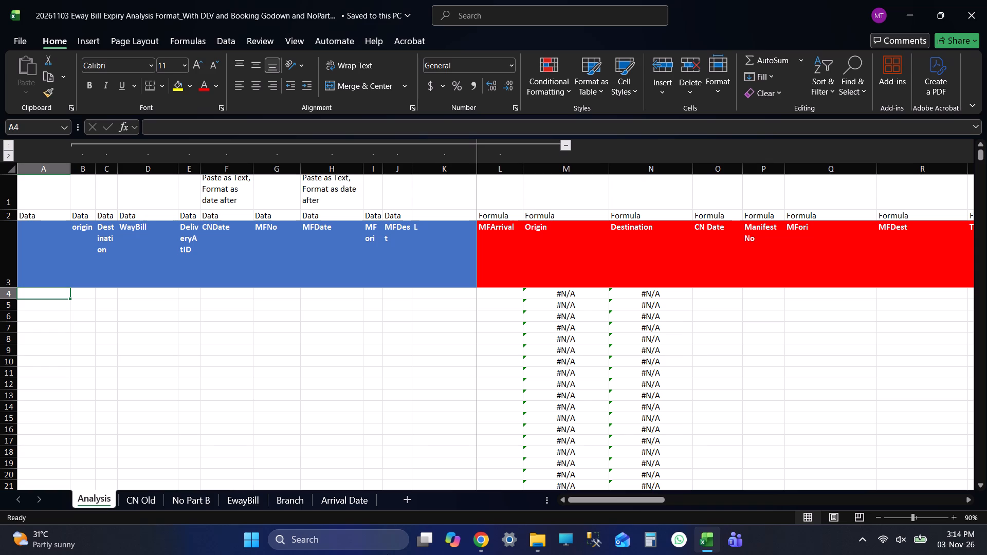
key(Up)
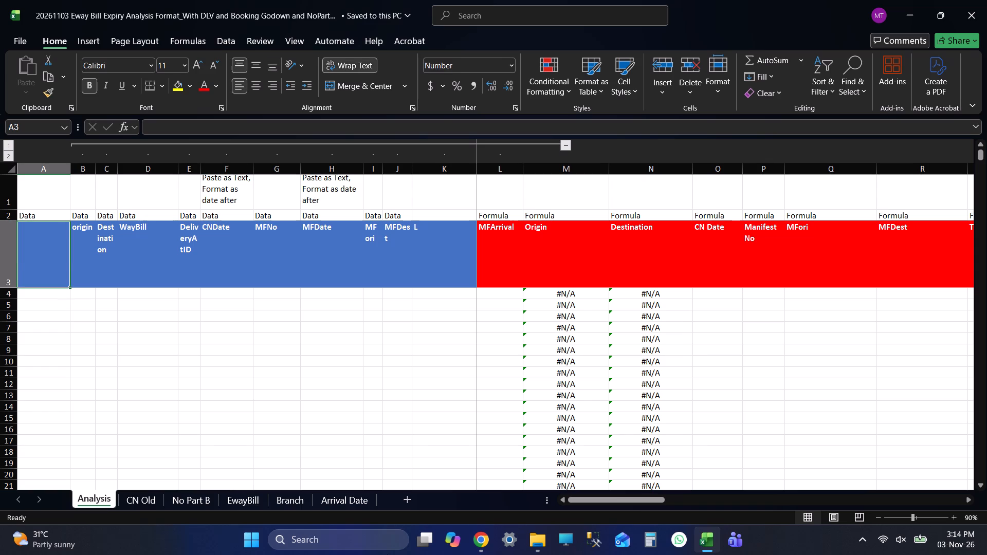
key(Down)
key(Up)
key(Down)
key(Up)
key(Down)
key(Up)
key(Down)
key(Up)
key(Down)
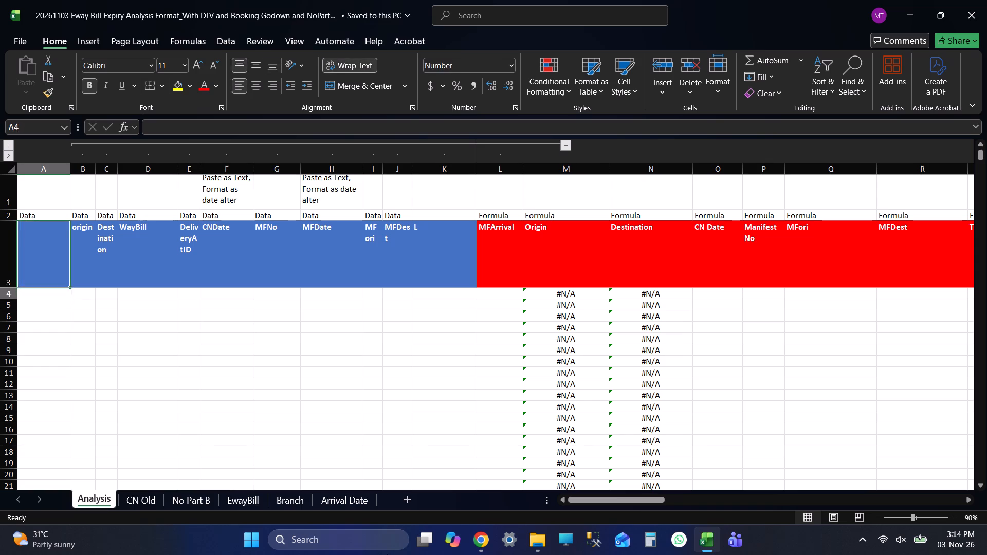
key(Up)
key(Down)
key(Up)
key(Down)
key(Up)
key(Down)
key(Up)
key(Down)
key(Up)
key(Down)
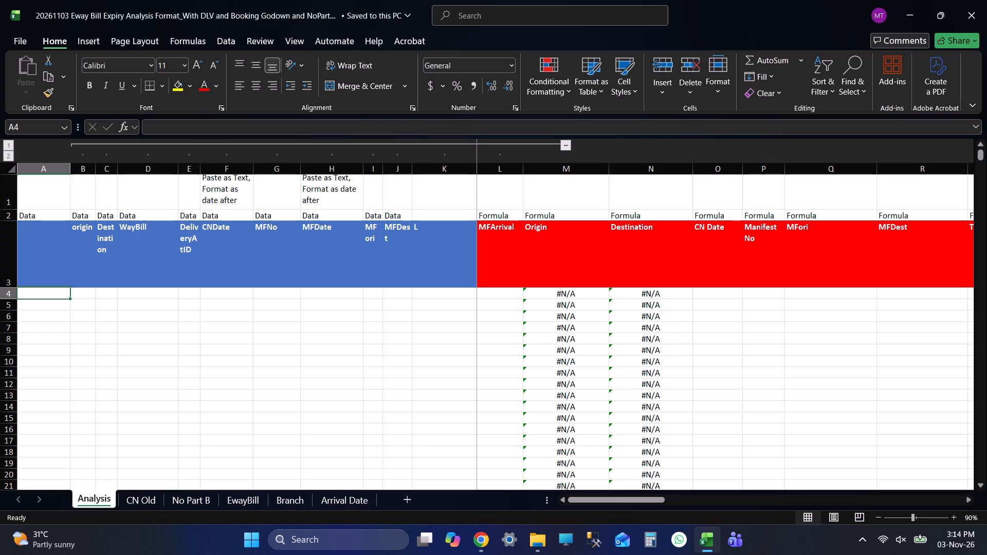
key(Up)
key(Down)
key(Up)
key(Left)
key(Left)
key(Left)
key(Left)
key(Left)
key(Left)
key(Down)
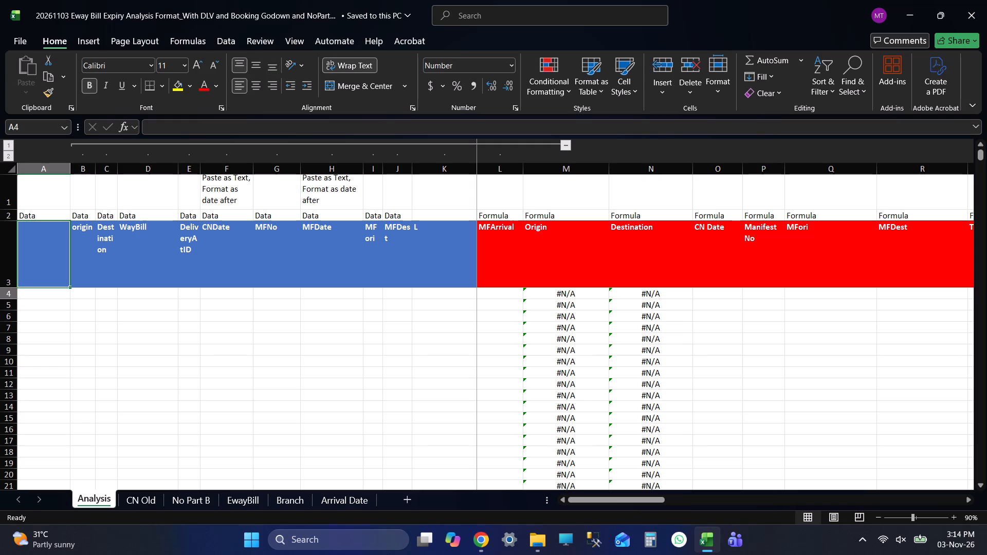
Switch to File Explorer and close the Formats folder window.
key(alt+Tab)
click(981, 0)
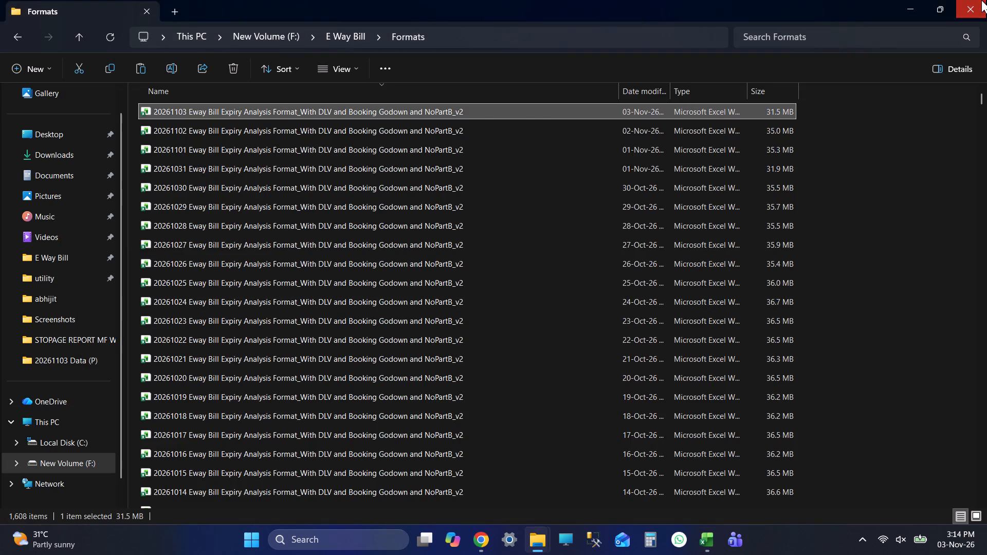
Switch to the 20261103 Data (P) folder in File Explorer and open the TOPAY workbook.
key(alt+Tab)
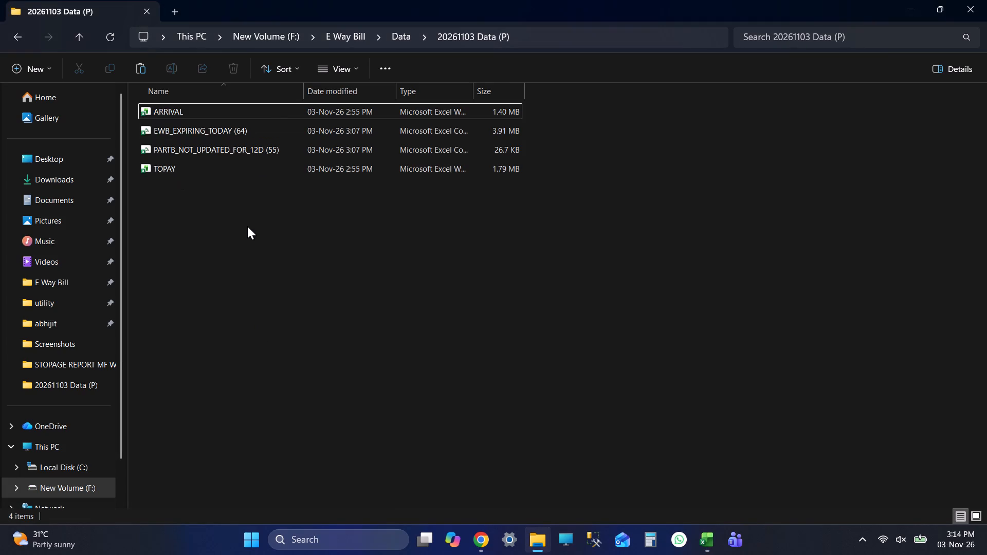
right_click(247, 226)
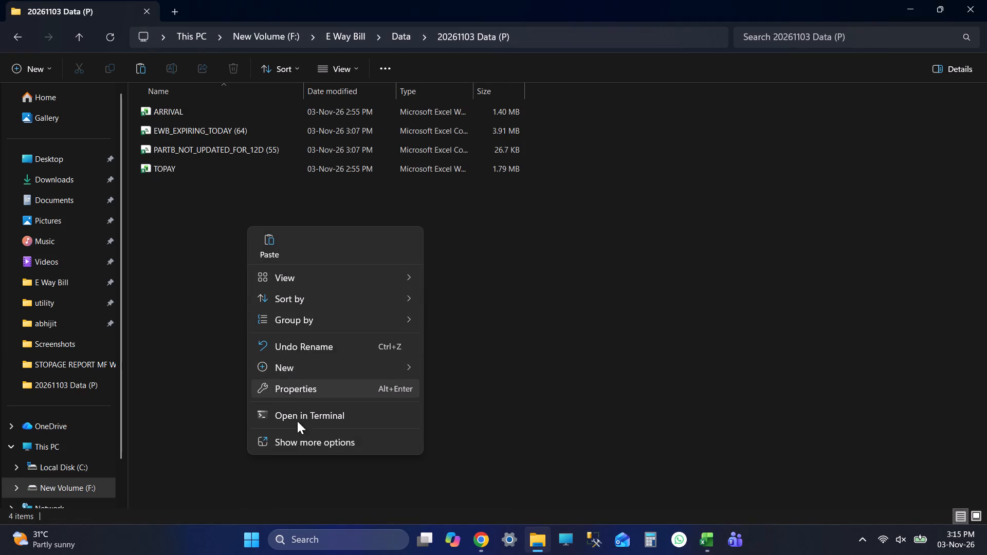
click(296, 439)
click(288, 285)
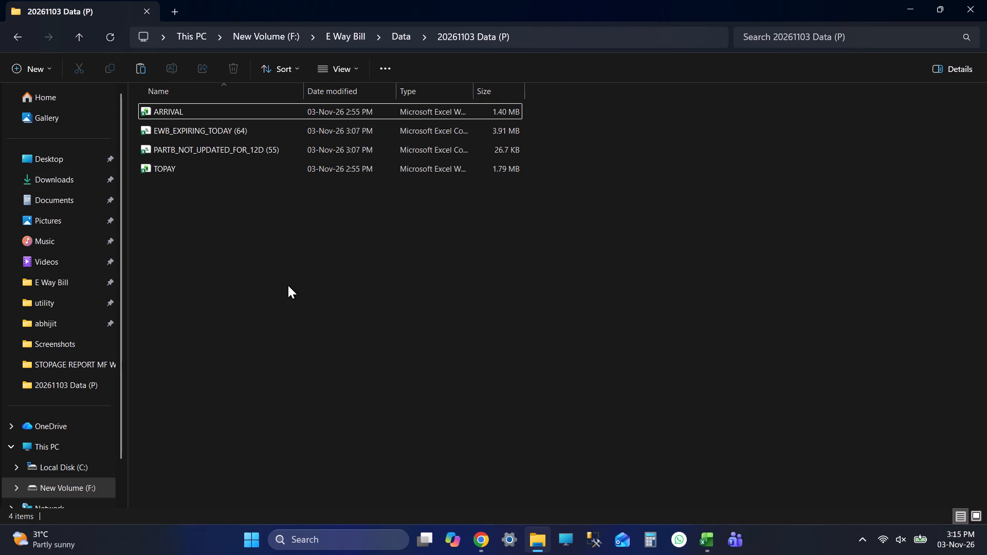
double_click(225, 168)
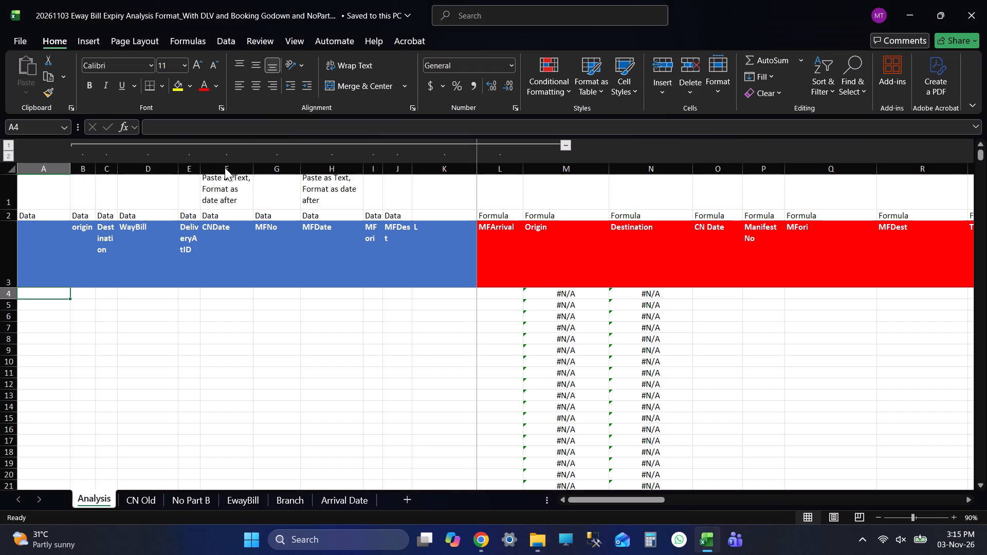
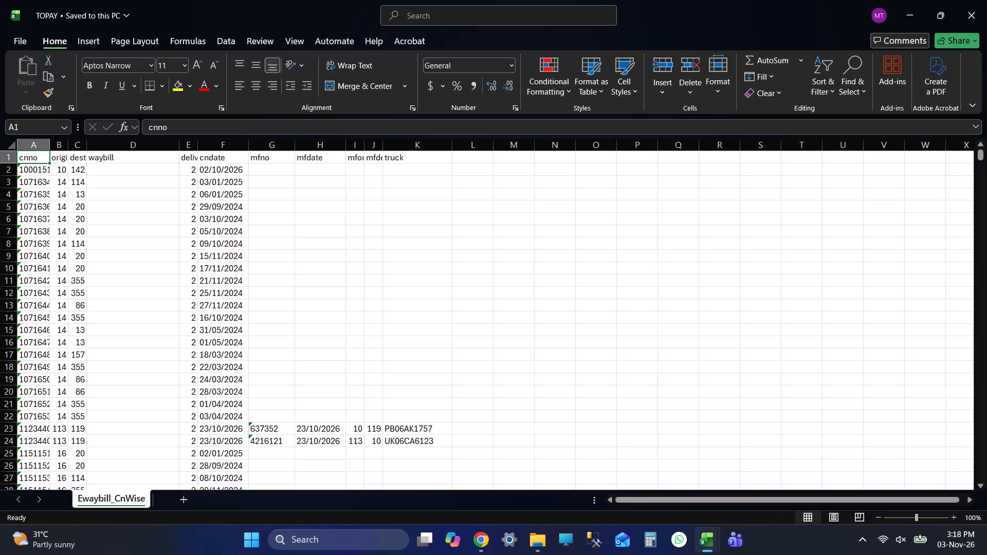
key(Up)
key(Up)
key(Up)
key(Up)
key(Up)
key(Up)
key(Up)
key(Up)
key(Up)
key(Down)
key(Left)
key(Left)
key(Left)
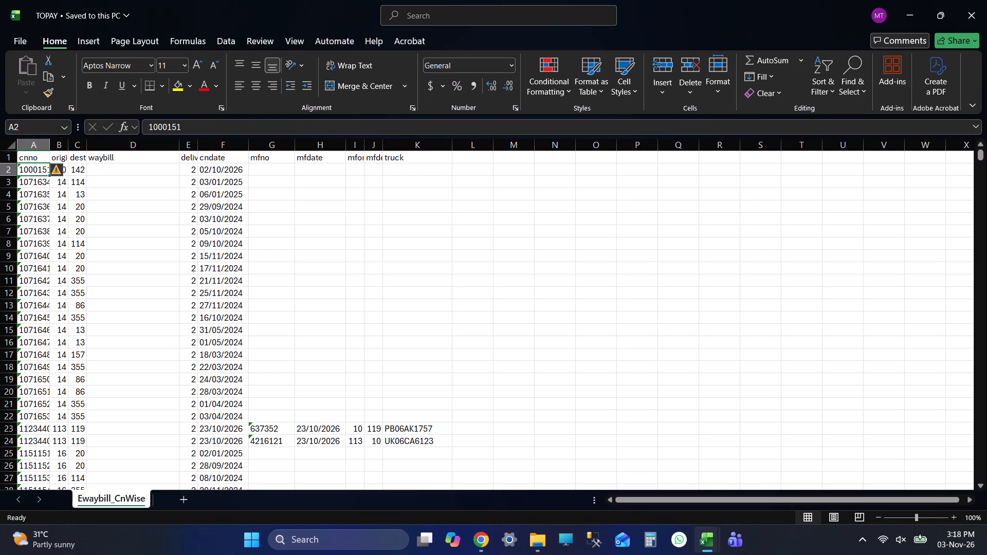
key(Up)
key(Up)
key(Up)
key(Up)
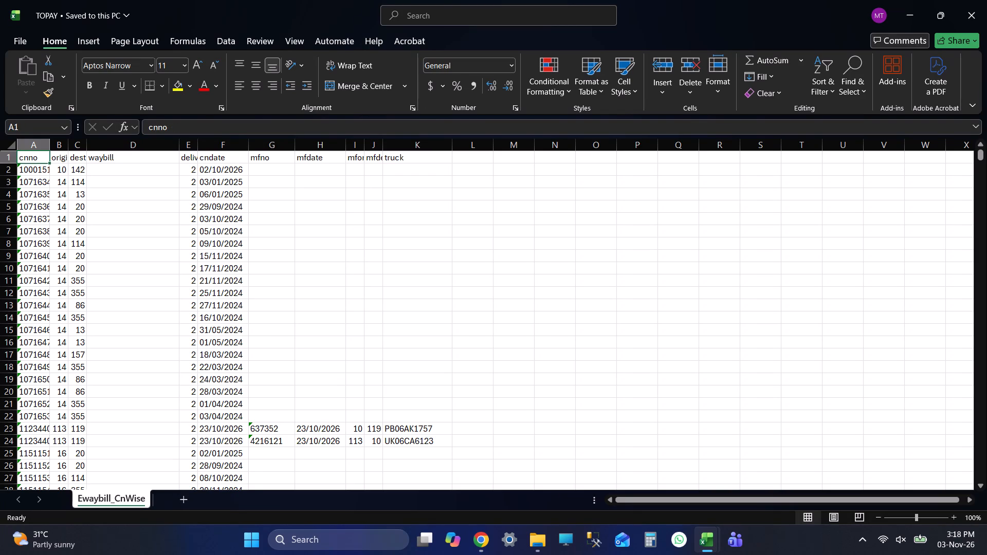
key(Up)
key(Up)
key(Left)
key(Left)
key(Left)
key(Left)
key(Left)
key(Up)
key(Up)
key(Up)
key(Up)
Copy all records below the header row in the TOPAY workbook, columns A to K from row 2 to row 33740.
key(Down)
key(shift+Right)
key(shift+Right)
key(shift+Right)
key(shift+Right)
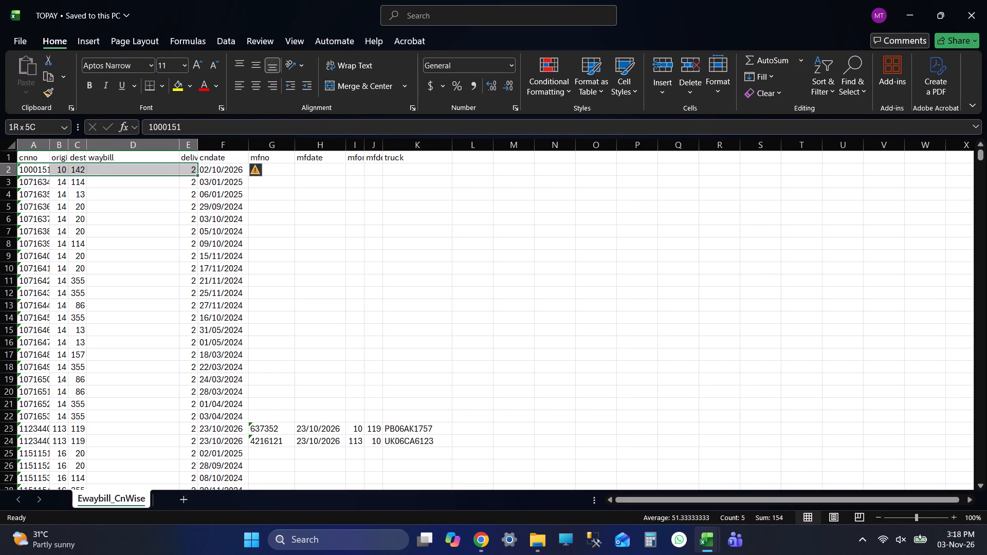
key(shift+Right)
key(shift+Right)
key(shift+Right)
key(shift+Right)
key(shift+Right)
key(shift+Right)
key(ctrl+shift+Down)
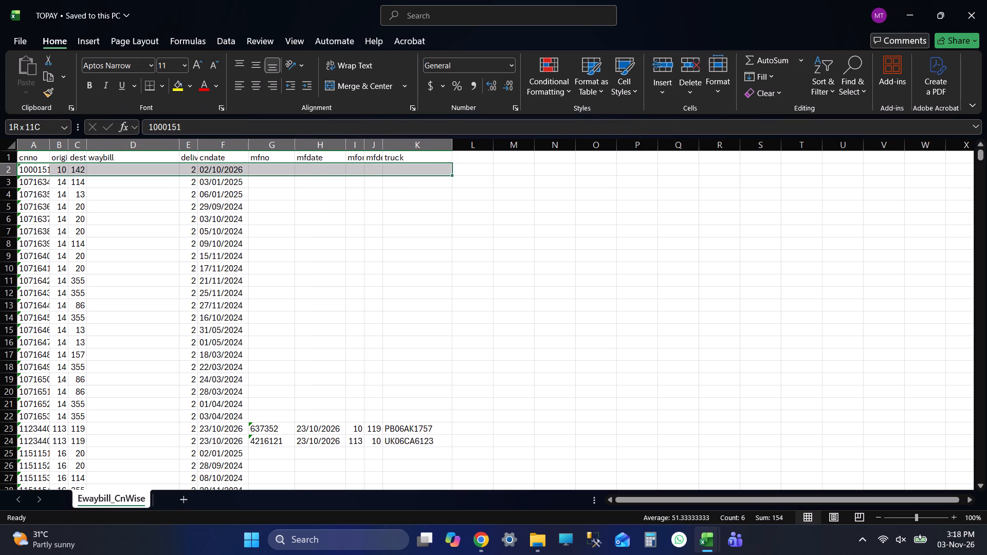
key(ctrl+c)
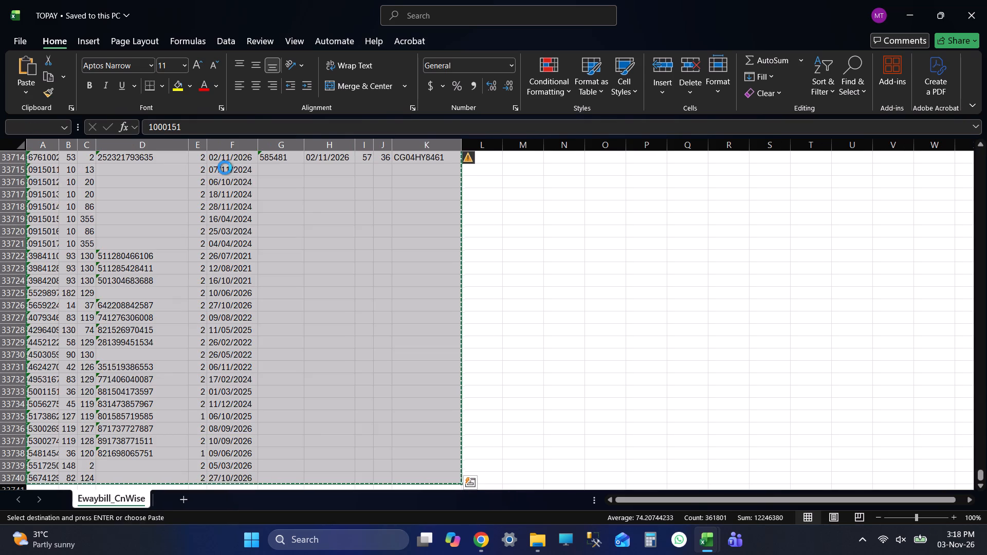
key(ctrl+c)
key(ctrl+c)
key(ctrl+c)
key(ctrl+c)
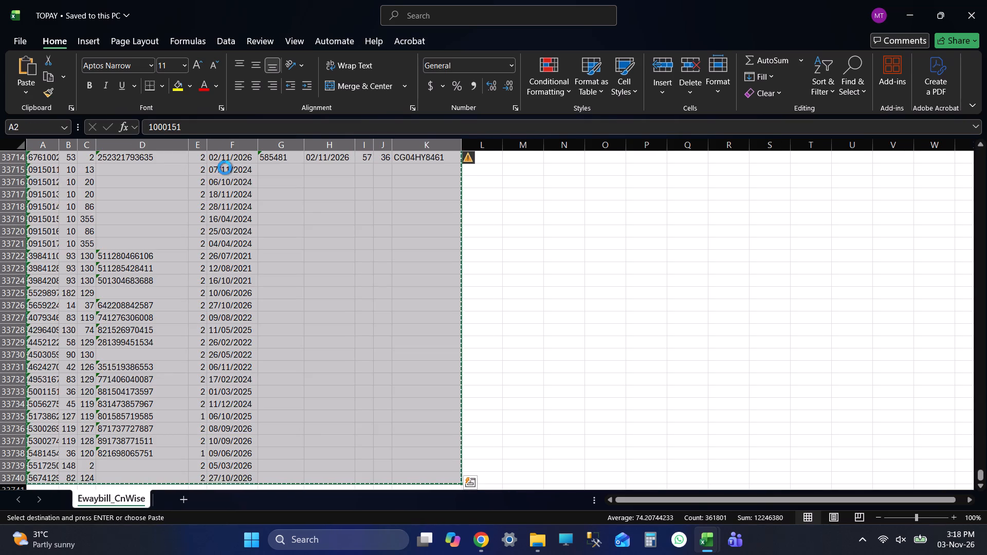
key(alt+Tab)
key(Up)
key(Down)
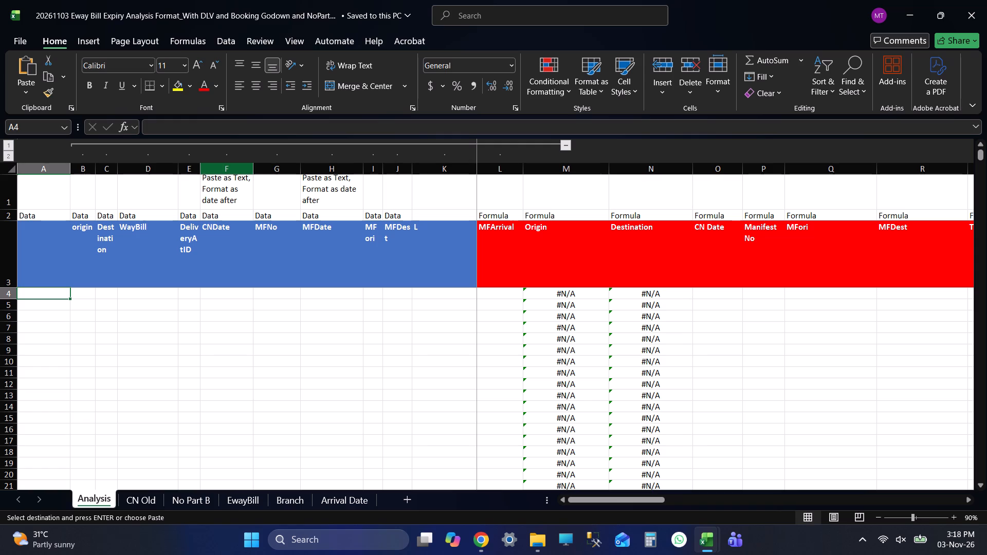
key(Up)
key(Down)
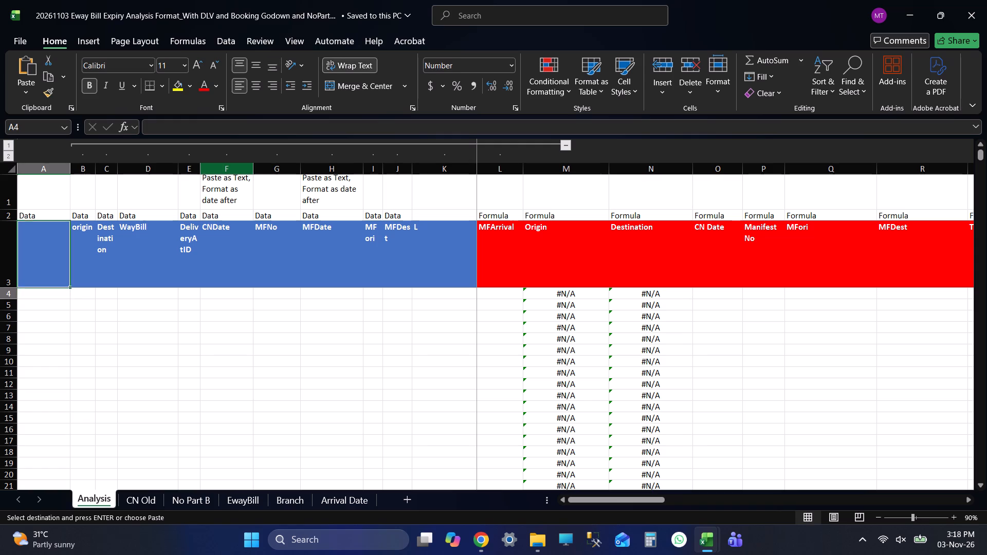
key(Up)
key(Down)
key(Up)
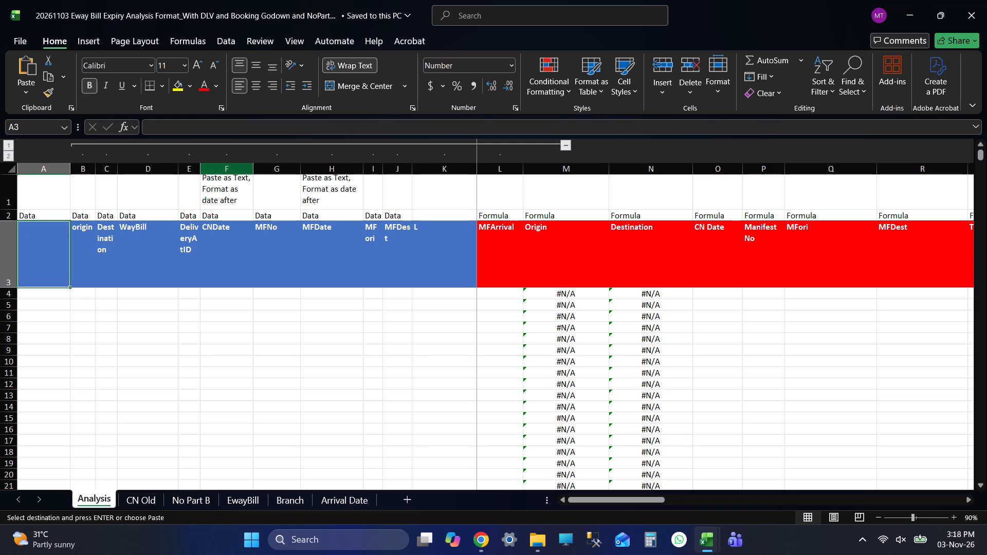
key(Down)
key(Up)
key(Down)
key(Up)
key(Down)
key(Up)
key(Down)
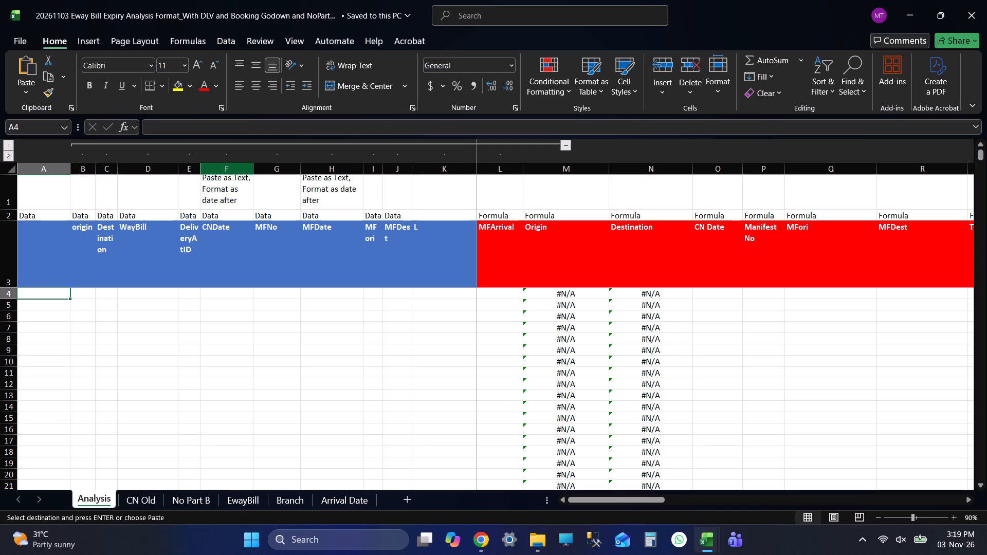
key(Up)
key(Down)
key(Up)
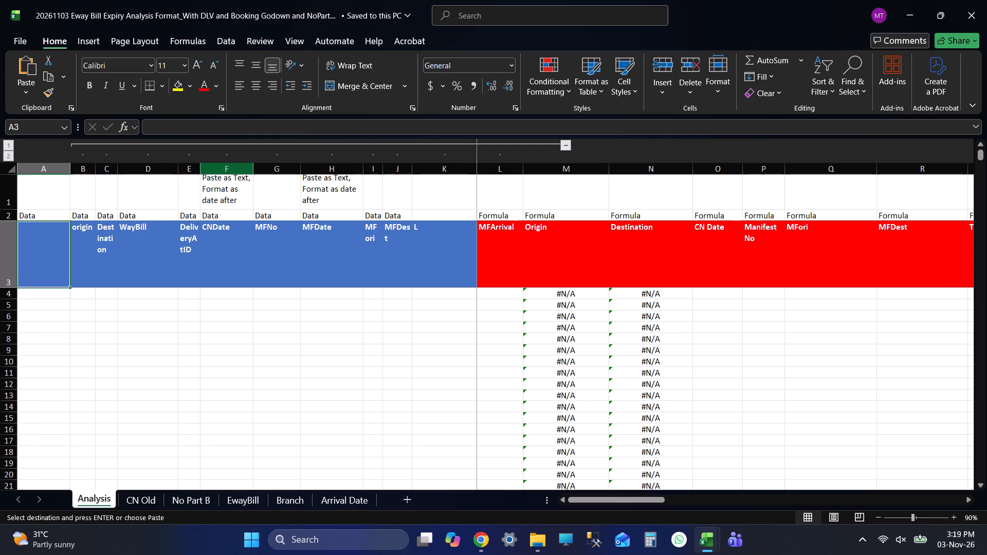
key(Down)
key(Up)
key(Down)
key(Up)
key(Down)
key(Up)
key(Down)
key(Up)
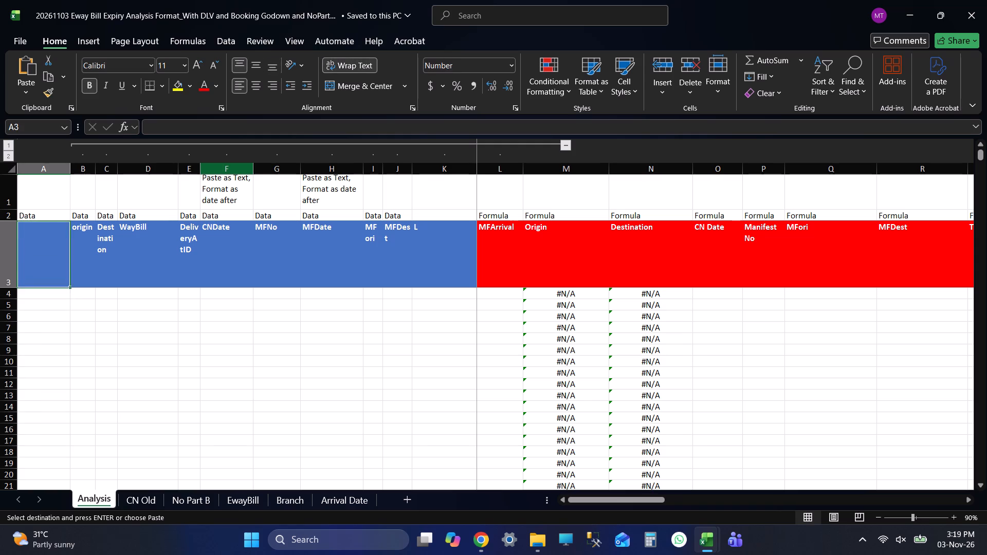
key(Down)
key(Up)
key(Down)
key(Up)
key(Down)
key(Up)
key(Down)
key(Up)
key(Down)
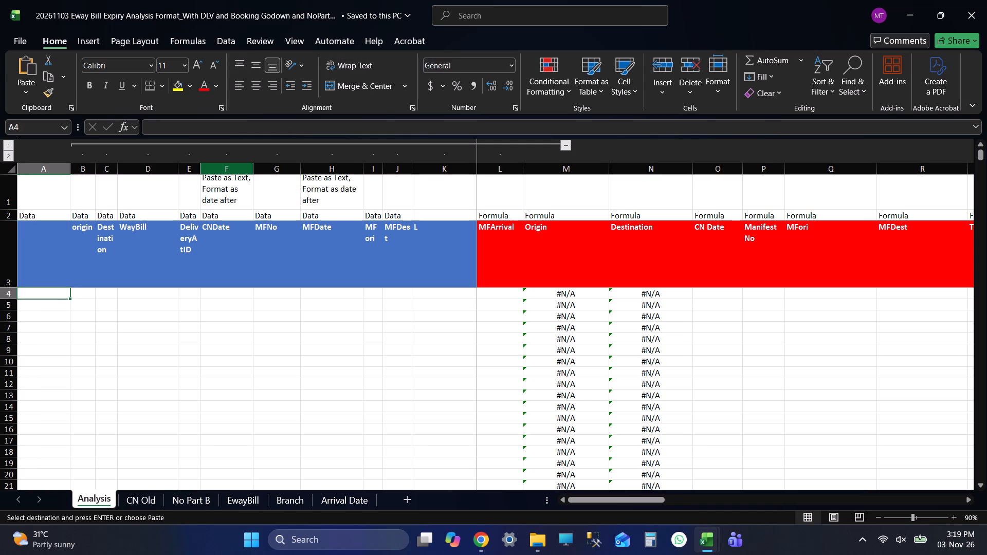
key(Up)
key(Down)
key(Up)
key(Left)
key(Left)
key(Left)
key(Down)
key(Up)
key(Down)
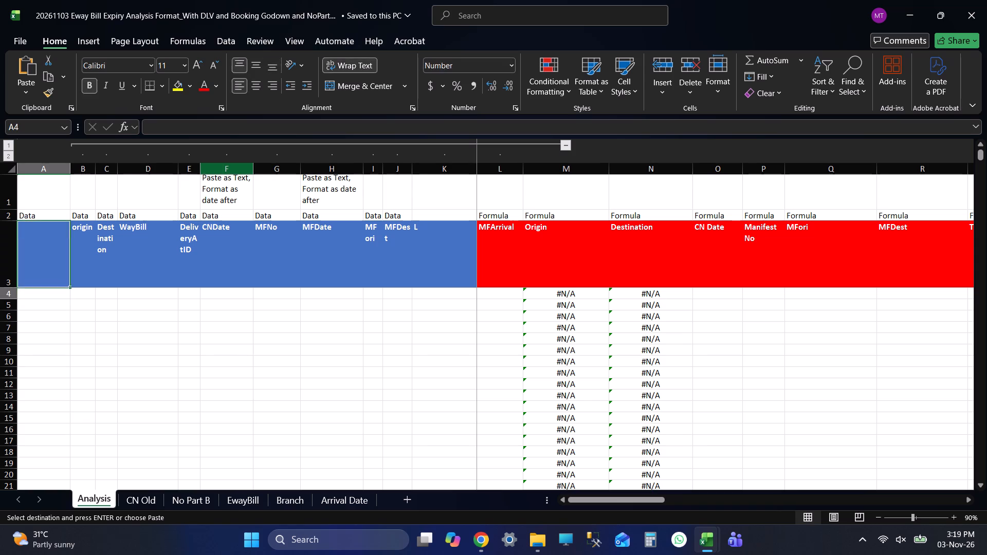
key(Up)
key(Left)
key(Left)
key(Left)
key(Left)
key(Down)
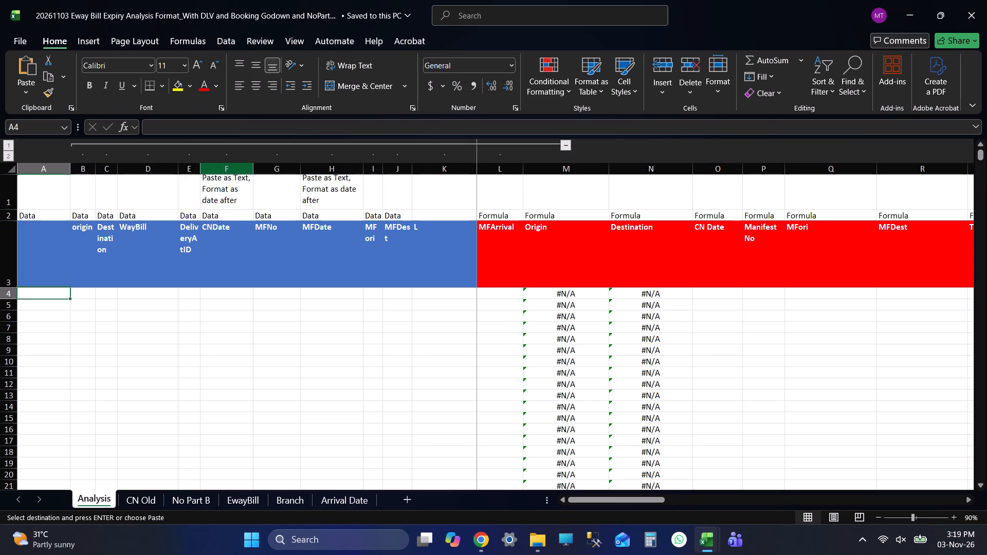
Recopy the selected TOPAY records and paste them into the Analysis sheet of the 20261103 E-way Bill workbook, starting at cell A4.
key(alt+Tab)
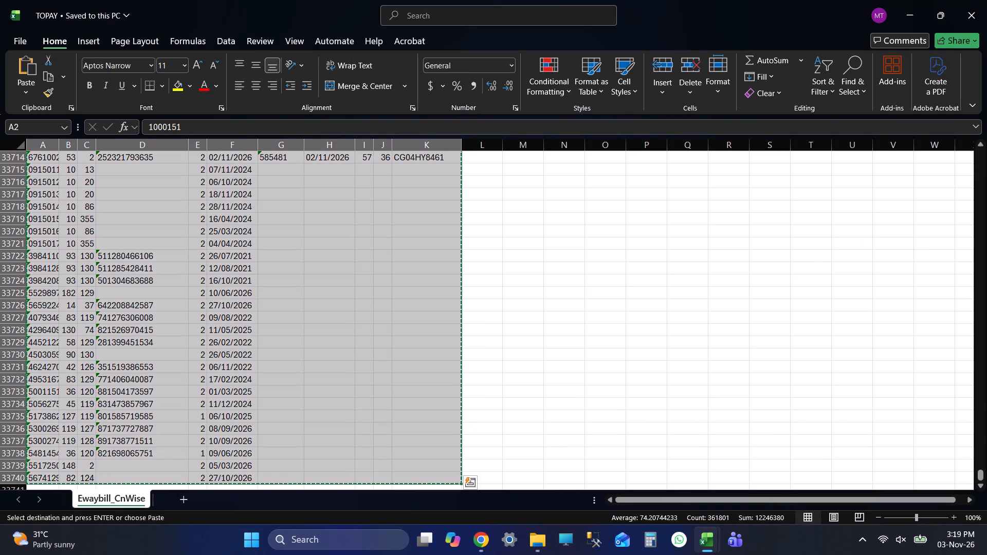
key(ctrl+c)
key(ctrl+c)
key(ctrl+c)
key(alt+Tab)
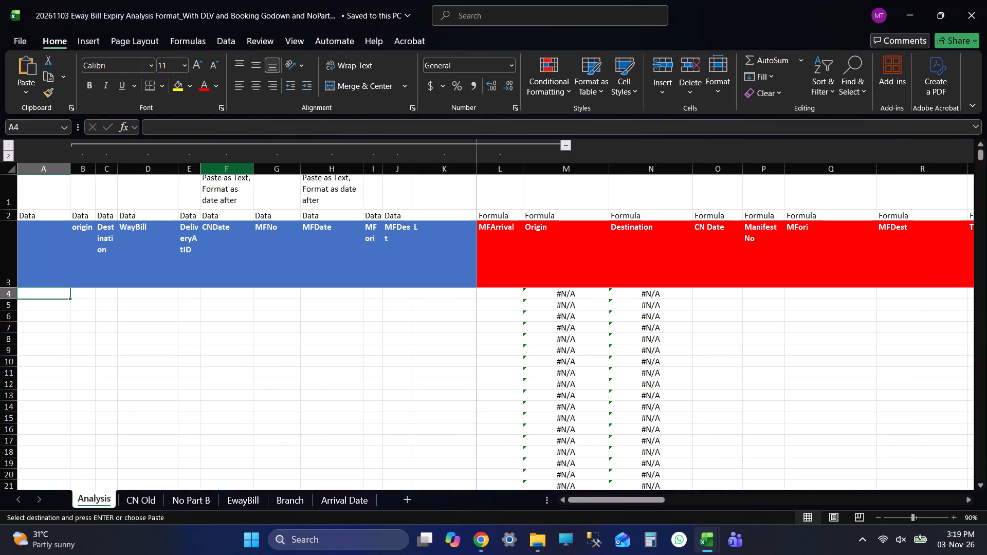
key(Up)
key(Down)
key(ctrl+v)
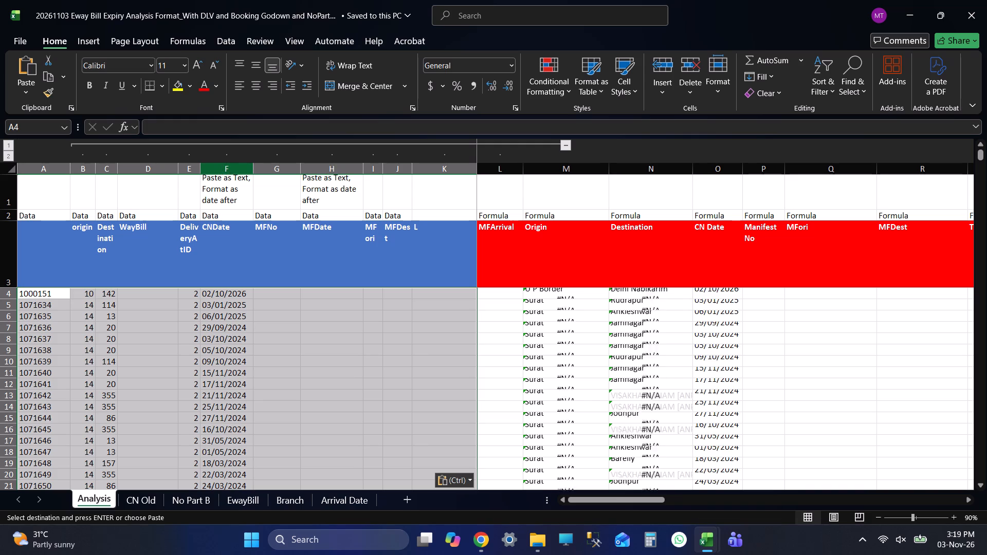
Compare the first pasted record on the Analysis sheet with the first record in the TOPAY workbook.
key(ctrl+Up)
key(Down)
key(Down)
key(alt+Tab)
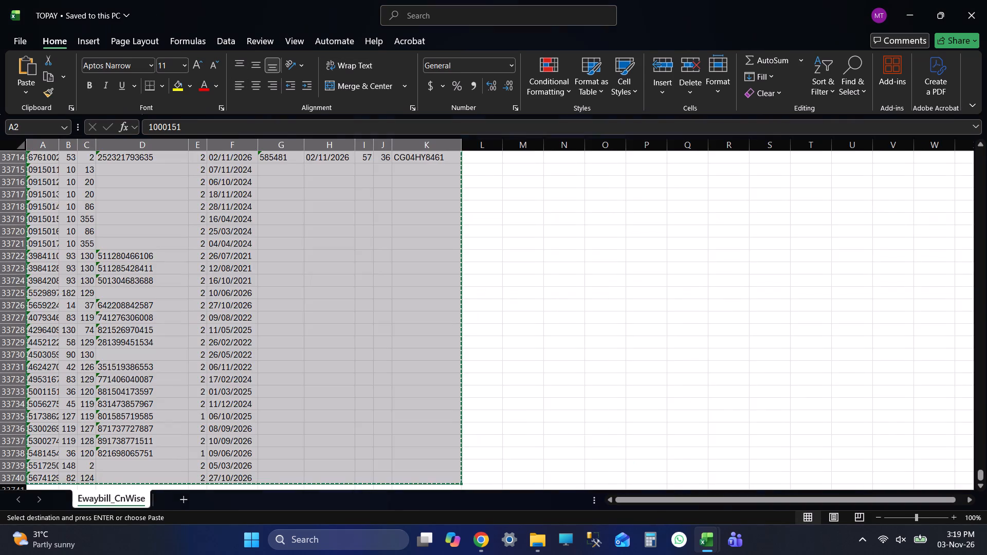
key(ctrl+Up)
key(Down)
key(alt+Tab)
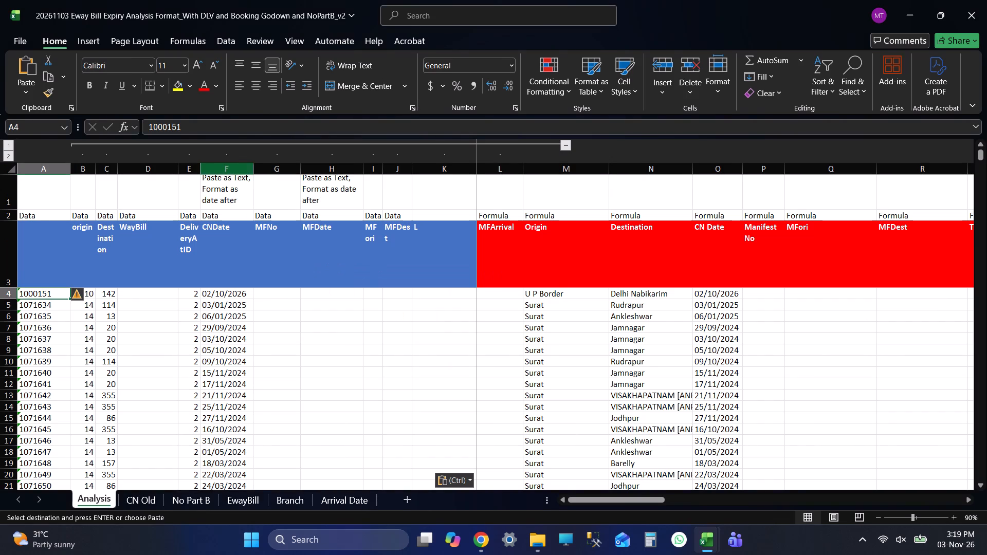
Compare the last record and its row number on the Analysis sheet with the last record in the TOPAY workbook.
key(ctrl+Down)
key(alt+Tab)
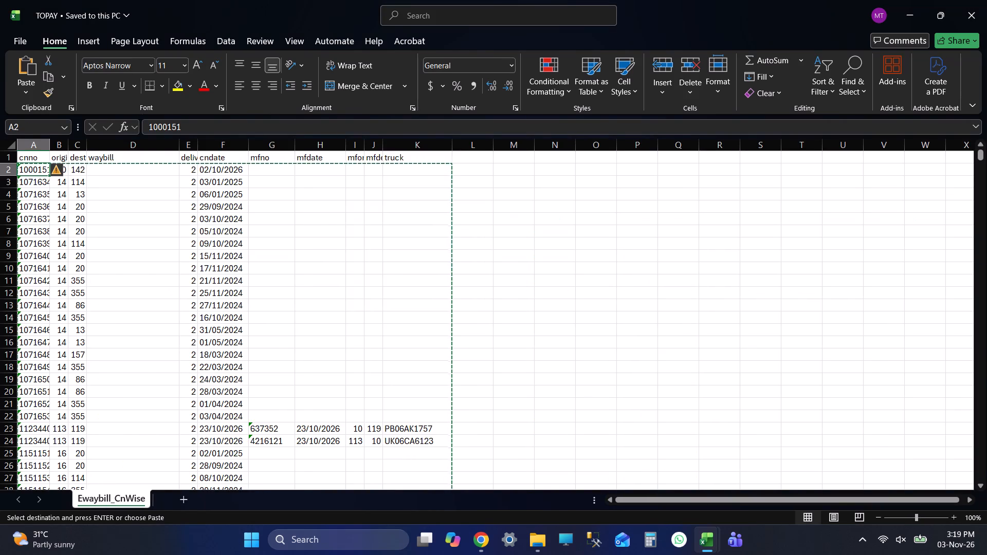
key(ctrl+Down)
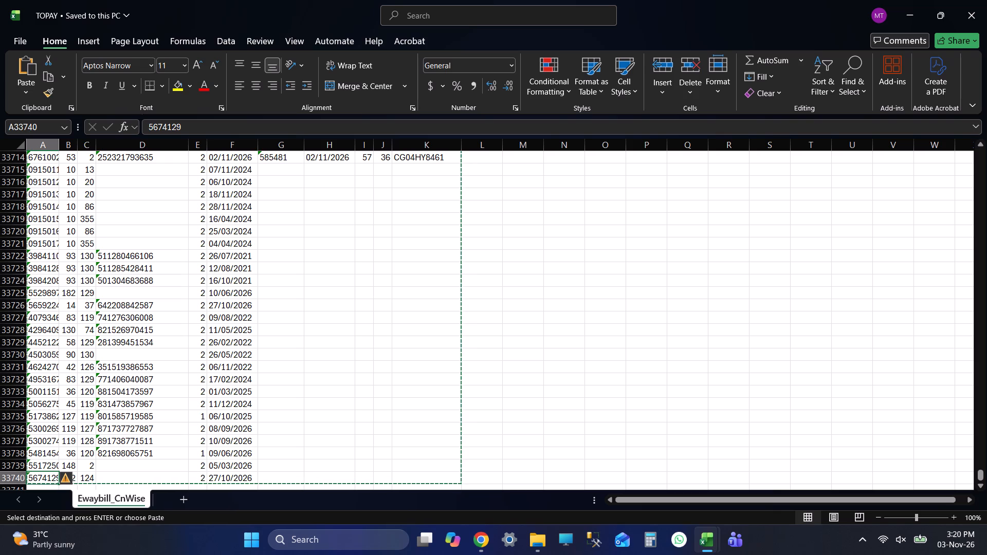
key(ctrl+Up)
key(Down)
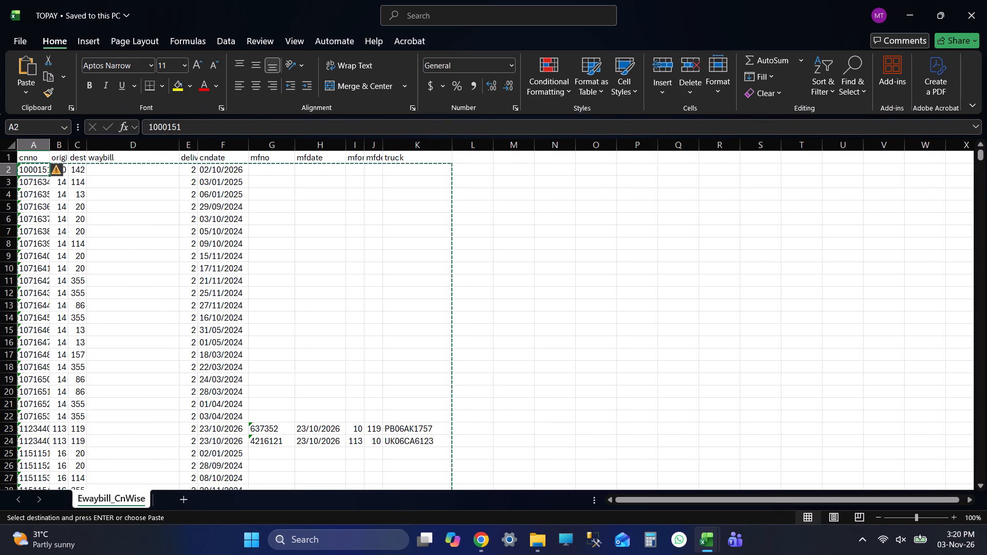
key(alt+Tab)
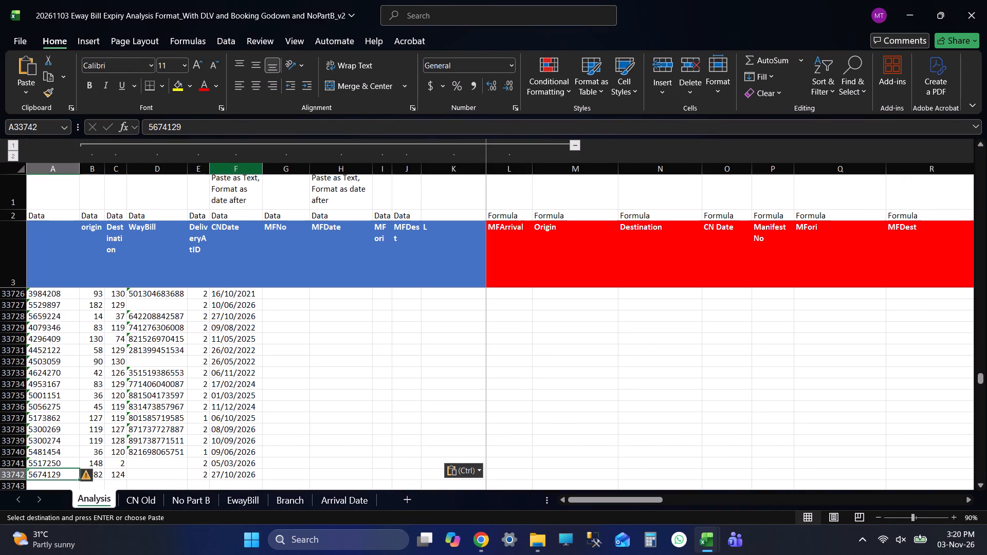
key(ctrl+Down)
key(ctrl+Up)
key(Up)
key(Up)
key(Up)
key(ctrl+Up)
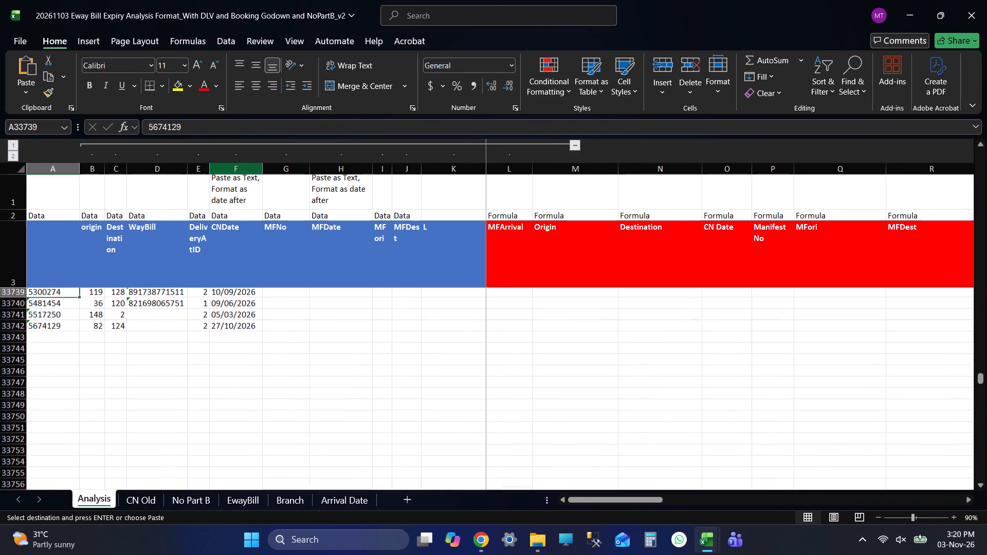
key(Down)
key(Down)
key(ctrl+Down)
key(Down)
key(Down)
key(Down)
key(Down)
key(ctrl+Up)
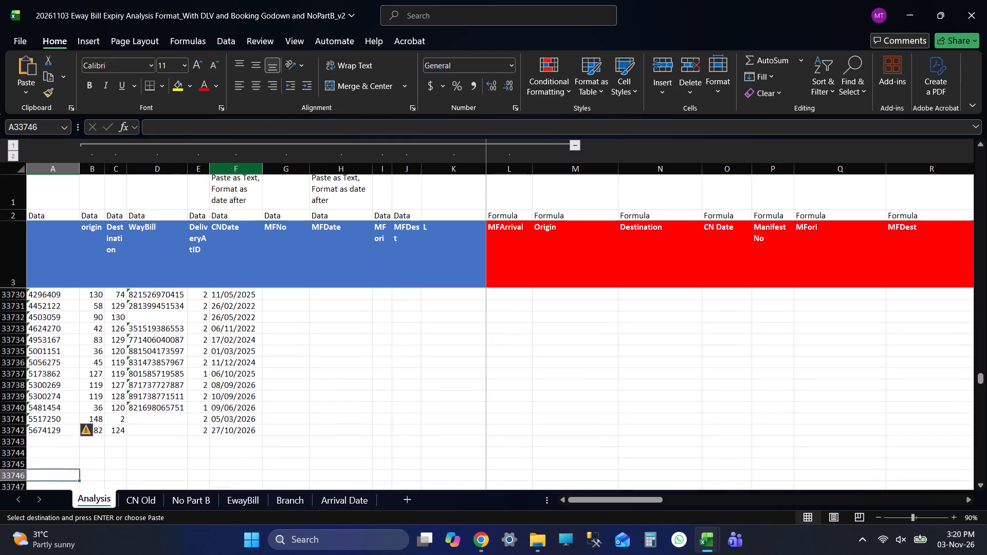
key(alt+Tab)
key(ctrl+Down)
key(alt+Tab)
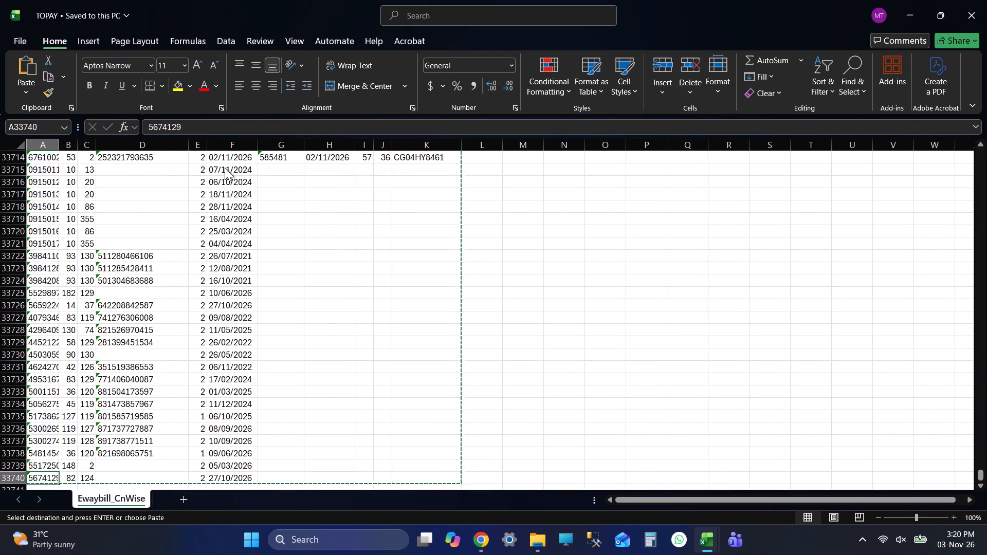
key(alt+Tab)
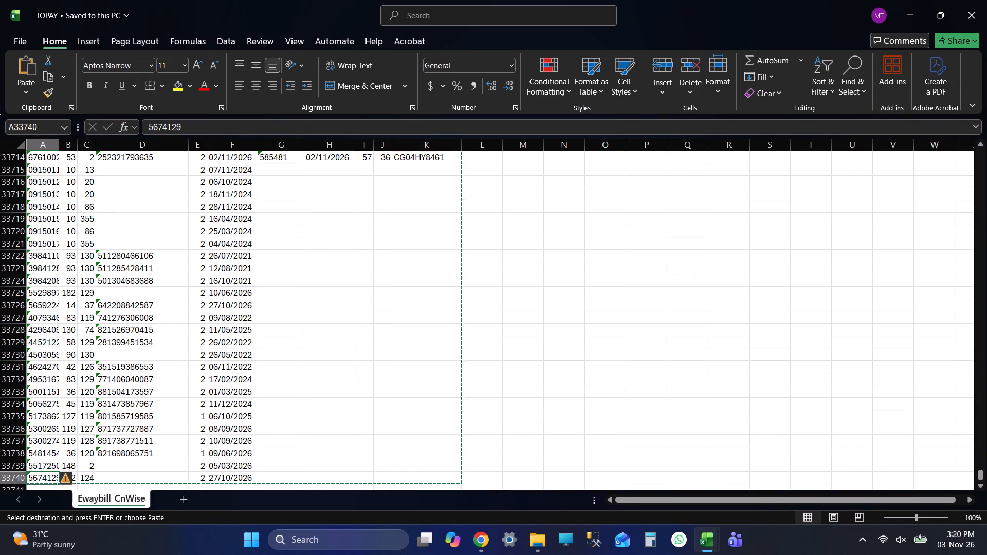
key(Right)
key(alt+Tab)
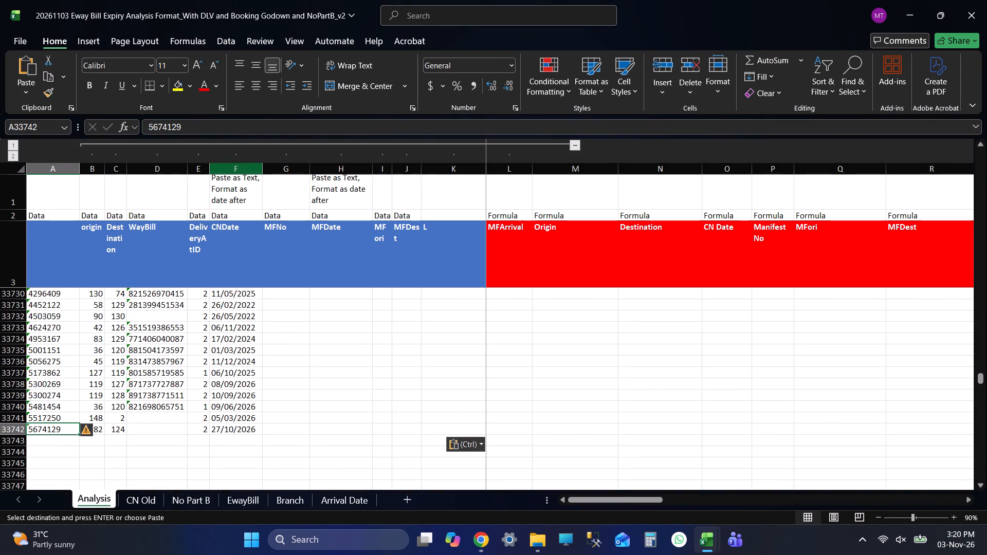
key(Right)
key(alt+Tab)
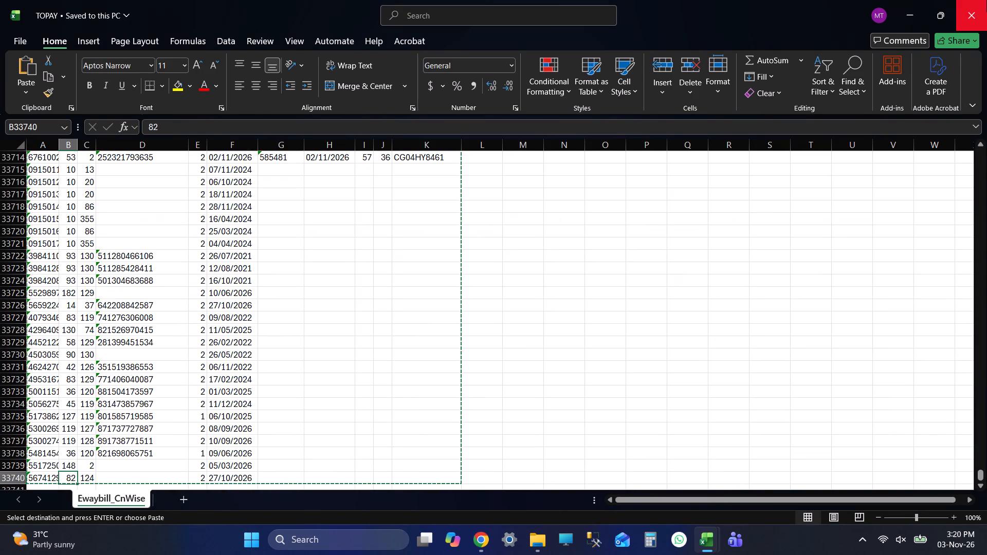
Close the TOPAY workbook without keeping its copied data on the clipboard.
click(986, 0)
click(529, 318)
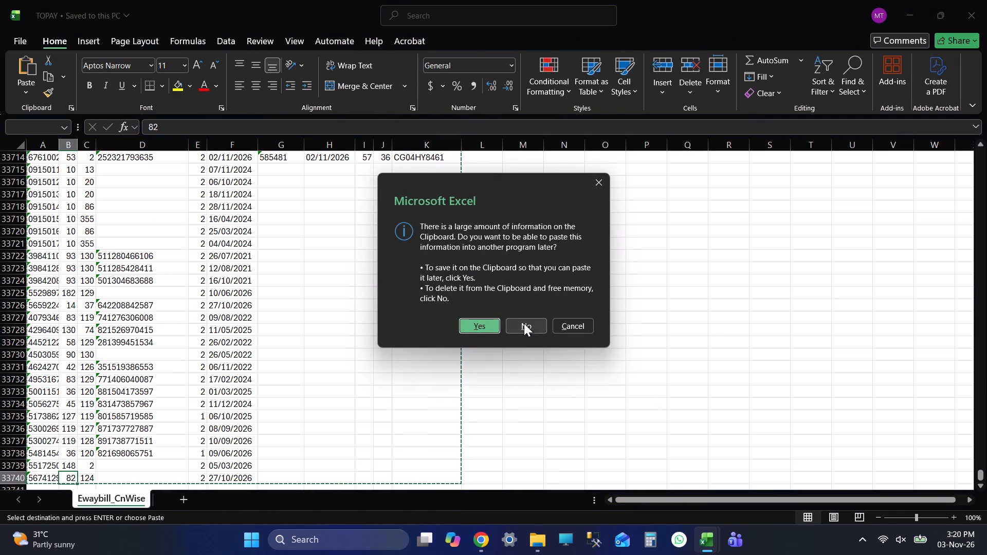
Discard the copied TOPAY data from the clipboard to finish closing the TOPAY workbook.
click(524, 323)
Examine the header rows and the end of the pasted records in the origin column of the Analysis sheet.
key(ctrl+Up)
key(Down)
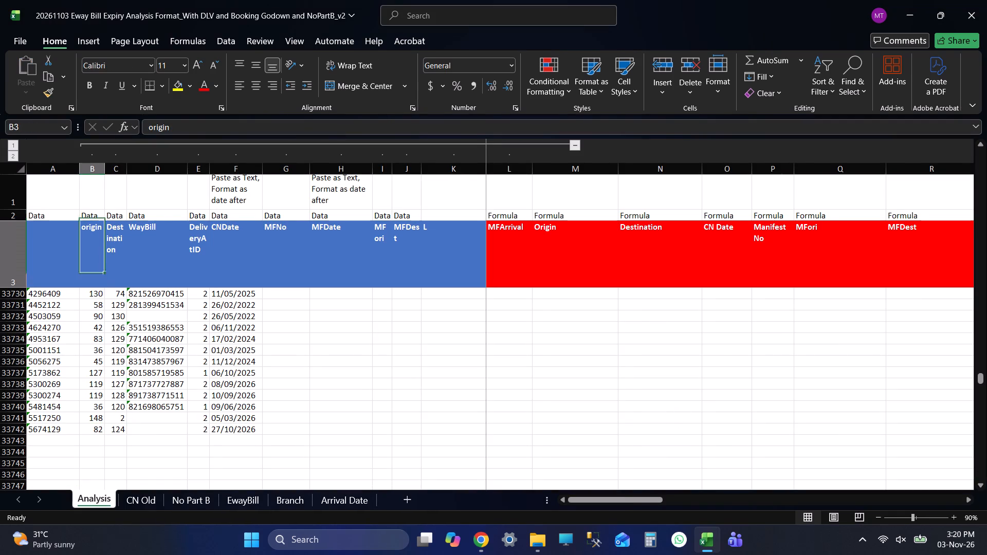
key(Down)
key(Down)
key(Down)
key(Down)
key(ctrl+Down)
key(Down)
key(Down)
key(Down)
key(Down)
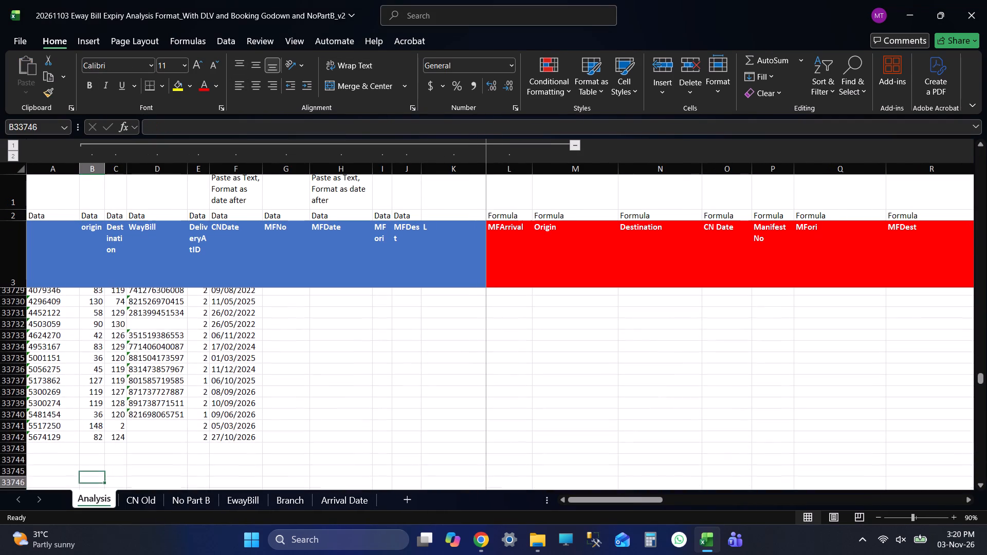
Extend the formulas in L32224:AW32224, the last formula row on the Analysis sheet, down through the remaining pasted records.
key(ctrl+Up)
key(ctrl+Up)
key(Right)
key(Right)
key(Right)
key(Right)
key(Right)
key(Right)
key(Right)
key(Right)
key(Right)
key(Right)
key(Right)
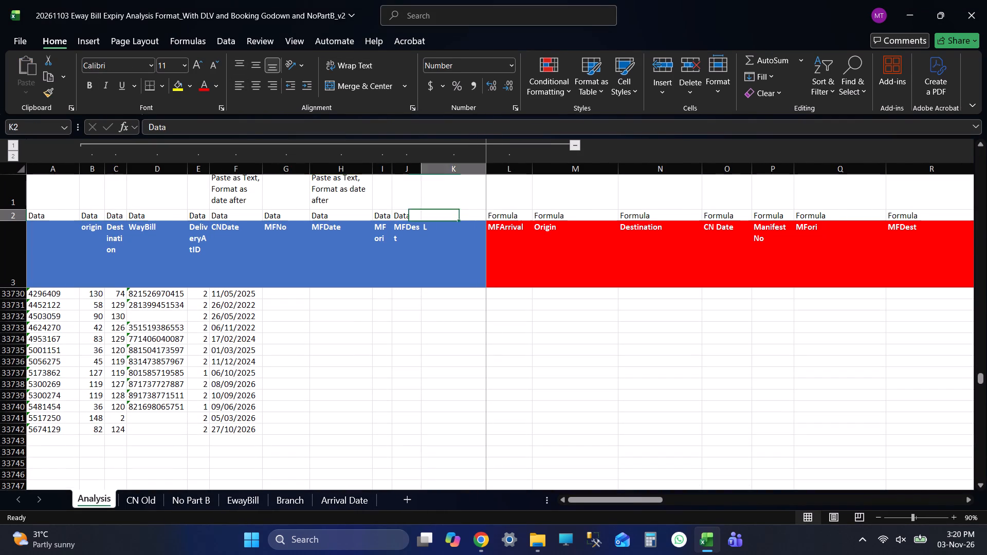
key(Down)
key(ctrl+Down)
key(Left)
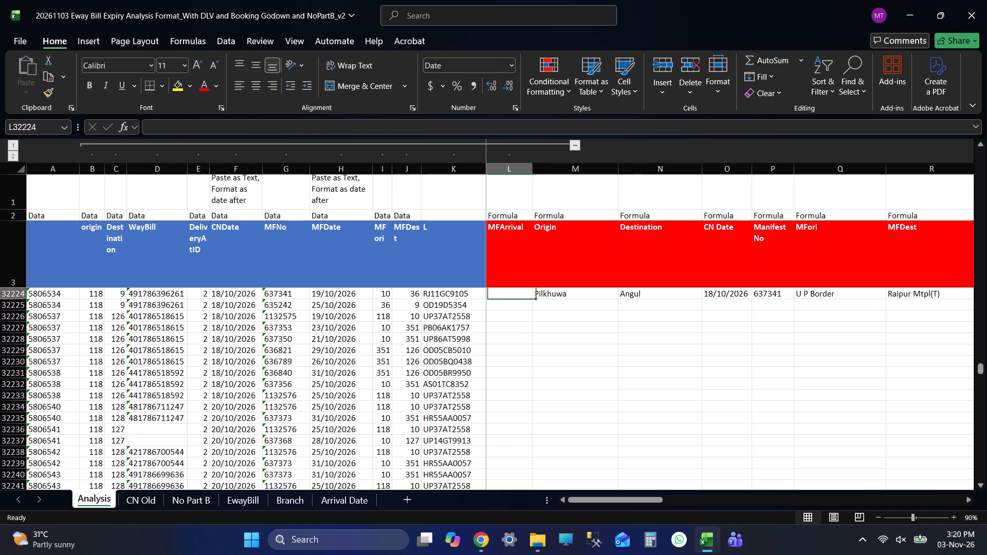
key(ctrl+shift+Right)
key(ctrl+shift+Right)
key(ctrl+shift+Right)
key(ctrl+shift+Right)
key(ctrl+shift+Right)
key(ctrl+shift+Right)
key(ctrl+shift+Right)
key(ctrl+shift+Right)
key(ctrl+shift+Right)
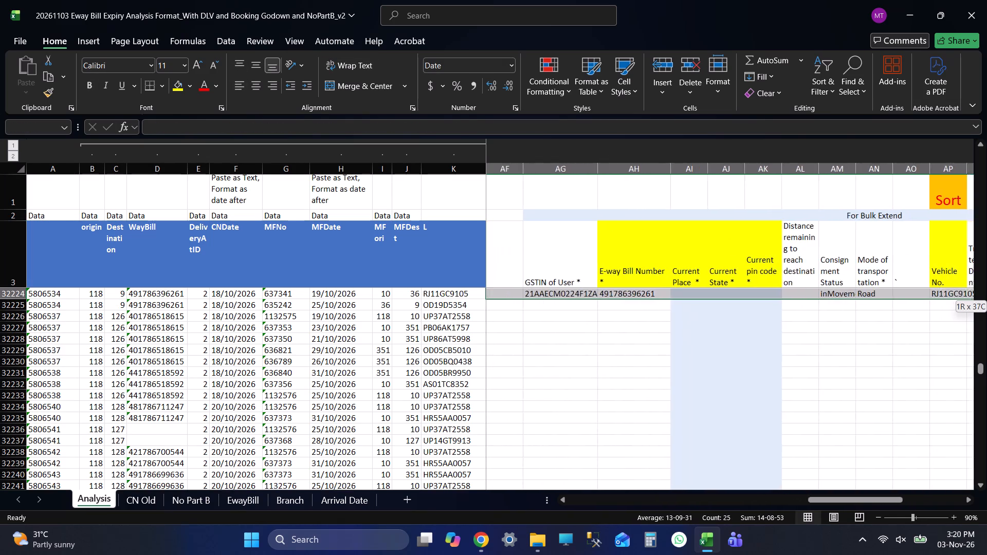
key(ctrl+shift+Right)
key(ctrl+shift+Left)
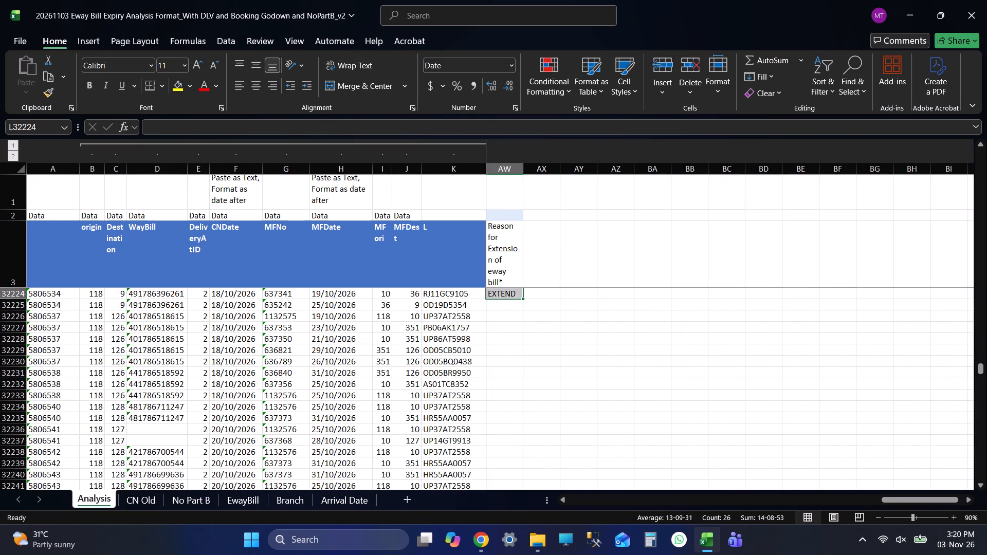
double_click(522, 299)
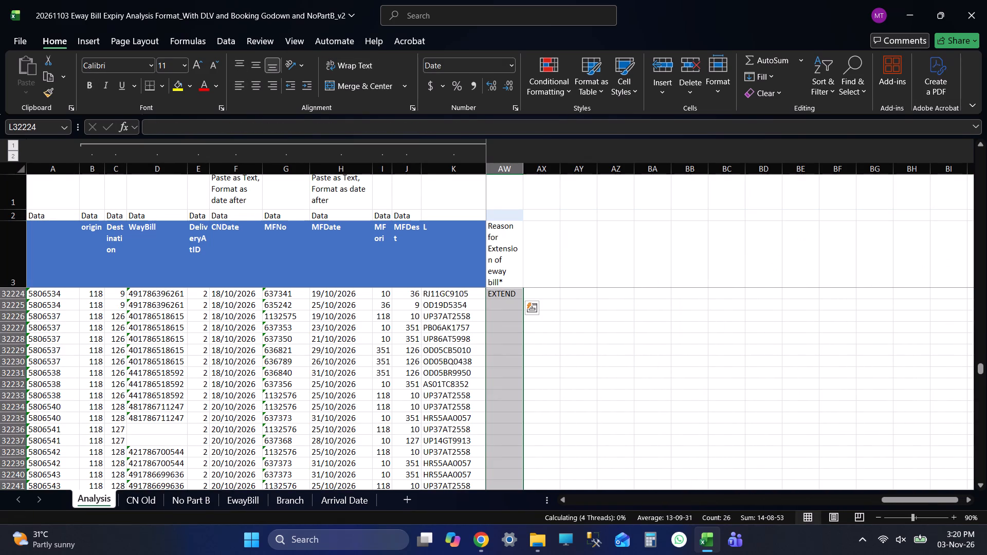
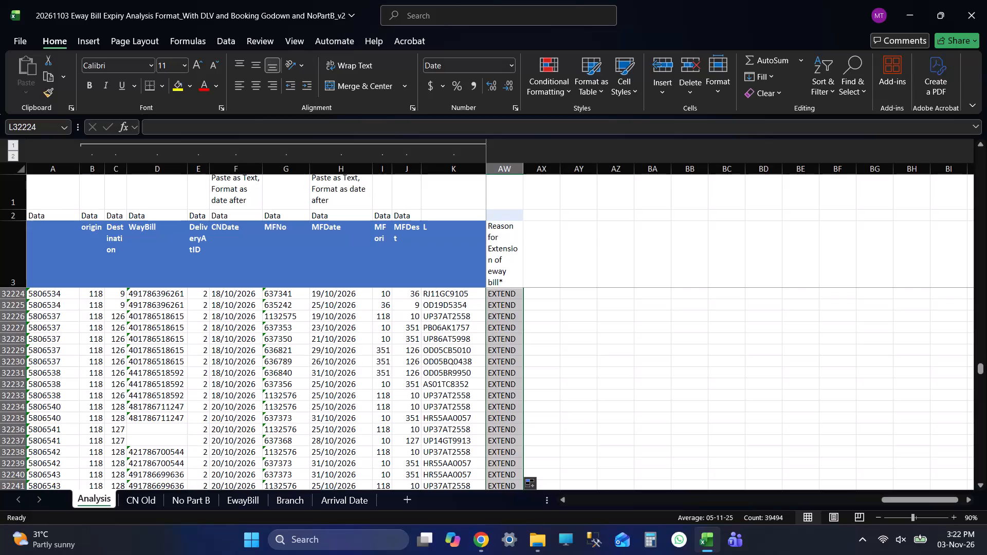
Examine the formula-filled rows and the last pasted record in column A of the Analysis sheet.
scroll(277, 403, down, 4)
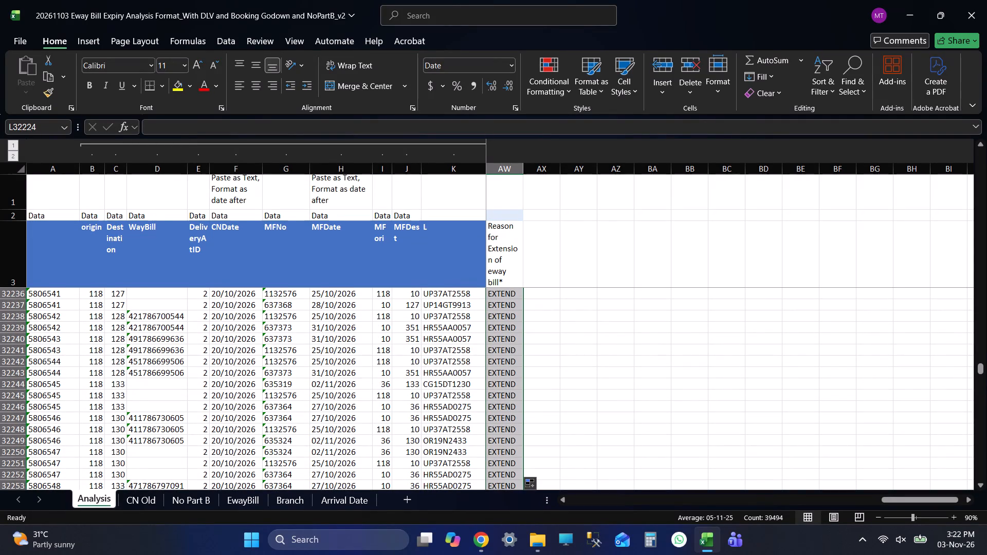
click(42, 263)
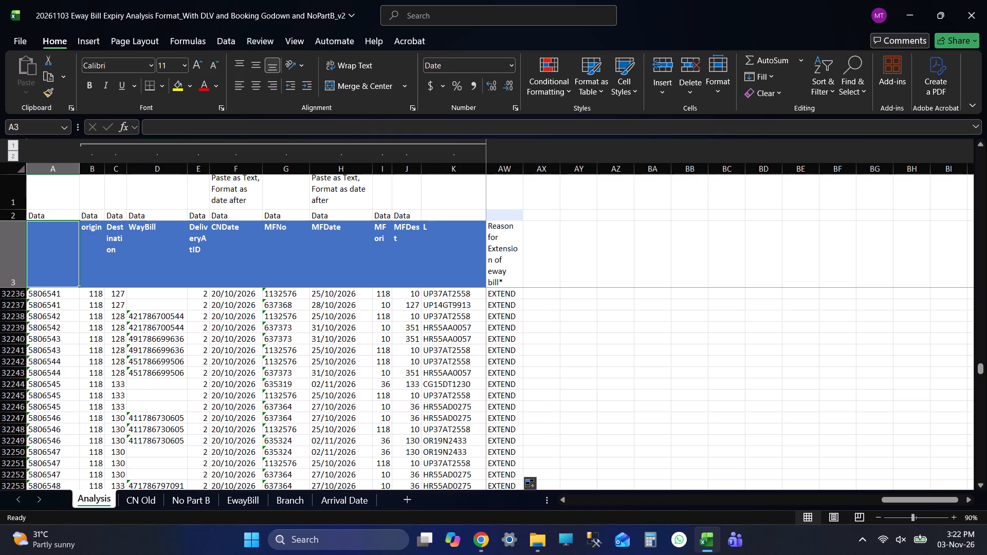
key(Down)
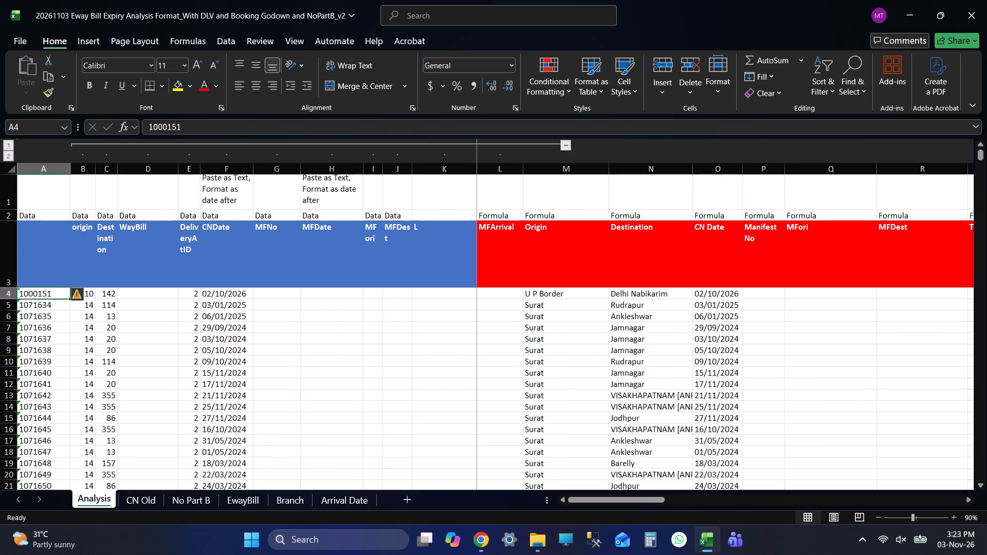
key(ctrl+Down)
key(Down)
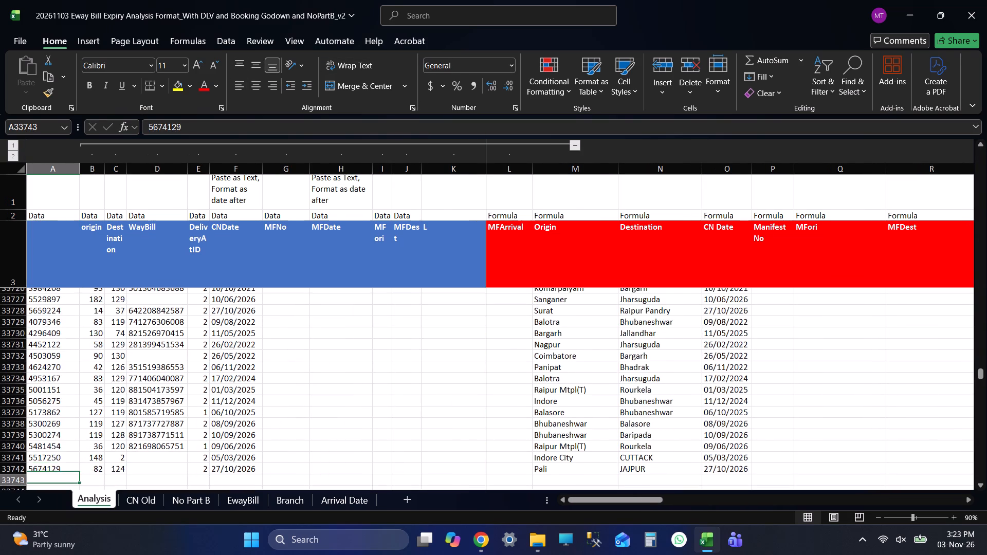
key(Down)
key(Down)
key(Down)
key(Down)
key(ctrl+Up)
Reopen the TOPAY workbook from the 20261103 Data (P) folder for checking against the Analysis sheet.
key(alt+Tab)
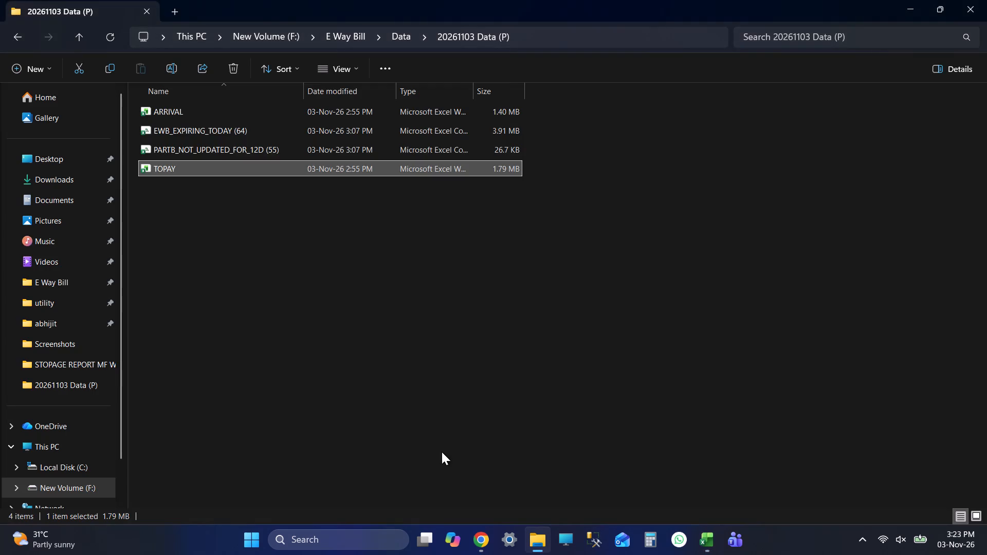
key(alt+Tab)
key(alt+Tab)
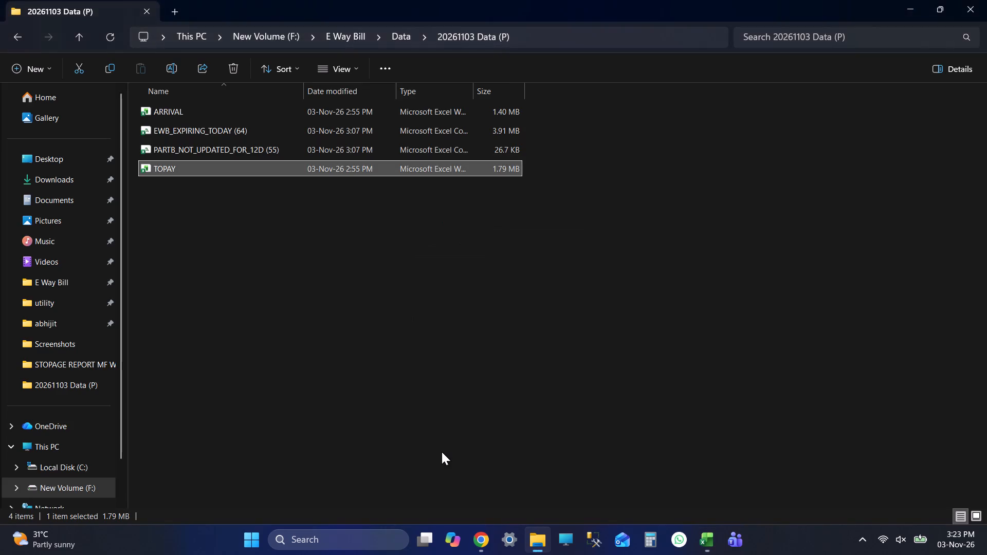
key(alt+Tab)
key(alt+Tab)
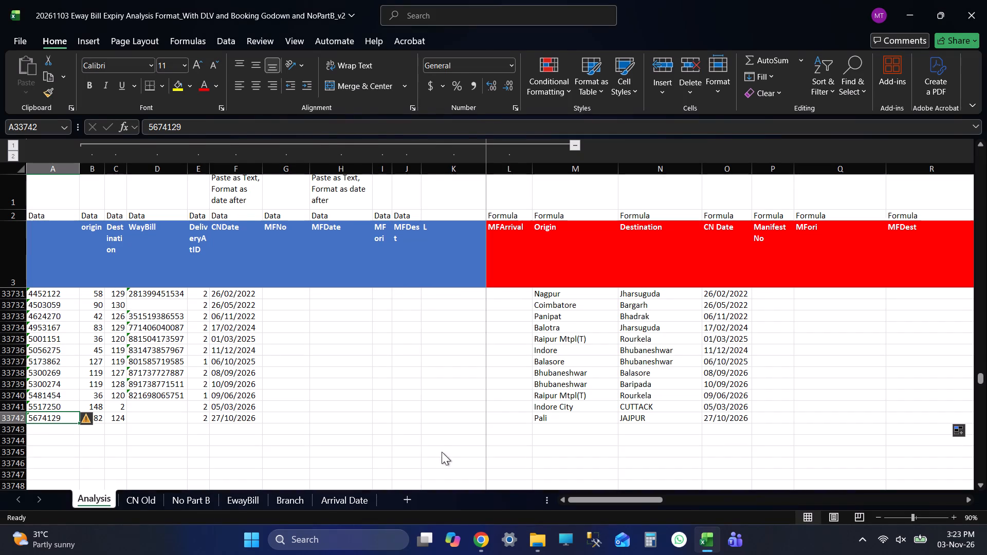
key(alt+Tab)
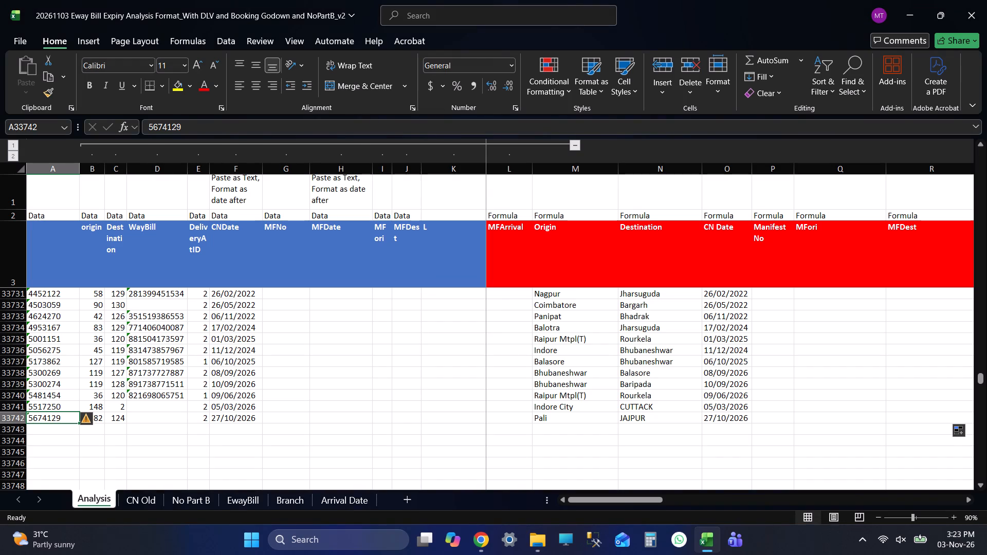
key(alt+Tab)
double_click(222, 168)
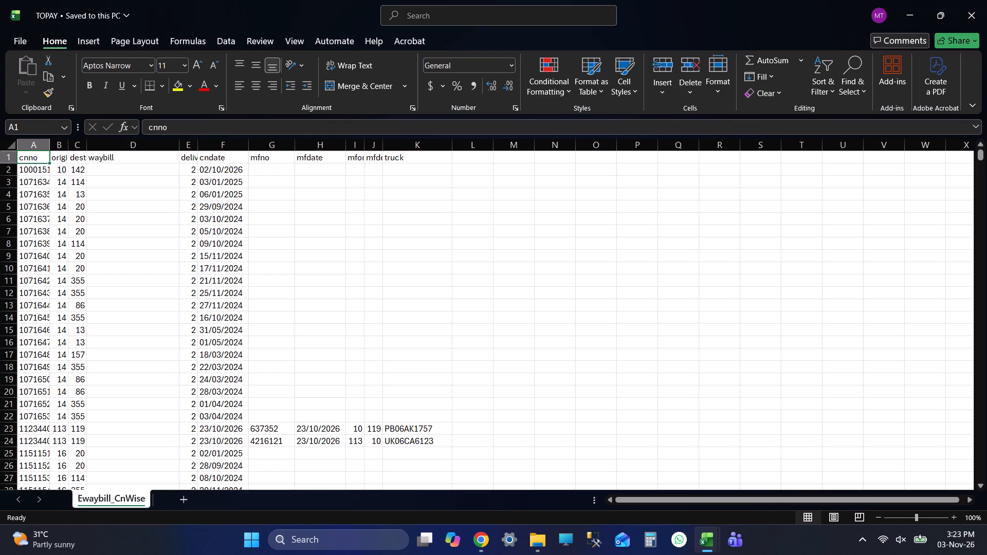
Compare the last record in TOPAY's cnno column with the last record in column A of the Analysis sheet.
key(ctrl+Down)
key(alt+Tab)
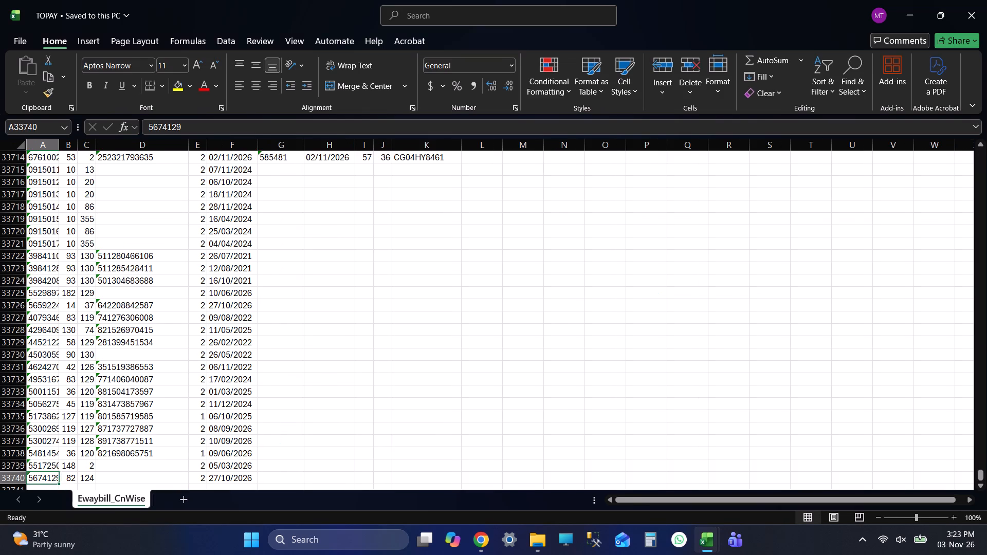
key(alt+Tab)
key(alt+Tab)
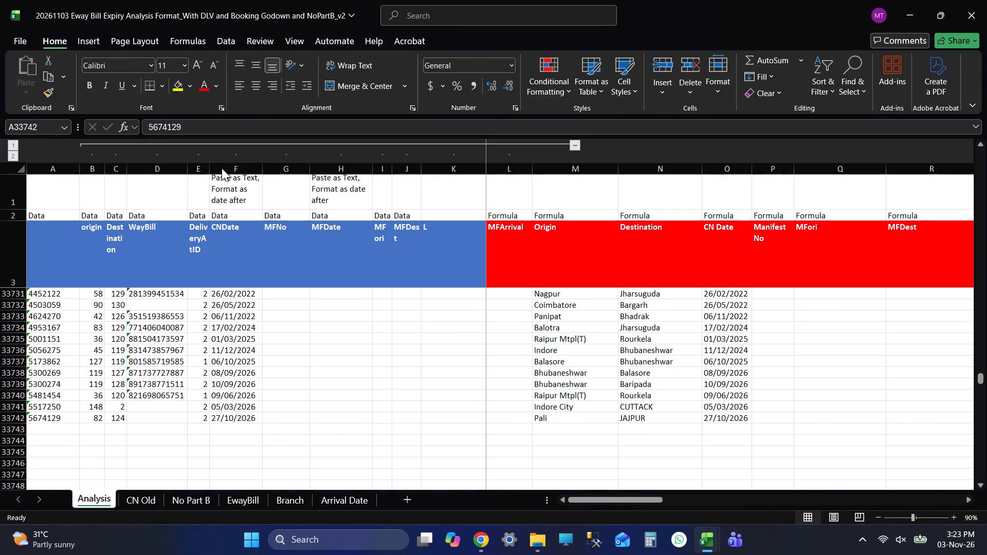
key(Right)
key(alt+Tab)
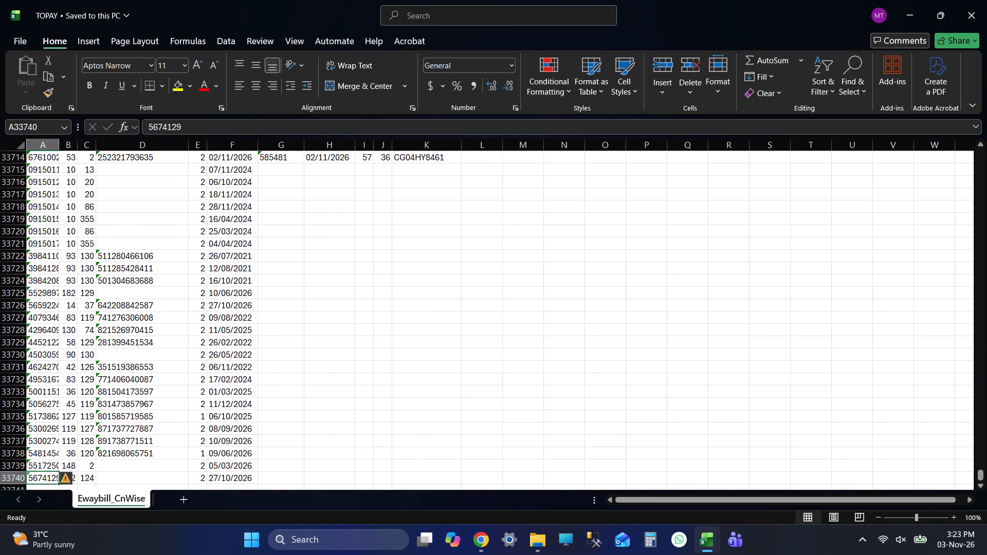
key(alt+Tab)
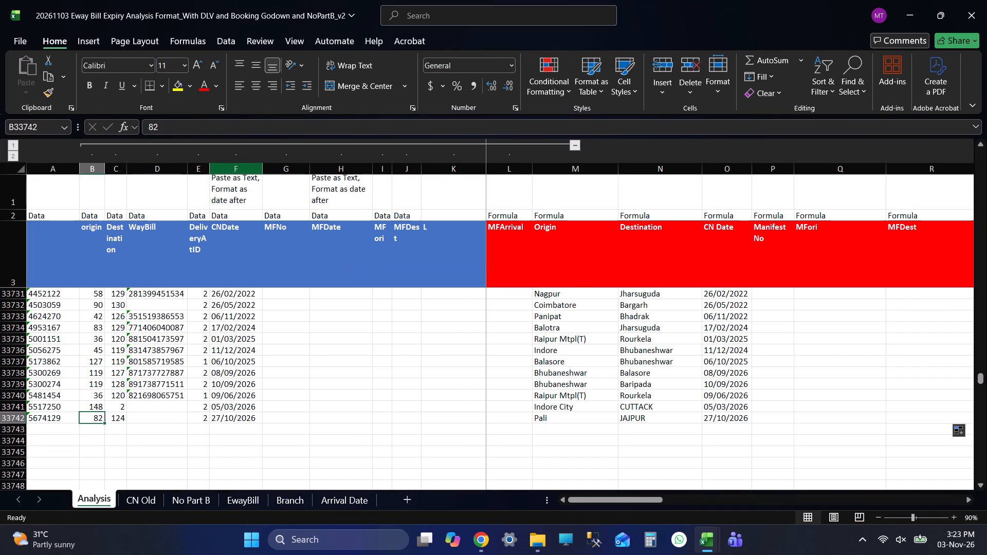
Select all column A records on the Analysis sheet, from A4 down to the last row, to check their count.
key(ctrl+Up)
key(Down)
key(Down)
key(Up)
key(Up)
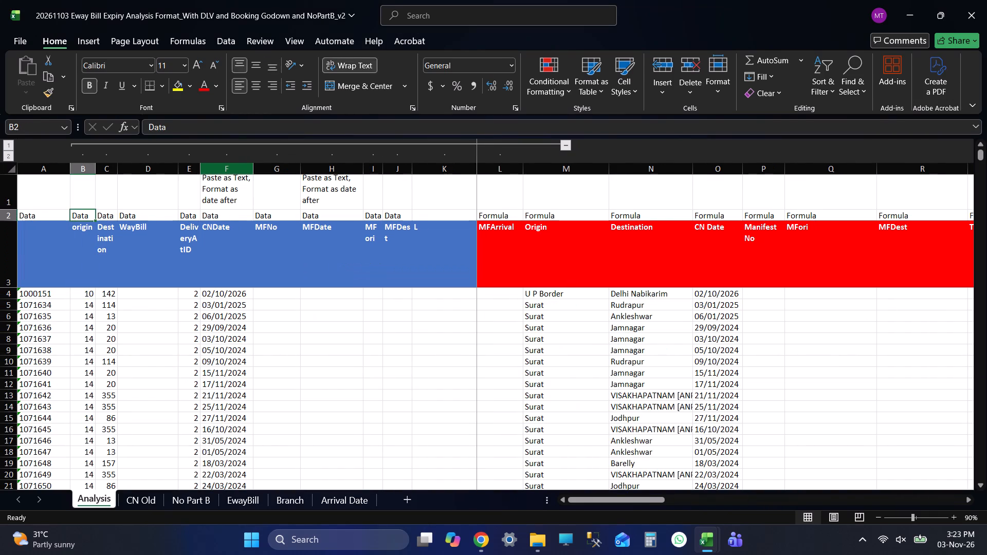
key(Left)
key(Left)
key(Down)
key(Down)
key(Up)
key(Down)
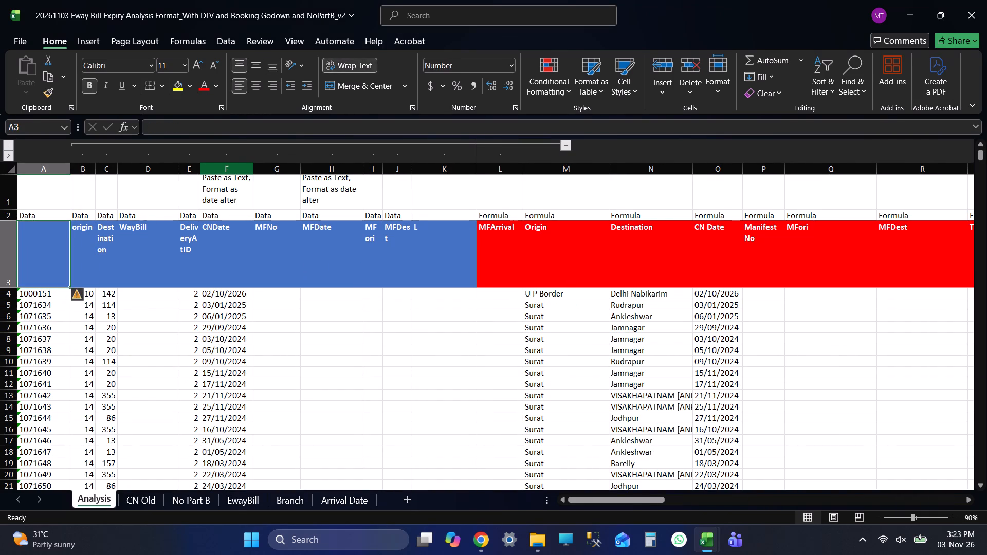
key(Up)
key(Left)
key(Left)
key(Left)
key(Left)
key(Left)
key(Down)
key(ctrl+shift+Down)
Select all cnno records in the TOPAY workbook, from A2 down to the last row, to check their count.
key(alt+Tab)
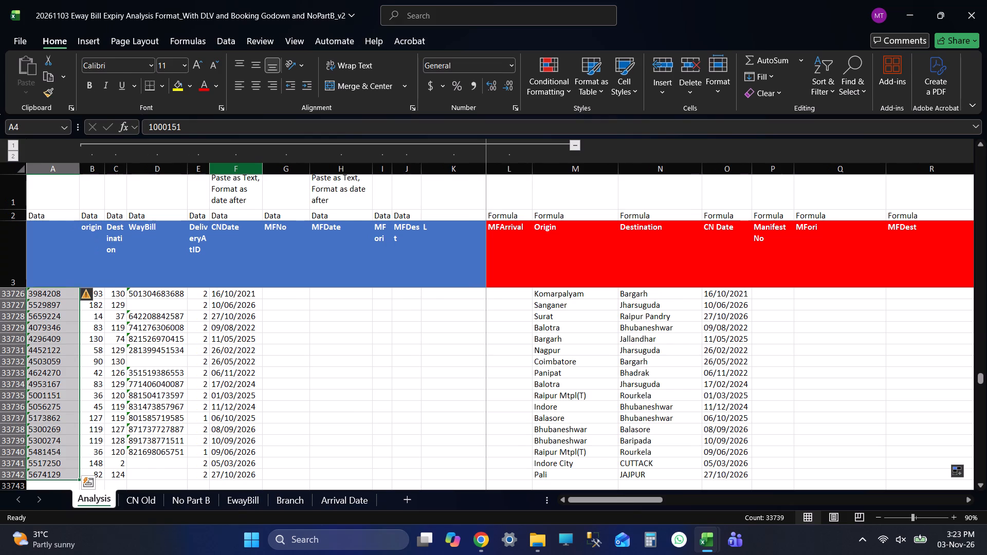
key(Up)
key(ctrl+Up)
key(Up)
key(Up)
key(Up)
key(Up)
key(Up)
key(Up)
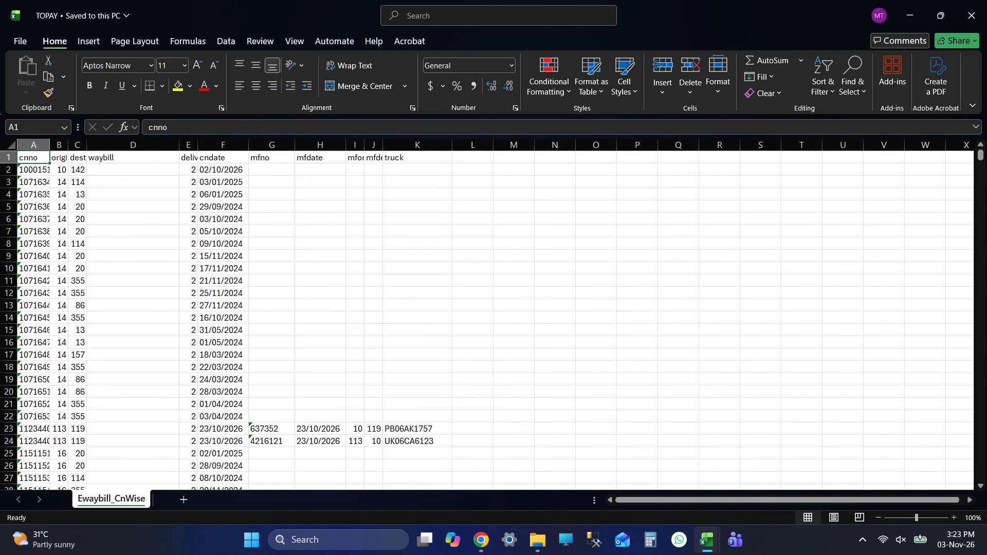
key(Up)
key(Left)
key(Left)
key(Left)
key(Up)
key(Up)
key(Up)
key(Up)
key(Up)
key(Up)
key(Up)
key(Up)
key(Up)
key(Up)
key(Up)
key(Up)
key(Up)
key(Up)
key(Up)
key(Up)
key(Up)
key(Up)
key(Up)
key(Up)
key(Up)
key(Up)
key(Up)
key(Up)
key(Up)
key(Up)
key(Up)
key(Up)
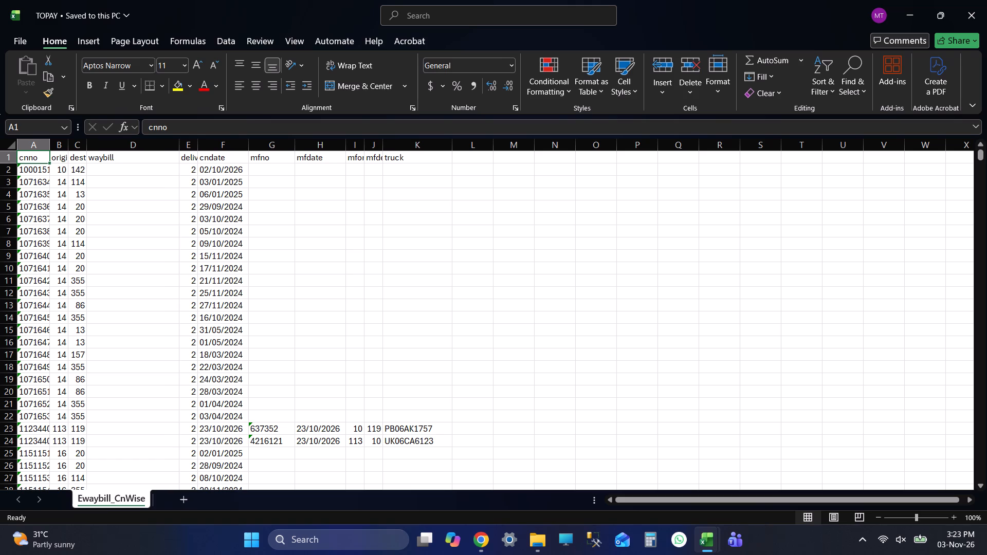
key(Up)
key(Down)
key(ctrl+shift+Down)
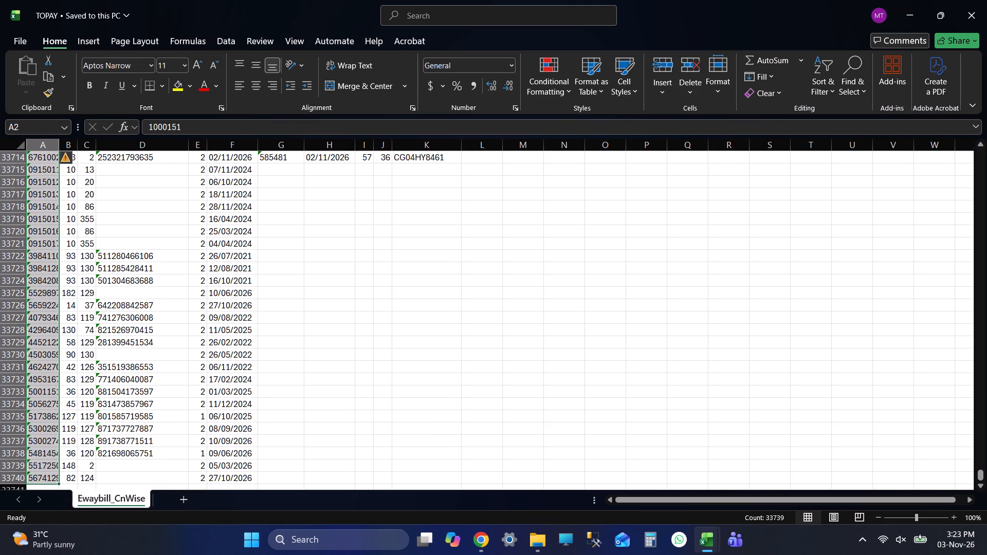
Compare the selected record counts of TOPAY and the Analysis sheet, closing the TOPAY workbook when done.
key(alt+Tab)
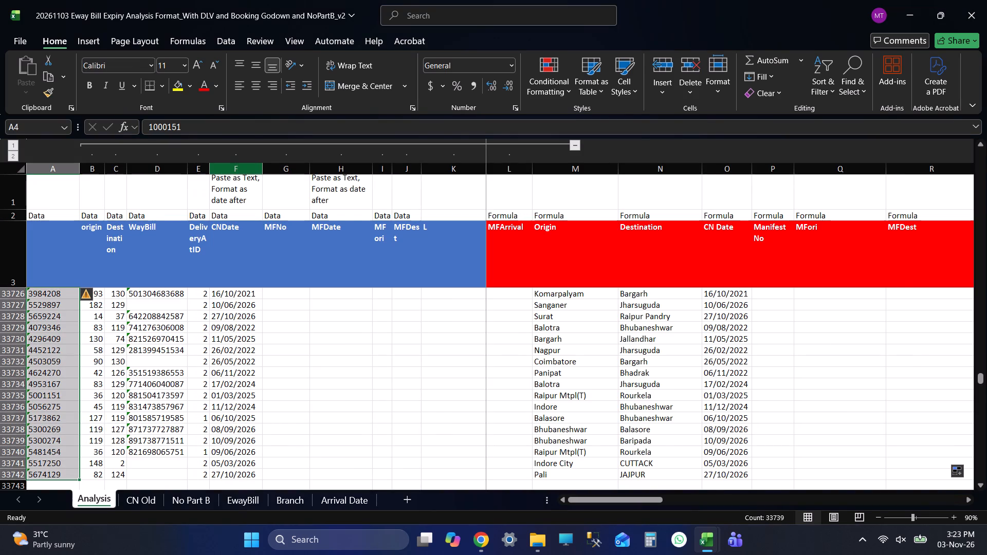
key(alt+Tab)
key(alt+Tab)
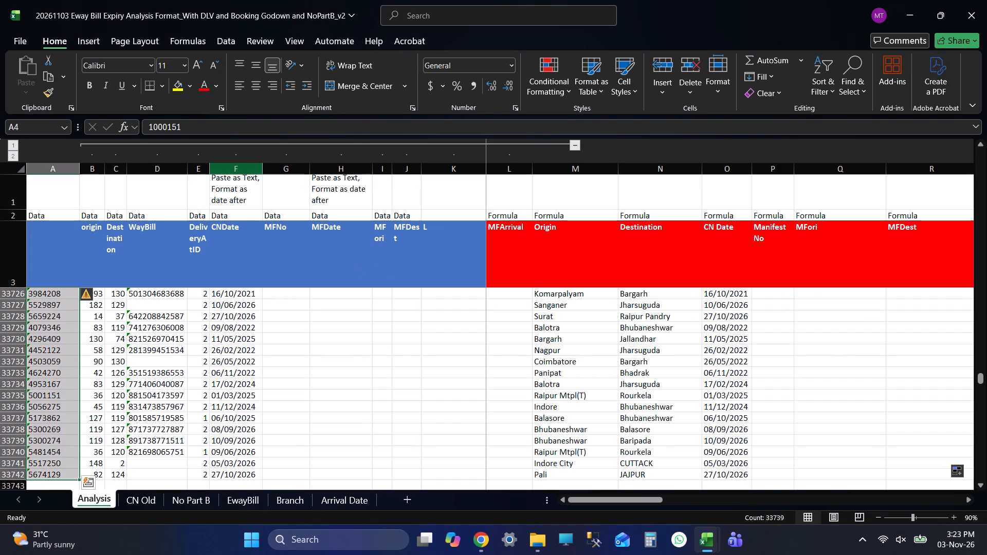
key(alt+Tab)
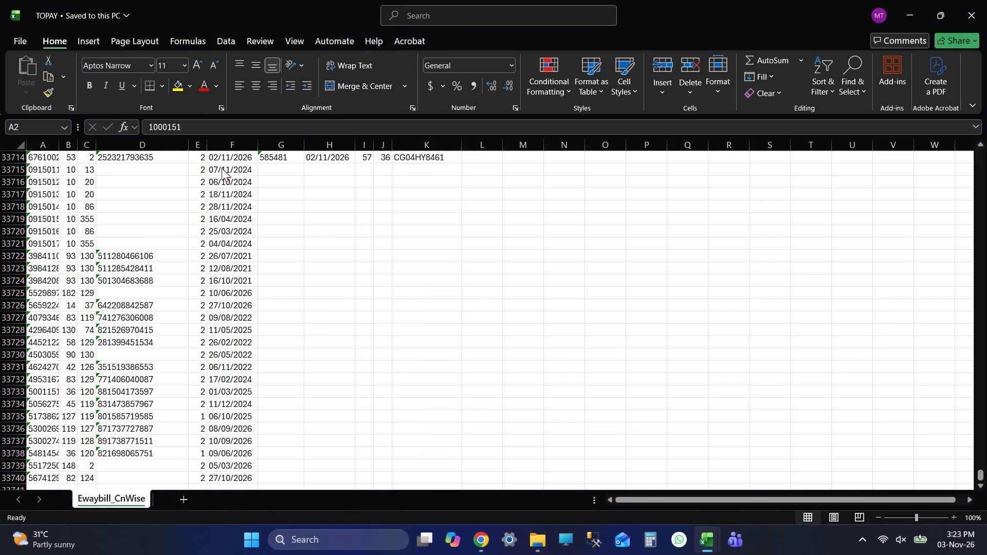
click(986, 0)
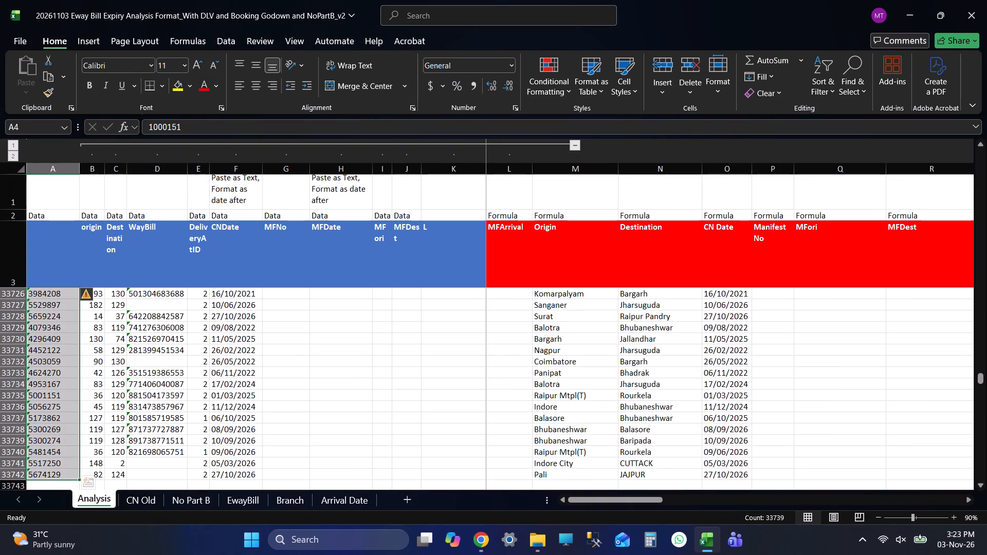
Examine the last record on the Analysis sheet across its data and formula columns, returning to the column headers when done.
key(ctrl+Down)
key(Down)
key(Down)
key(Down)
key(Down)
key(Down)
key(Down)
key(ctrl+Up)
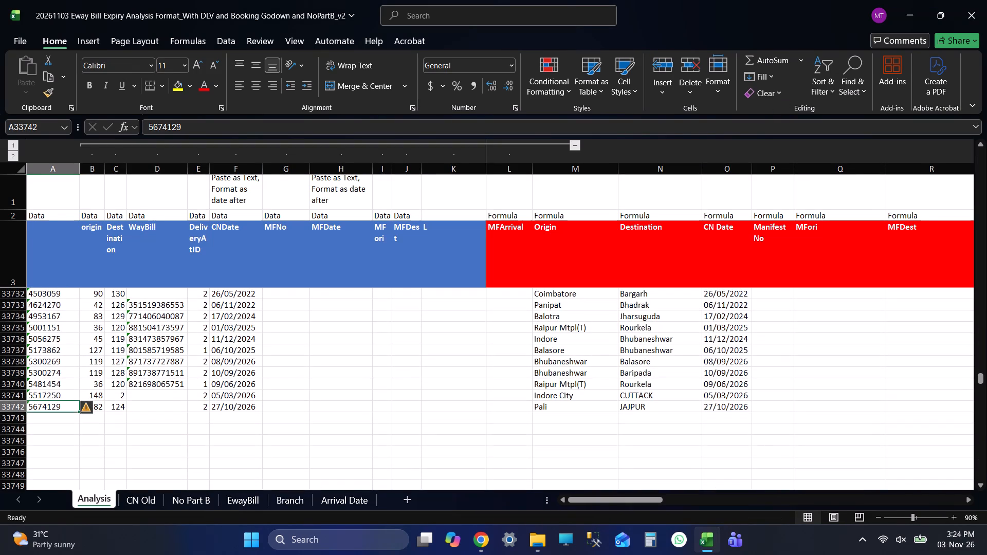
key(Left)
key(Left)
key(Left)
key(Left)
key(Left)
key(Left)
key(Left)
key(Right)
key(Right)
key(Right)
key(Right)
key(Right)
key(Right)
key(Right)
key(Right)
key(Right)
key(Right)
key(Right)
key(Right)
key(Right)
key(Right)
key(Right)
key(Right)
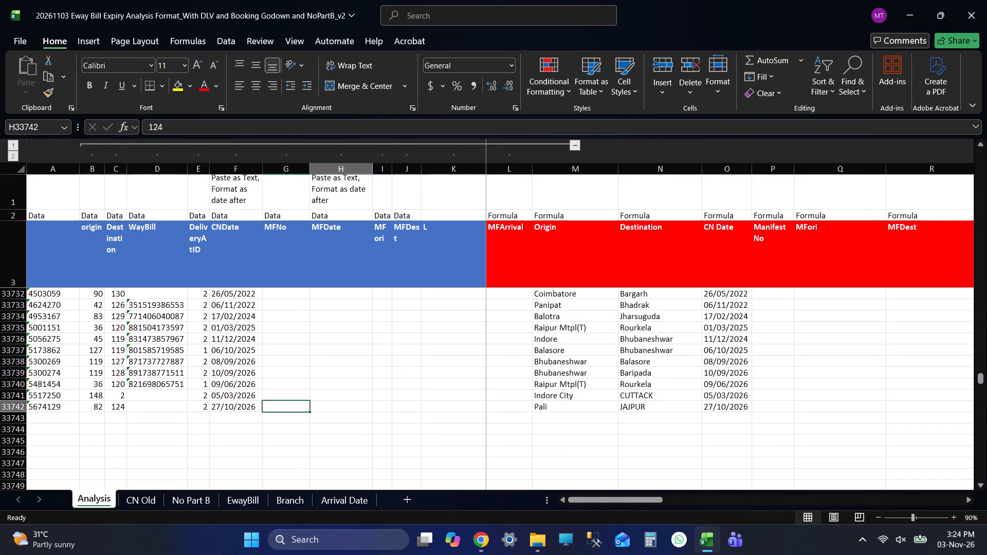
key(ctrl+Left)
key(ctrl+Left)
key(ctrl+Left)
key(Right)
key(Right)
key(Right)
key(Right)
key(Right)
key(Right)
key(Right)
key(Right)
key(Right)
key(Right)
key(Right)
key(Right)
key(Right)
key(Right)
key(Right)
key(Right)
key(Right)
key(Right)
key(Right)
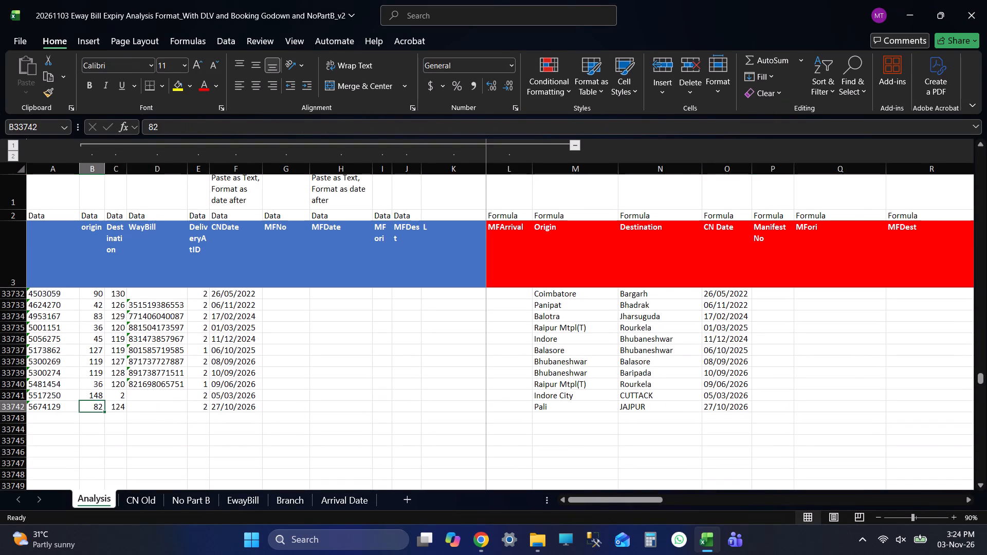
key(ctrl+Left)
key(ctrl+Left)
key(ctrl+Left)
key(ctrl+Left)
key(ctrl+Left)
key(Right)
key(Right)
key(Right)
key(Right)
key(Right)
key(Right)
key(Right)
key(Right)
key(Right)
key(Right)
key(Right)
key(Right)
key(Right)
key(Right)
key(Right)
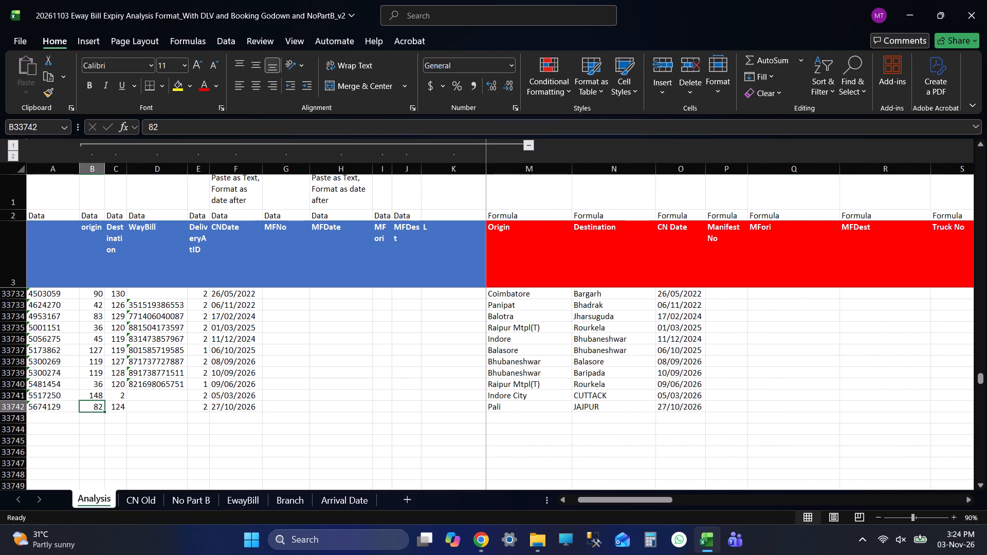
key(ctrl+Left)
key(ctrl+Left)
key(ctrl+Left)
key(Right)
key(Right)
key(Right)
key(Right)
key(Right)
key(Right)
key(Right)
key(Right)
key(Right)
key(Right)
key(Right)
key(Right)
key(Right)
key(Right)
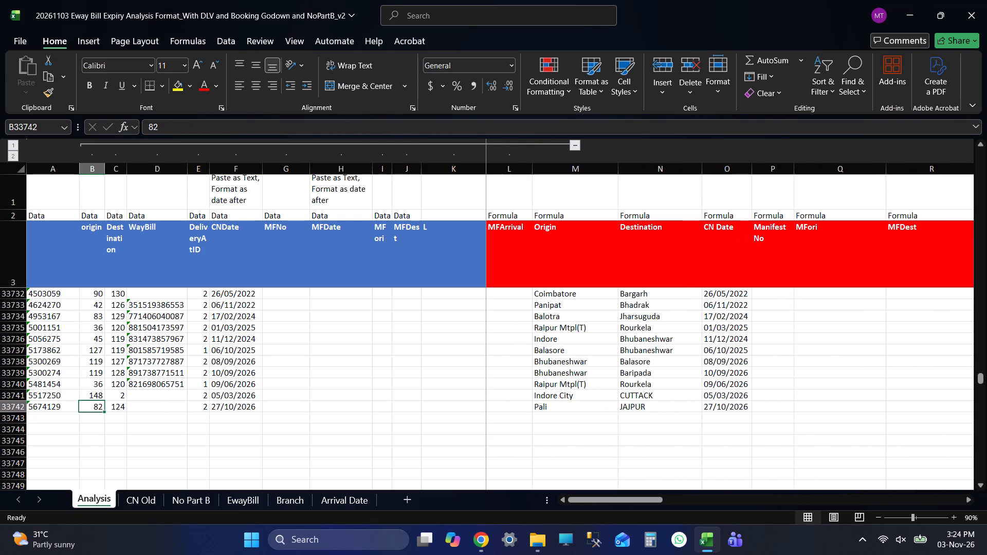
key(ctrl+Left)
key(ctrl+Left)
key(ctrl+Left)
key(ctrl+Up)
key(Down)
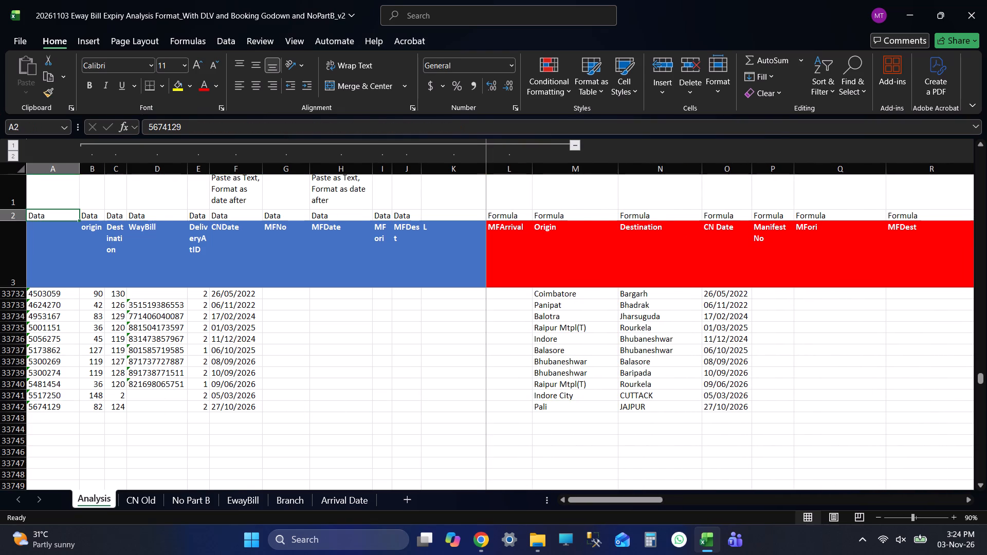
key(Down)
key(Up)
key(Down)
key(Up)
key(Down)
key(Up)
key(Left)
key(Left)
key(Left)
key(Left)
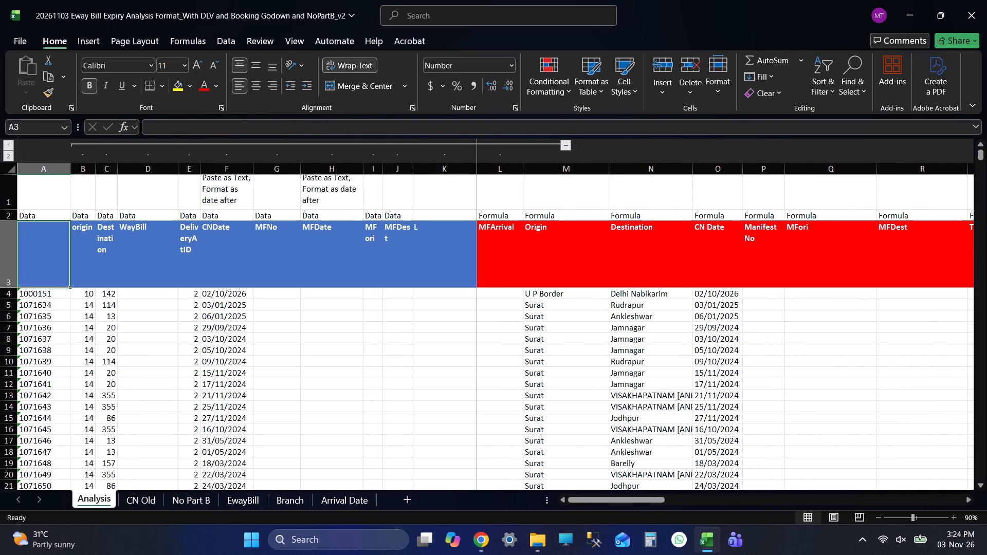
Show the empty No Part B sheet and open the PARTB_NOT_UPDATED_FOR_12D (55) file from the 20261103 Data (P) folder.
click(191, 493)
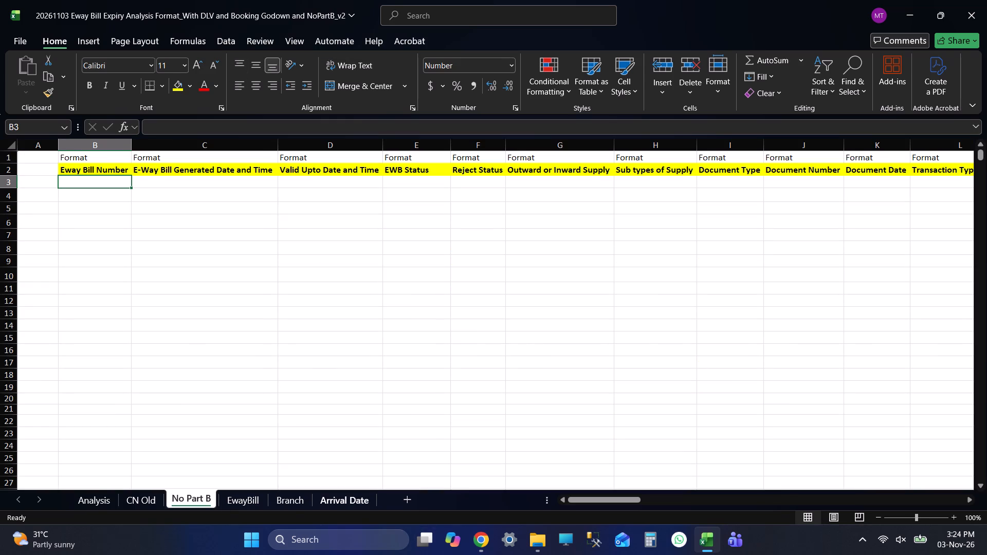
key(alt+Tab)
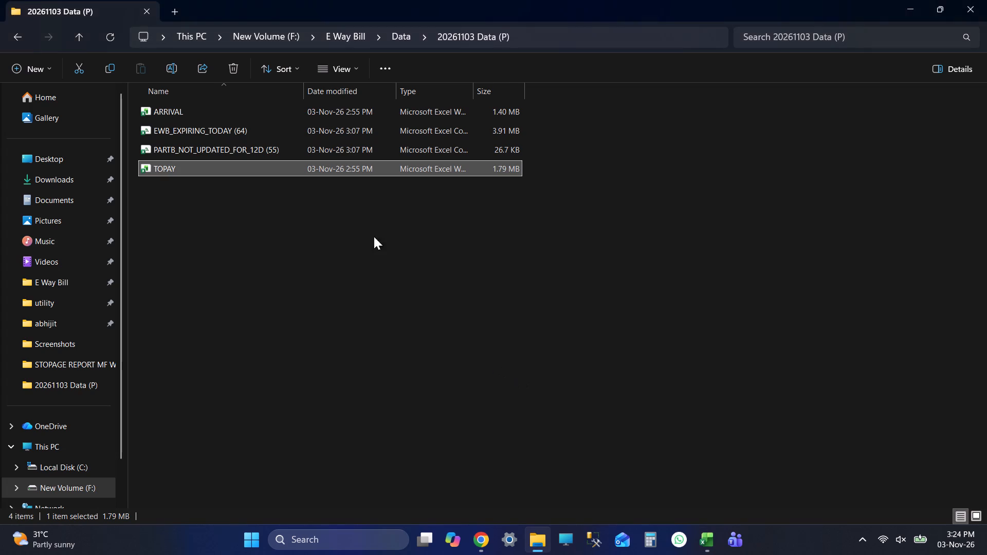
key(alt+Tab)
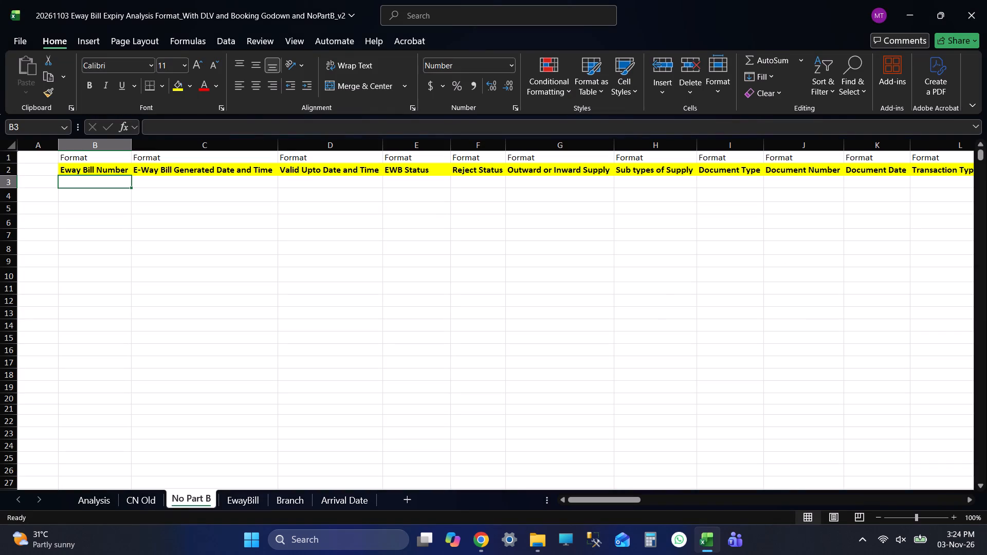
key(alt+Tab)
double_click(194, 145)
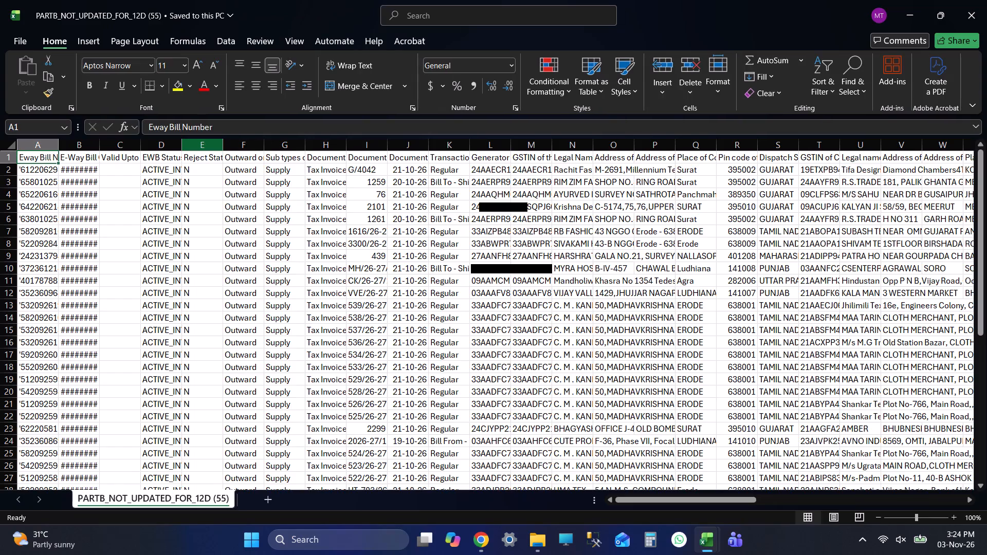
Remove the apostrophes from all Eway Bill Number values, from A2 down to the last row, by replacing them with nothing.
key(Up)
key(Up)
key(Up)
key(Up)
key(Down)
key(ctrl+shift+Down)
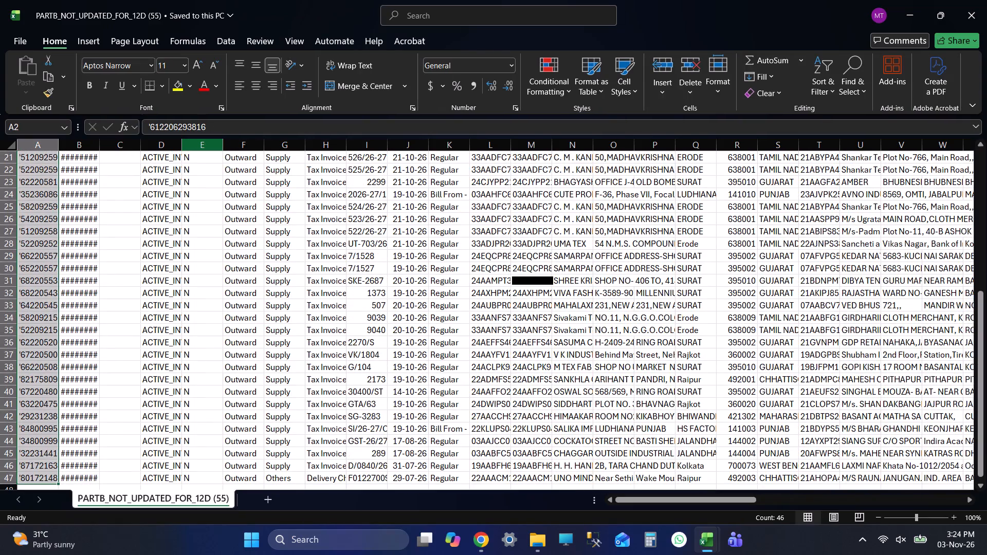
key(ctrl+h)
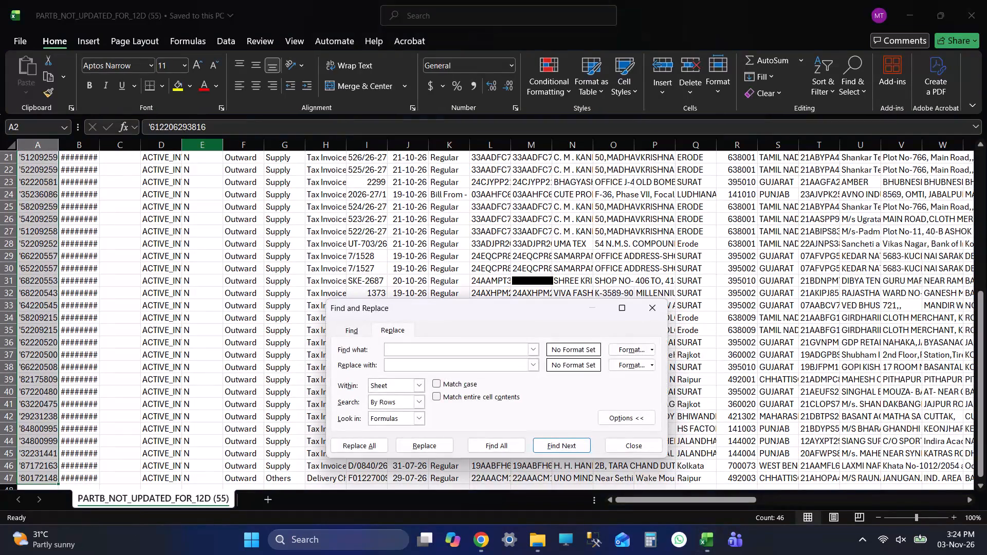
key(apostrophe)
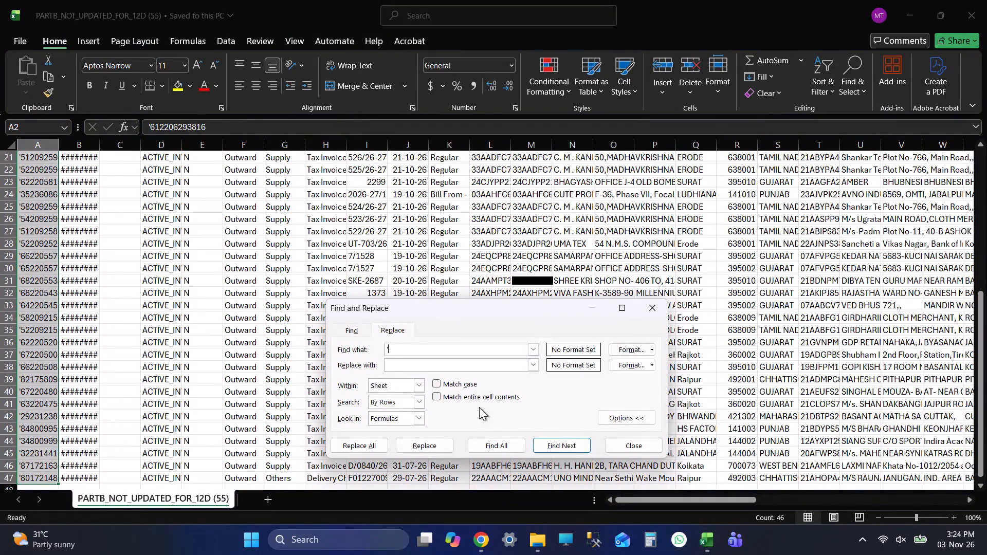
click(374, 441)
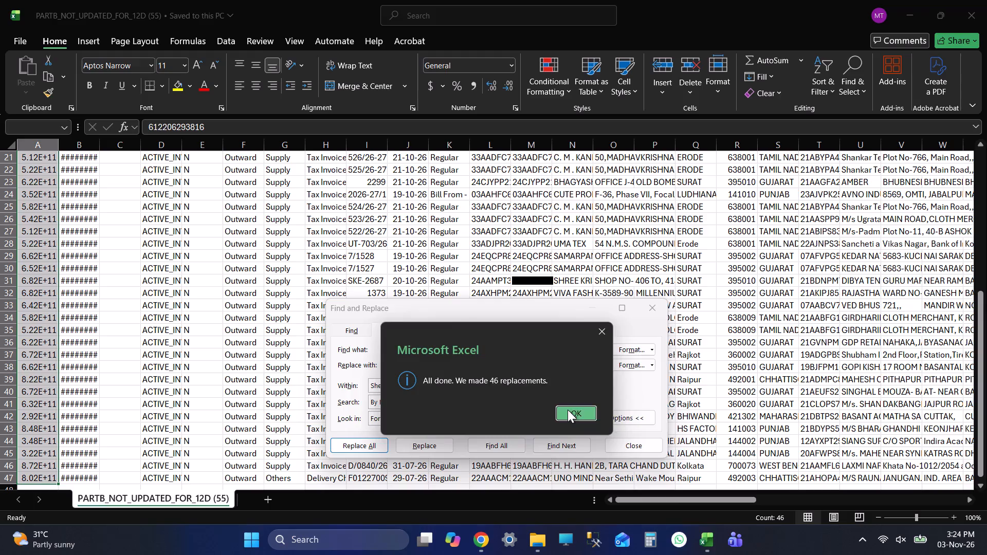
click(568, 410)
click(644, 449)
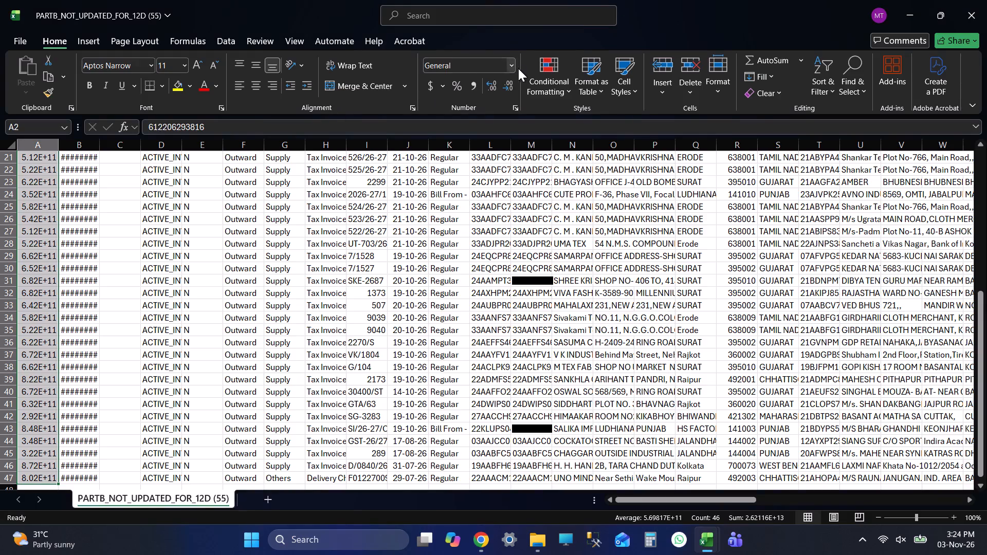
Format the Eway Bill Number values as Number with no decimal places and save the file.
click(511, 63)
click(463, 114)
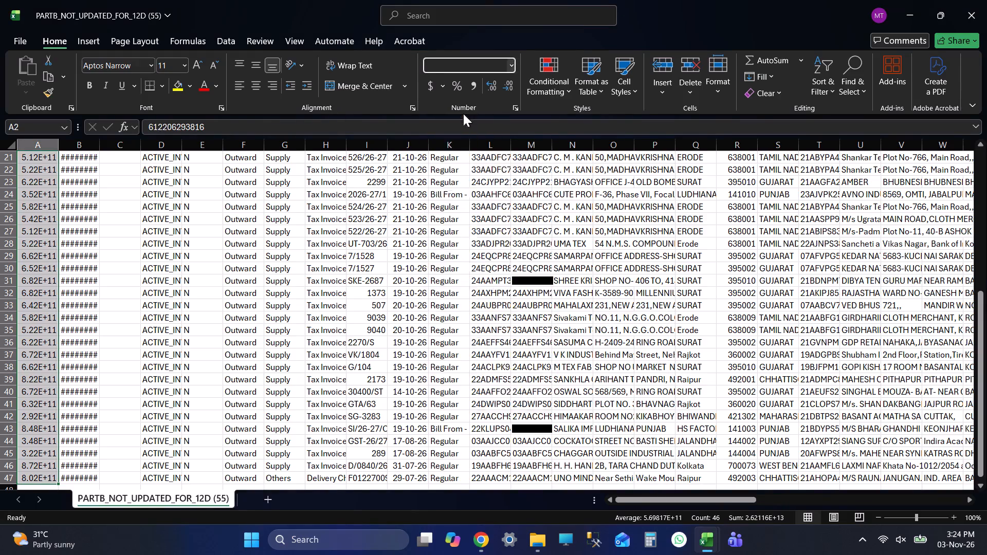
double_click(511, 85)
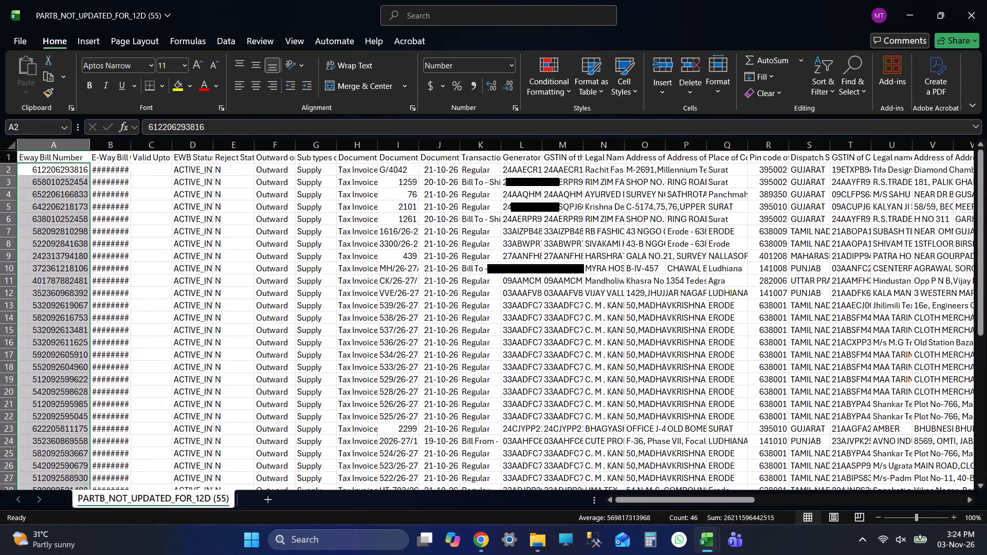
key(ctrl+s)
key(ctrl+s)
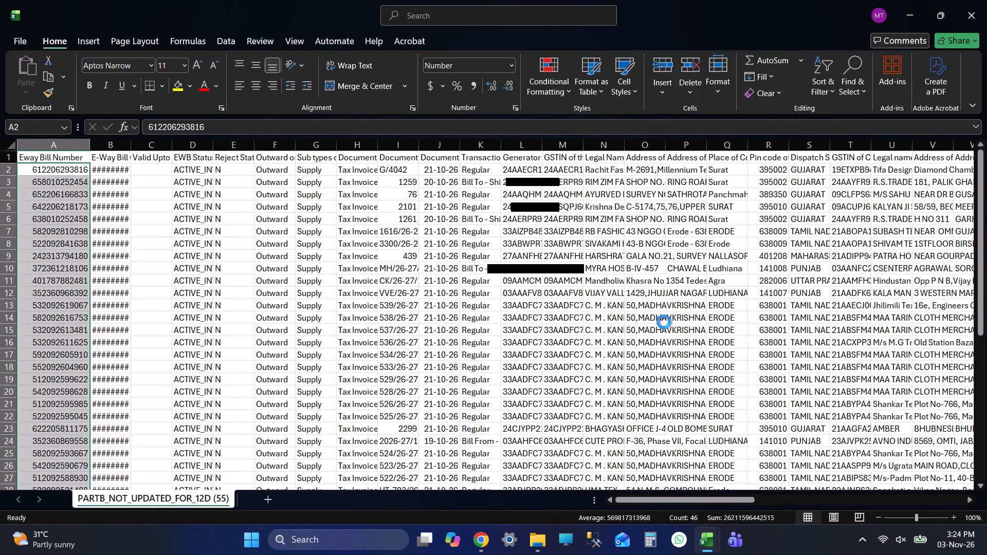
Copy all PARTB_NOT_UPDATED_FOR_12D (55) records without the header row, from A2 through column AL down to row 47.
key(Up)
key(Up)
key(Up)
key(Up)
key(Up)
key(Left)
key(Left)
key(Left)
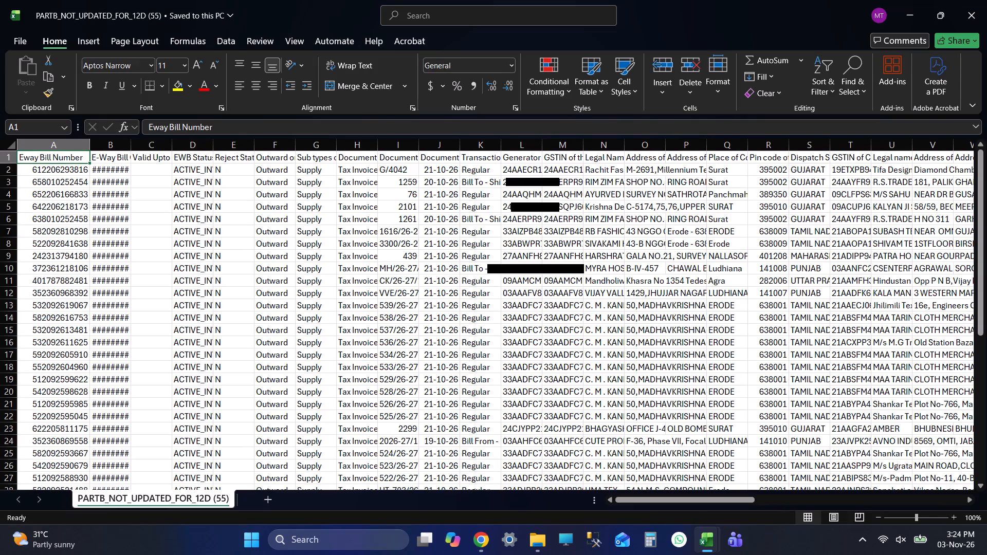
key(Up)
key(Up)
key(Up)
key(Up)
key(Left)
key(Left)
key(Left)
key(Left)
key(Left)
key(Up)
key(Up)
key(Down)
key(ctrl+shift+Right)
key(ctrl+shift+Right)
key(ctrl+shift+Right)
key(ctrl+shift+Right)
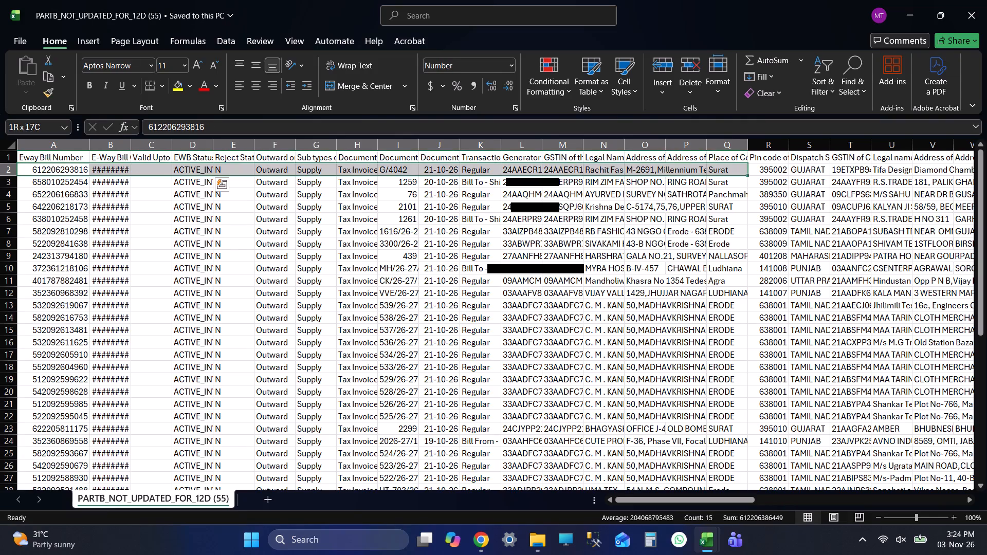
key(ctrl+shift+Right)
key(ctrl+shift+Right)
key(ctrl+shift+Right)
key(ctrl+shift+Right)
key(ctrl+shift+Right)
key(ctrl+shift+Right)
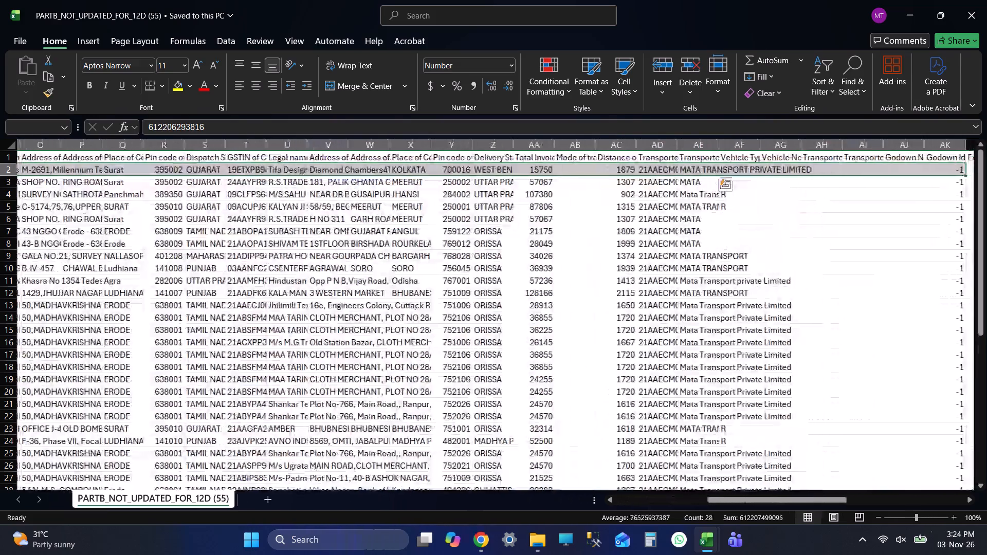
key(ctrl+shift+Right)
key(ctrl+shift+Down)
key(ctrl+c)
key(ctrl+c)
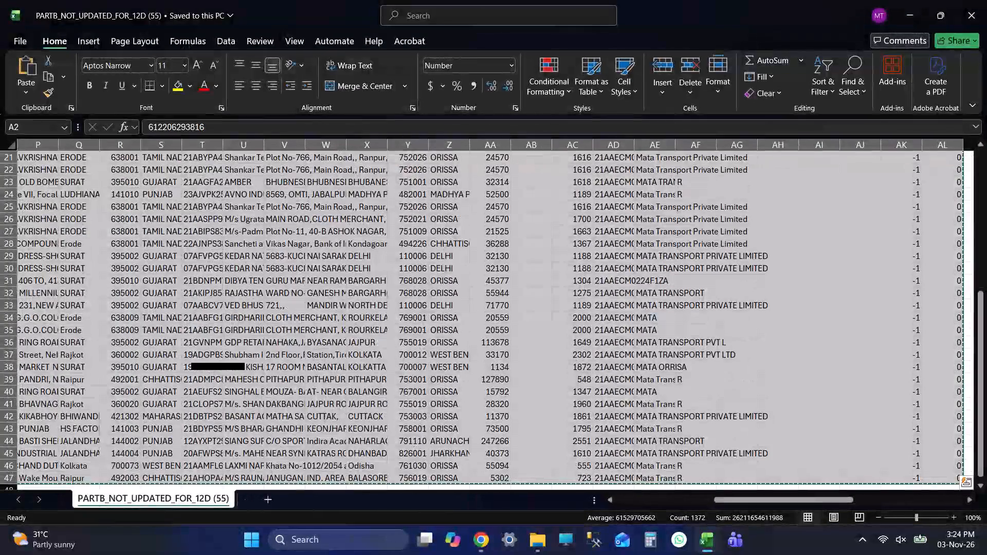
Copy the selected PARTB_NOT_UPDATED_FOR_12D (55) records and paste them into the No Part B sheet starting at B3.
key(ctrl+c)
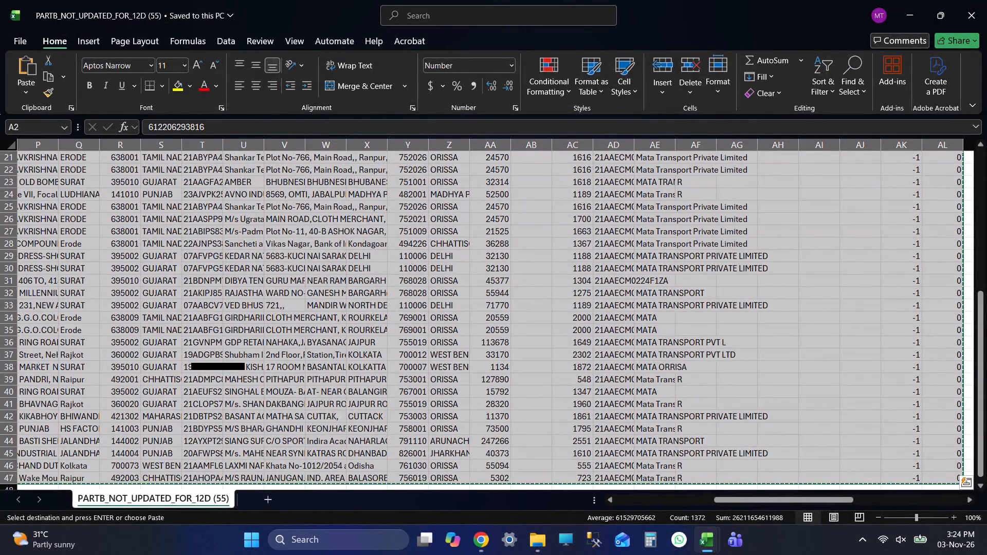
key(ctrl+c)
key(ctrl+c)
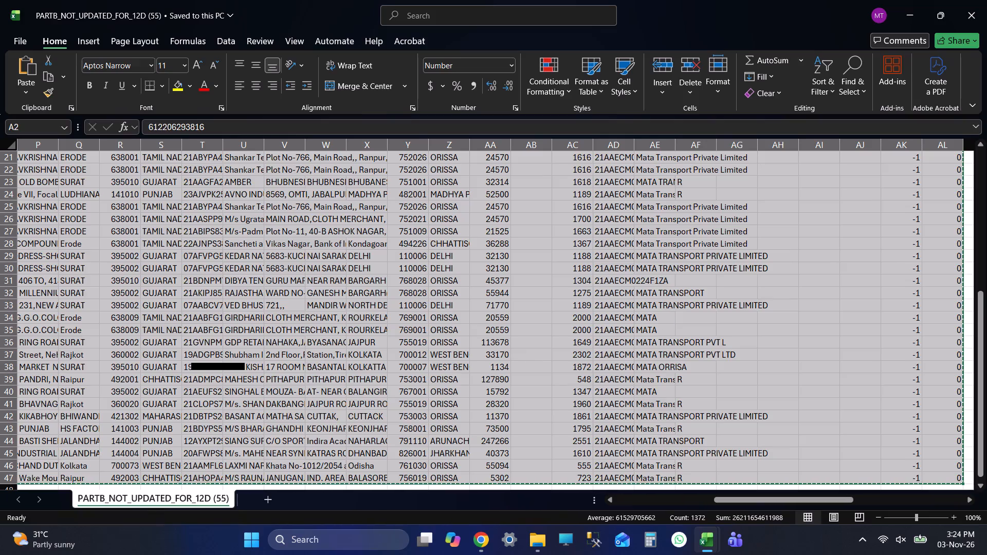
key(ctrl+c)
key(alt+Tab)
key(Up)
key(Down)
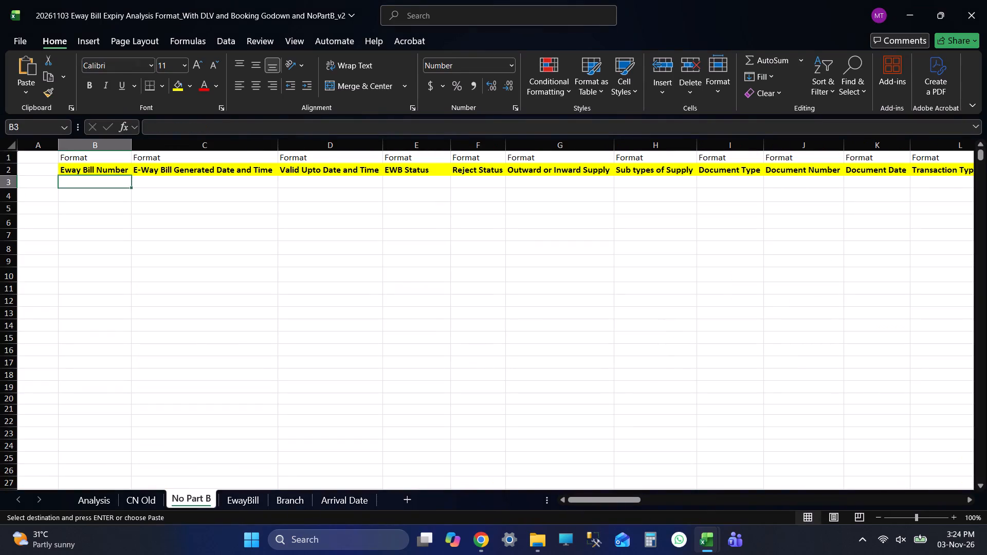
key(ctrl+v)
key(Up)
key(Down)
Compare the first and last records of PARTB_NOT_UPDATED_FOR_12D (55) with those pasted in the No Part B sheet.
key(alt+Tab)
key(ctrl+Up)
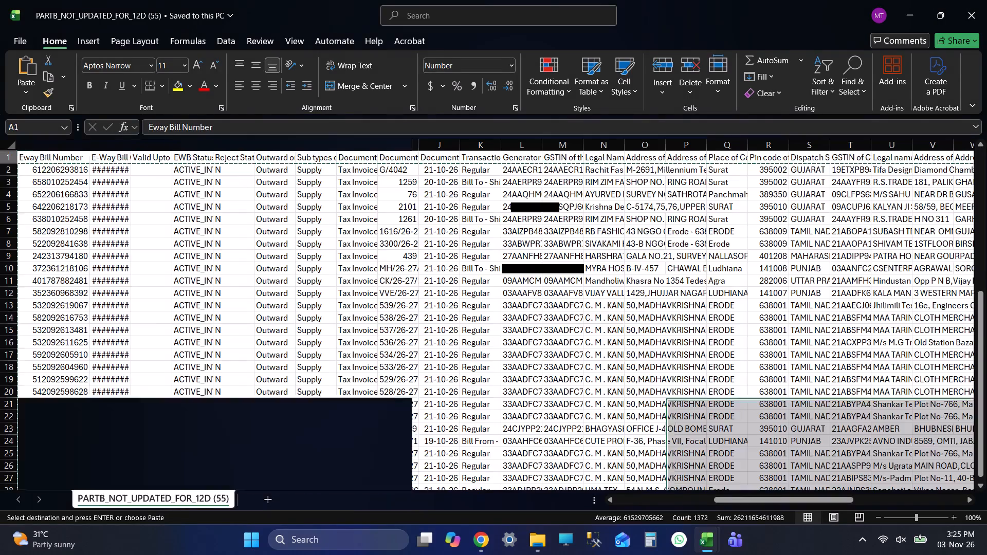
key(Up)
key(Up)
key(Up)
key(Down)
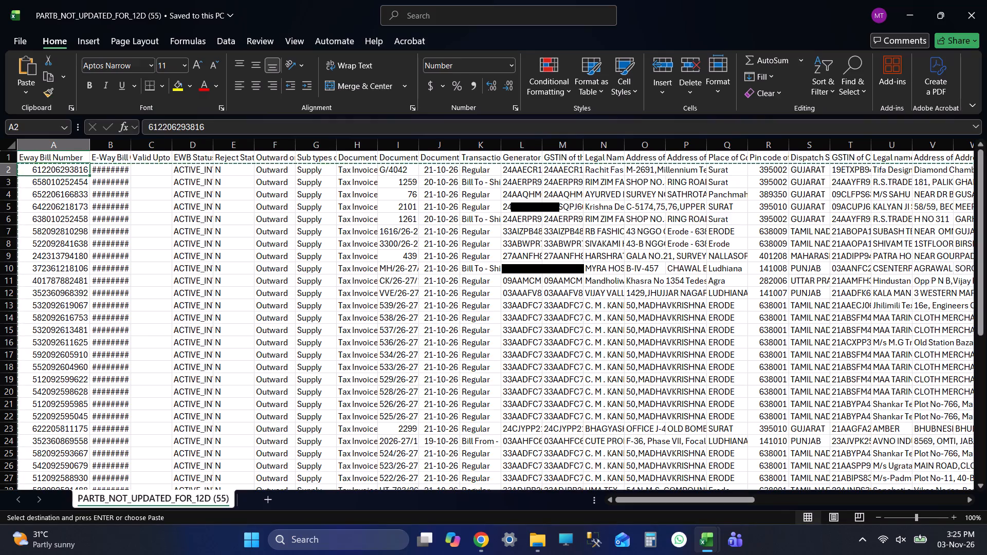
key(alt+Tab)
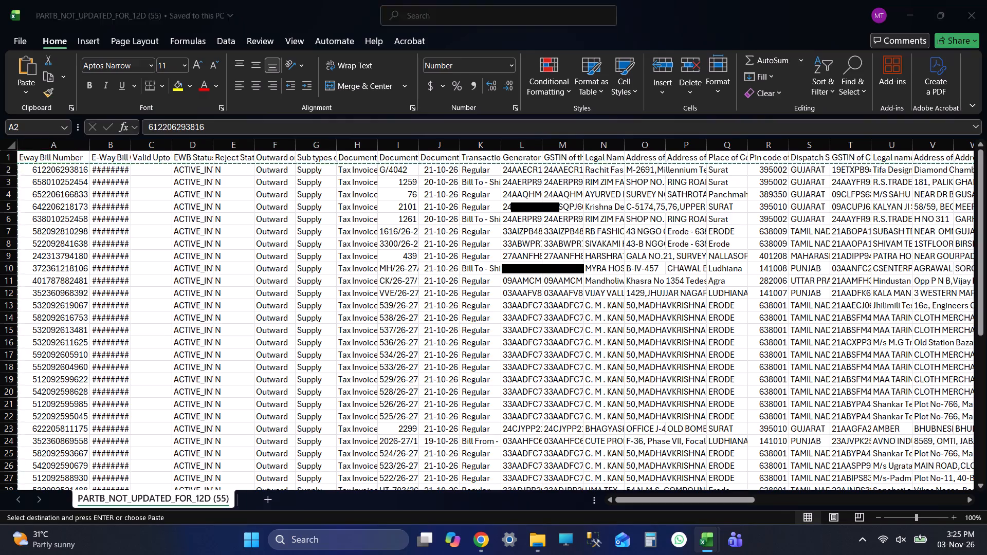
key(alt+Tab)
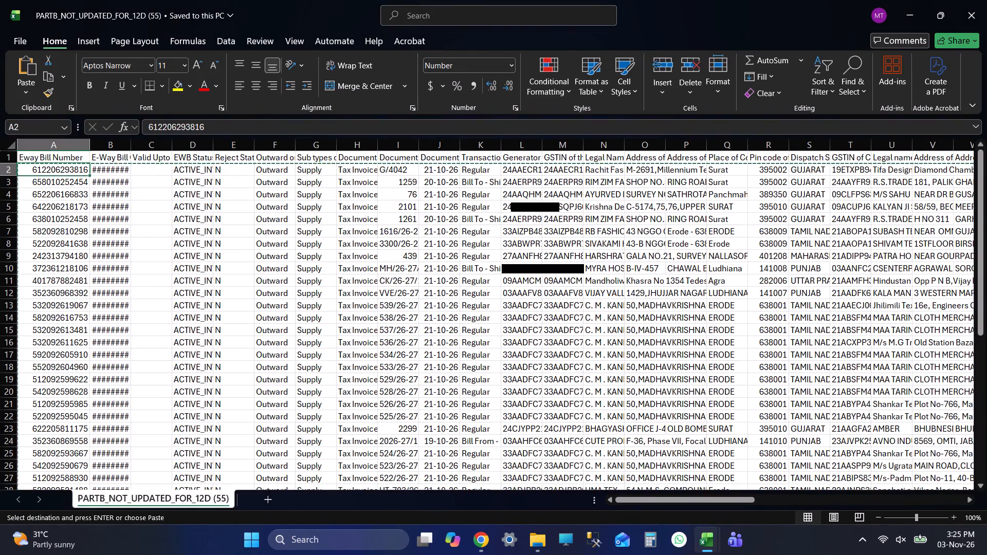
key(alt+Tab)
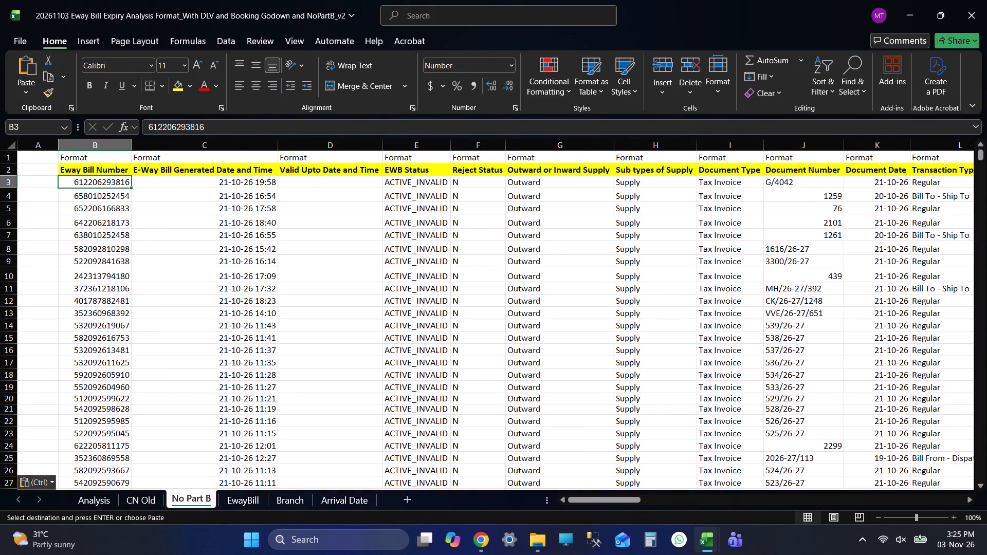
key(alt+Tab)
key(alt+Tab)
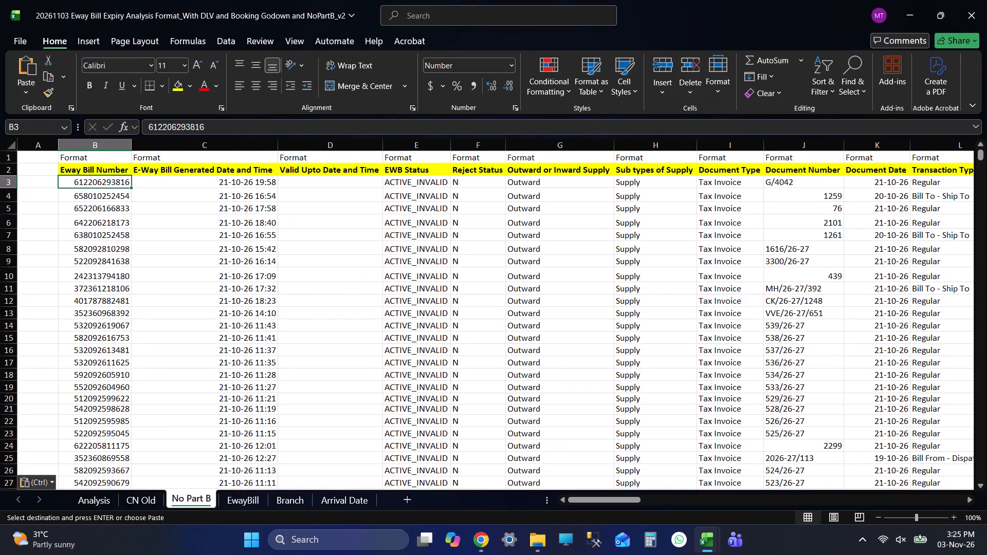
key(alt+Tab)
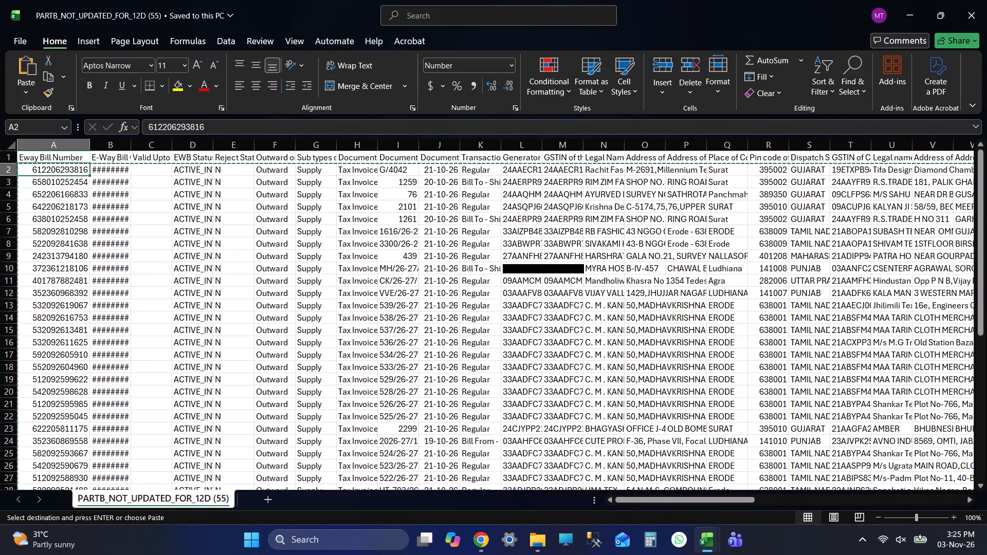
key(alt+Tab)
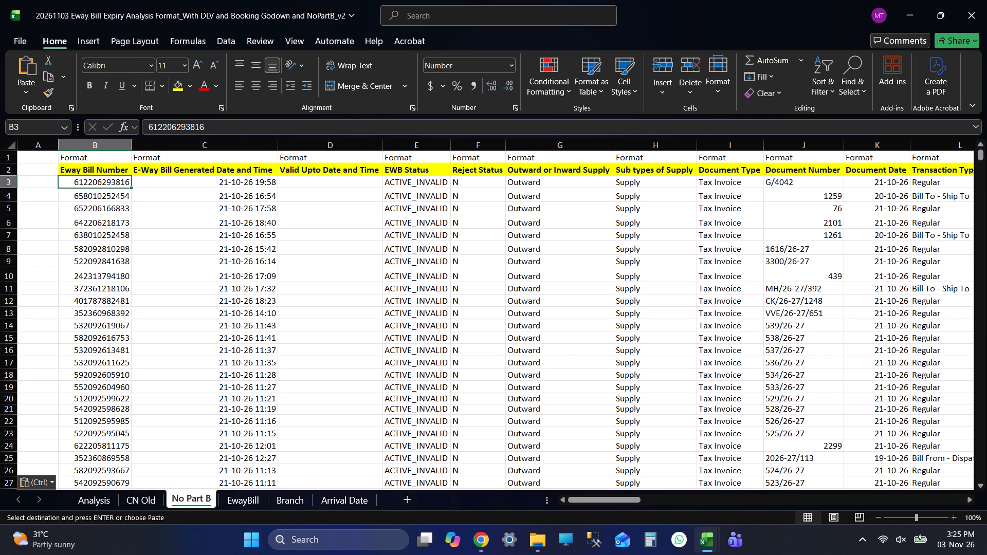
key(ctrl+Down)
key(alt+Tab)
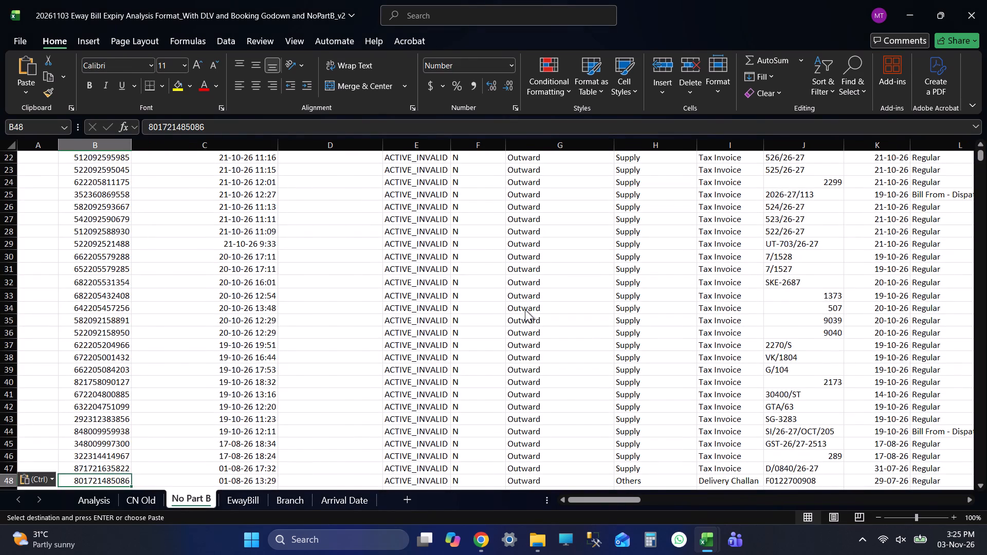
key(ctrl+Down)
key(alt+Tab)
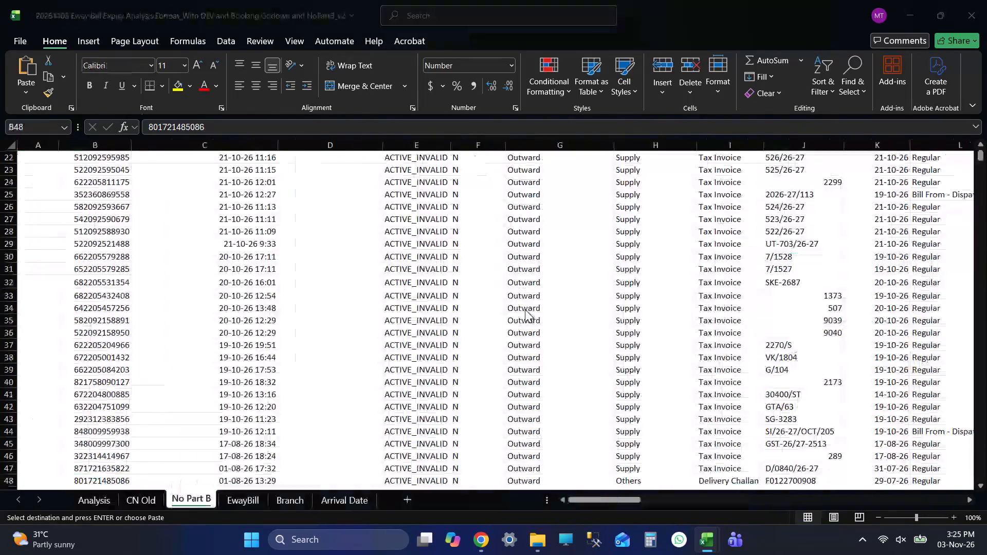
key(alt+Tab)
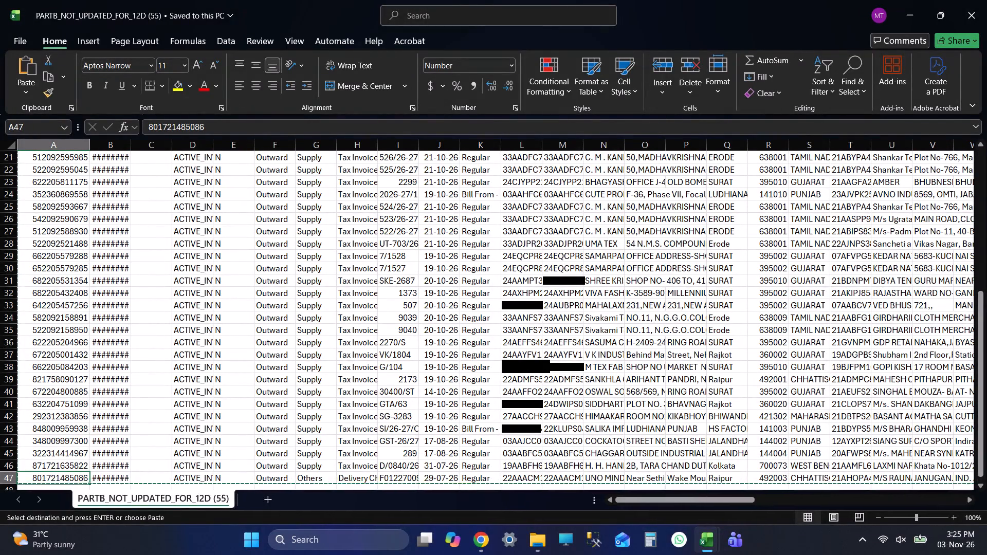
key(alt+Tab)
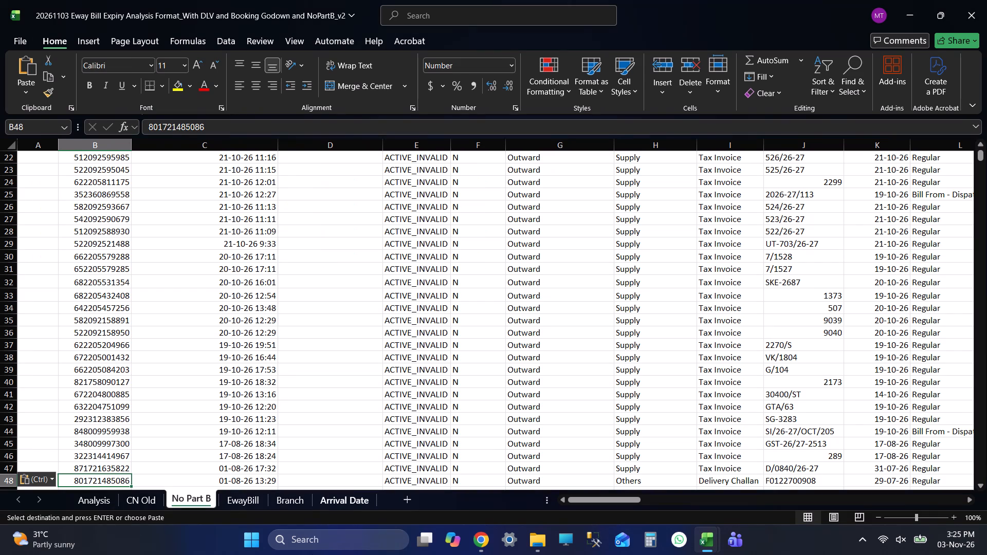
scroll(704, 176, down, 3)
key(alt+Tab)
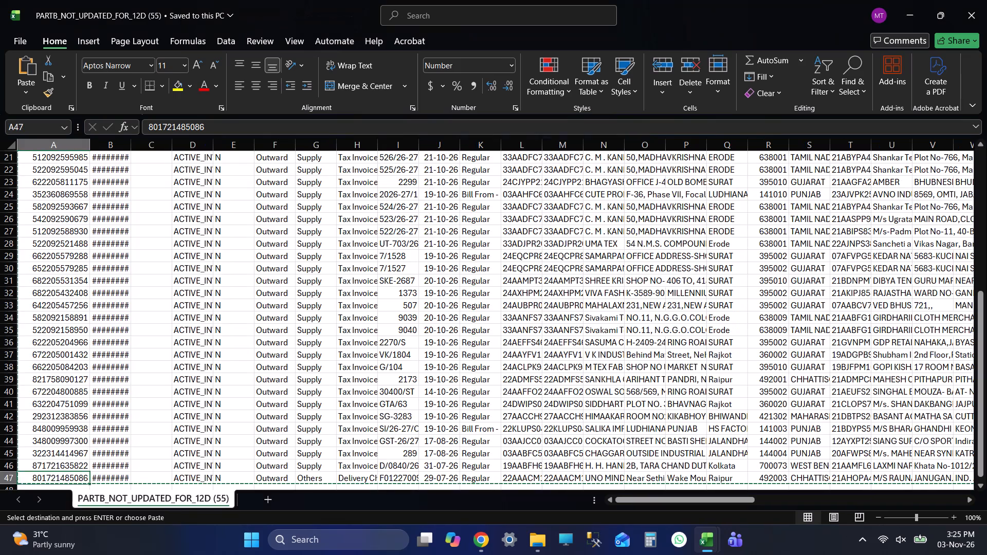
key(alt+Tab)
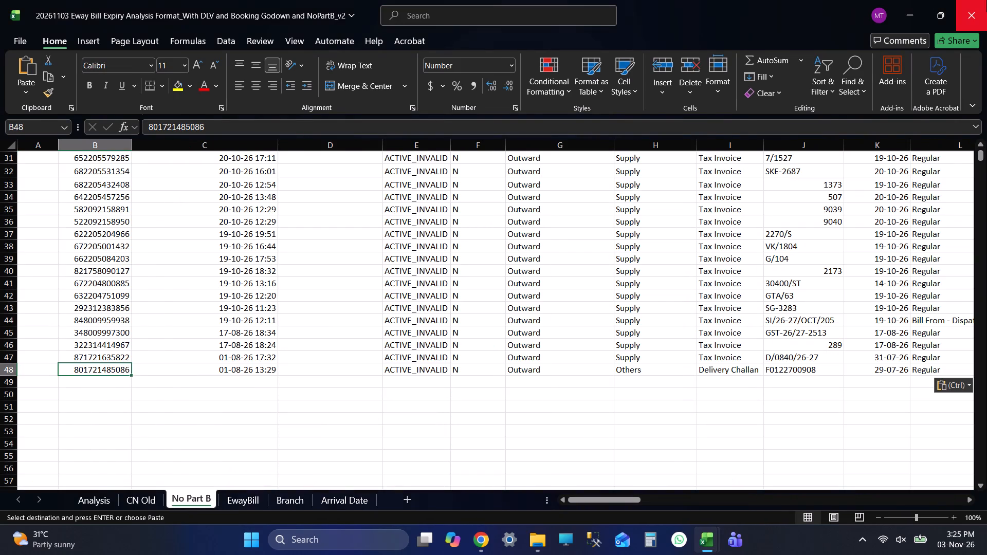
Close the PARTB_NOT_UPDATED_FOR_12D (55) file without keeping the copied data on the clipboard.
key(alt+Tab)
click(986, 0)
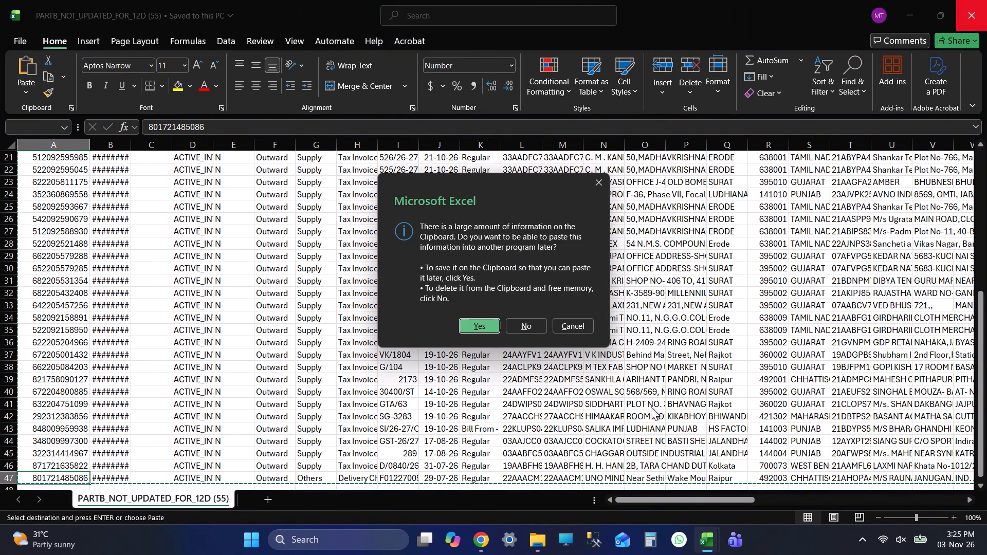
click(527, 325)
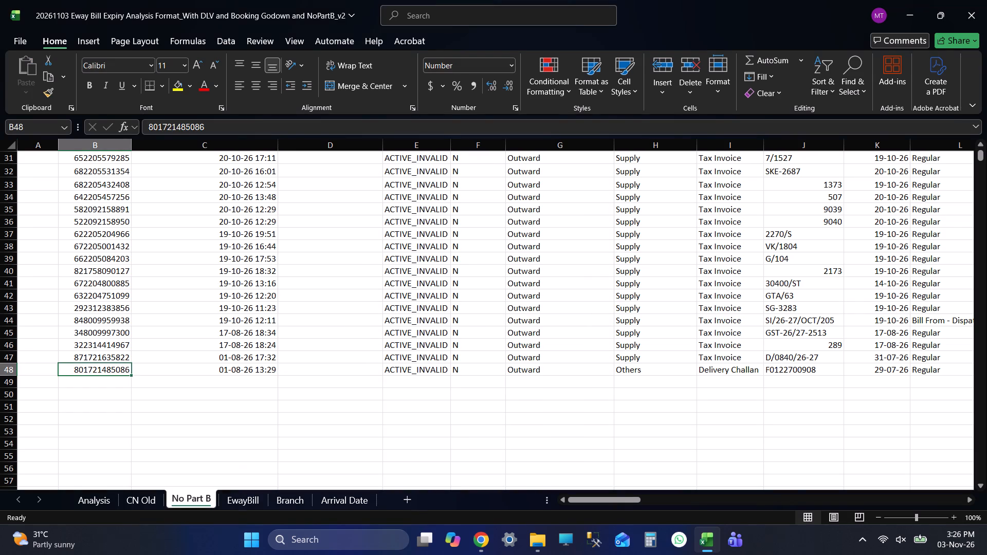
Check the Eway Bill Number column of the No Part B sheet from the header rows down to the last record.
key(ctrl+Up)
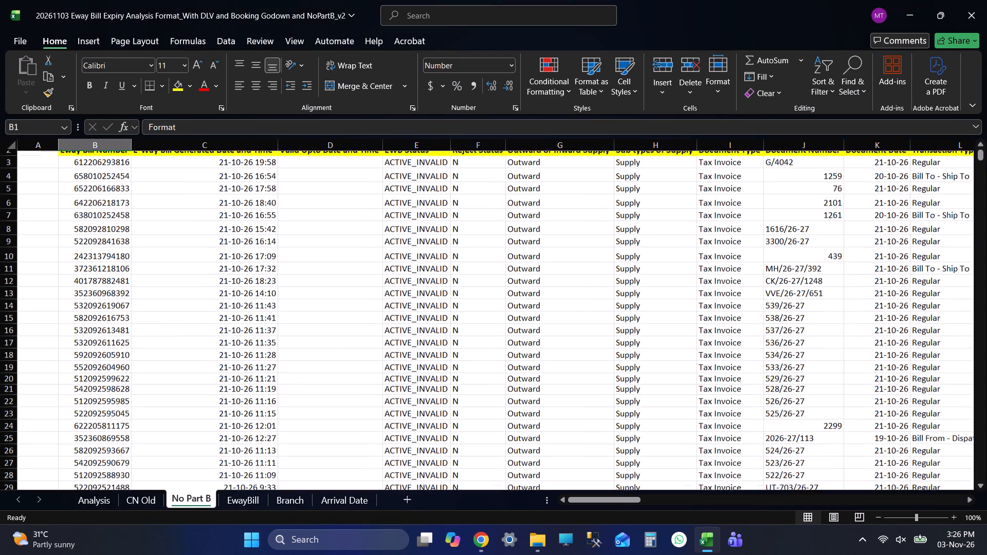
key(ctrl+Up)
key(Up)
key(Up)
key(Up)
key(Up)
key(Up)
key(Up)
key(Up)
key(Down)
key(Down)
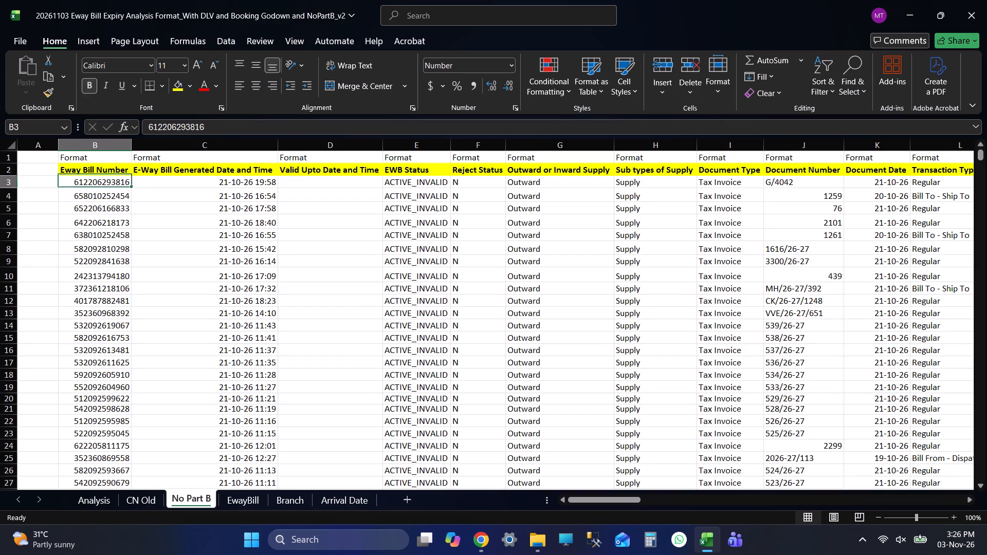
key(ctrl+Down)
key(Down)
key(Down)
key(Down)
key(Down)
key(ctrl+Up)
key(ctrl+Up)
key(Up)
key(Up)
key(Up)
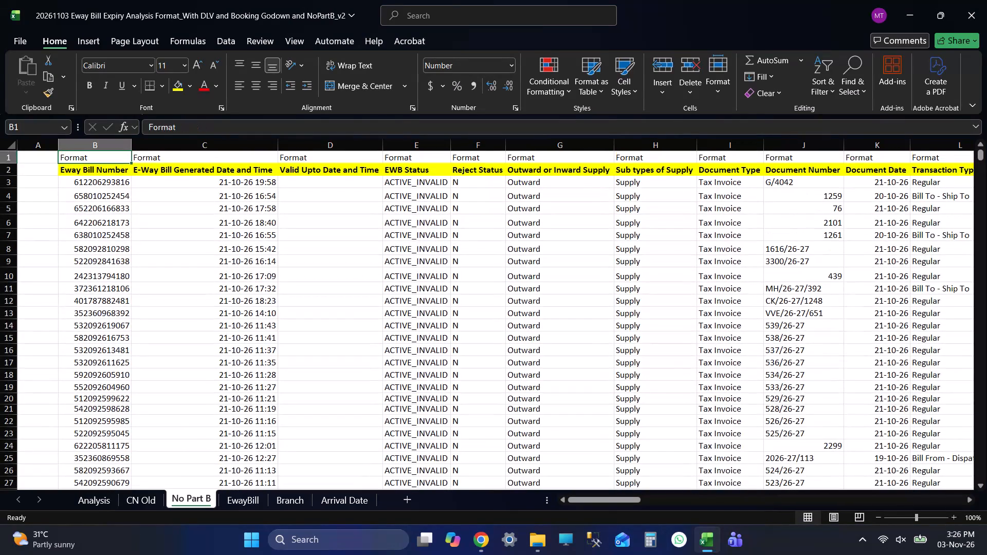
key(Down)
key(Down)
key(Down)
key(ctrl+Down)
key(Down)
key(Down)
key(Down)
key(Down)
key(Down)
key(ctrl+Up)
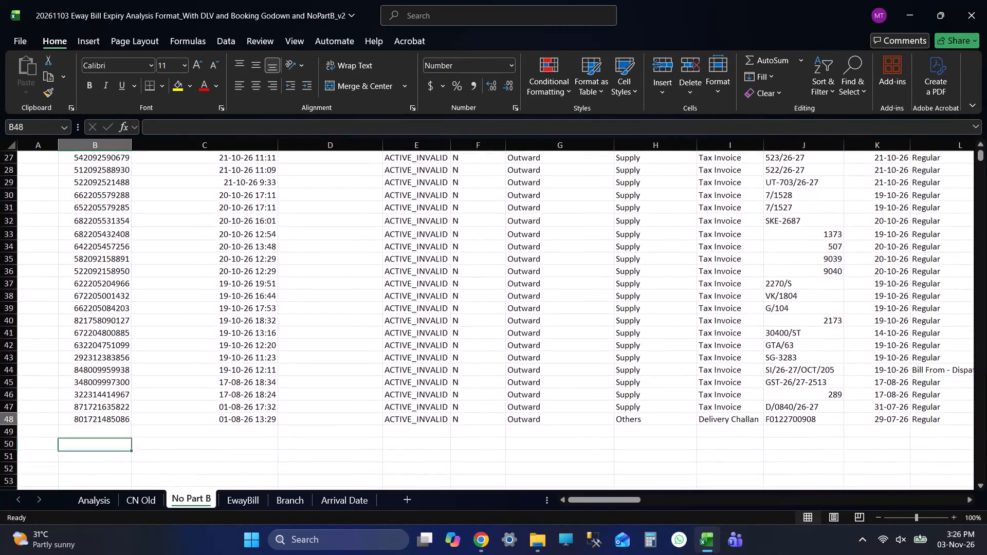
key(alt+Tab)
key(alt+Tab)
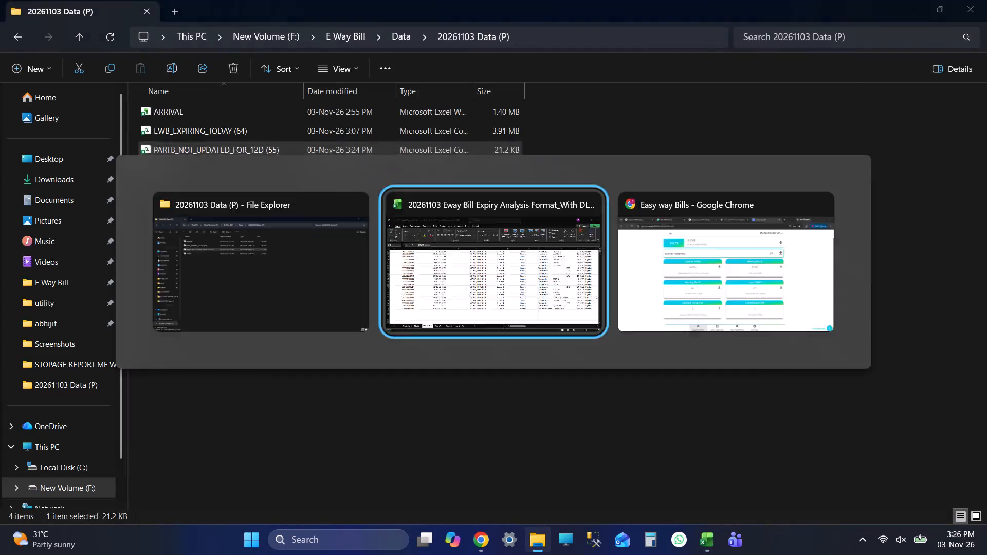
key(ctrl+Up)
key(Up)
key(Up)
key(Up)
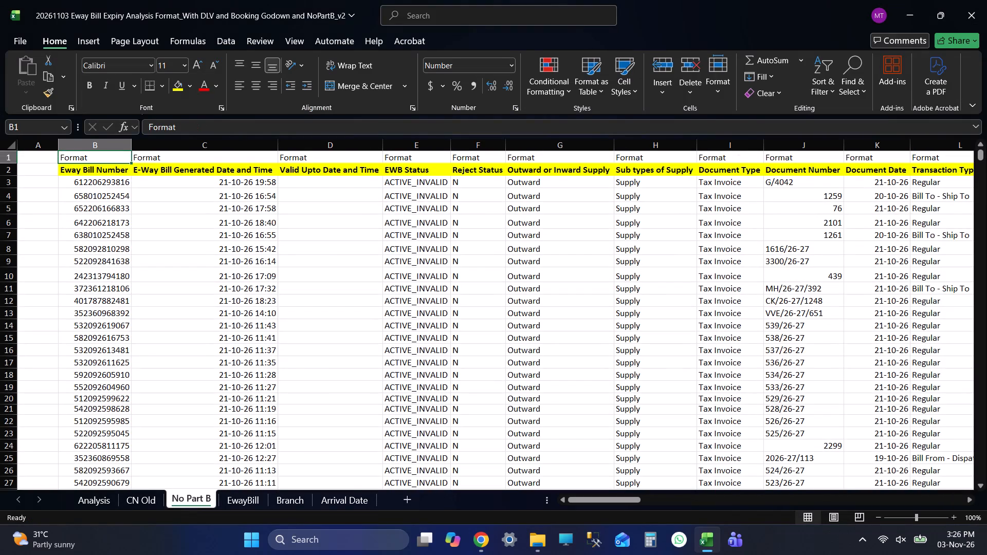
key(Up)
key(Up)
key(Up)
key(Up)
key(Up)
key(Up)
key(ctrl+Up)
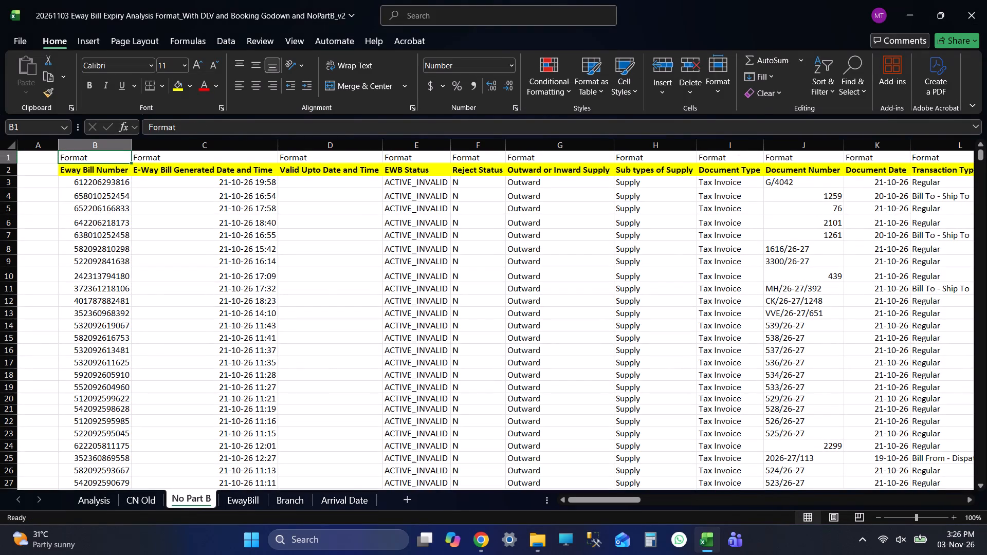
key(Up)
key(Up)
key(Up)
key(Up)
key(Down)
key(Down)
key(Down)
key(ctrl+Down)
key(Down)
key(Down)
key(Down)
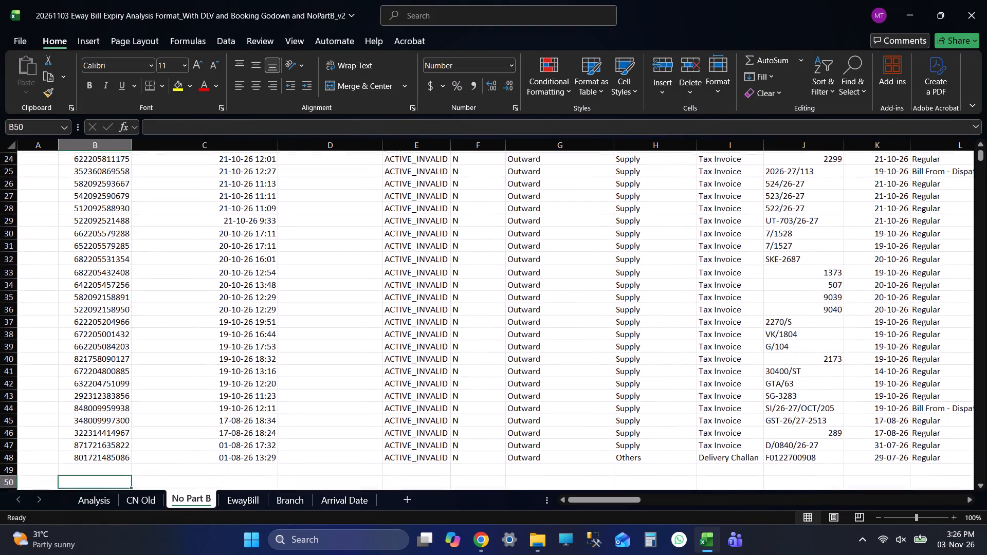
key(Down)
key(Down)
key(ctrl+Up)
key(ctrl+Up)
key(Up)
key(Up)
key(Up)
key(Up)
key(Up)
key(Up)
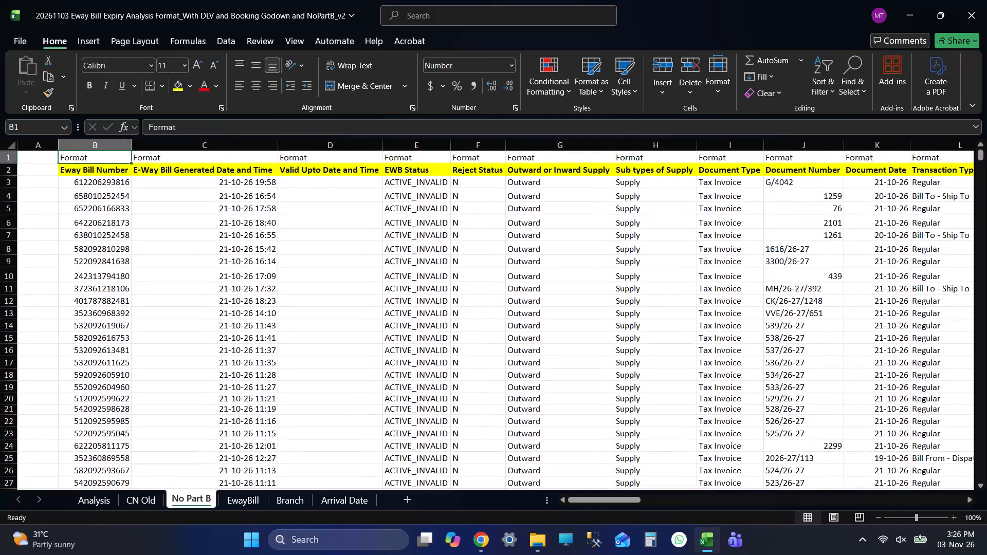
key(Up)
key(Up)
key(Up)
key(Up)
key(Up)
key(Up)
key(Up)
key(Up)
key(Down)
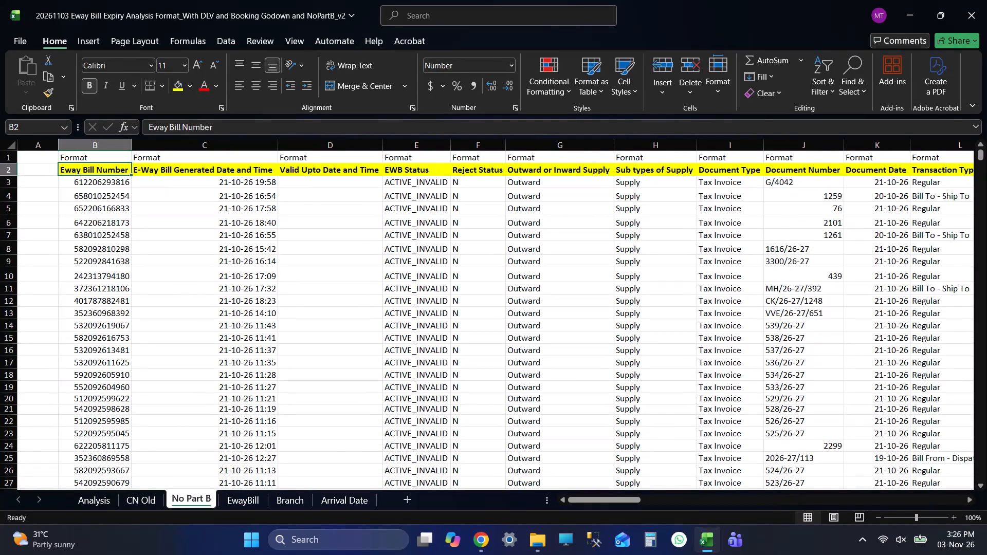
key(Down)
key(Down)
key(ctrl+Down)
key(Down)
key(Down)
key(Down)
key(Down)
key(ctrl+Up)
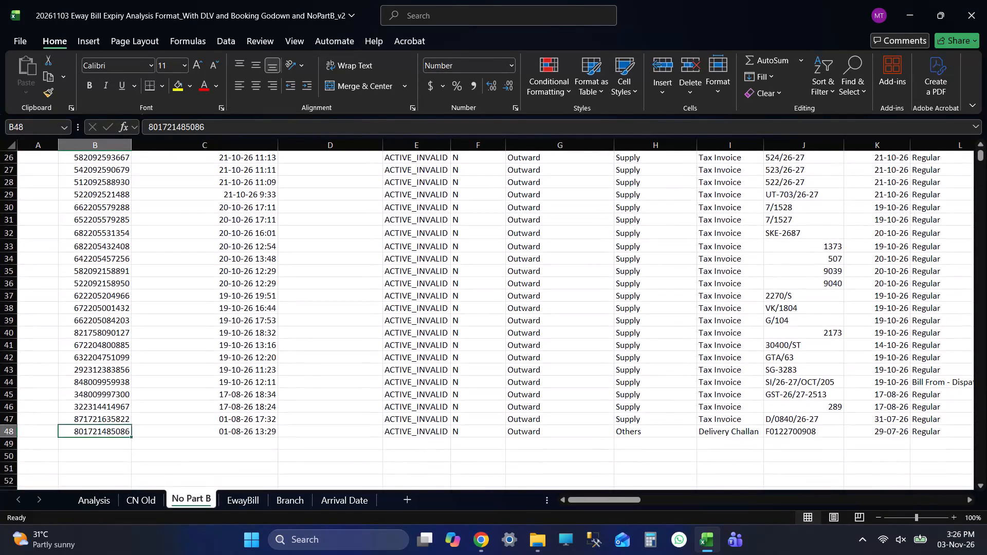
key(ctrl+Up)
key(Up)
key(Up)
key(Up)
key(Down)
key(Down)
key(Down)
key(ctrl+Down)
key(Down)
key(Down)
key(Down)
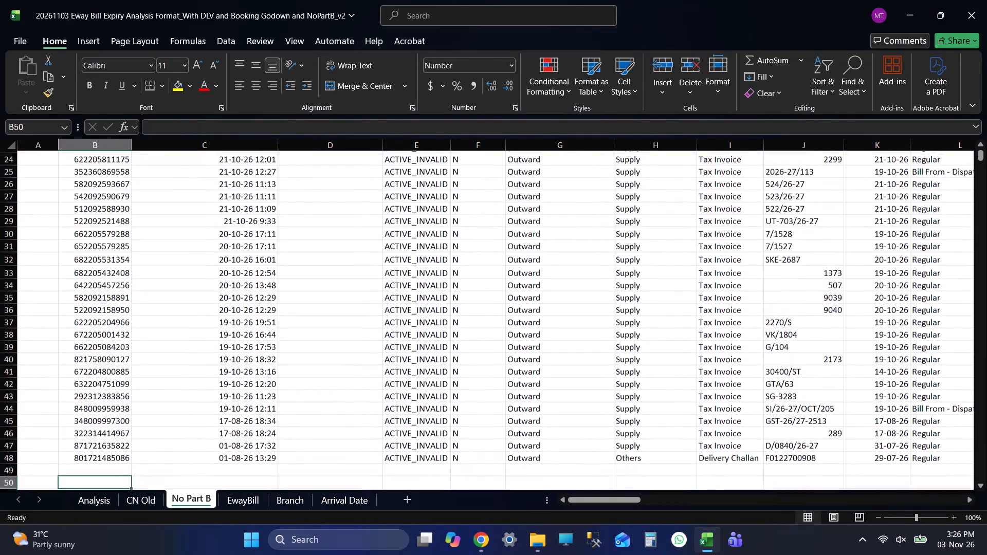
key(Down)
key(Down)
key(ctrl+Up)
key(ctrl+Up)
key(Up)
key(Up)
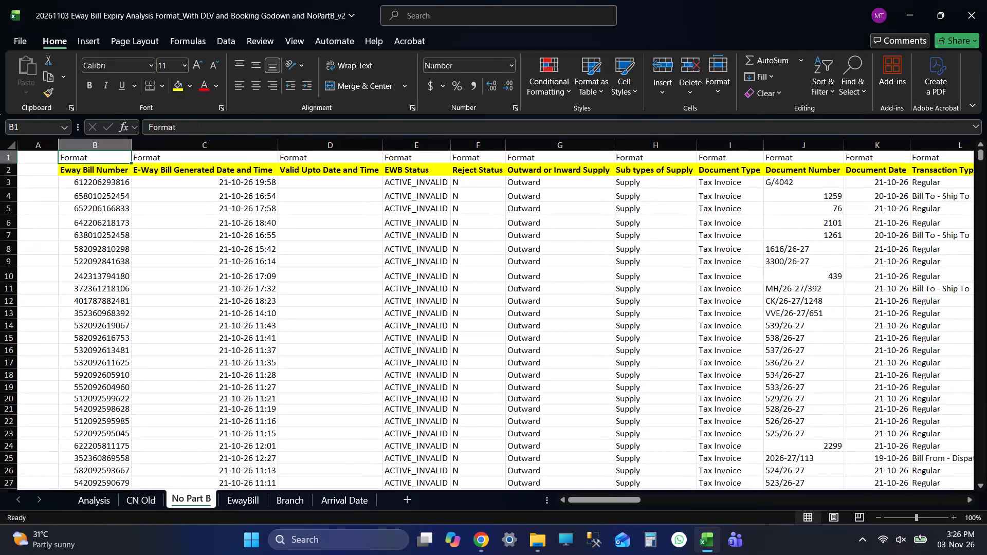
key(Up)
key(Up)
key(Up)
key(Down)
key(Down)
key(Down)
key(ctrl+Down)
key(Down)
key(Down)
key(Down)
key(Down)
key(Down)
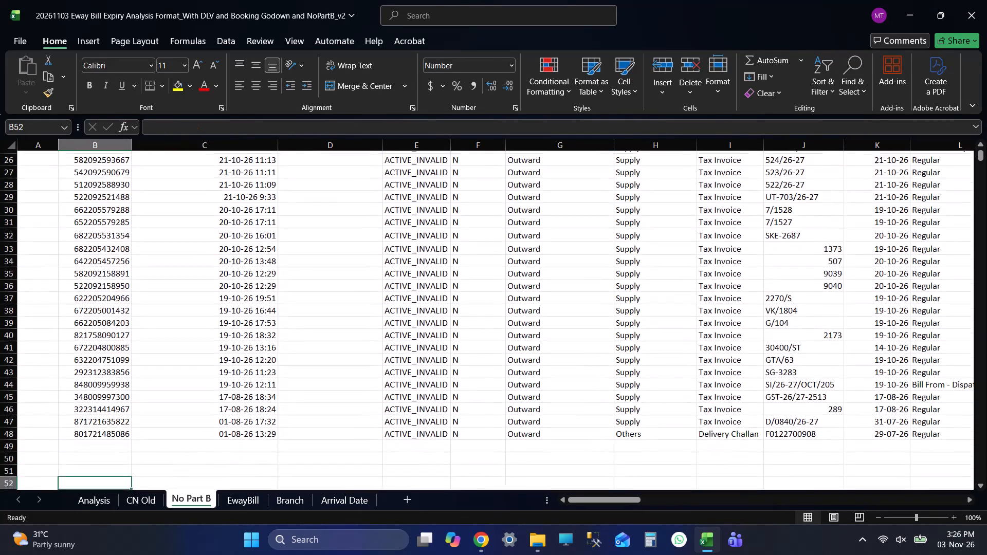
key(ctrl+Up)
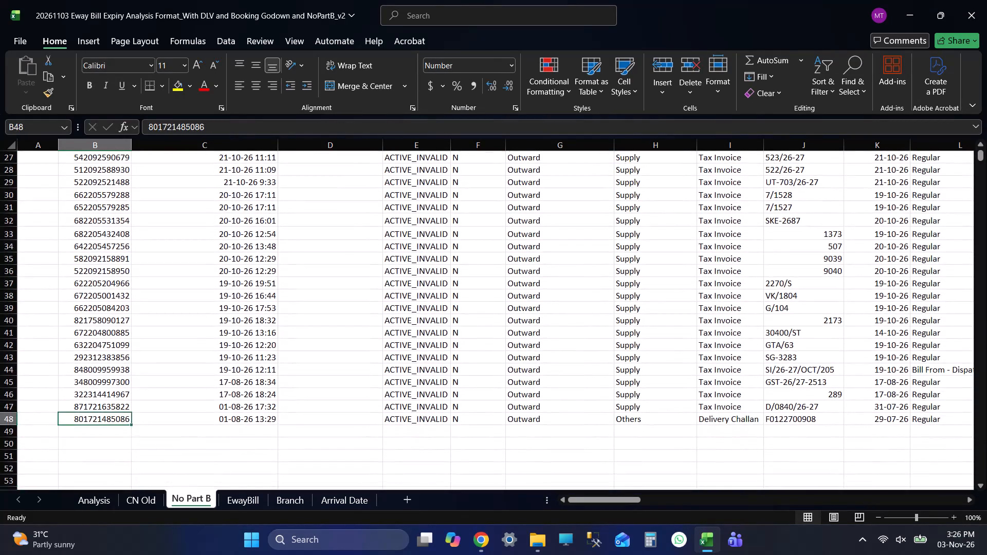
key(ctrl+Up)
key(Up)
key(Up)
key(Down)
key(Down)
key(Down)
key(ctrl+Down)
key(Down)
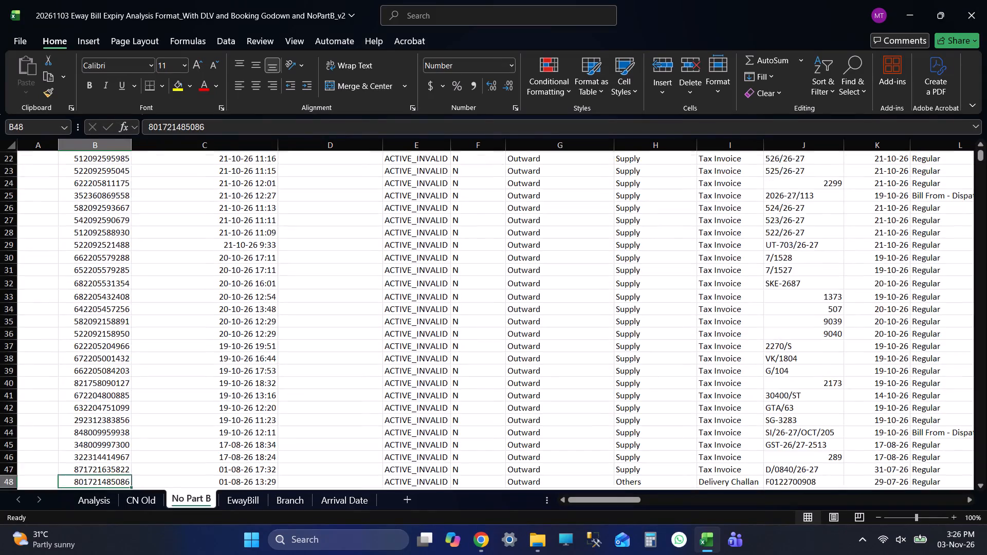
Check the Eway Bill Number column of the No Part B sheet at its last record, below it and at the header rows.
key(Down)
key(Down)
key(Down)
key(Down)
key(Down)
key(ctrl+Up)
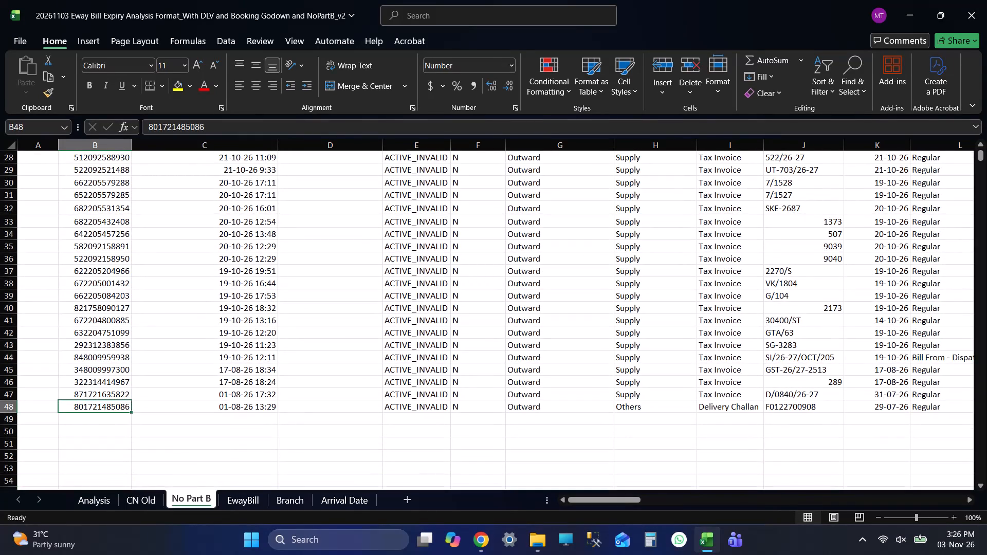
key(ctrl+Up)
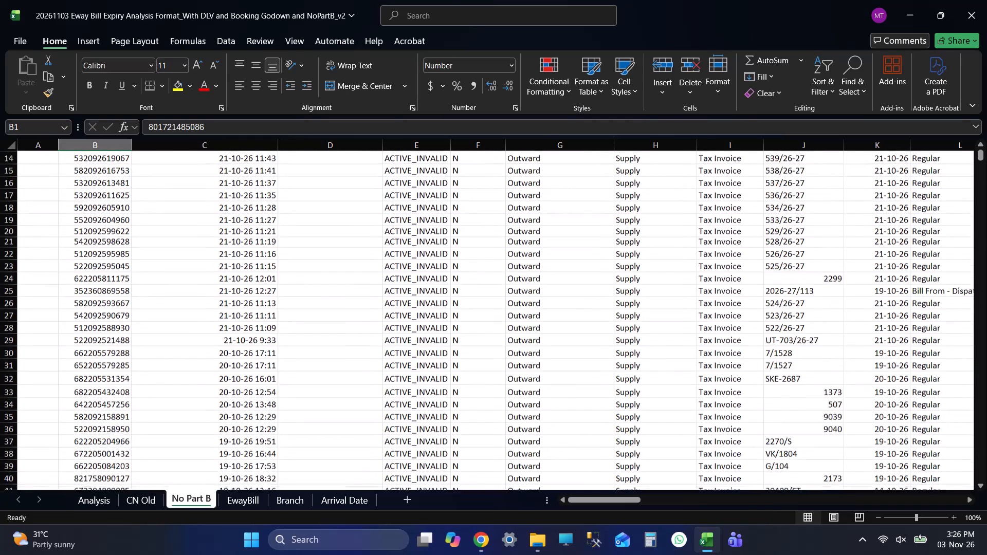
key(Up)
key(Up)
key(Up)
key(Down)
key(Down)
key(ctrl+Down)
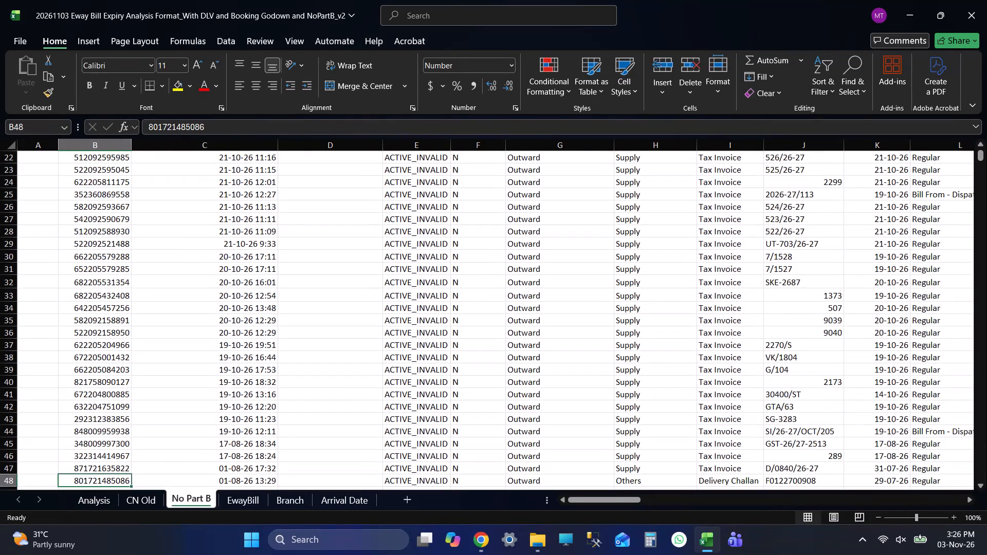
Reopen PARTB_NOT_UPDATED_FOR_12D (55), format its Eway Bill Number values as Number with no decimal places, and save the file.
key(alt+Tab)
double_click(209, 147)
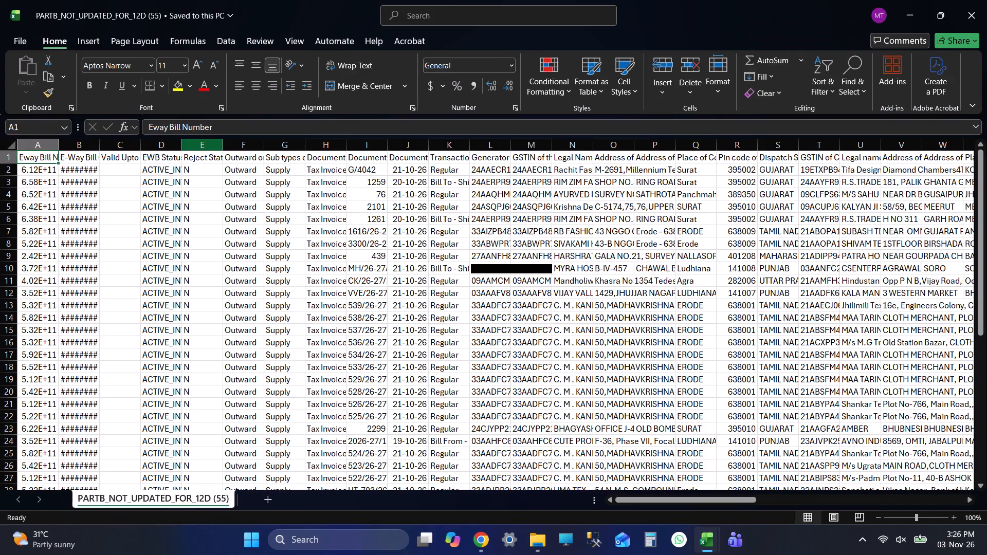
key(Up)
key(Up)
key(Down)
key(ctrl+shift+Down)
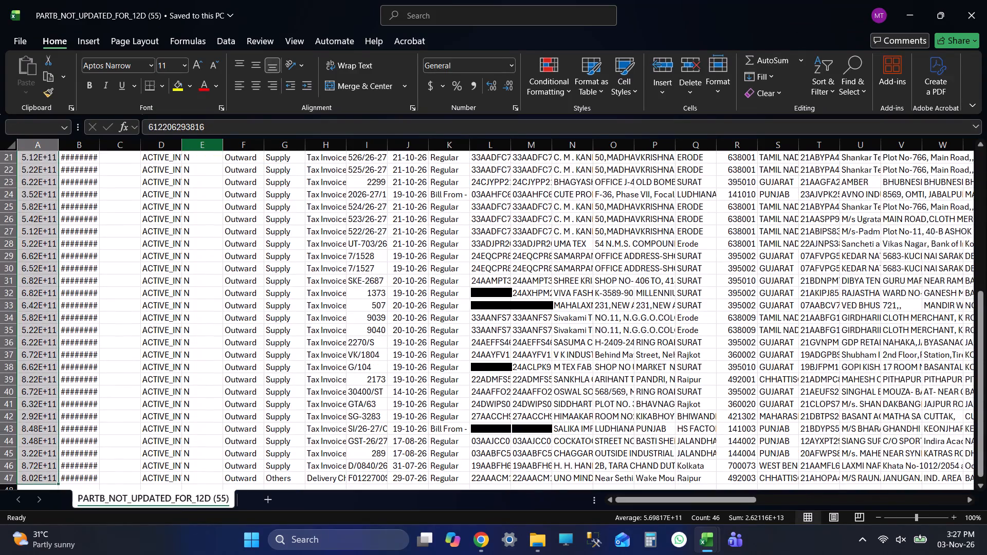
click(507, 65)
click(473, 119)
double_click(510, 87)
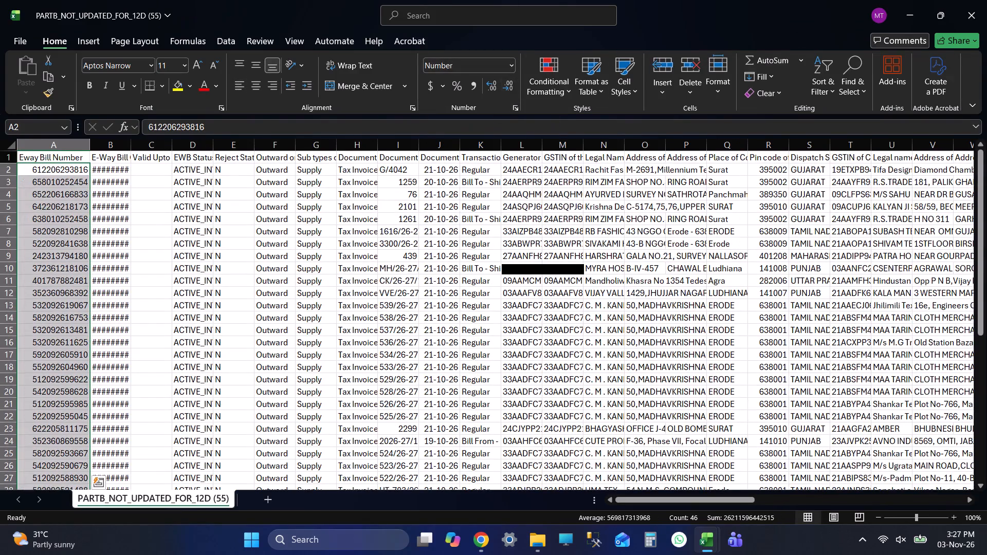
key(ctrl+Down)
key(Down)
key(Down)
key(Down)
key(Down)
key(ctrl+Up)
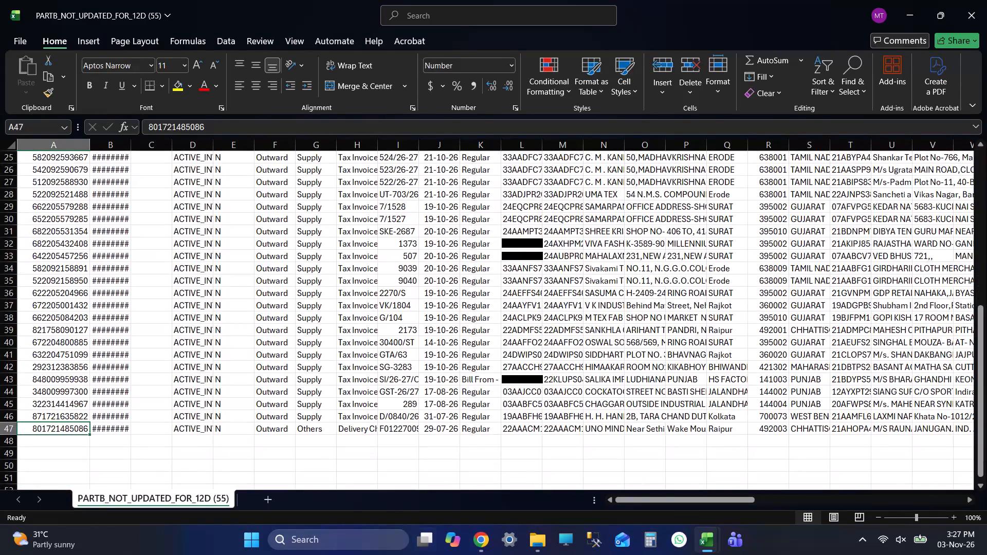
key(ctrl+s)
Compare the last Eway Bill Number with the last one in No Part B, and close PARTB_NOT_UPDATED_FOR_12D (55).
key(alt+Tab)
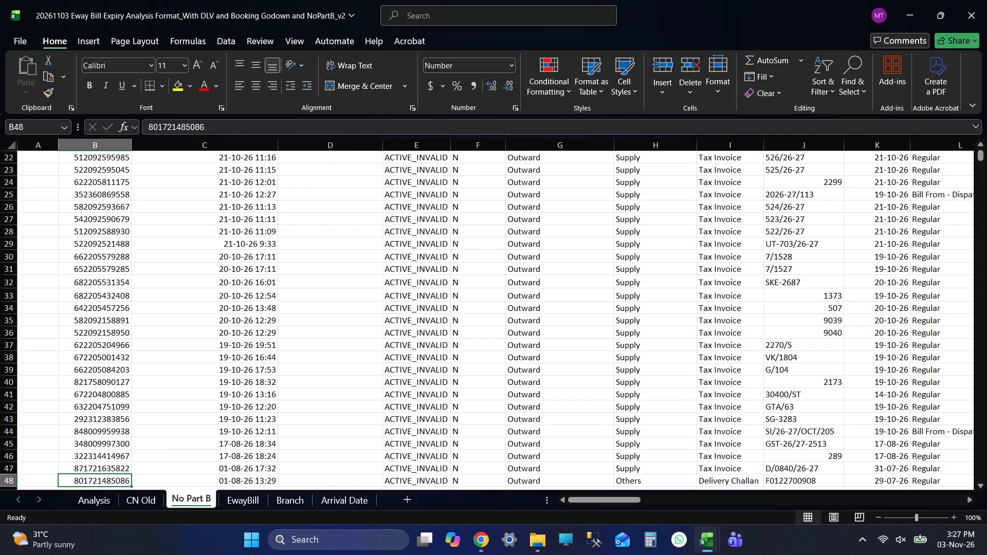
scroll(423, 368, down, 3)
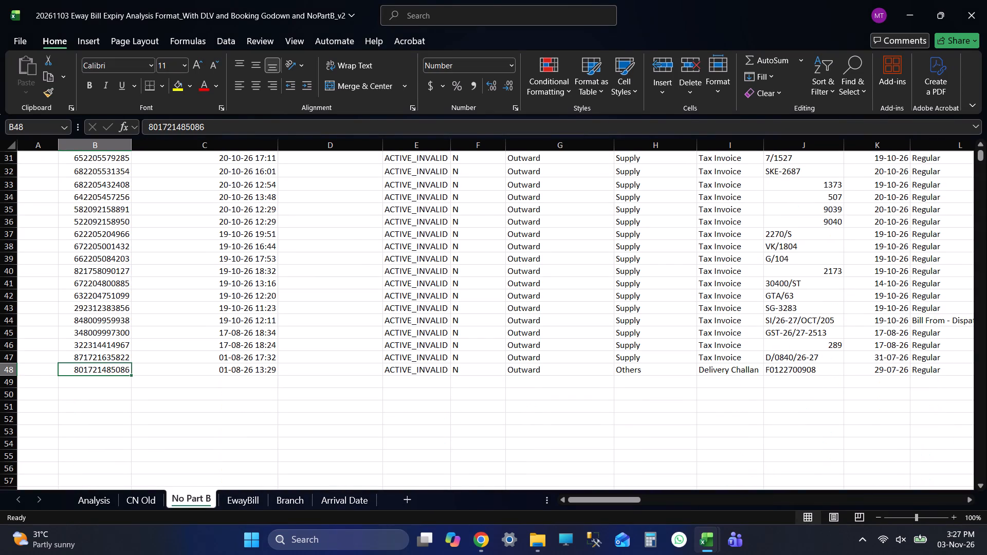
key(alt+Tab)
click(986, 0)
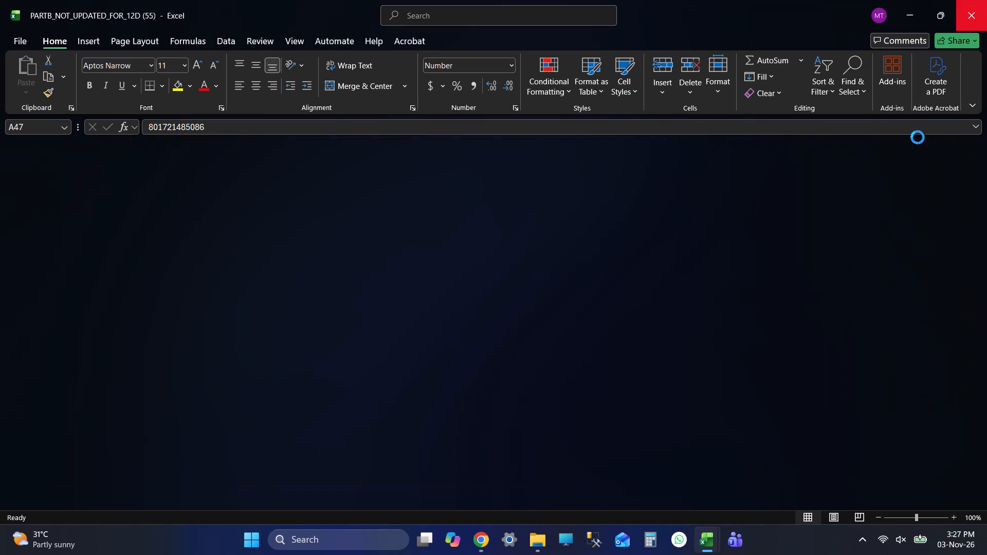
Recheck the Eway Bill Number column of No Part B from the header rows to the last record.
key(ctrl+Up)
key(Up)
key(Up)
key(Up)
key(Down)
key(Down)
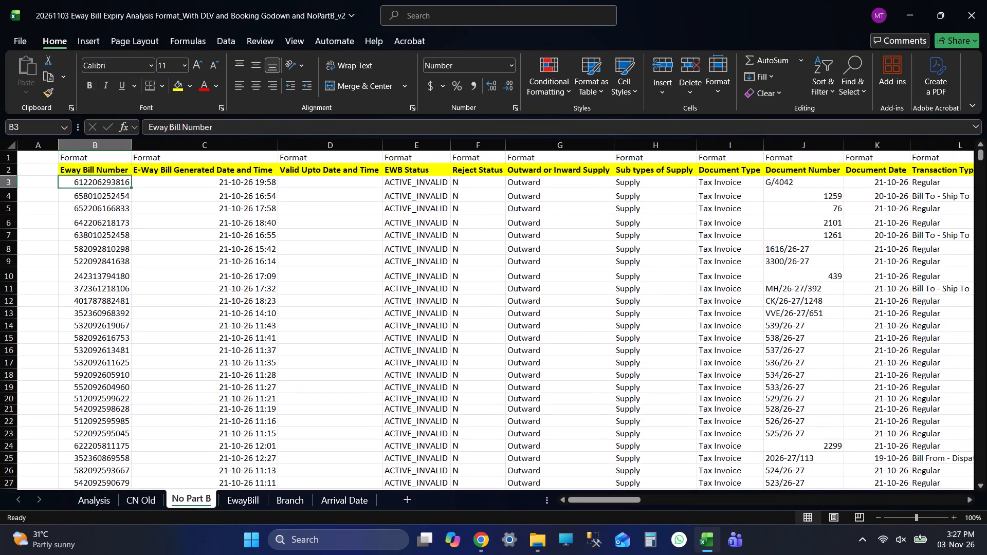
key(ctrl+Down)
key(Down)
key(Down)
key(Down)
key(Down)
key(ctrl+Up)
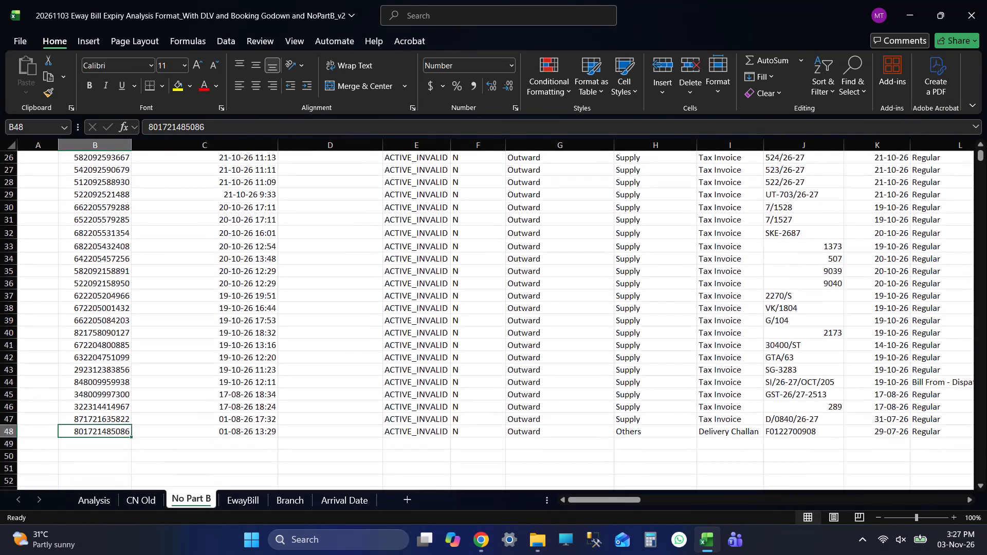
key(ctrl+Up)
key(Up)
key(Up)
key(Up)
key(Down)
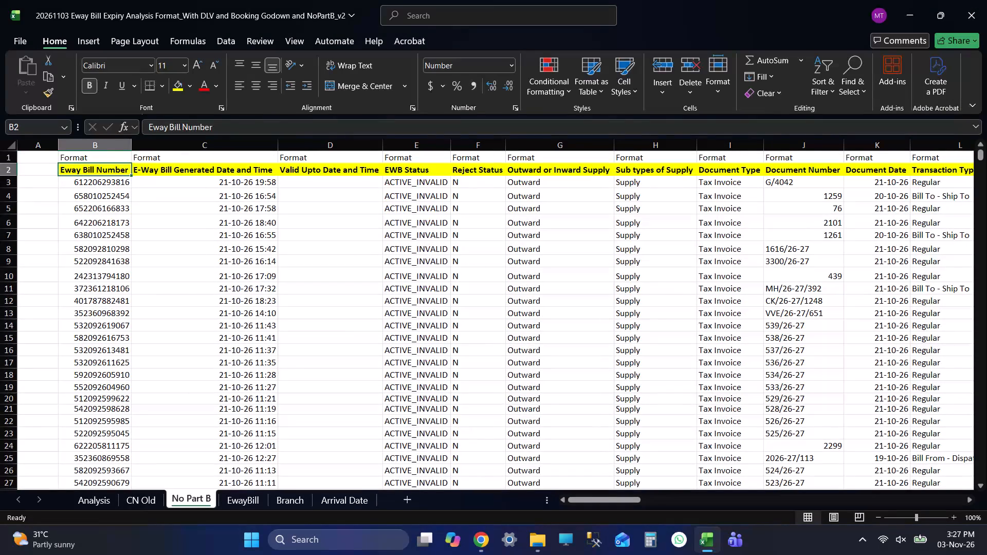
Go to the EwayBill sheet and open the EWB_EXPIRING_TODAY (64) source file from the 20261103 Data (P) folder.
click(246, 506)
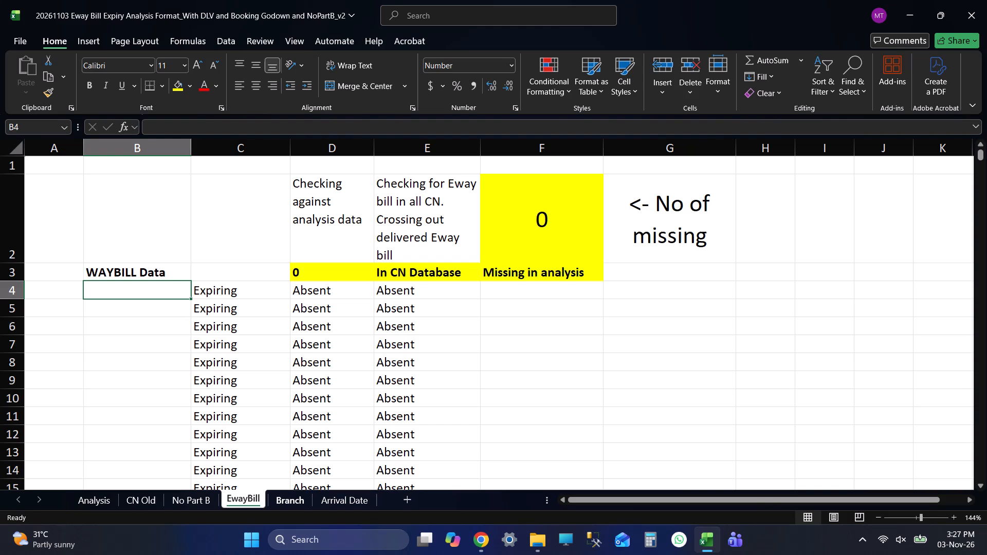
scroll(363, 329, up, 9)
key(alt+Tab)
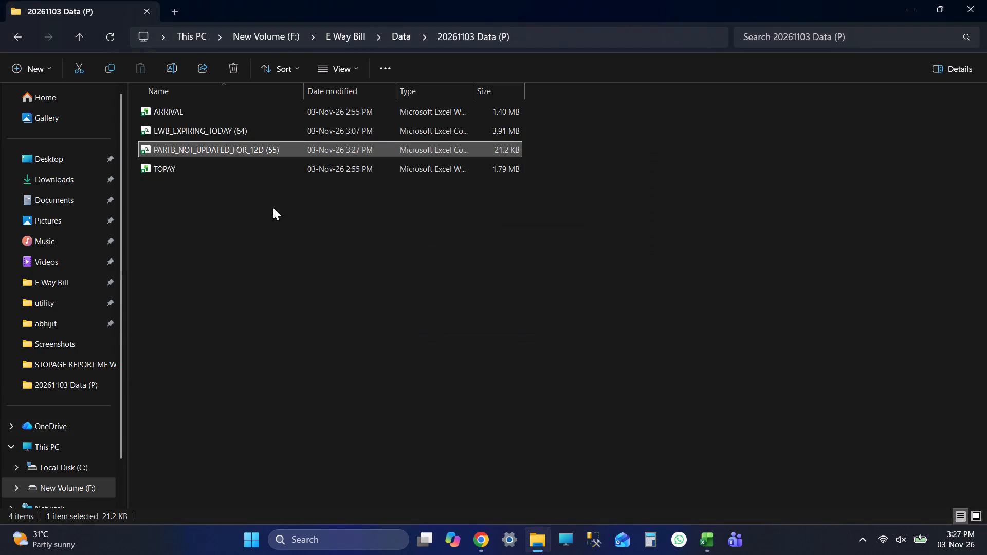
key(alt+Tab)
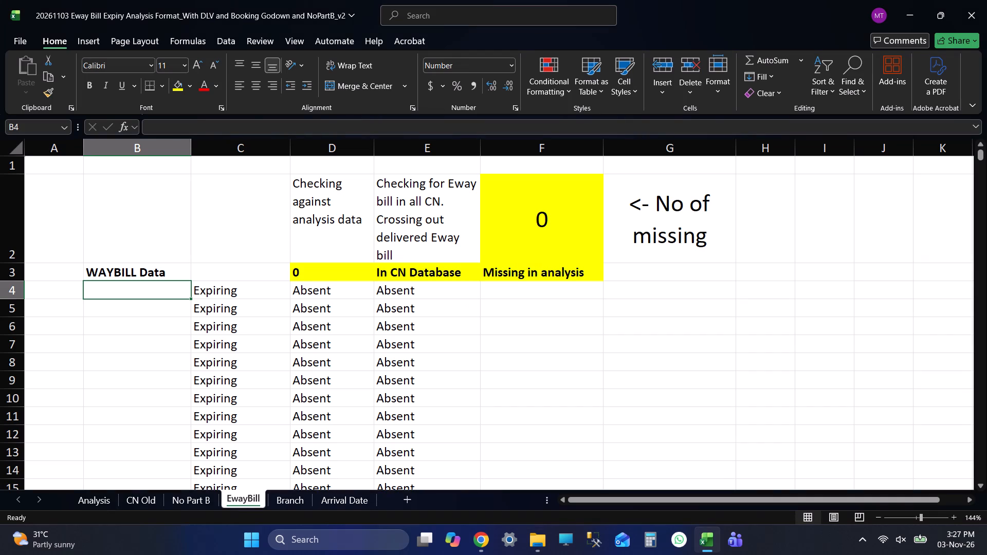
key(alt+Tab)
double_click(194, 126)
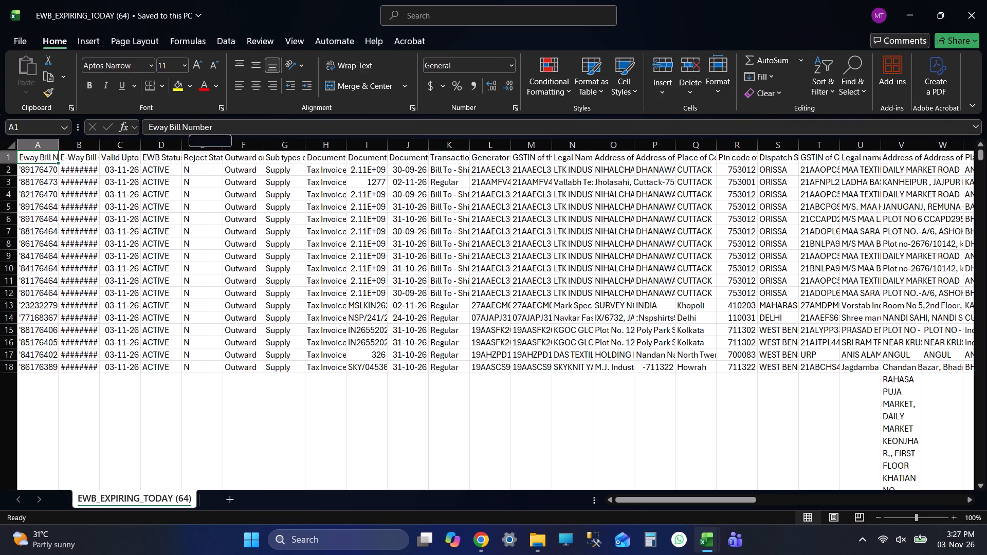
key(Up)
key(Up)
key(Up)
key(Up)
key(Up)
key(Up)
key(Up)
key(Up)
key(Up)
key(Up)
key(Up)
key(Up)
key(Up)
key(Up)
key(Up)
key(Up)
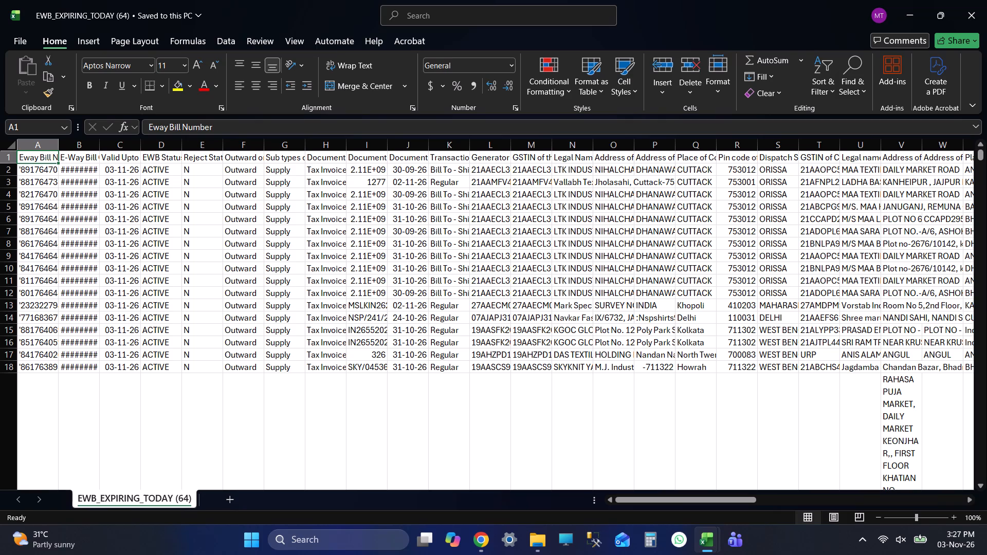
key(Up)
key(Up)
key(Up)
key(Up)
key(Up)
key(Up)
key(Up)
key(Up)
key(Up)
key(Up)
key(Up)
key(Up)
Remove the leading apostrophe from all Eway Bill Number values in EWB_EXPIRING_TODAY (64) by replacing it with nothing.
key(Down)
key(ctrl+shift+Down)
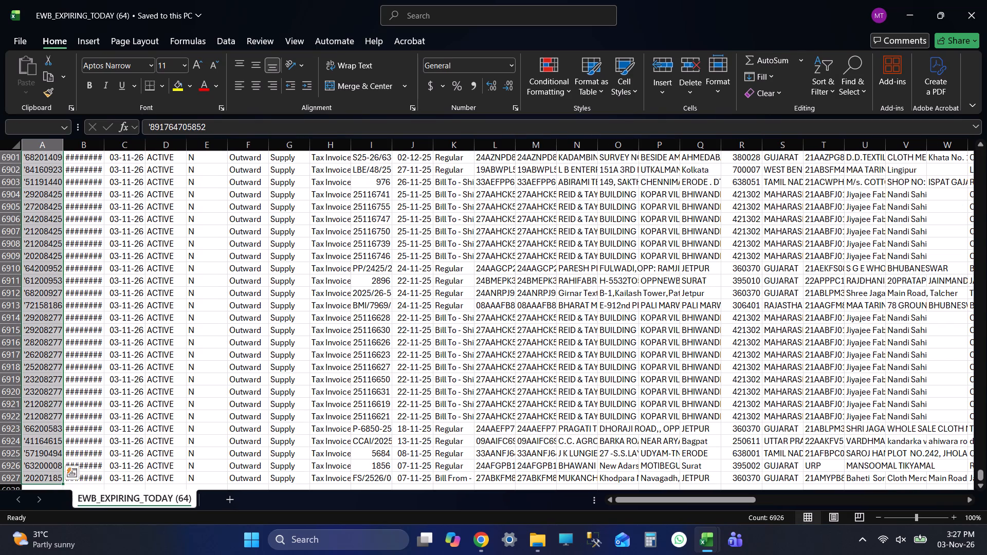
key(ctrl+h)
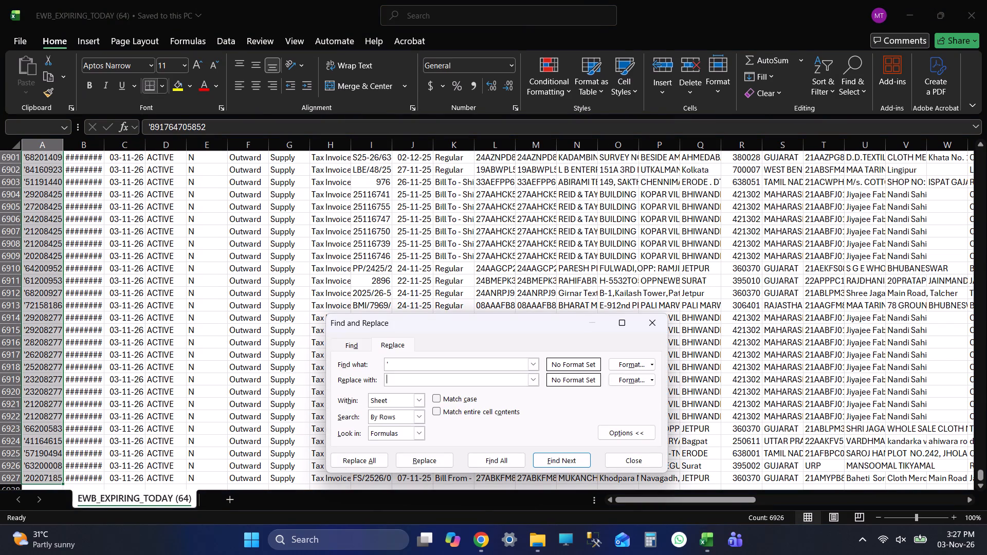
click(358, 457)
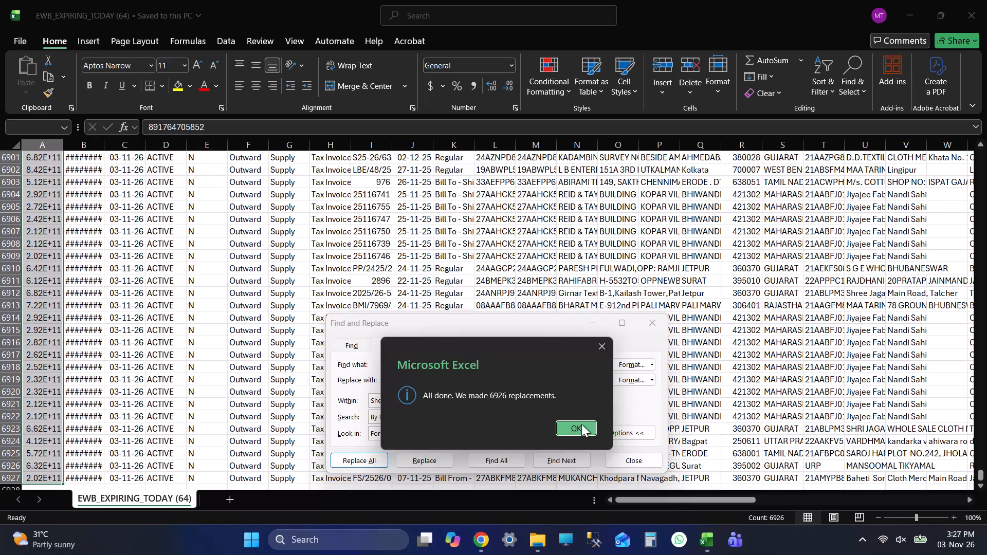
click(581, 424)
click(615, 452)
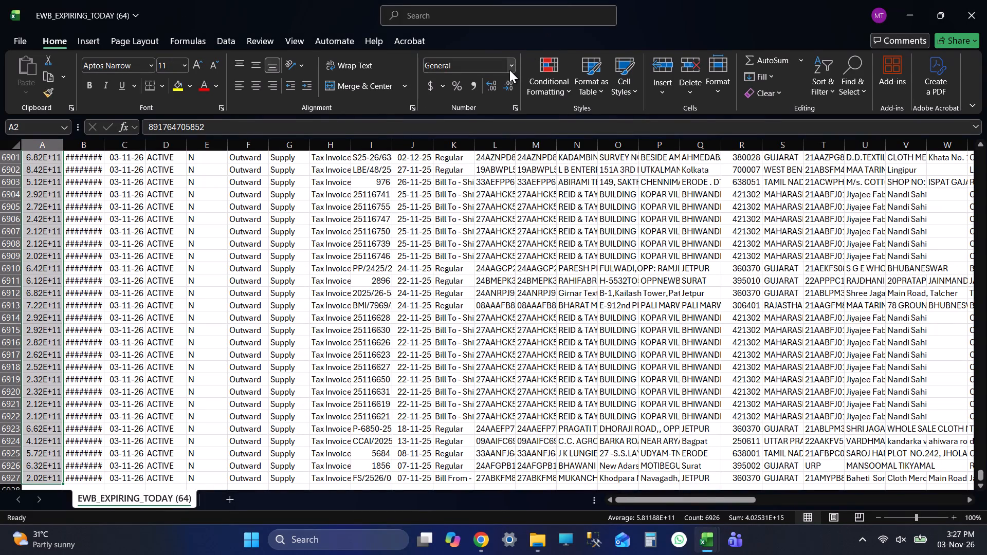
Format the Eway Bill Number values as Number with no decimal places and save EWB_EXPIRING_TODAY (64).
click(509, 70)
click(499, 122)
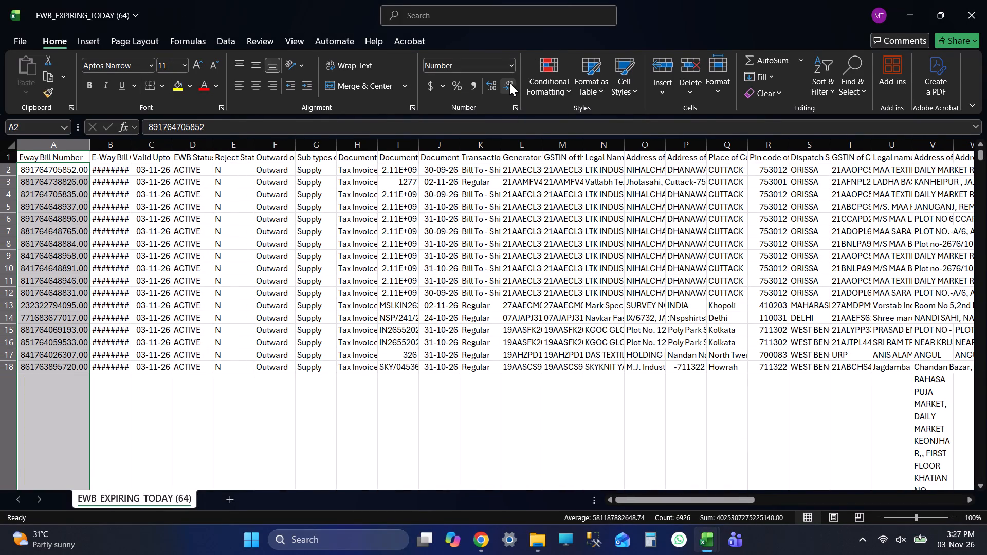
double_click(507, 85)
key(ctrl+s)
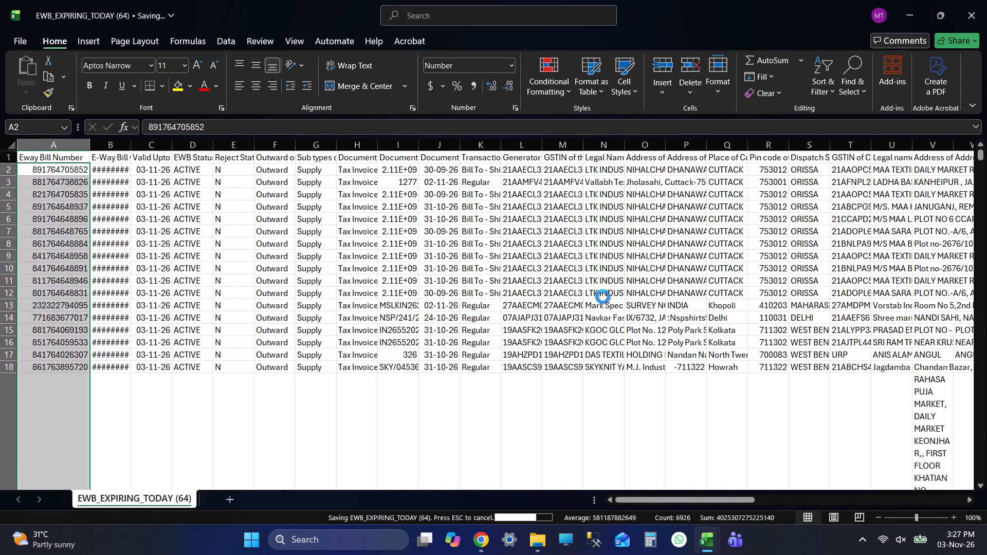
key(ctrl+s)
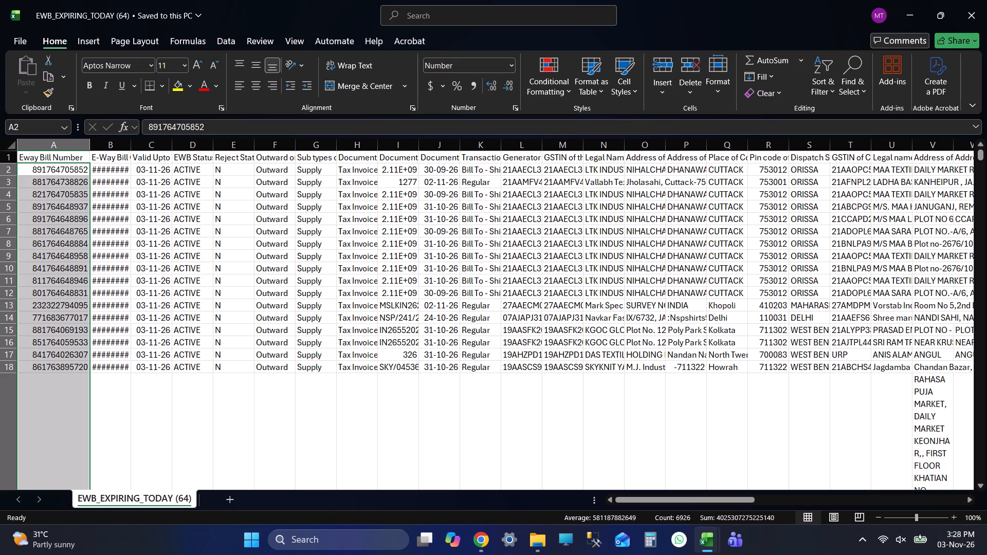
Copy all Eway Bill Number values from EWB_EXPIRING_TODAY (64) into the WAYBILL Data column of the EwayBill sheet, starting at B4.
key(Up)
key(Up)
key(Up)
key(Up)
key(Up)
key(Up)
key(Down)
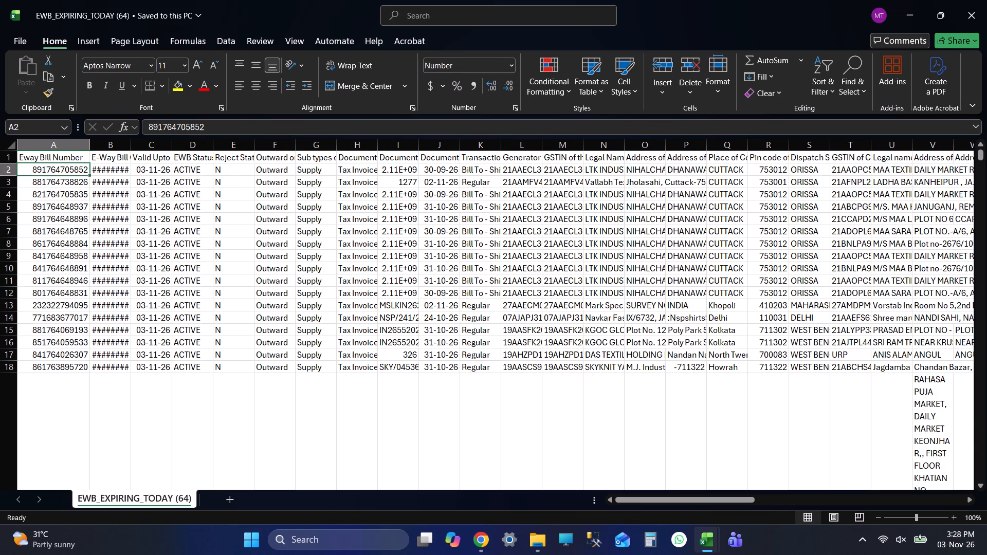
key(ctrl+shift+Down)
key(ctrl+c)
key(ctrl+c)
key(ctrl+c)
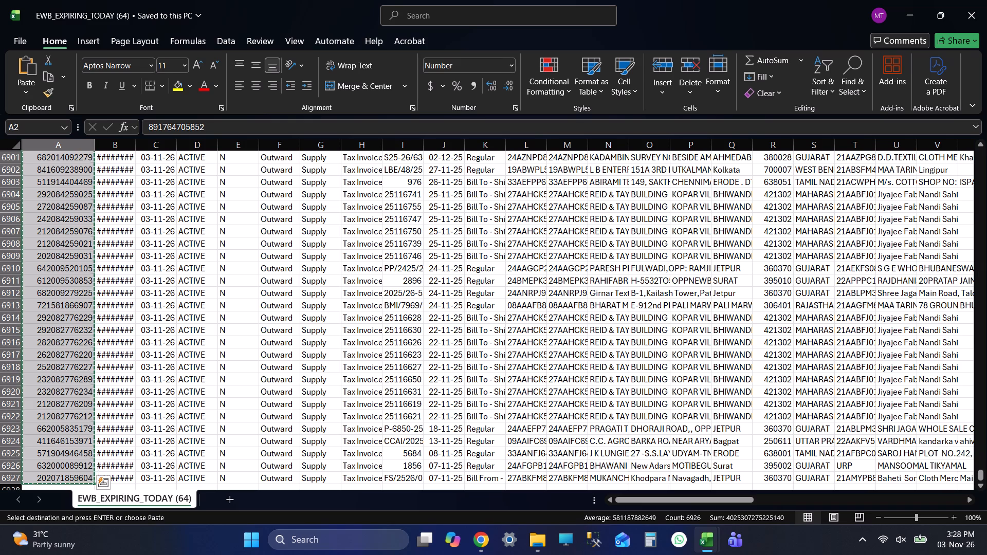
key(ctrl+c)
key(ctrl+c)
key(ctrl+c)
scroll(550, 327, down, 1)
key(alt+Tab)
key(Up)
key(Down)
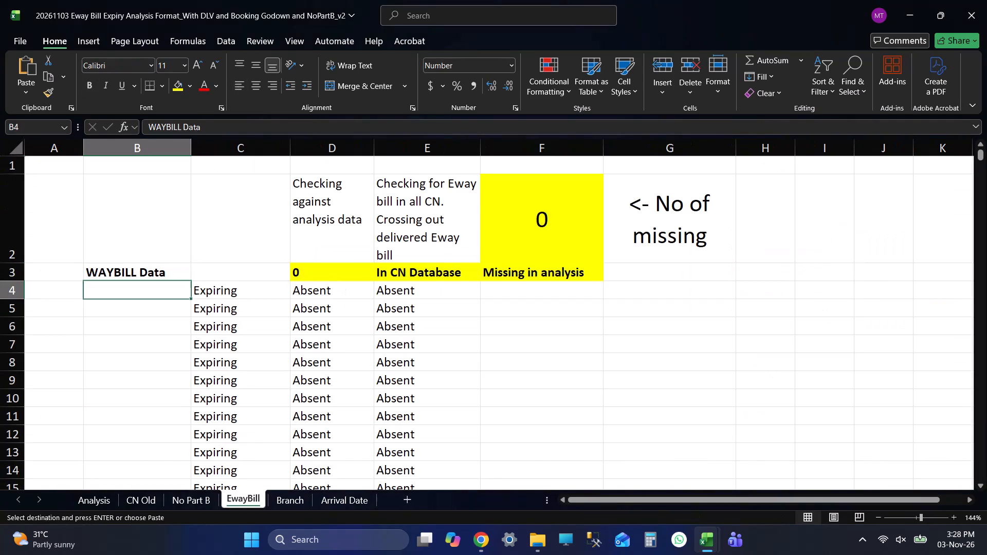
key(ctrl+v)
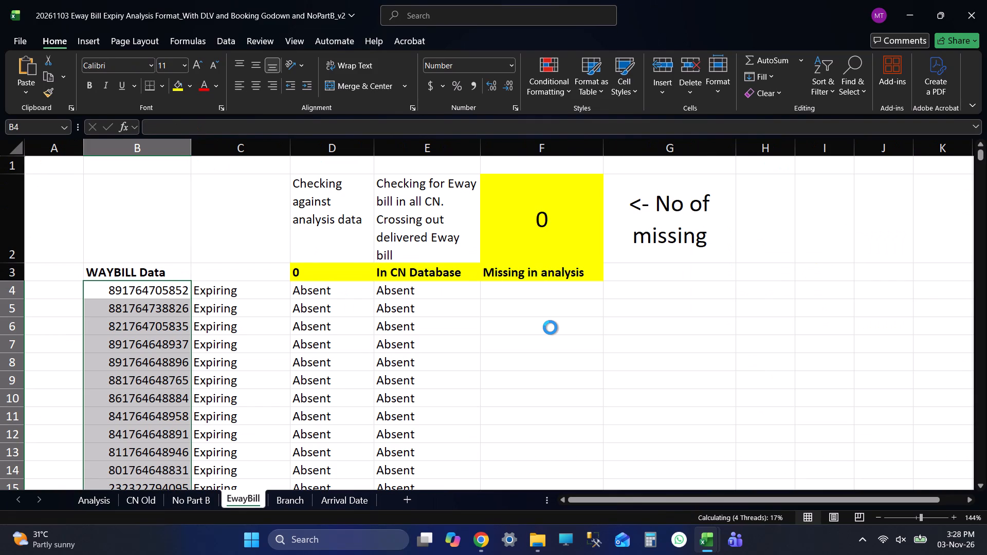
Compare the end of the pasted WAYBILL Data column with the last Eway Bill Numbers in EWB_EXPIRING_TODAY (64).
key(Down)
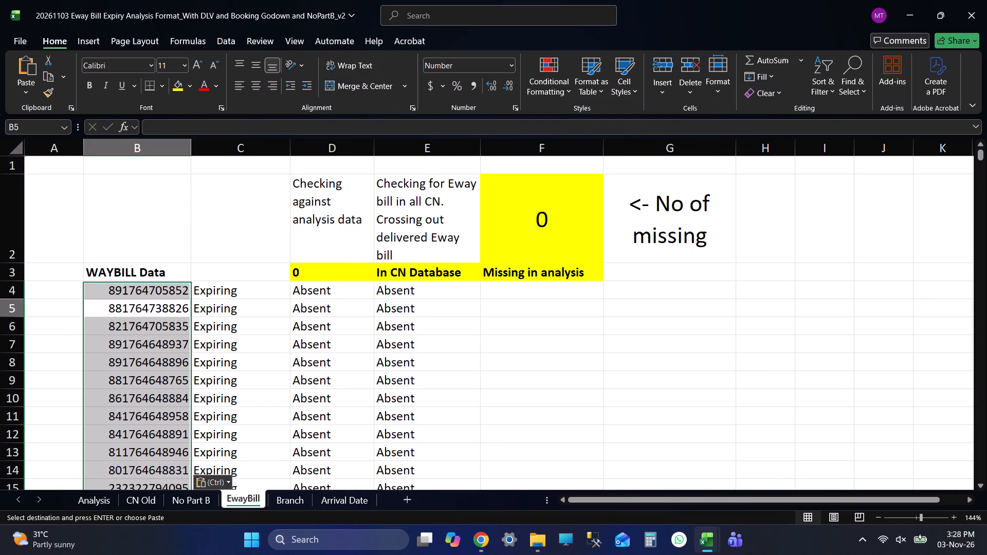
key(ctrl+Down)
key(Down)
key(Down)
key(Down)
key(Down)
key(ctrl+Up)
key(alt+Tab)
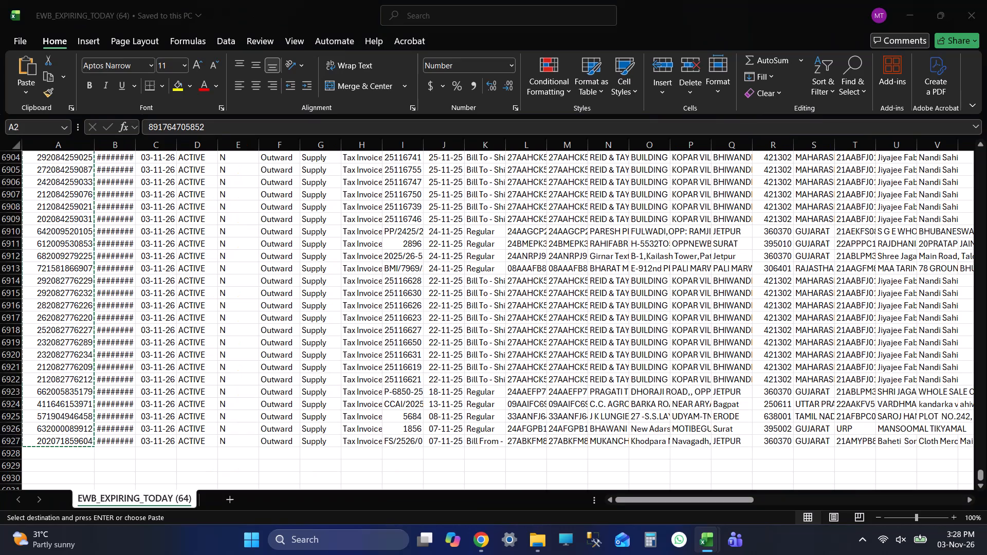
scroll(429, 432, down, 1)
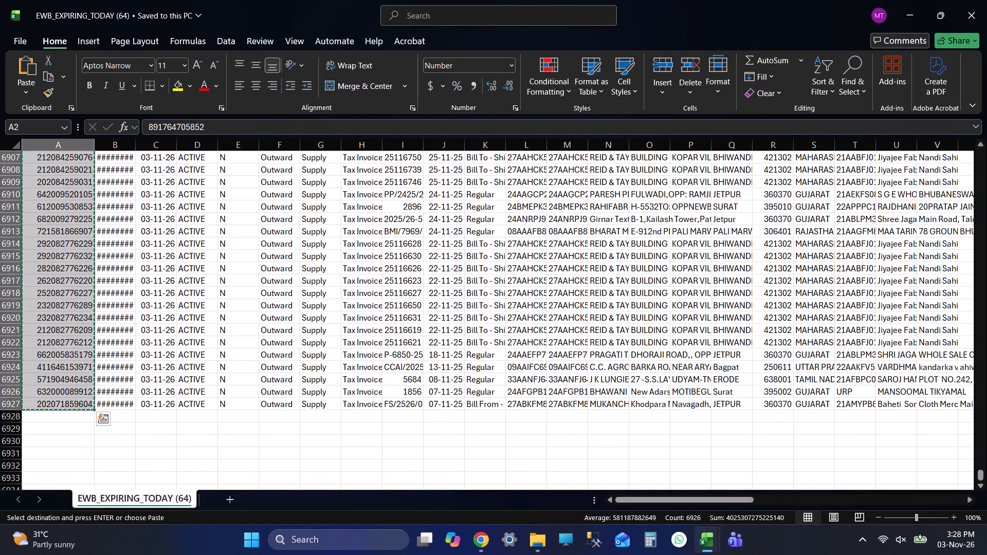
Save and close the EWB_EXPIRING_TODAY (64) workbook.
key(ctrl+s)
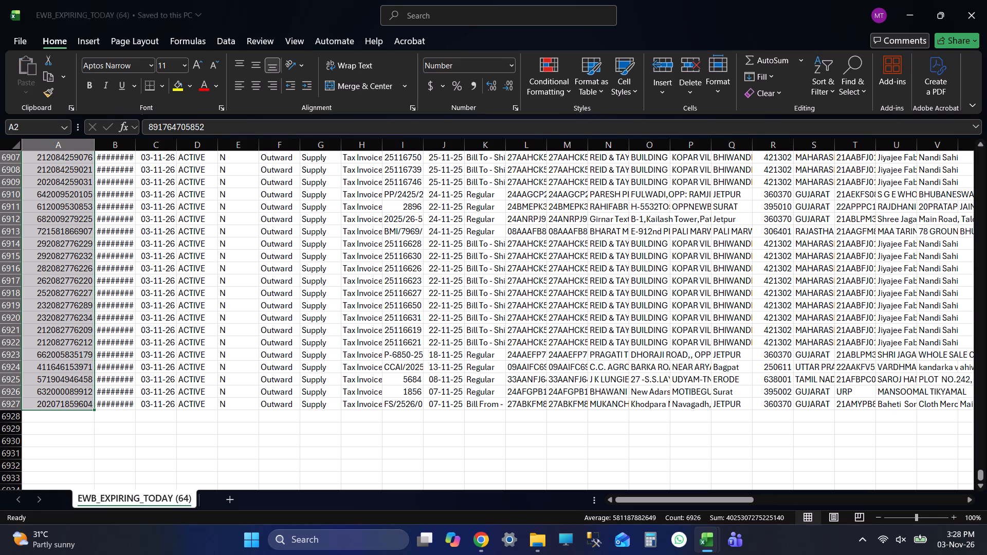
click(986, 3)
Clear the surplus Expiring and Absent entries in columns C to E of EwayBill, from row 6930 down.
scroll(368, 316, down, 1)
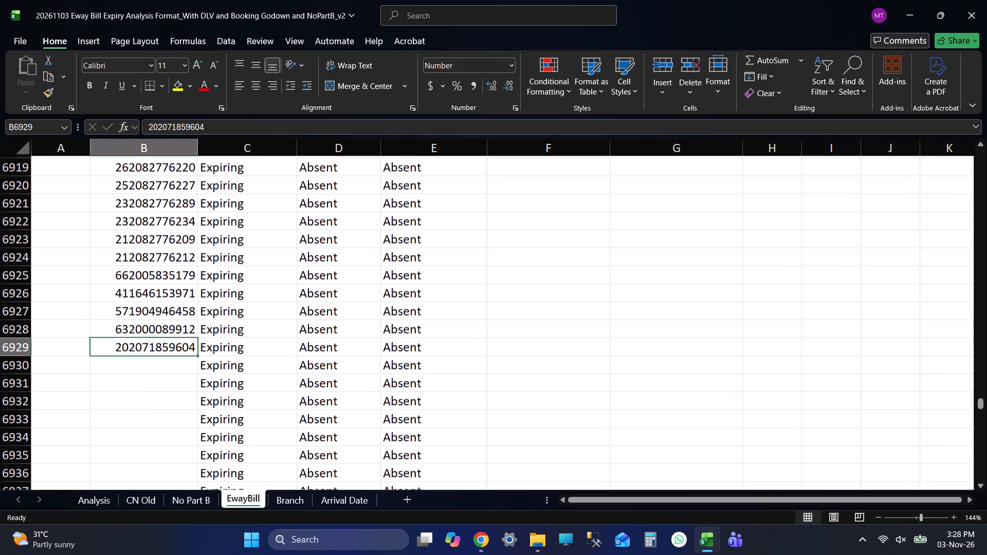
key(Down)
key(Right)
key(ctrl+shift+Right)
key(ctrl+shift+Down)
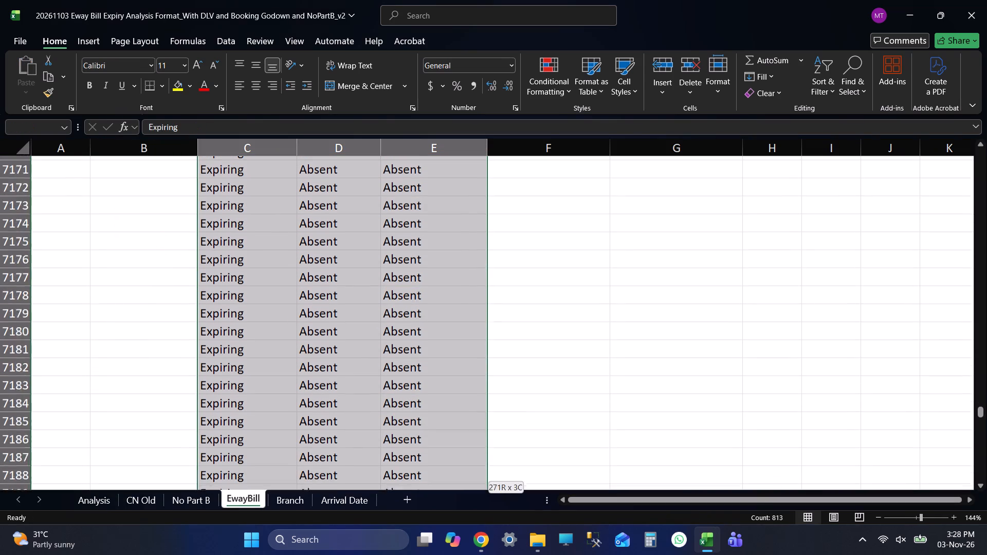
key(Delete)
Check the start and end of the WAYBILL Data list against the rows filled in columns C to E.
key(ctrl+Up)
key(Left)
key(Left)
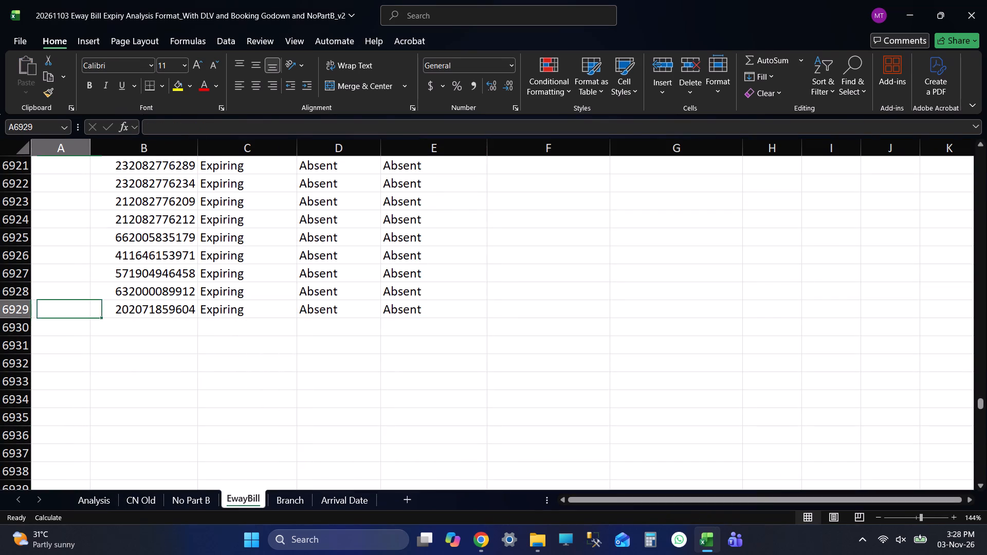
key(Left)
key(ctrl+Right)
key(ctrl+Up)
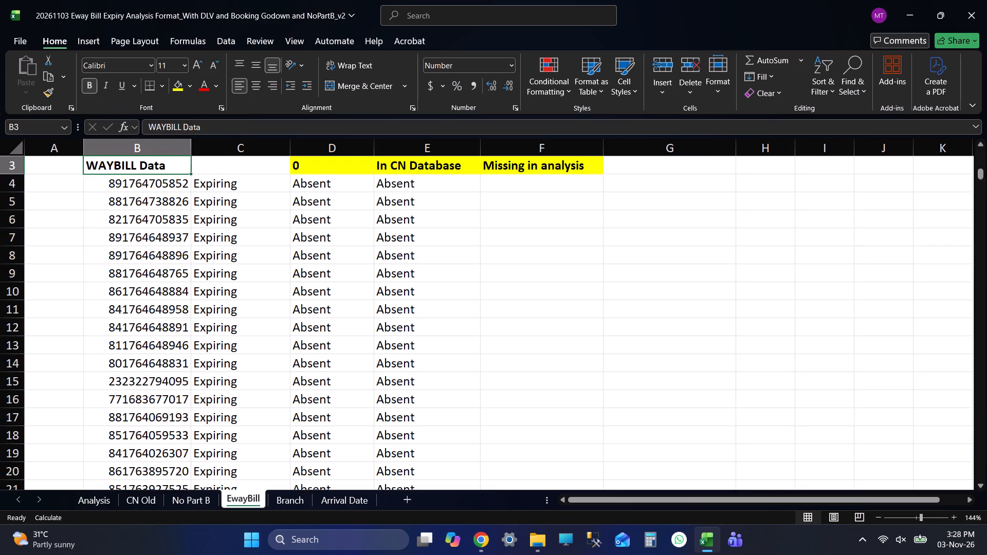
key(Up)
key(Up)
key(Down)
key(Down)
key(Down)
key(ctrl+Down)
key(ctrl+Up)
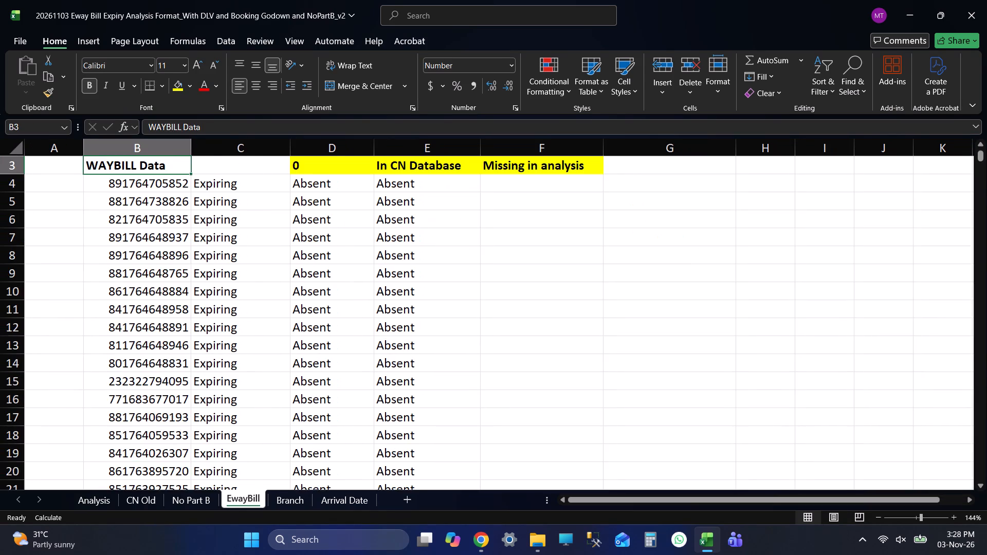
key(ctrl+Down)
key(Down)
key(Down)
key(Down)
key(ctrl+Up)
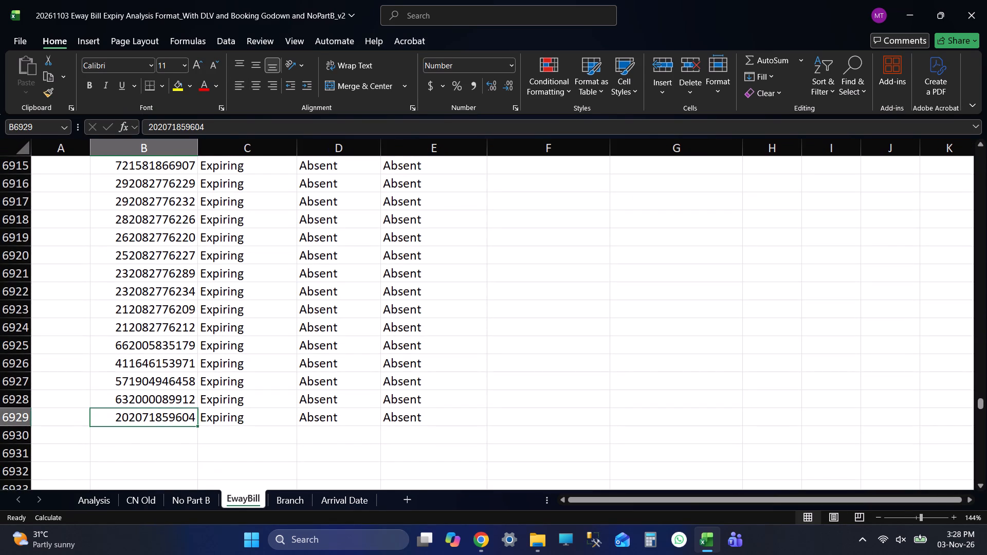
key(ctrl+Up)
key(Down)
key(Up)
key(Up)
key(Up)
key(Up)
Add filters to the EwayBill header row 3, from WAYBILL Data through Missing in analysis.
key(Down)
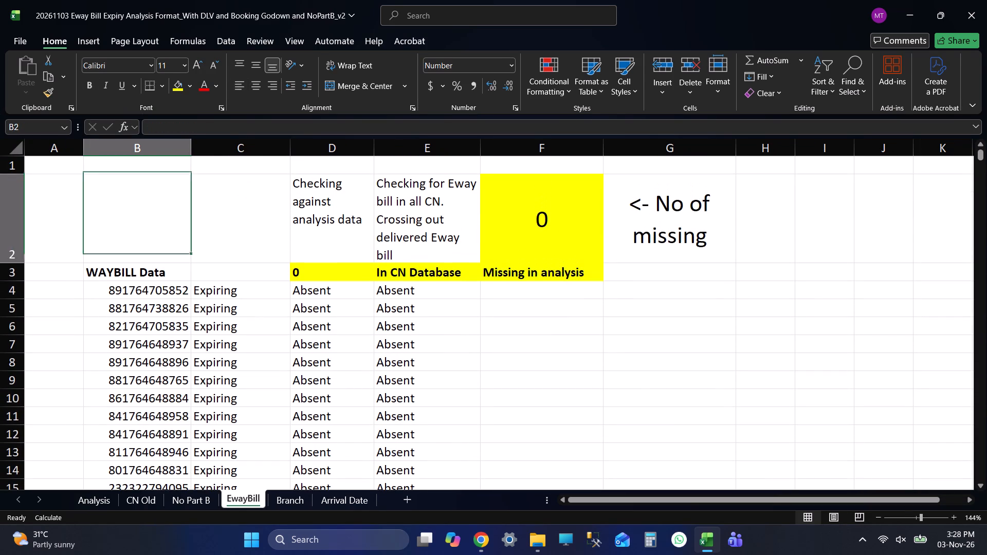
key(Down)
key(ctrl+shift+Right)
key(ctrl+shift+Right)
key(ctrl+shift+l)
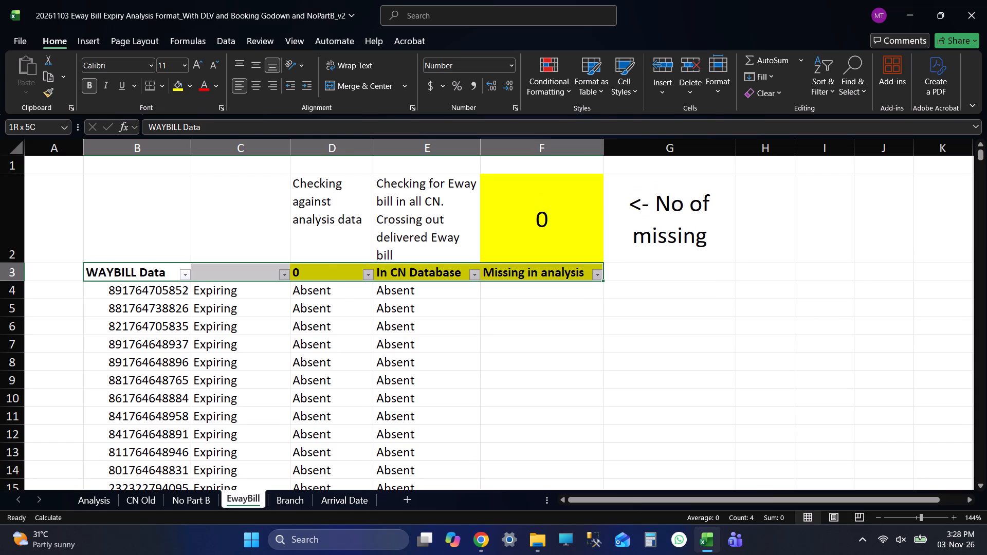
Examine the filter values available in the "Checking against analysis data" column.
click(738, 330)
click(321, 272)
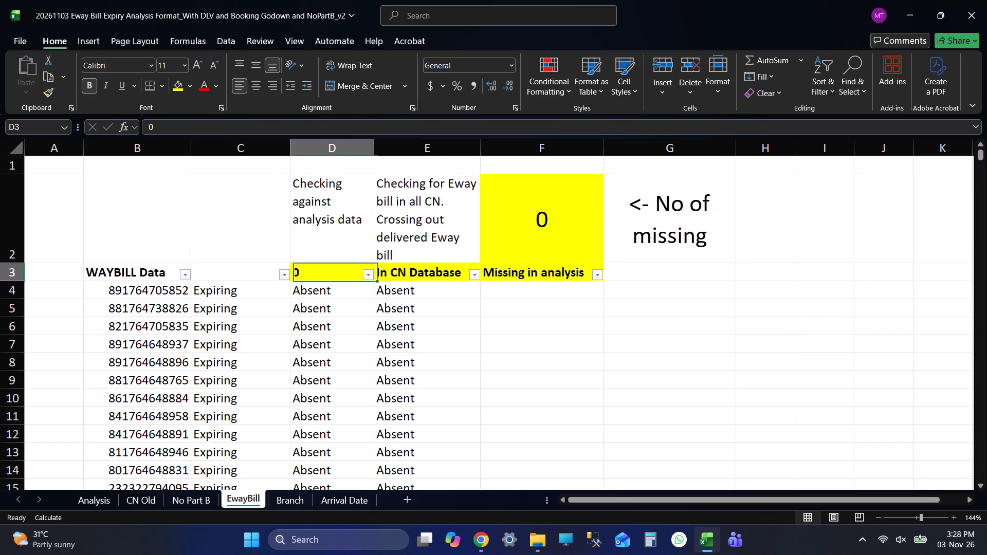
click(364, 275)
click(342, 502)
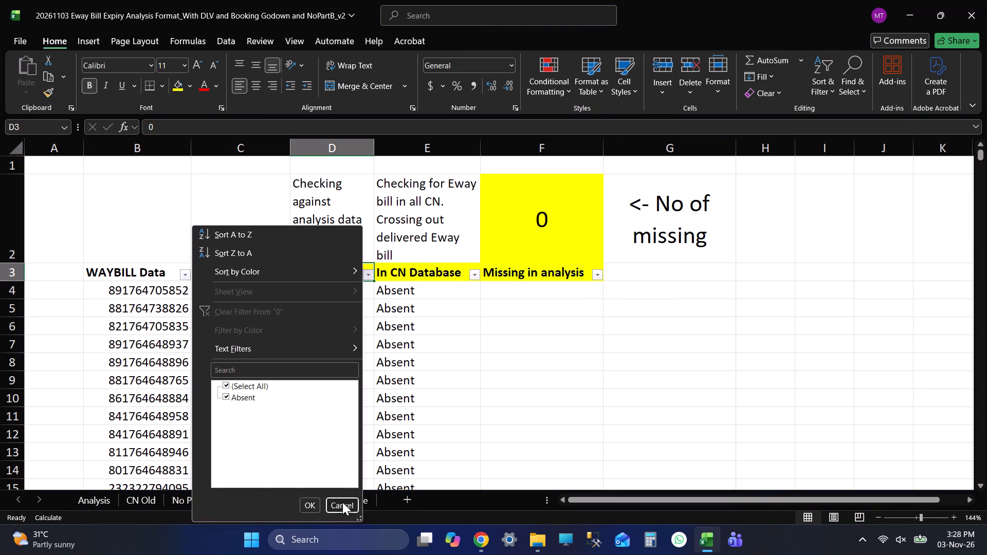
click(792, 414)
click(328, 272)
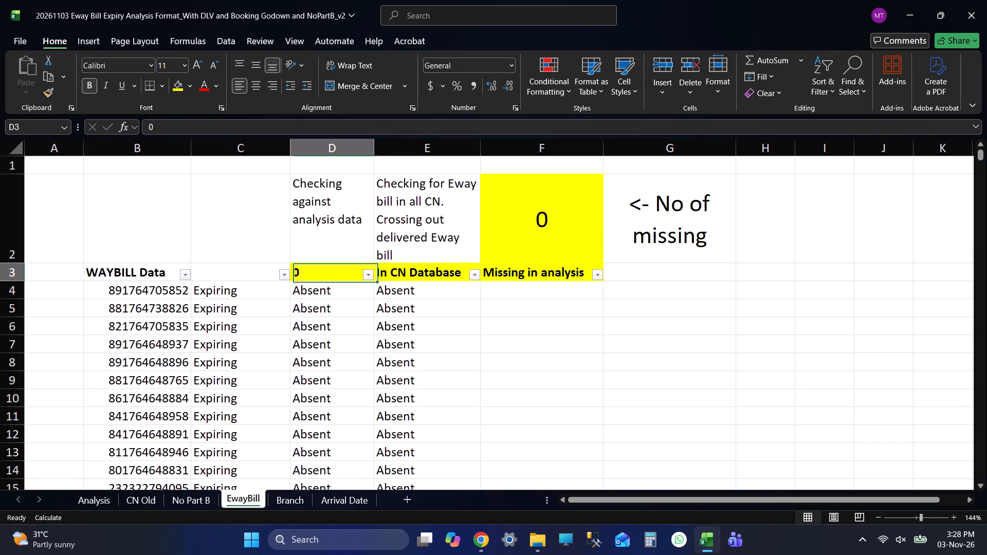
click(367, 275)
click(347, 499)
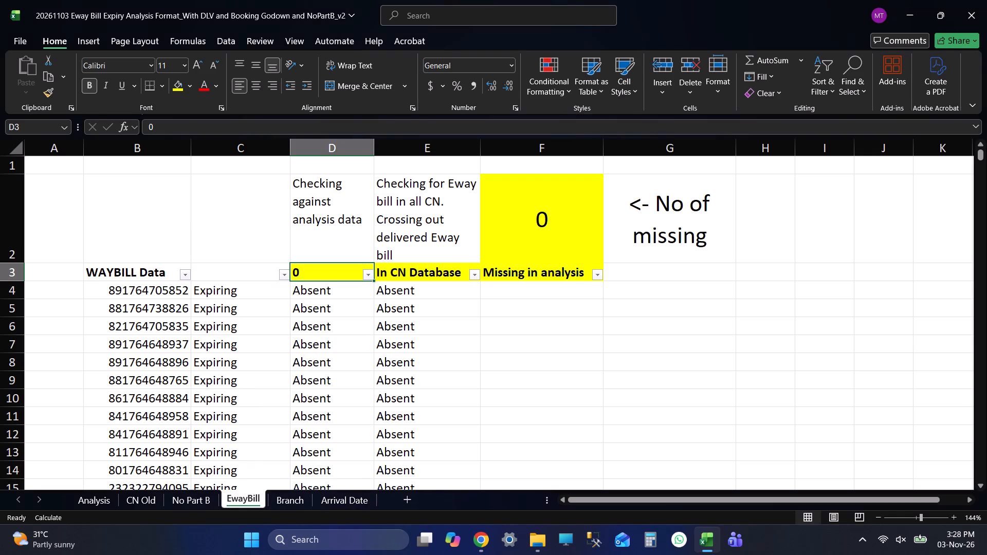
click(369, 273)
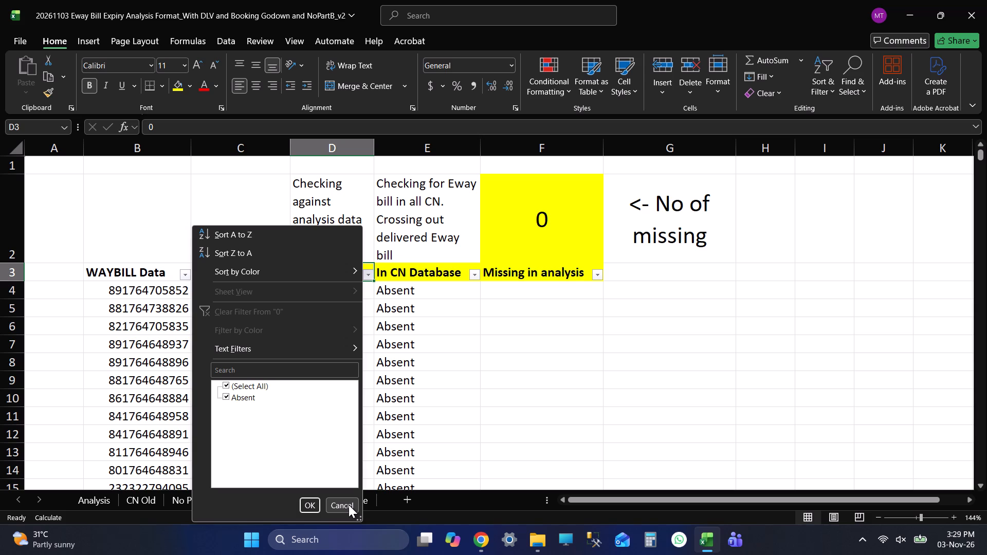
click(349, 505)
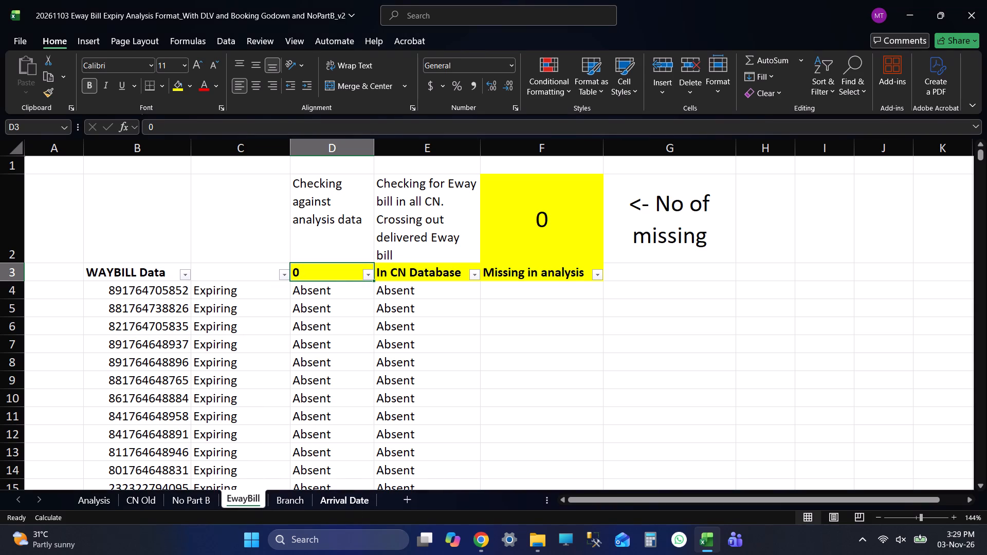
Review the last filled rows of the EwayBill list across its columns and return to the headers.
click(113, 266)
key(ctrl+Down)
key(Down)
key(Down)
key(Down)
key(Down)
key(Down)
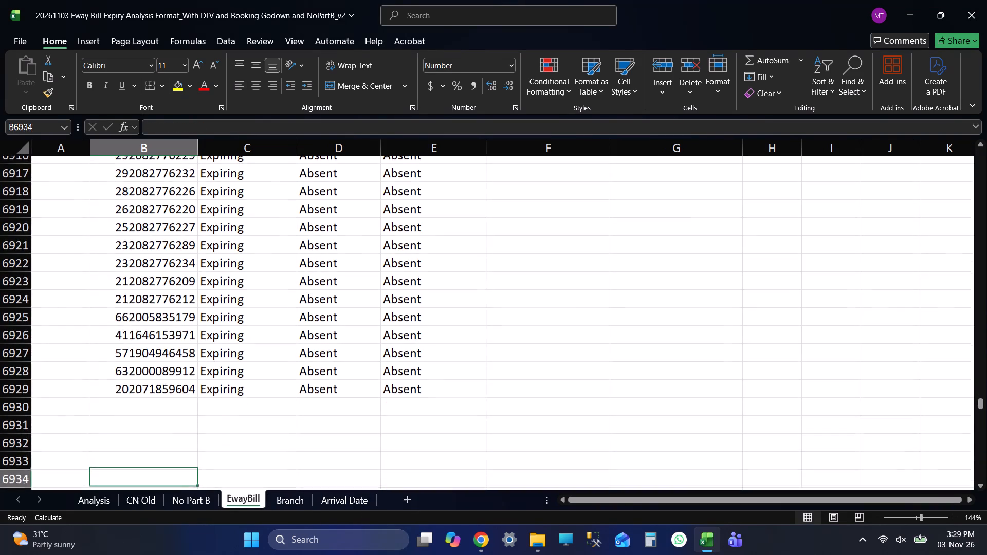
key(Down)
key(Down)
key(ctrl+Up)
key(Right)
key(Right)
key(Right)
key(Right)
key(Right)
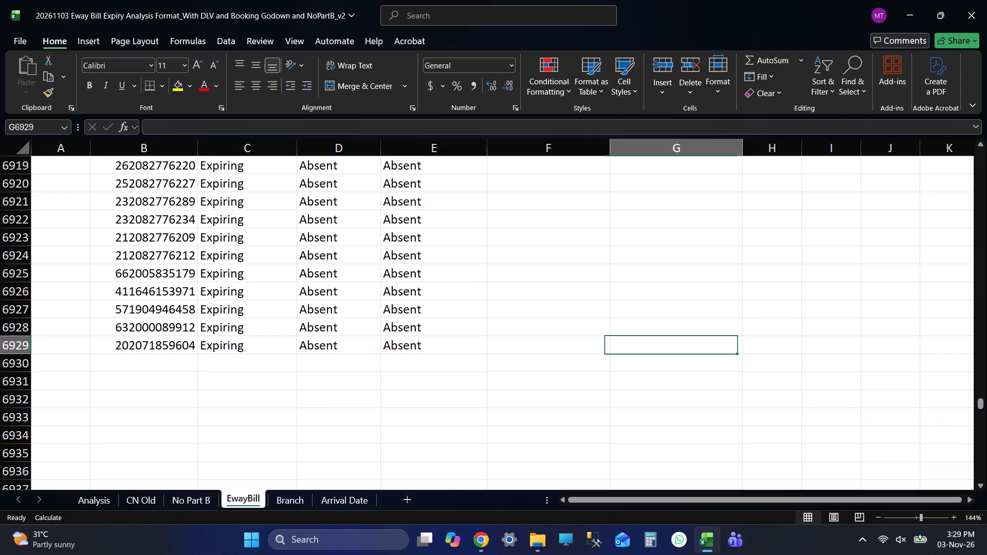
key(ctrl+Left)
key(ctrl+Left)
key(ctrl+Up)
key(Up)
key(Up)
key(Up)
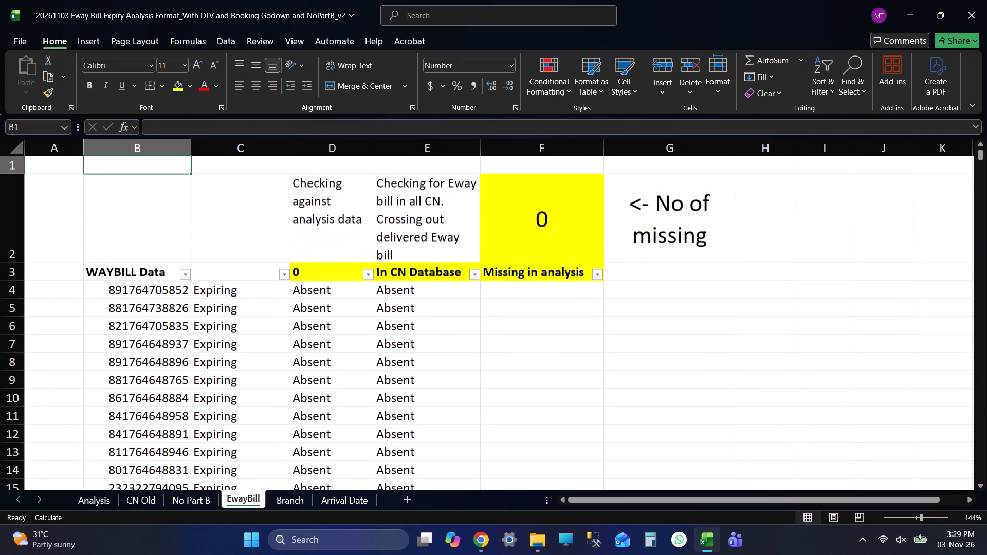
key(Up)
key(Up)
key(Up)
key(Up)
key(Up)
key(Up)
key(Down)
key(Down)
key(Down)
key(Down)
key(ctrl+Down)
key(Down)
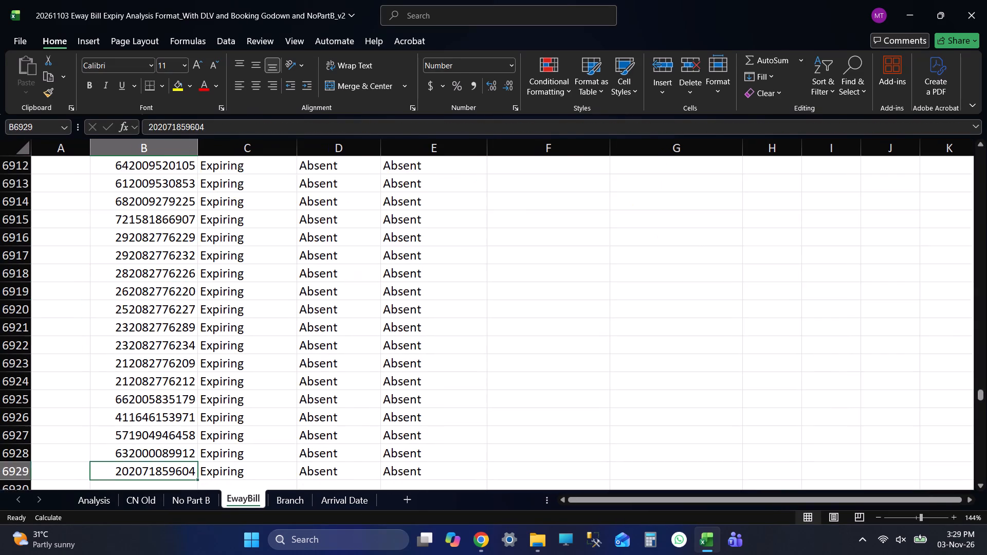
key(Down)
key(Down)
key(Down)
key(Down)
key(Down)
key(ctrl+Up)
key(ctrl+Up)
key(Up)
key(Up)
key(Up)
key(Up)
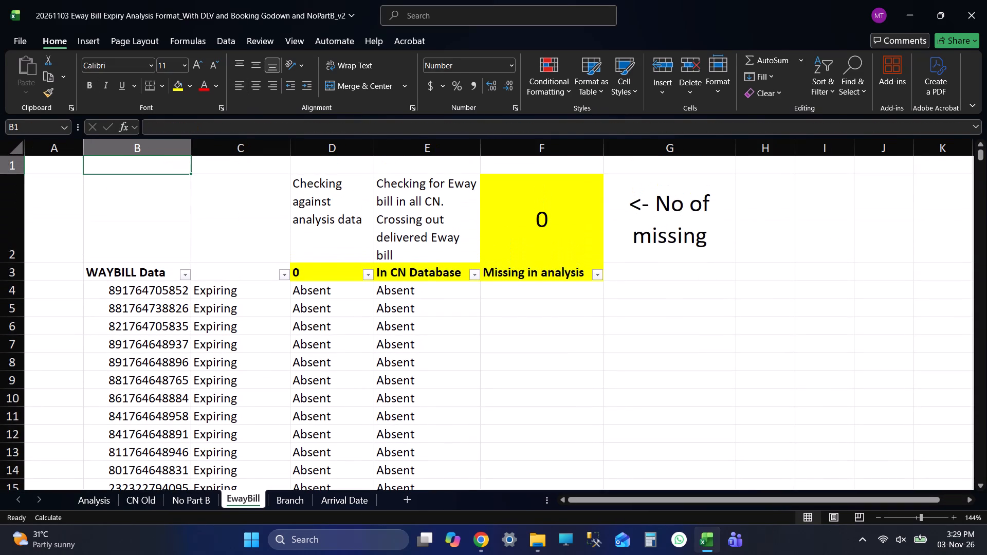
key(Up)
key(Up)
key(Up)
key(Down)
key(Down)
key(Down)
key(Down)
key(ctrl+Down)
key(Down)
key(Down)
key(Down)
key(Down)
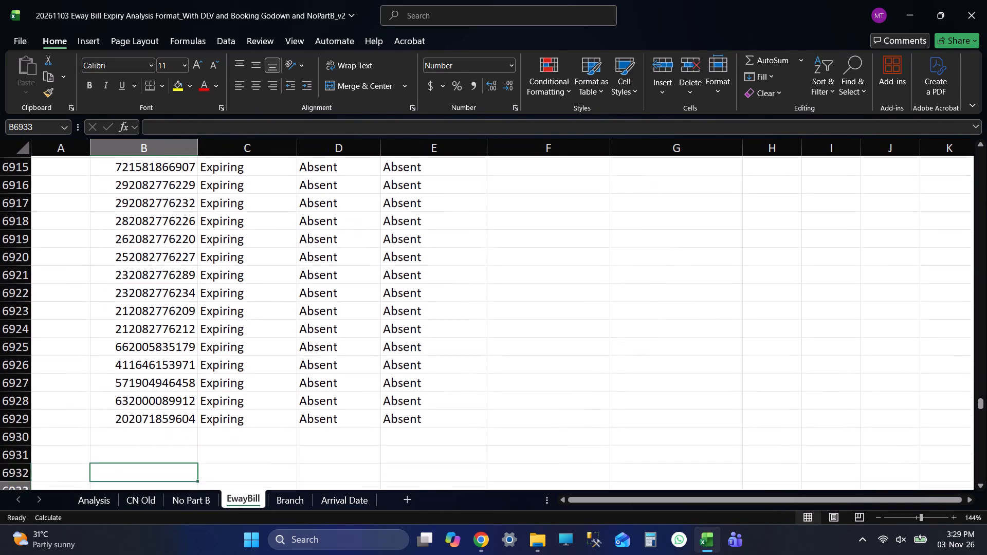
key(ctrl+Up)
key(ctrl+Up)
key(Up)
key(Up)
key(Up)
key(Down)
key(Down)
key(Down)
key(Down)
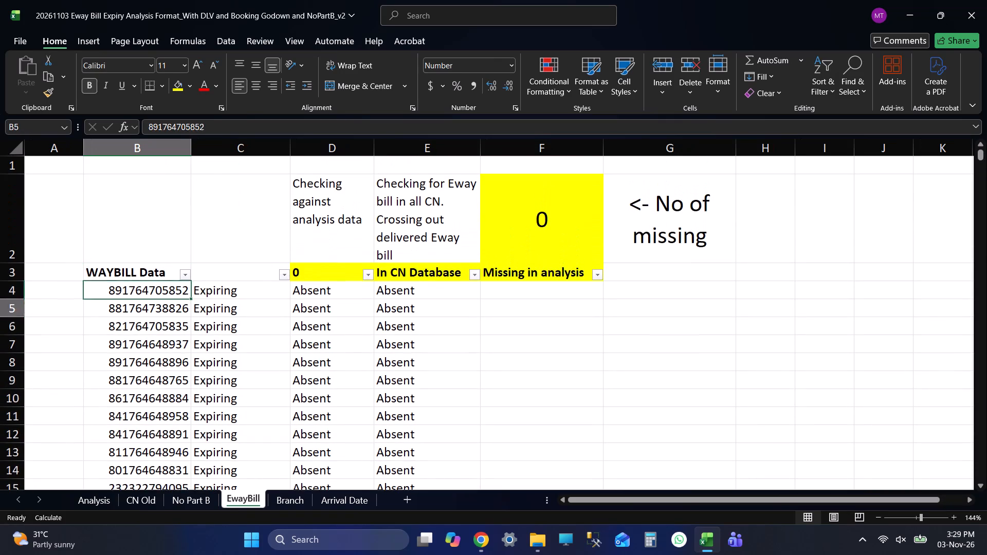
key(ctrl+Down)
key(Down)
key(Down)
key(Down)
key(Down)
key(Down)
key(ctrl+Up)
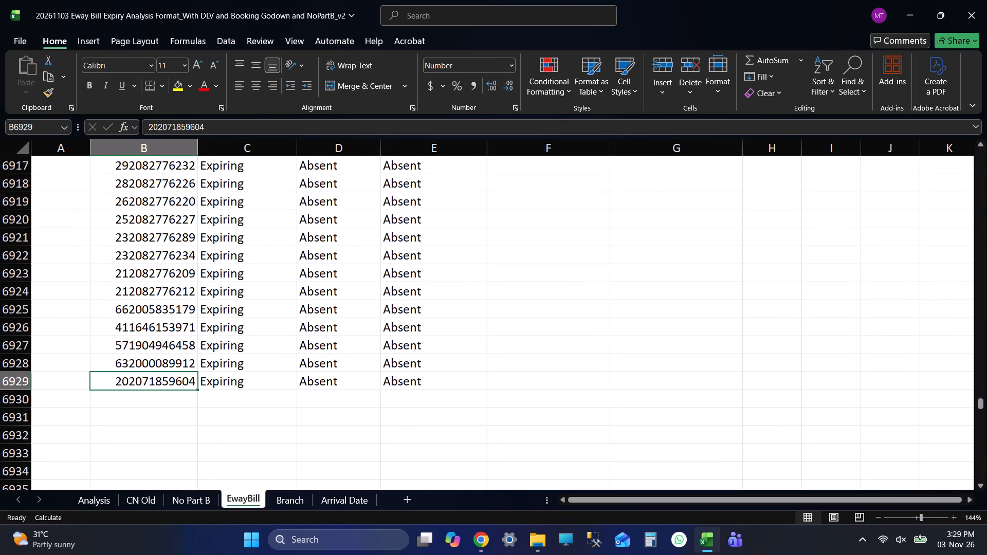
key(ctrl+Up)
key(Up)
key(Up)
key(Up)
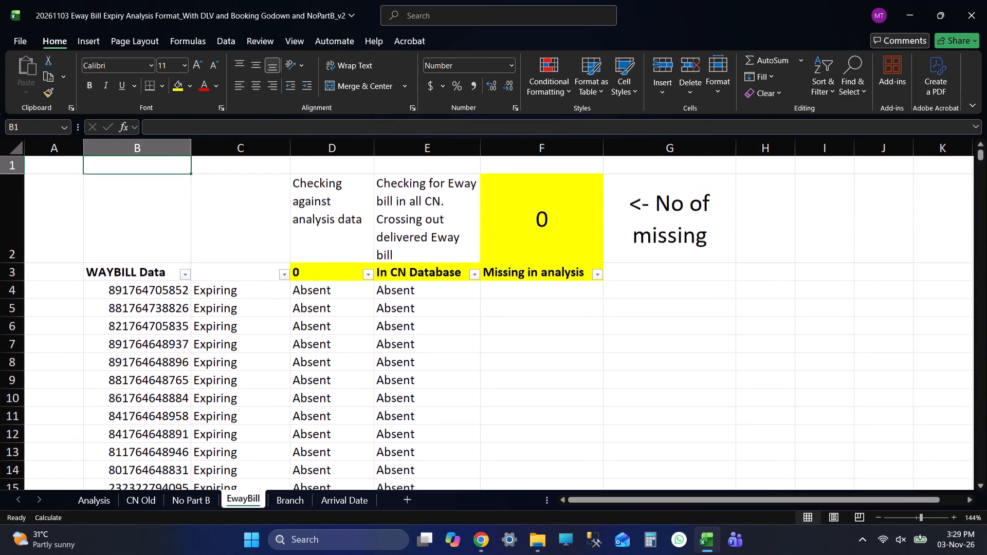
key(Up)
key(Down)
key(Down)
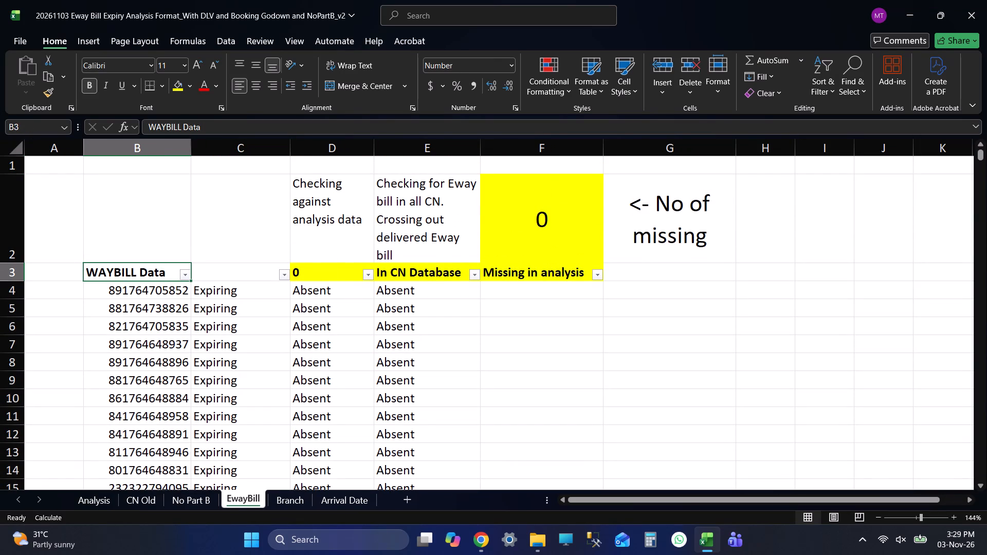
Recheck the filter values of the "Checking against analysis data" column.
click(322, 268)
click(365, 274)
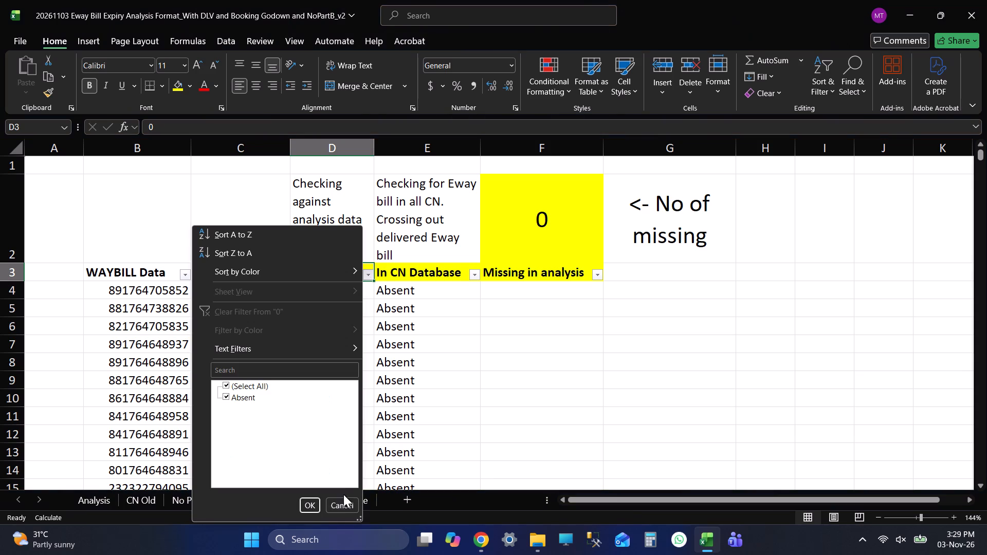
click(337, 502)
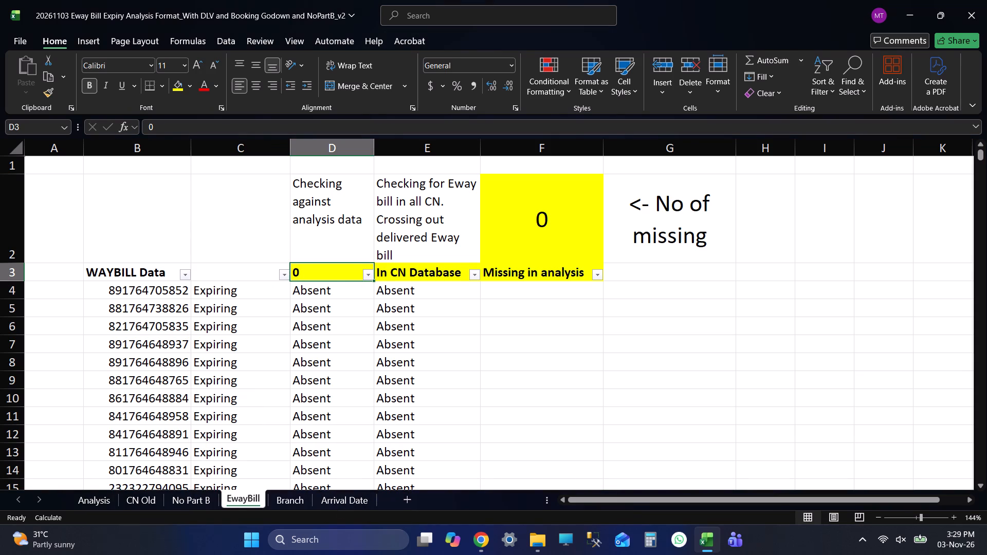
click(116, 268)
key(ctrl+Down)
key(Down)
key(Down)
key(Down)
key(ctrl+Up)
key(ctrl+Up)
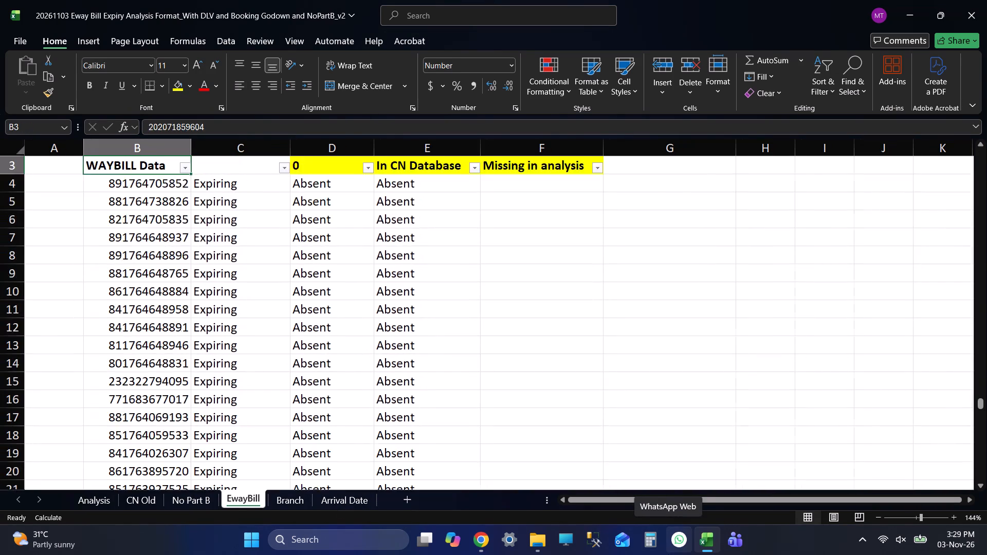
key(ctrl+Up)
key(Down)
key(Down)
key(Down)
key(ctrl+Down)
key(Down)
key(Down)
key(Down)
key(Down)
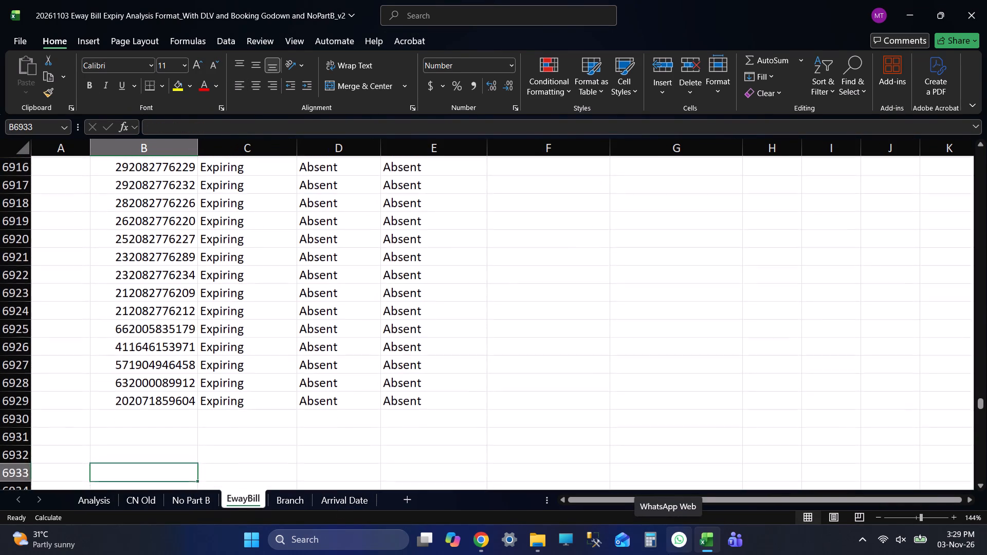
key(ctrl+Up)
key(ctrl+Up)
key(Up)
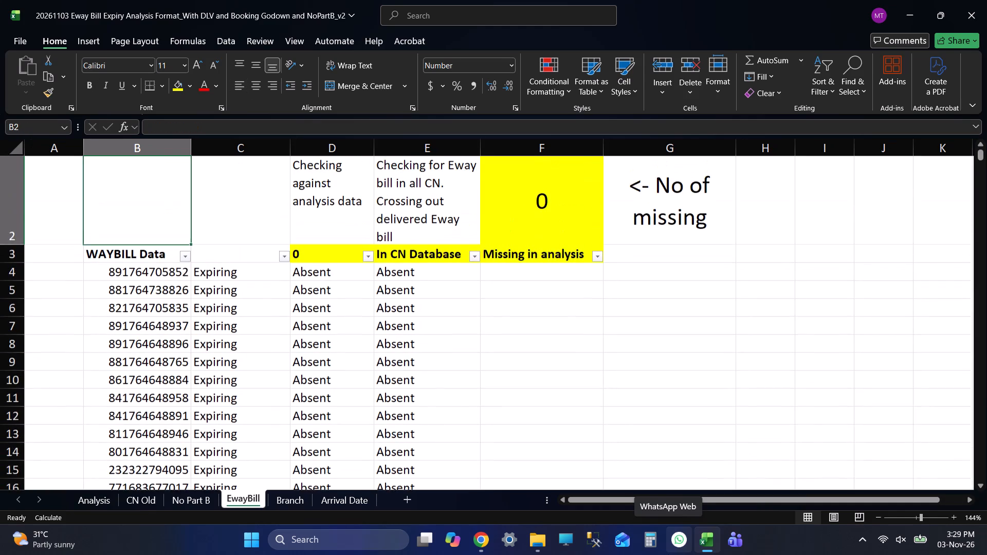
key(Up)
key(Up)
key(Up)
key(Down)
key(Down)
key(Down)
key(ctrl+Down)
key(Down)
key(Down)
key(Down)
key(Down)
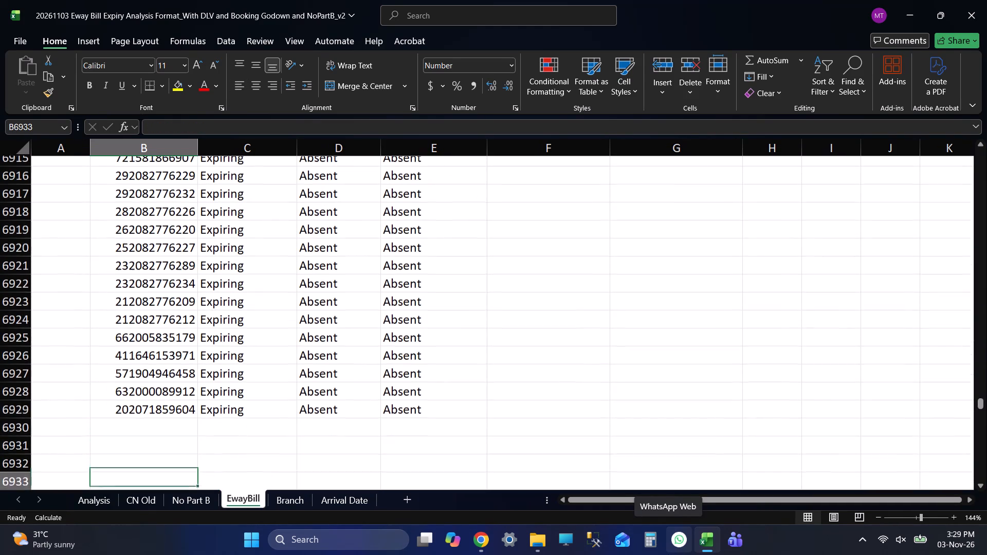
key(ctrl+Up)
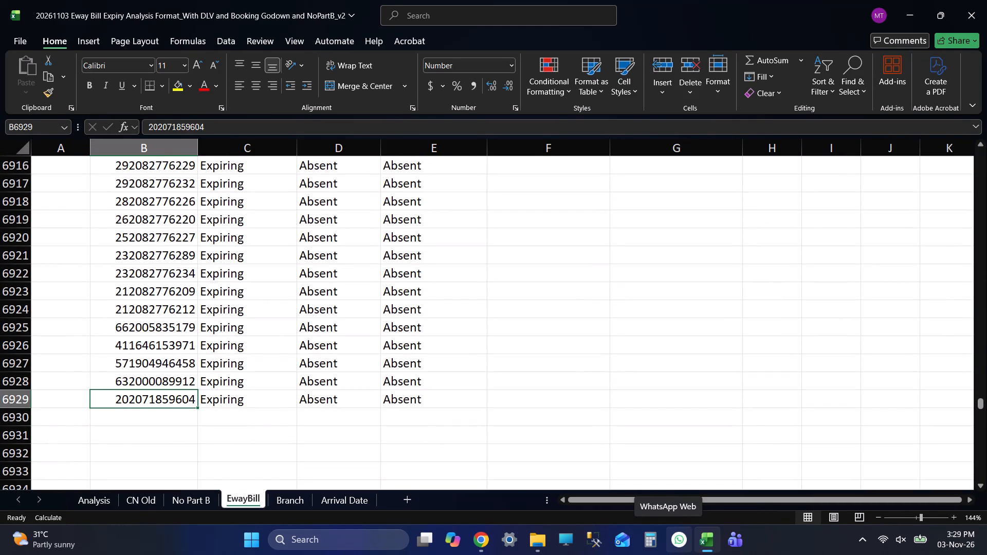
Return to the EwayBill headers and recheck the filter values of the "Checking against analysis data" column.
key(ctrl+Up)
key(Up)
key(Up)
key(Up)
key(Down)
key(Down)
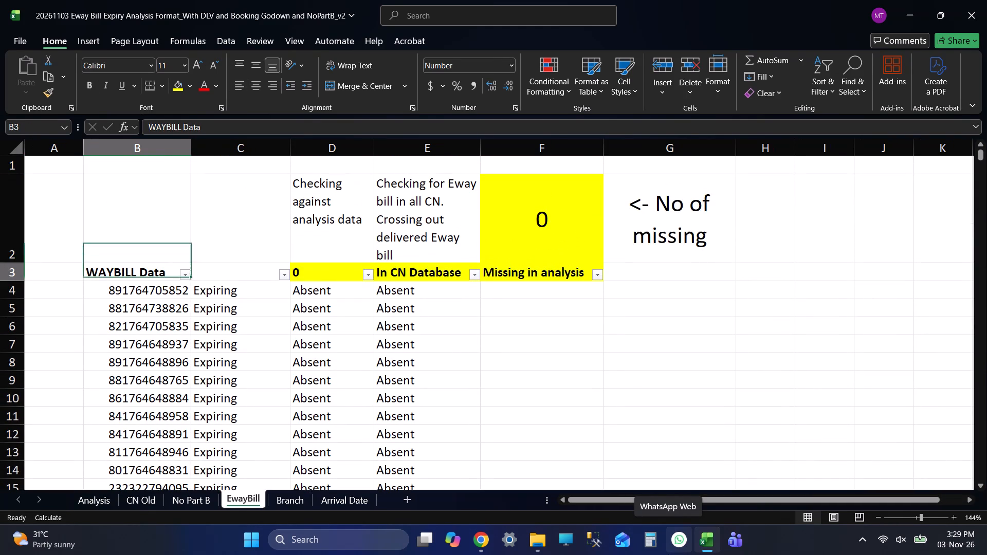
click(363, 276)
click(343, 503)
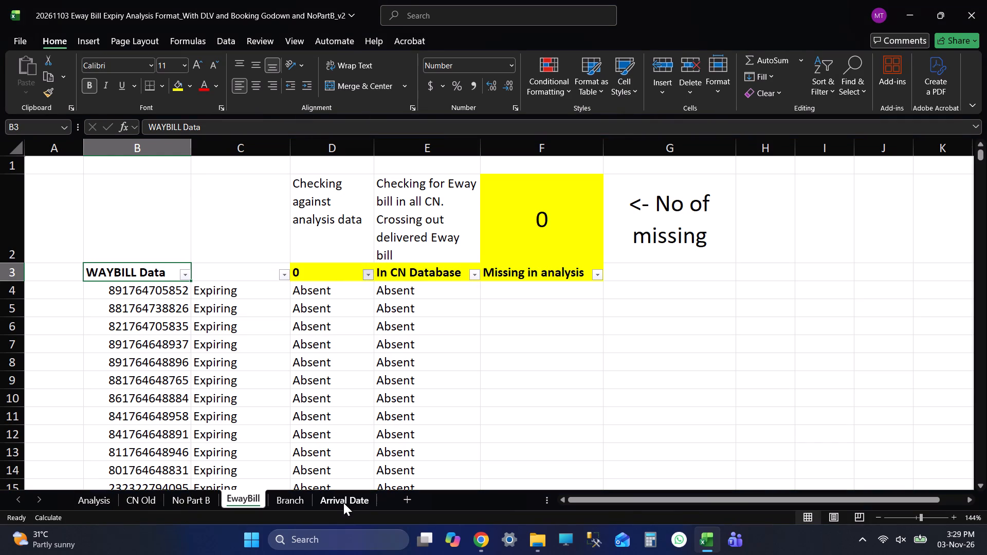
Open the Arrival Date sheet at the first empty cell under the ManifestNumber header, A3.
click(335, 507)
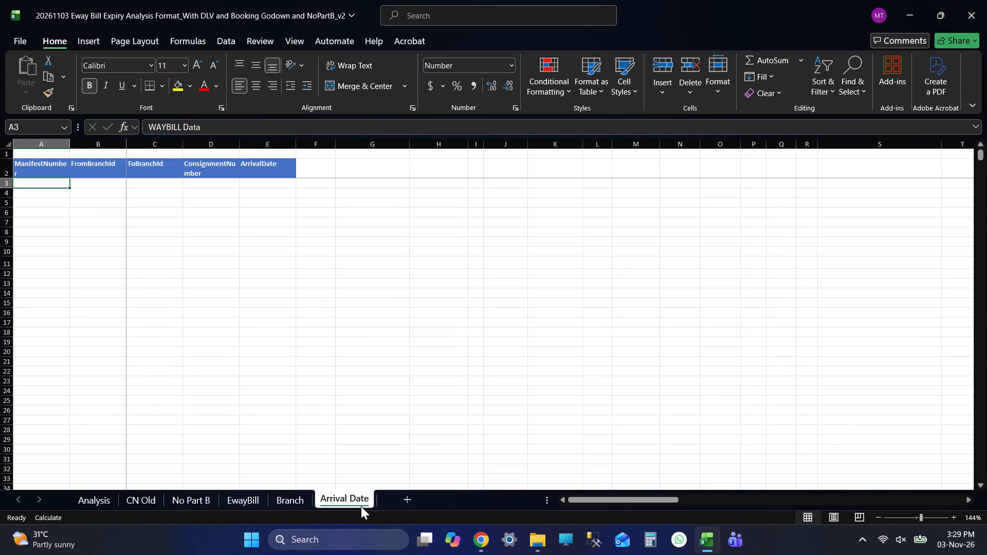
key(Up)
key(Down)
key(Up)
key(Down)
key(Up)
key(Down)
key(Up)
key(Down)
key(Up)
key(Down)
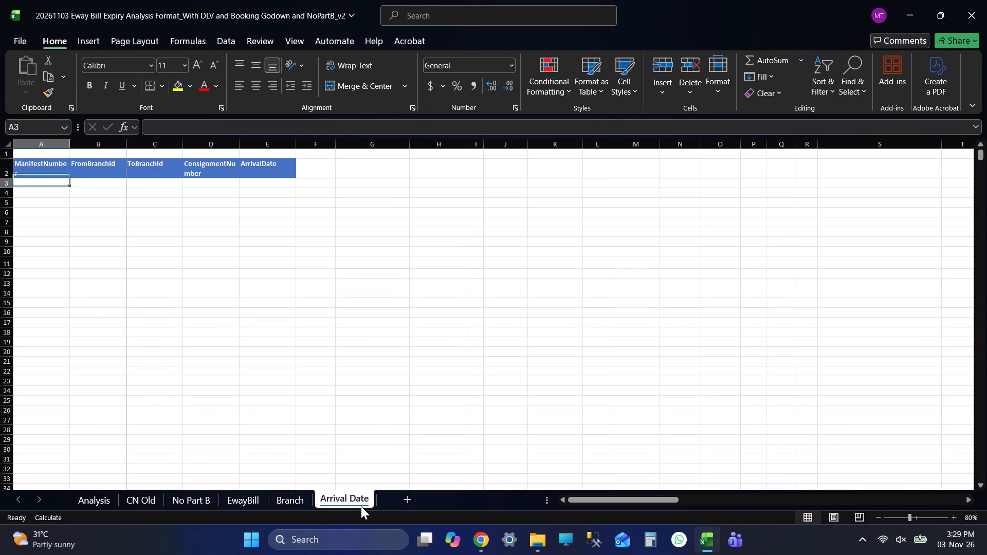
key(Up)
key(Down)
key(Up)
key(Down)
key(Up)
key(Down)
key(Up)
key(Down)
key(Up)
key(Down)
key(Up)
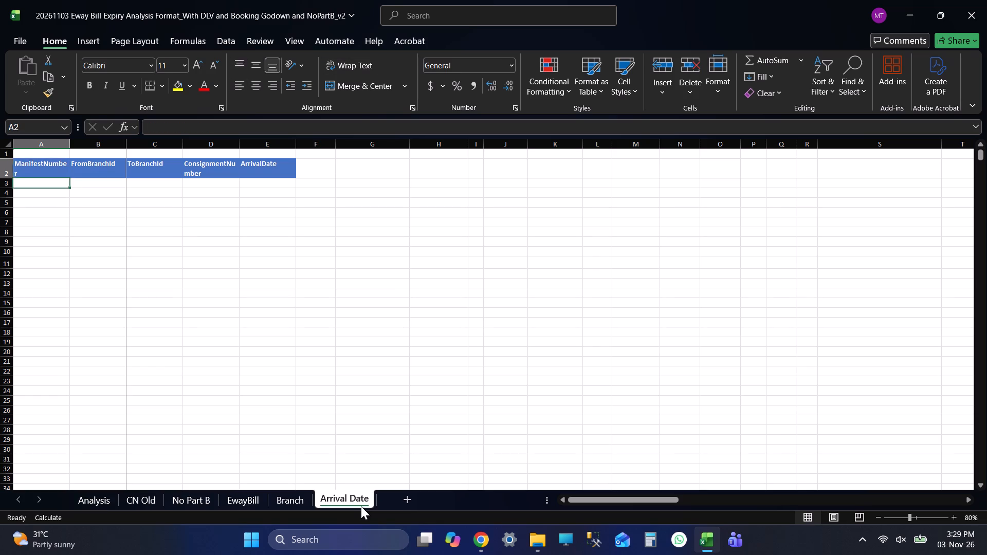
key(Left)
key(Left)
key(Left)
key(Left)
key(Left)
key(Left)
key(Left)
key(Down)
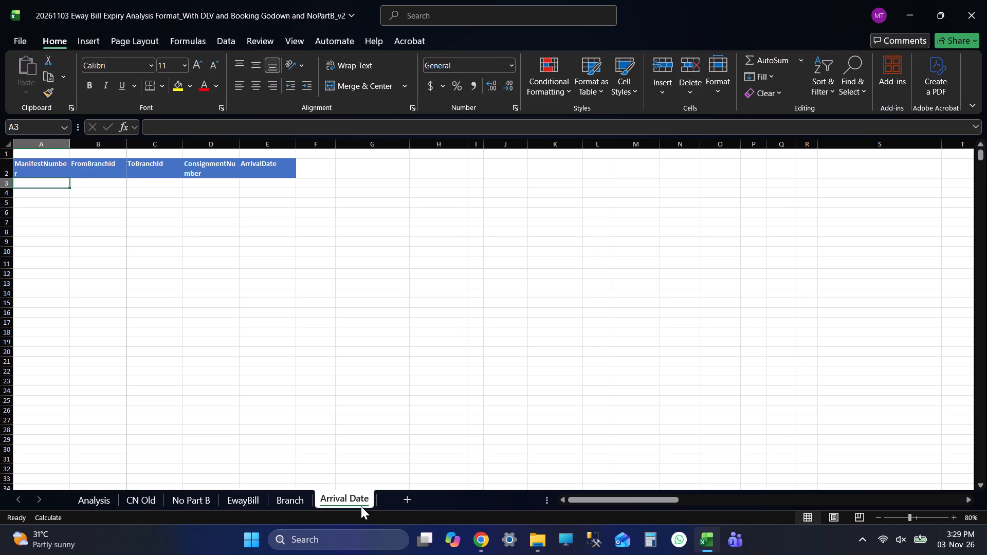
Open the ARRIVAL file from the data folder and copy all its rows below the header, from mfno through arrdate.
key(alt+Tab)
double_click(216, 105)
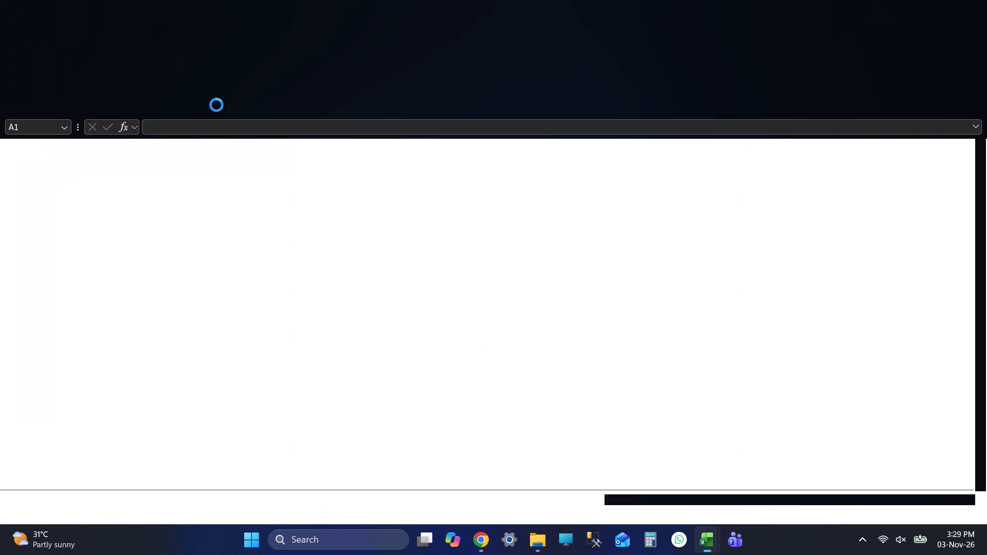
key(Up)
key(Up)
key(Up)
key(Up)
key(Up)
key(Left)
key(Down)
key(ctrl+shift+Right)
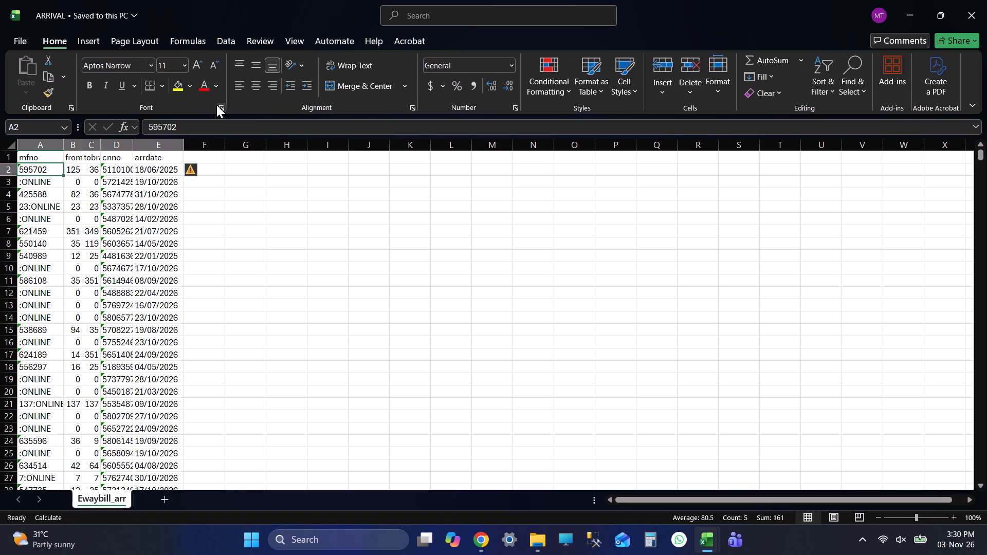
key(ctrl+shift+Down)
key(ctrl+c)
key(ctrl+c)
key(ctrl+c)
key(ctrl+c)
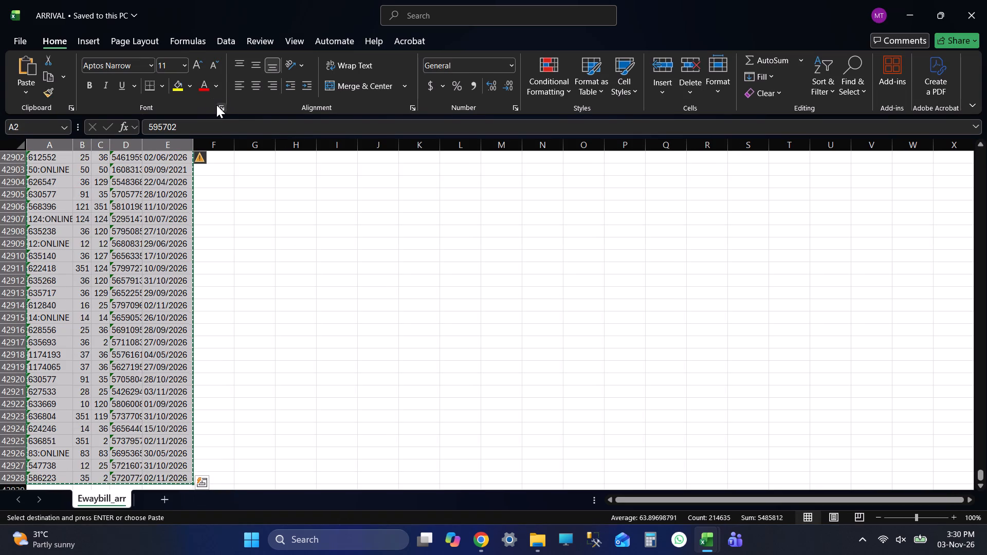
key(ctrl+c)
key(ctrl+c)
key(ctrl+c)
Paste the copied arrival rows into the Arrival Date sheet starting at cell A3 under ManifestNumber.
key(alt+Tab)
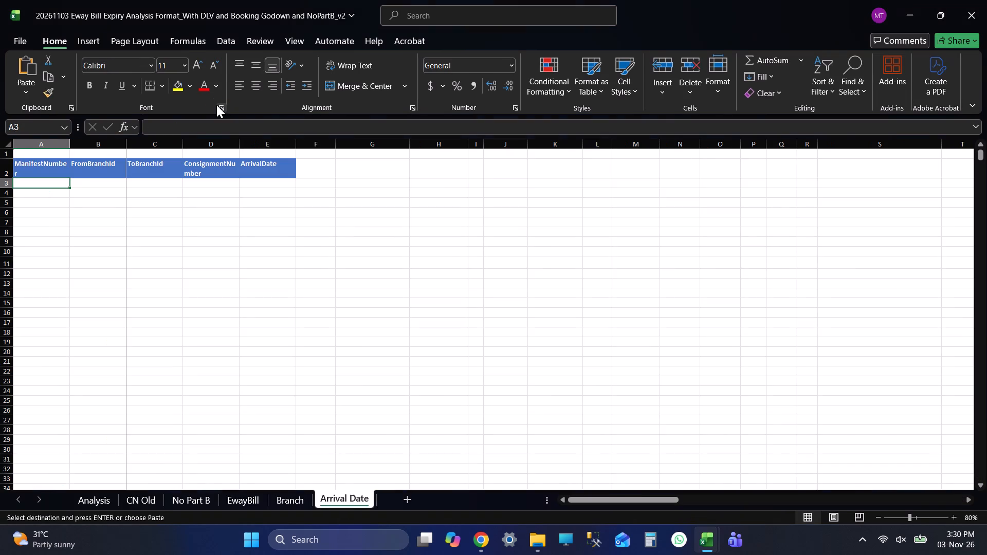
key(Up)
key(Down)
key(ctrl+v)
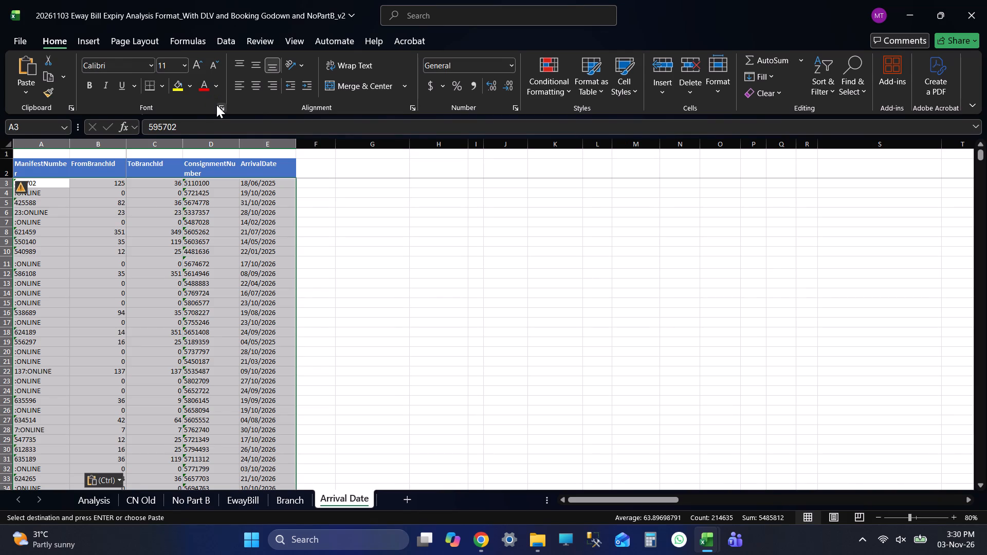
key(ctrl+Up)
key(Down)
Compare the headers and first data row of the ARRIVAL file with the top of the Arrival Date sheet.
key(alt+Tab)
key(ctrl+Up)
key(Up)
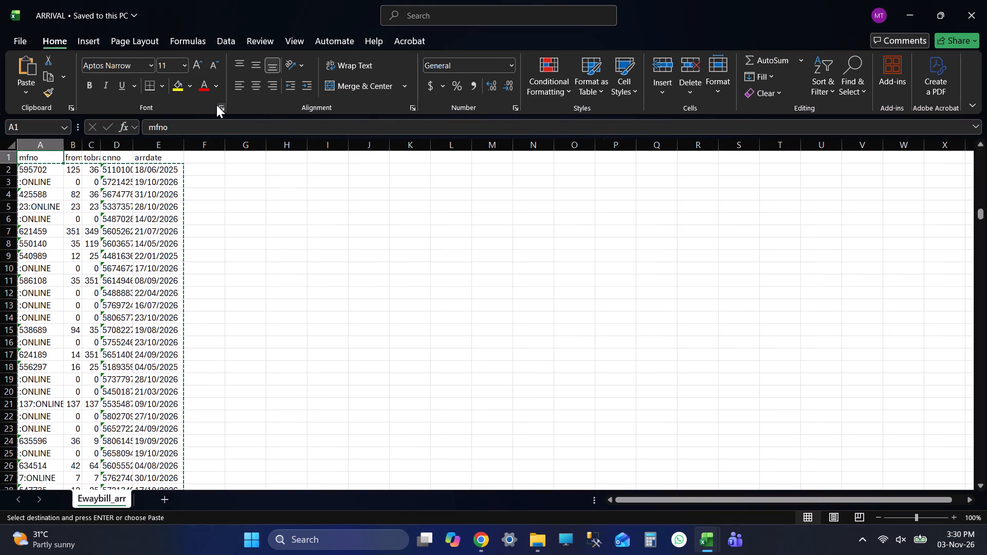
key(Up)
key(Up)
key(Up)
key(Up)
key(Up)
key(Up)
key(Up)
key(Up)
key(Up)
key(Up)
key(Down)
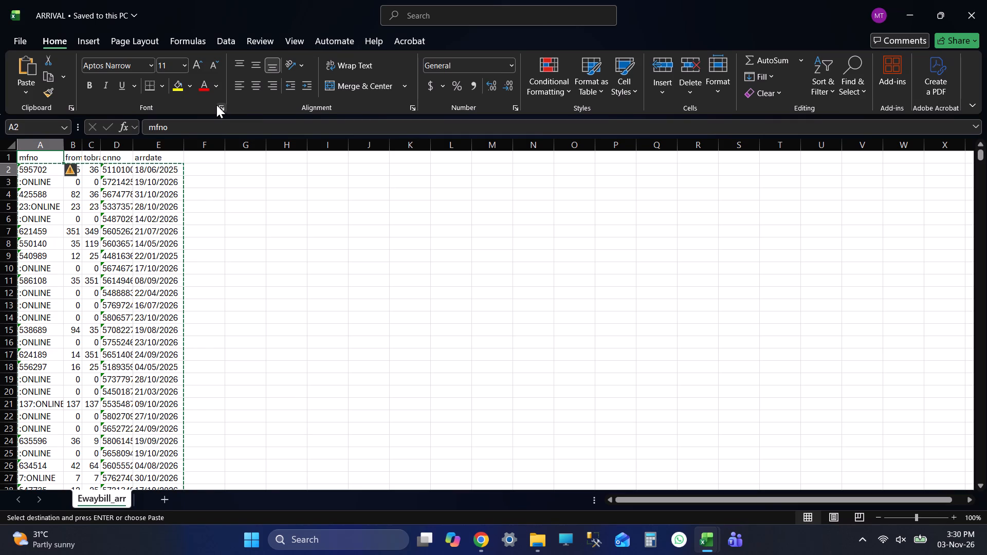
key(alt+Tab)
key(Up)
key(Down)
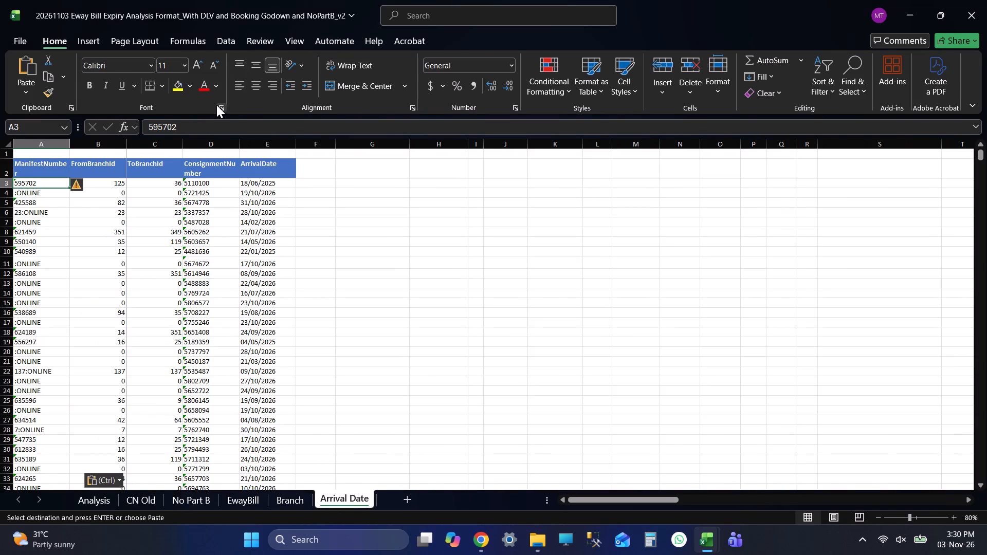
Compare the last filled row of the ARRIVAL file with the last filled row of the Arrival Date sheet.
key(alt+Tab)
key(ctrl+Down)
key(alt+Tab)
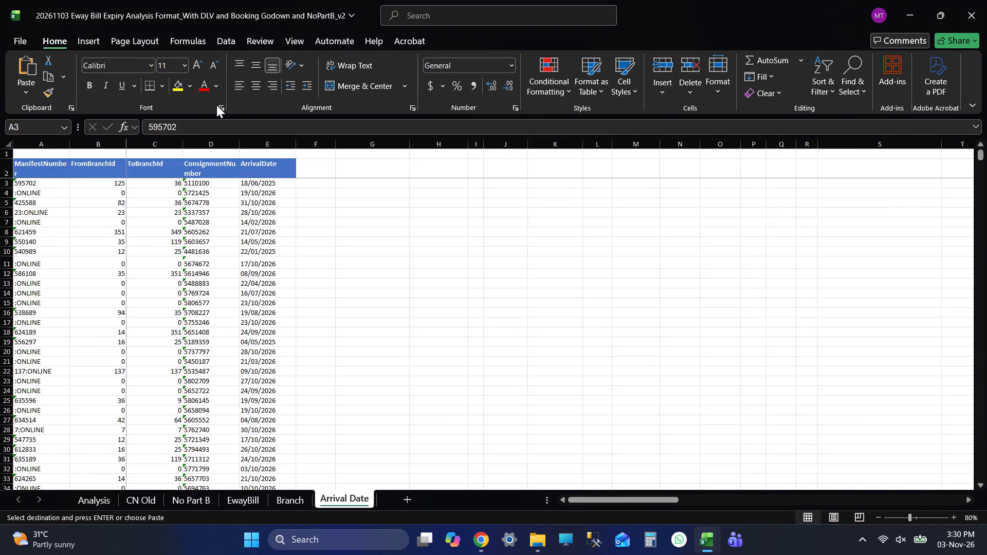
key(ctrl+Down)
key(alt+Tab)
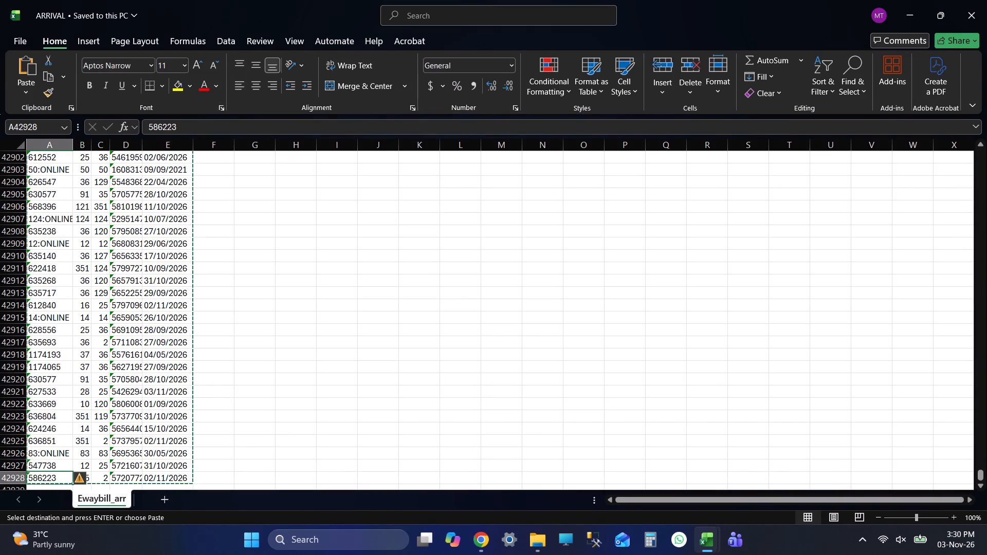
key(alt+Tab)
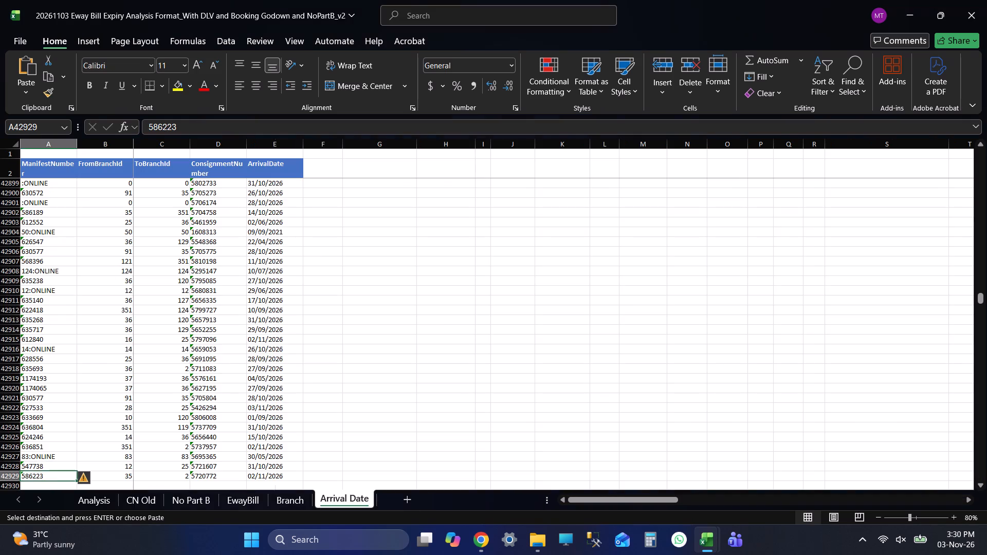
key(alt+Tab)
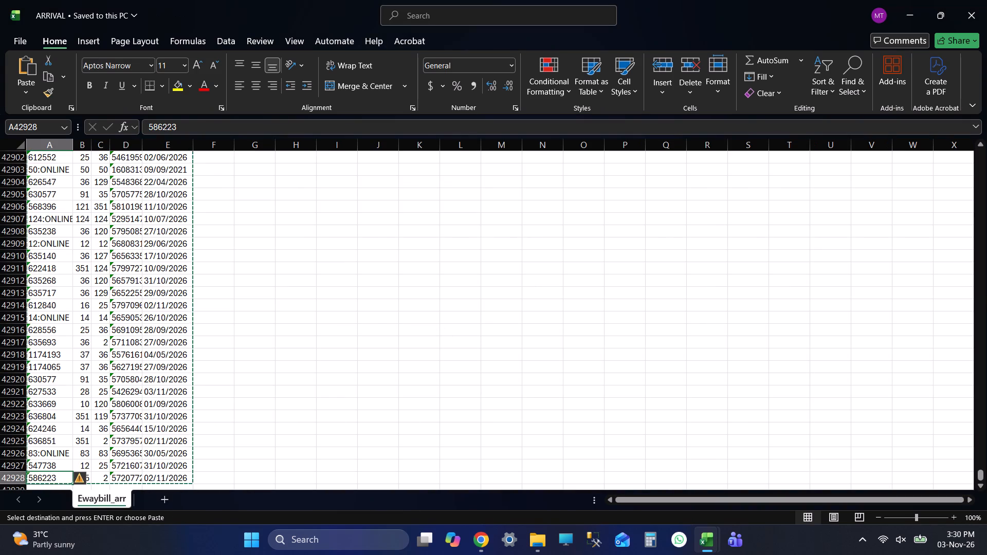
key(alt+Tab)
key(alt+Tab)
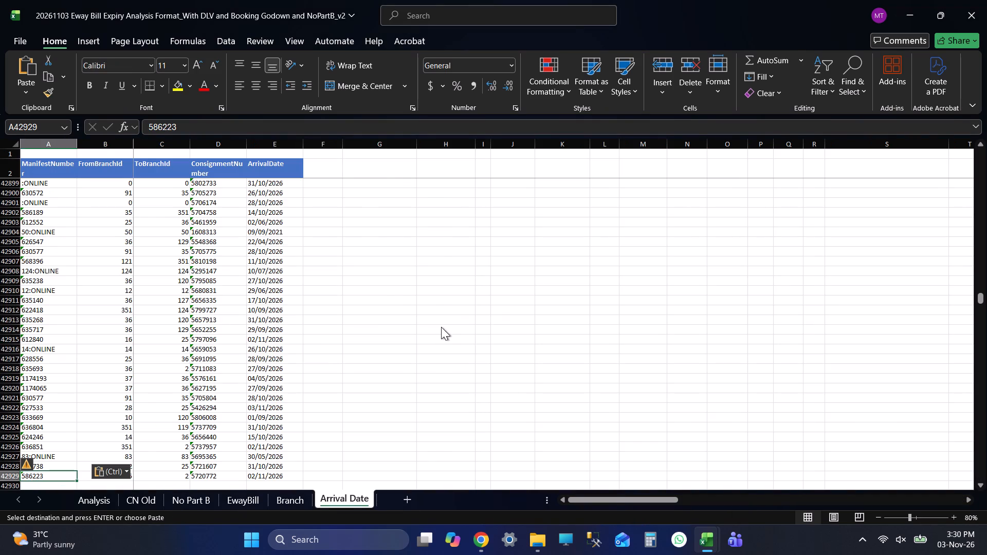
Close the ARRIVAL workbook without keeping the copied data on the clipboard.
click(986, 0)
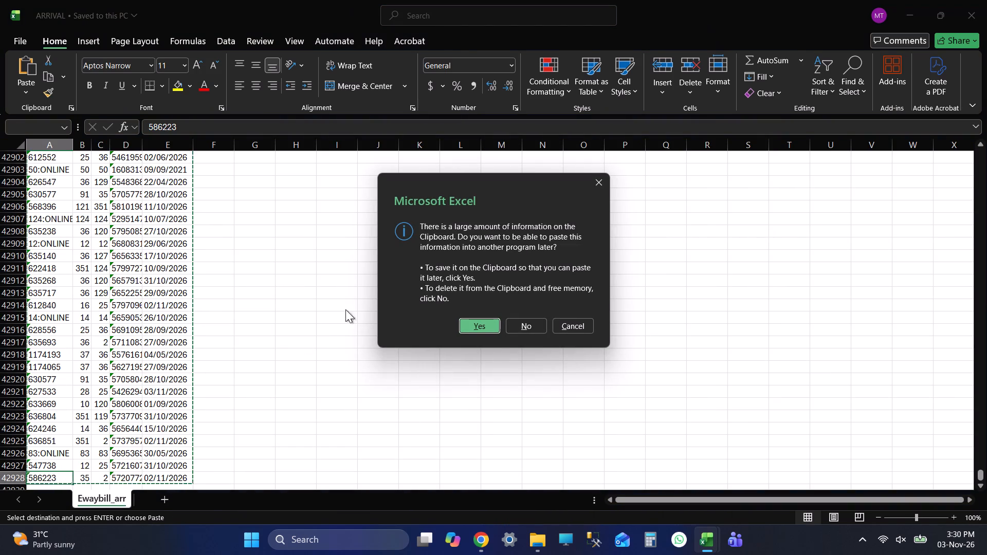
click(523, 322)
Review the end of the Arrival Date list for leftover rows below it, and return to the ManifestNumber header.
scroll(271, 353, down, 3)
scroll(121, 391, down, 2)
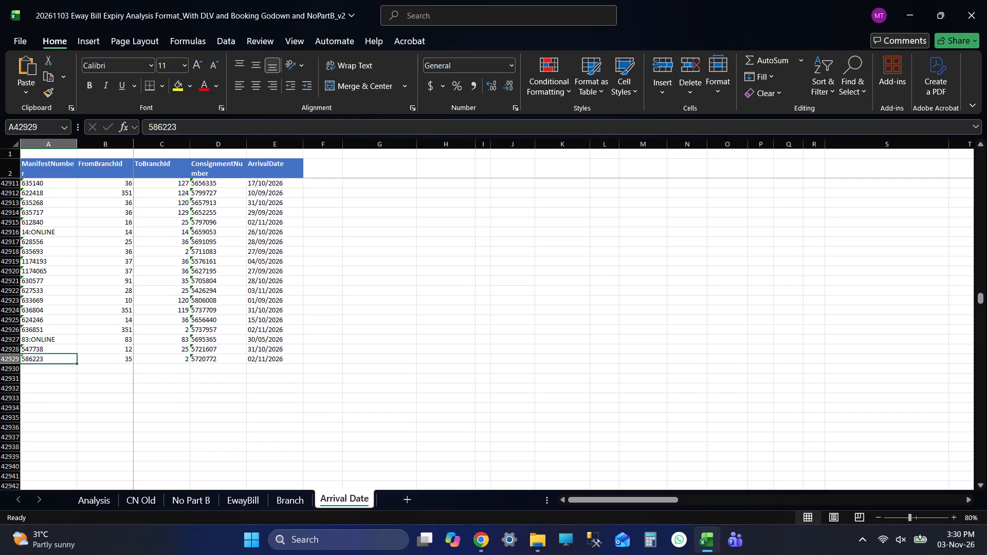
click(54, 411)
key(ctrl+Up)
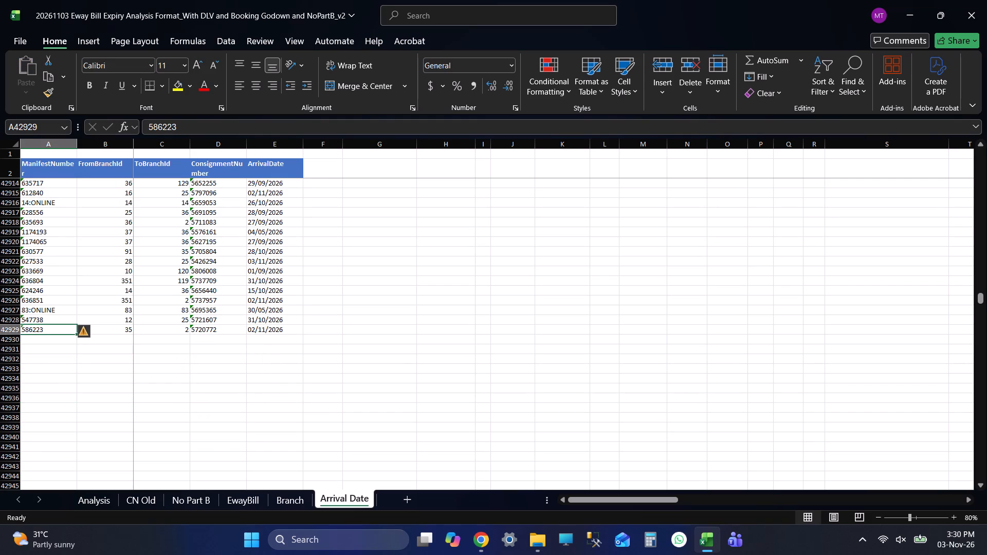
key(ctrl+Up)
key(Down)
key(ctrl+Down)
key(Down)
key(Down)
key(Down)
key(Down)
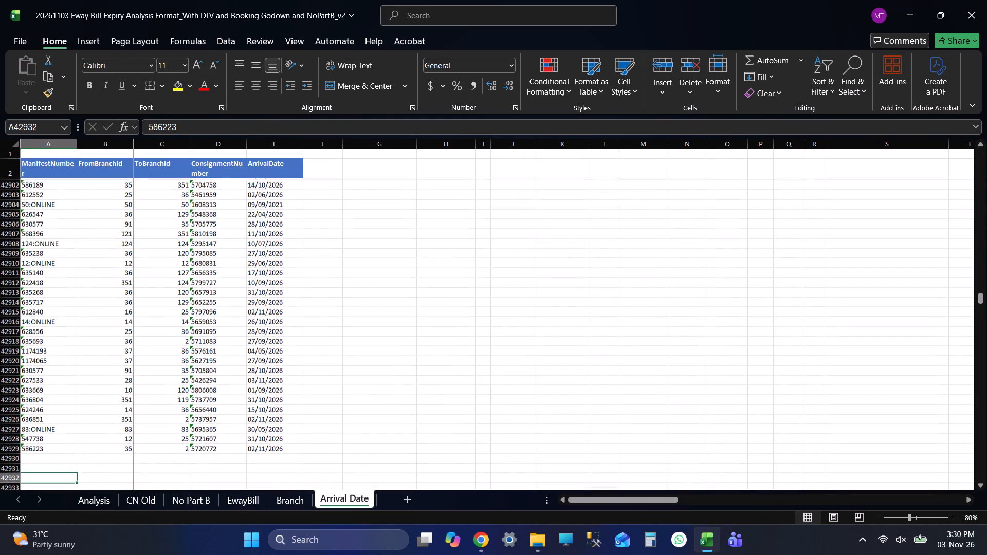
key(ctrl+Up)
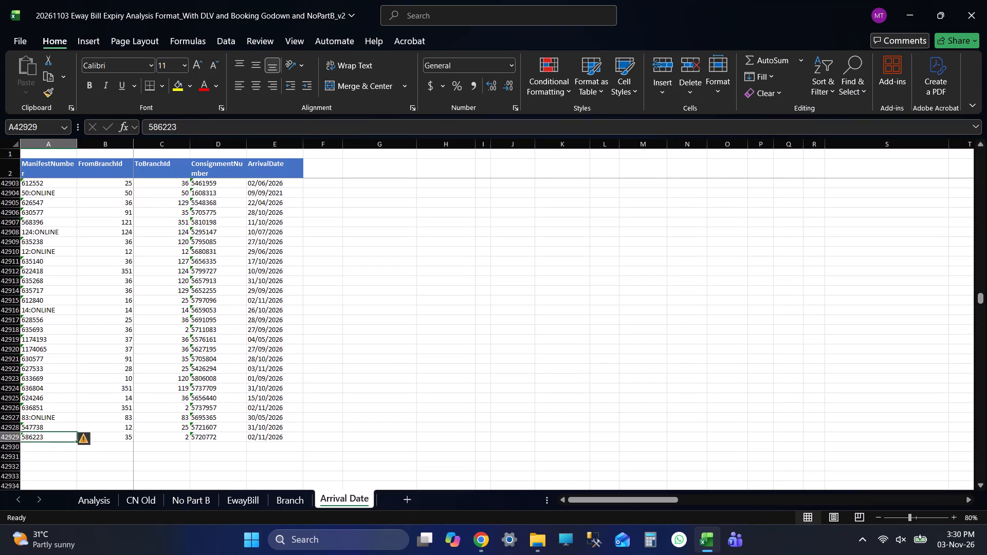
key(ctrl+Up)
key(Down)
key(Up)
key(Down)
key(Up)
key(Down)
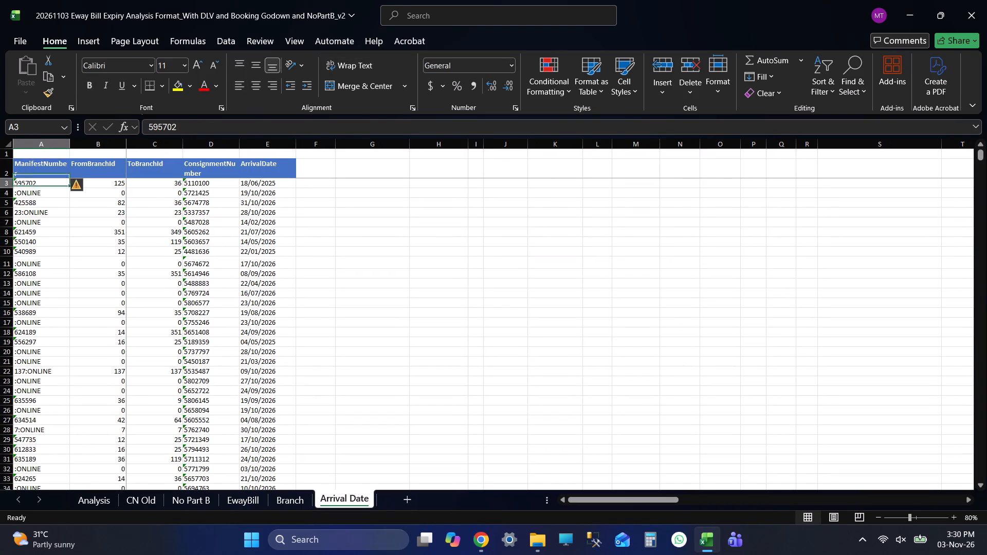
key(Up)
key(Left)
key(Left)
key(Left)
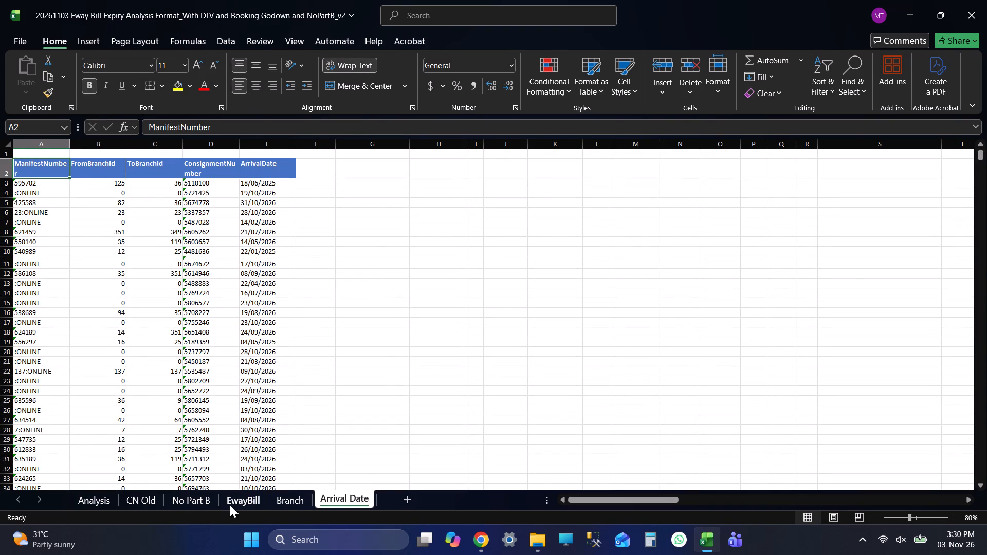
Review the end of the EwayBill list and recheck the filter values of the "Checking against analysis data" column.
click(230, 505)
key(ctrl+Down)
key(Down)
key(Down)
key(Down)
key(ctrl+Up)
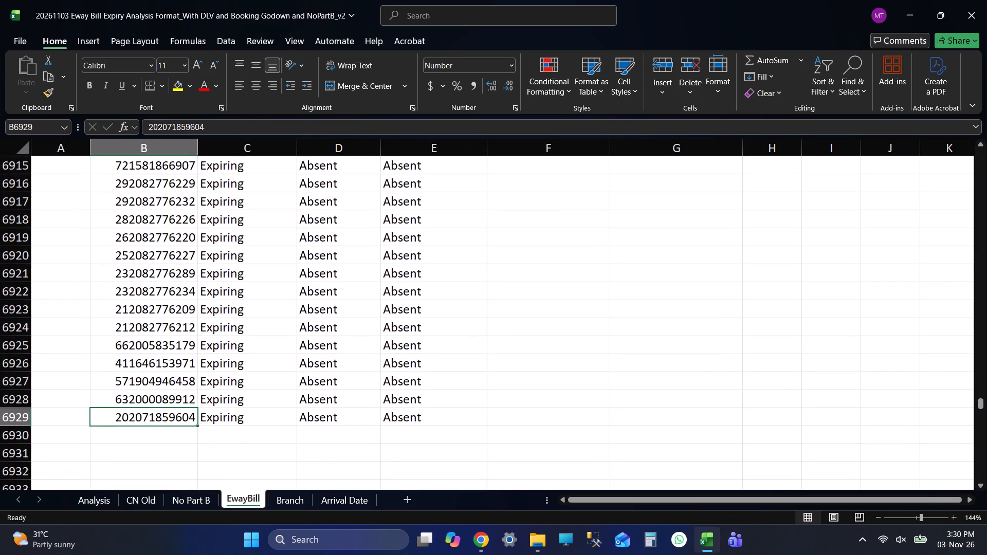
key(ctrl+Up)
key(Up)
key(Up)
key(Up)
key(Down)
key(Down)
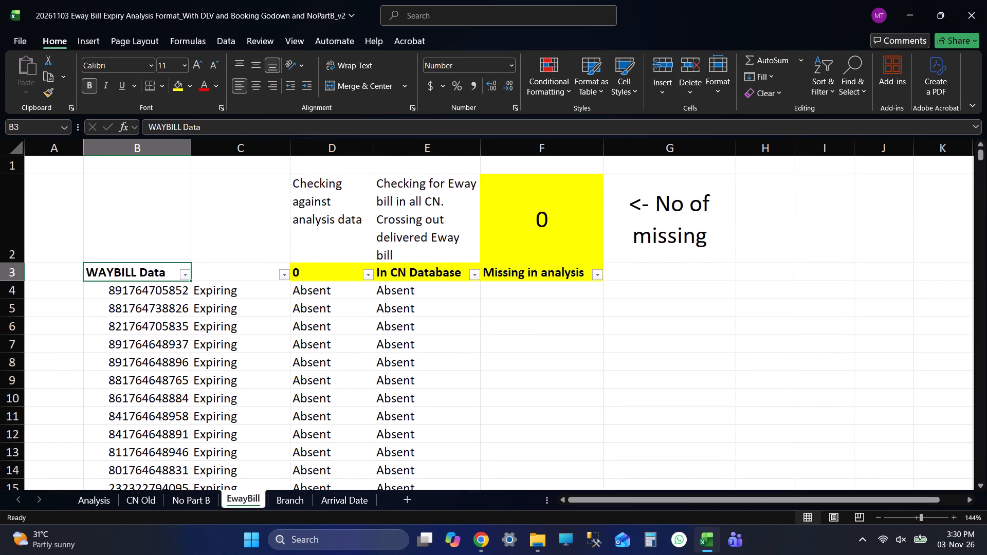
click(372, 277)
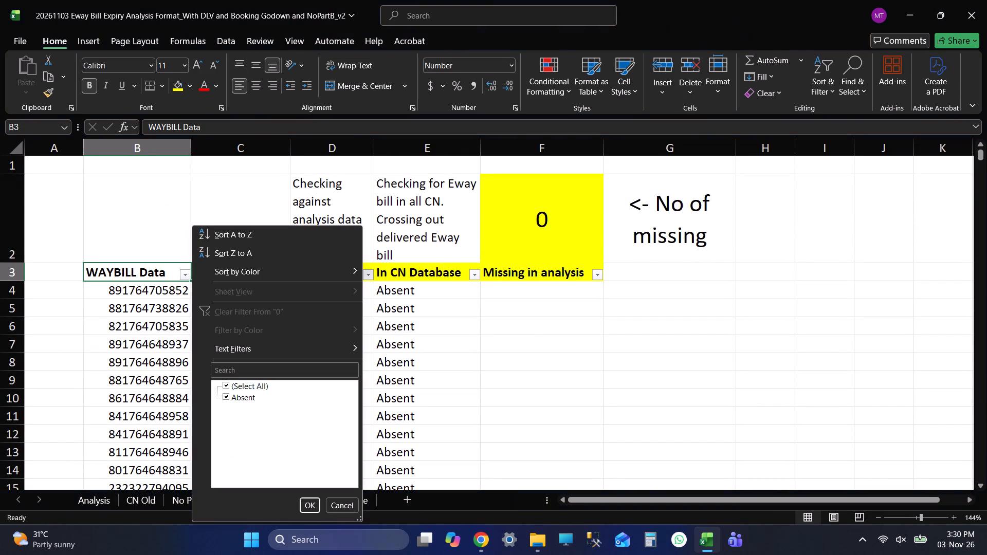
click(332, 511)
Review the extent of the Eway Bill Number data on the No Part B sheet and return to its header.
click(184, 498)
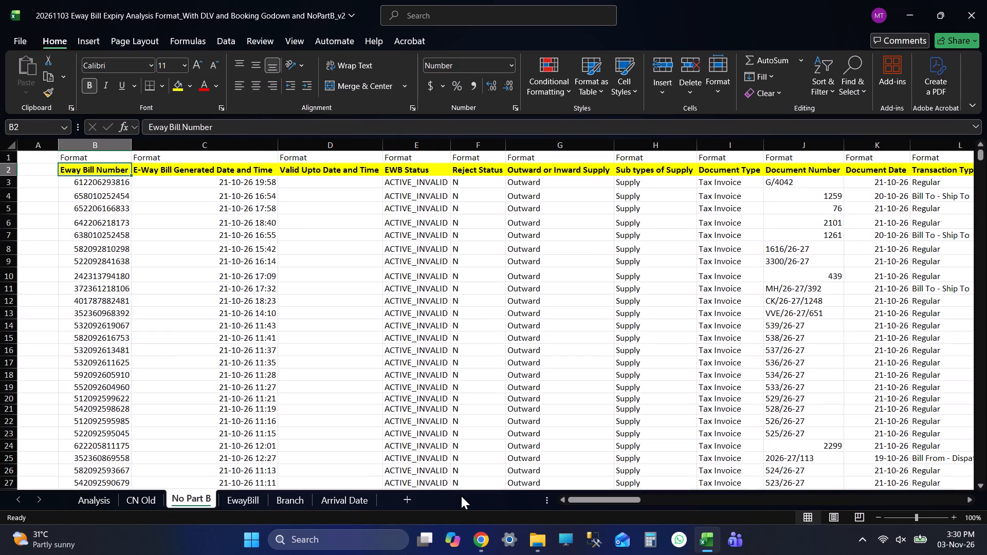
key(ctrl+Down)
key(Down)
key(Down)
key(ctrl+Up)
key(ctrl+Up)
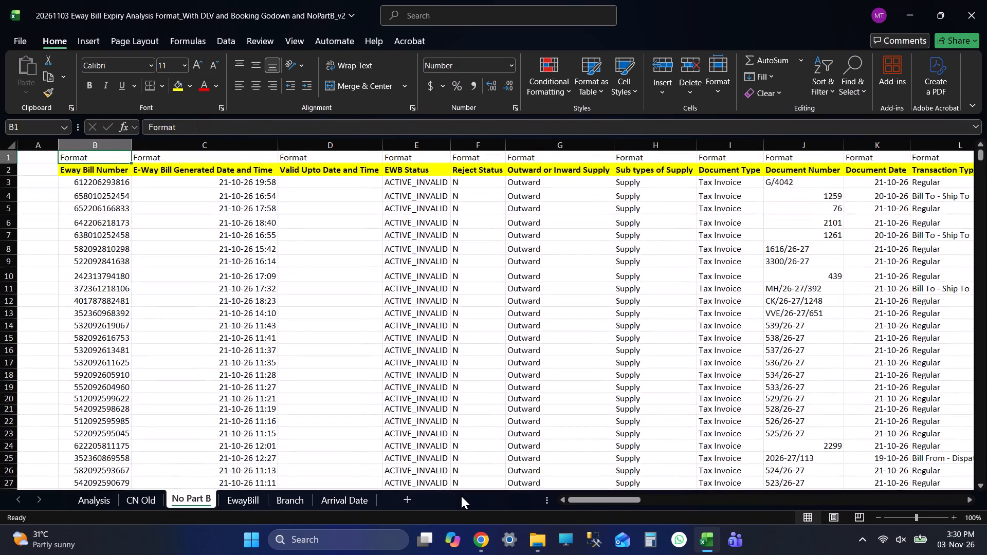
key(ctrl+Down)
key(ctrl+Up)
key(Up)
key(Up)
key(Up)
key(Down)
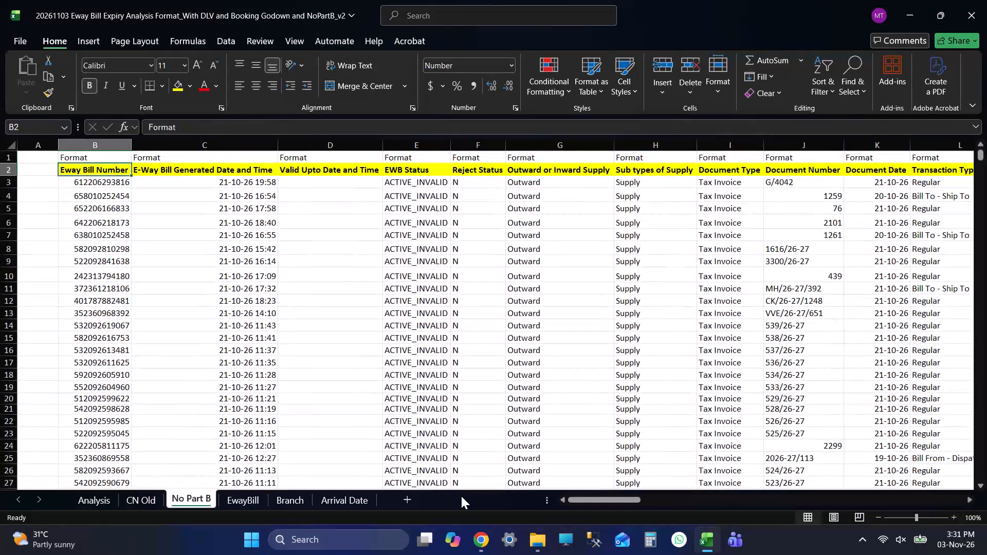
Review the last filled rows of the Analysis sheet's first data column and return to its header row.
click(84, 498)
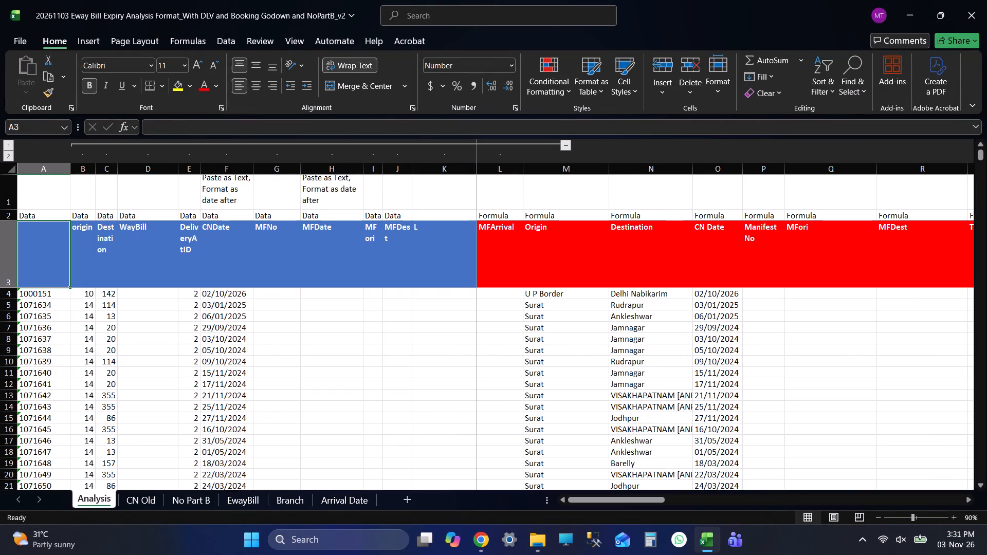
key(ctrl+Down)
key(Down)
key(Down)
key(Down)
key(Down)
key(ctrl+Up)
key(ctrl+Up)
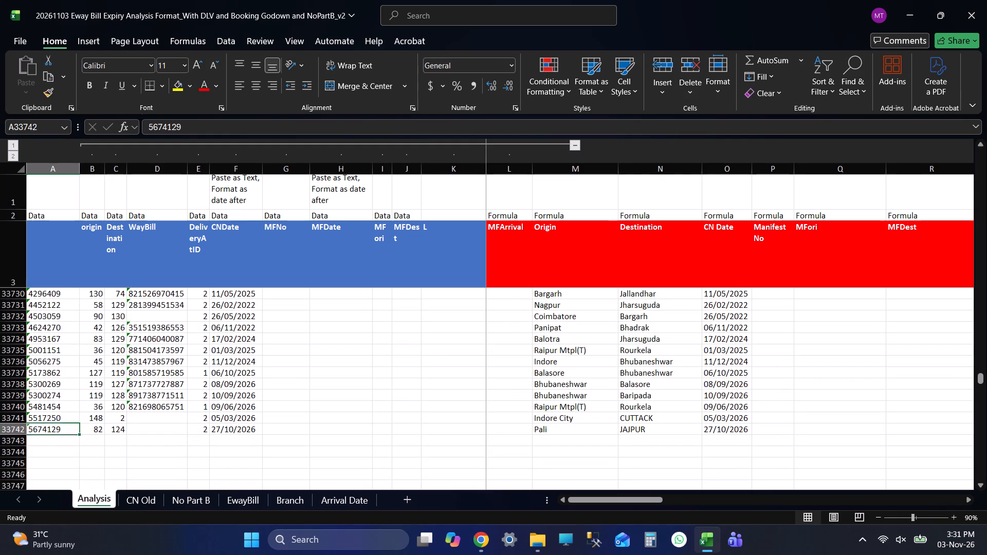
key(Down)
key(Down)
key(Up)
key(Down)
key(Up)
key(Down)
key(Up)
key(Left)
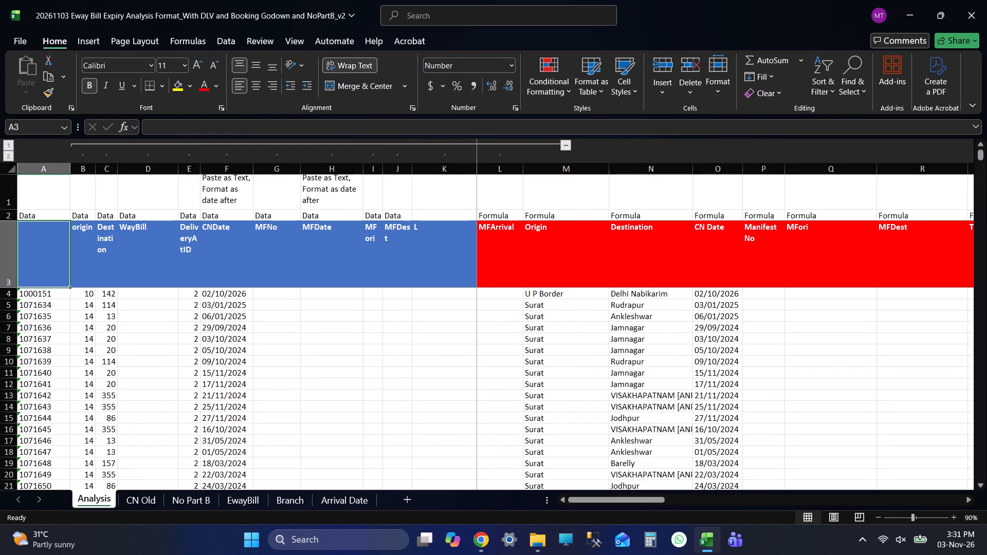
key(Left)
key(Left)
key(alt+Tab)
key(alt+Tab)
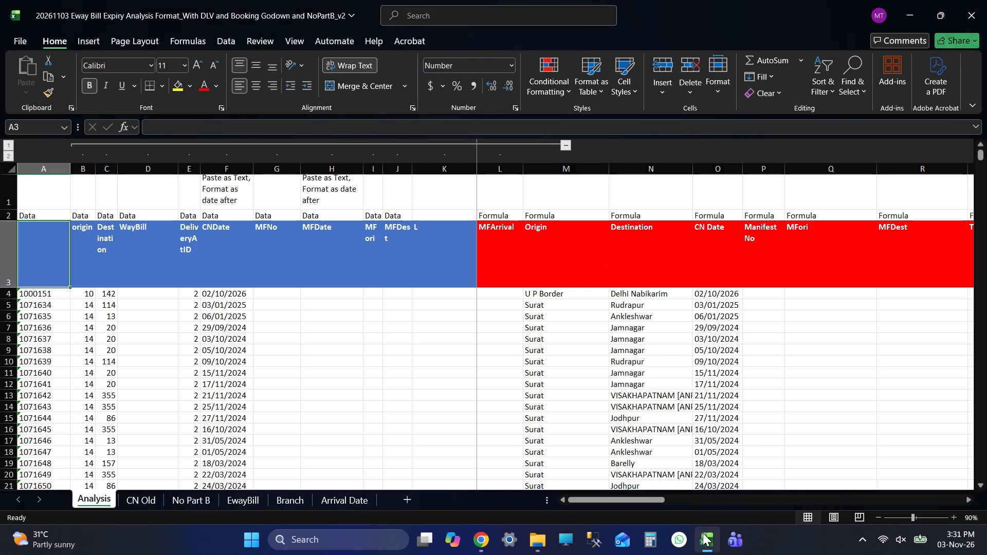
Create a new blank workbook and name its three sheets GODOWN, ON ROAD and BOOKING.
right_click(703, 533)
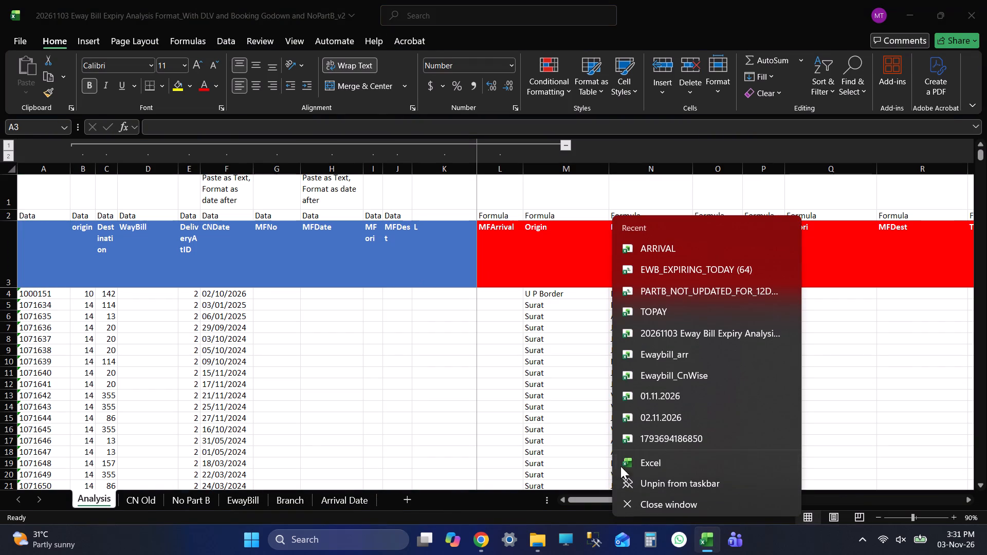
click(639, 466)
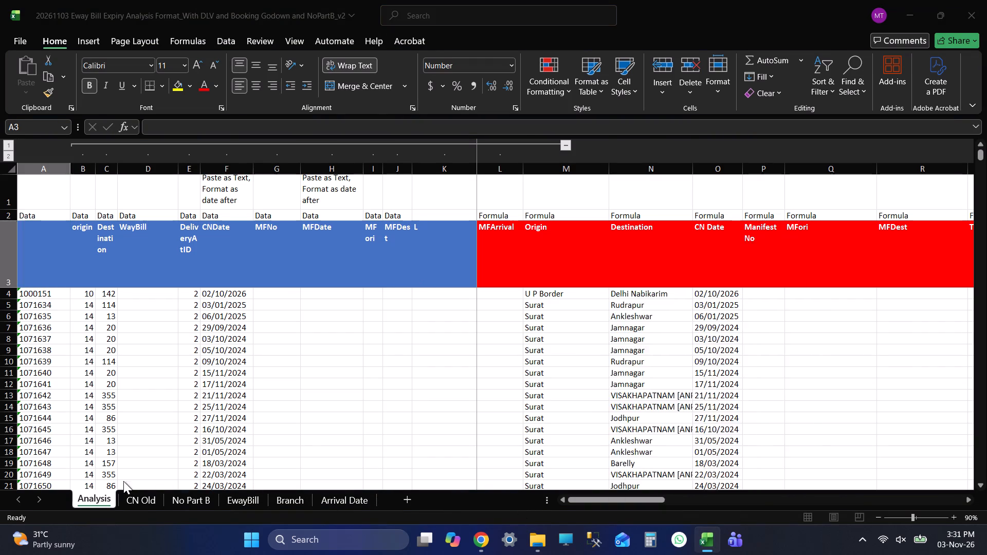
double_click(90, 496)
text(GODOWN)
click(159, 501)
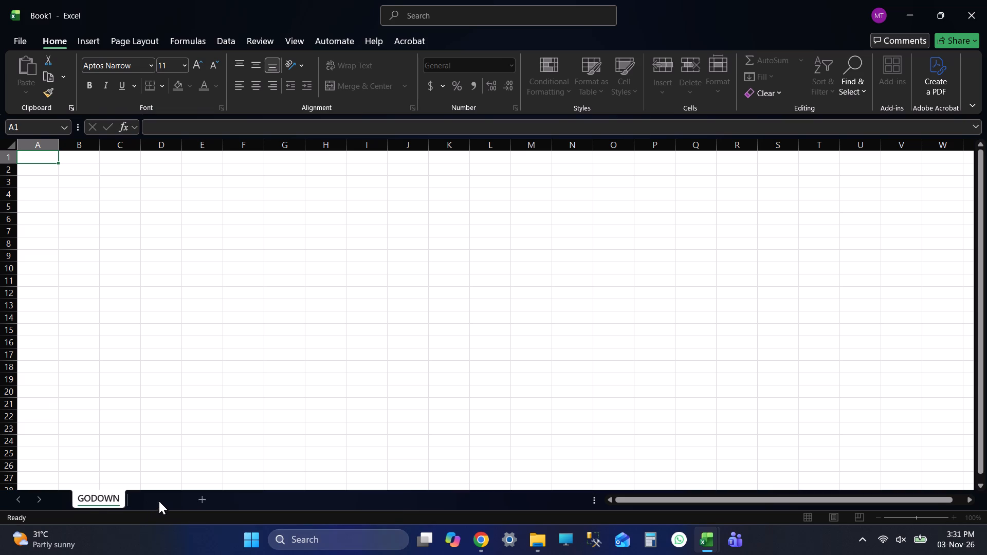
double_click(142, 500)
text(ON ROAD)
click(225, 502)
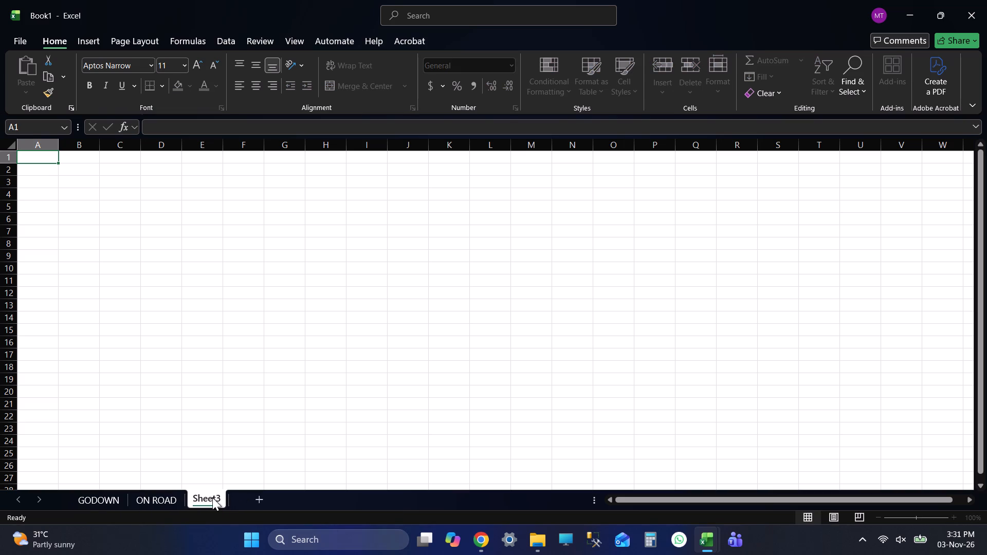
double_click(212, 497)
text(BOOKING)
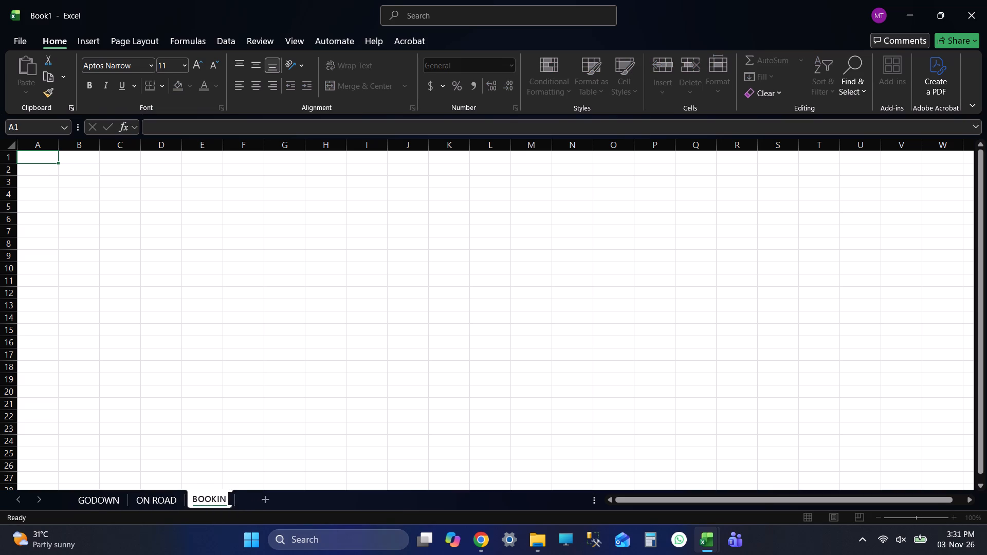
click(97, 502)
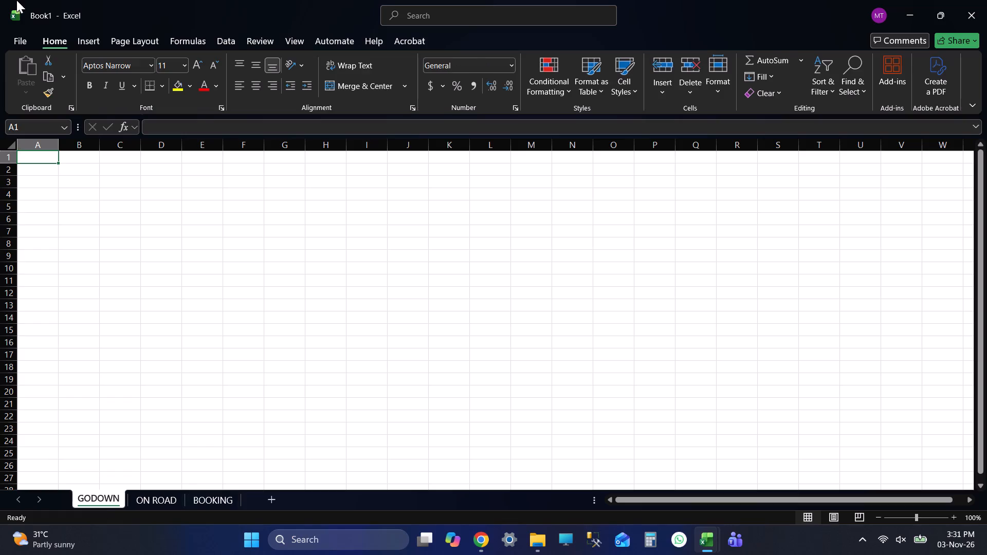
Save the new workbook as EXTENDED FILE 20261103 in the EXTENDED FILES folder under E Way Bill on New Volume (F:).
click(19, 45)
click(38, 196)
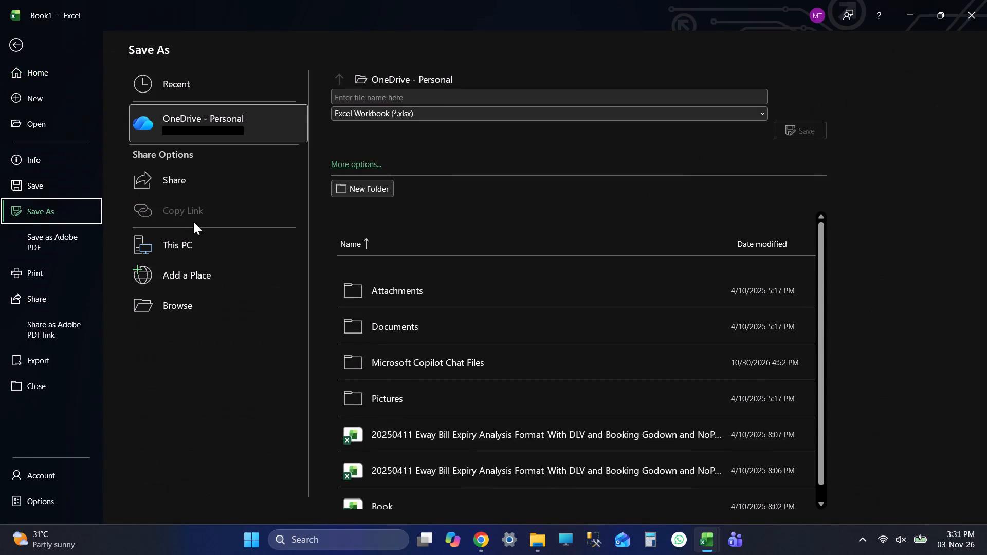
double_click(164, 255)
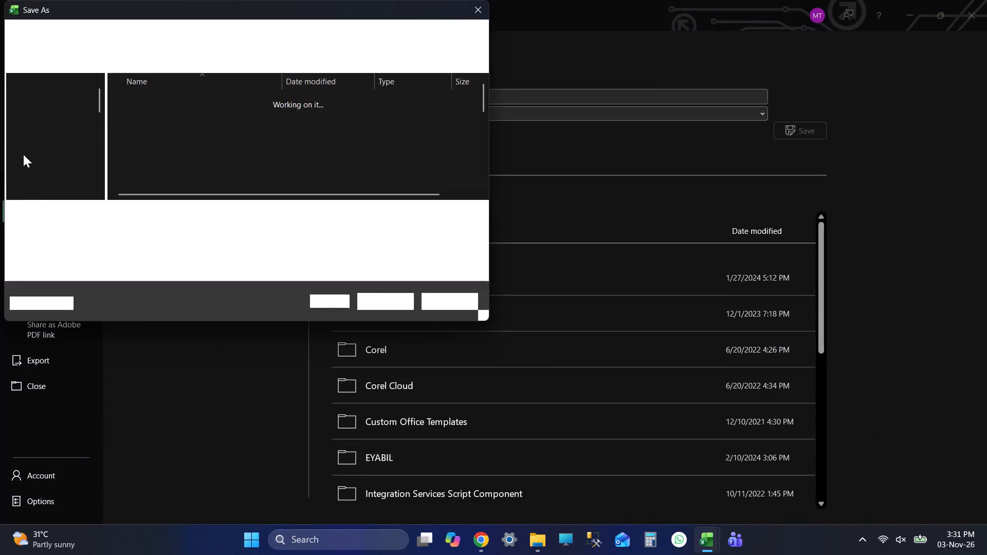
drag(100, 94, 103, 181)
click(82, 123)
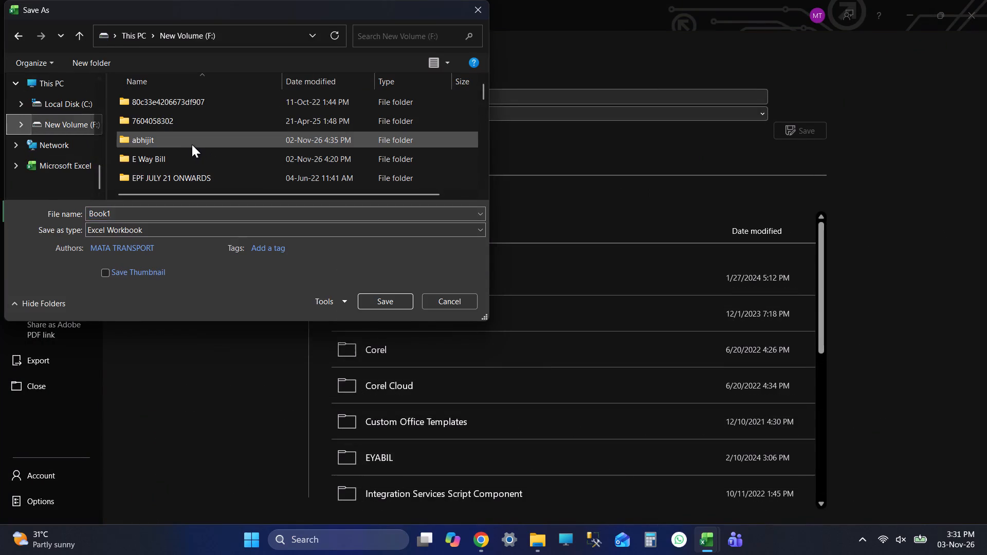
double_click(179, 160)
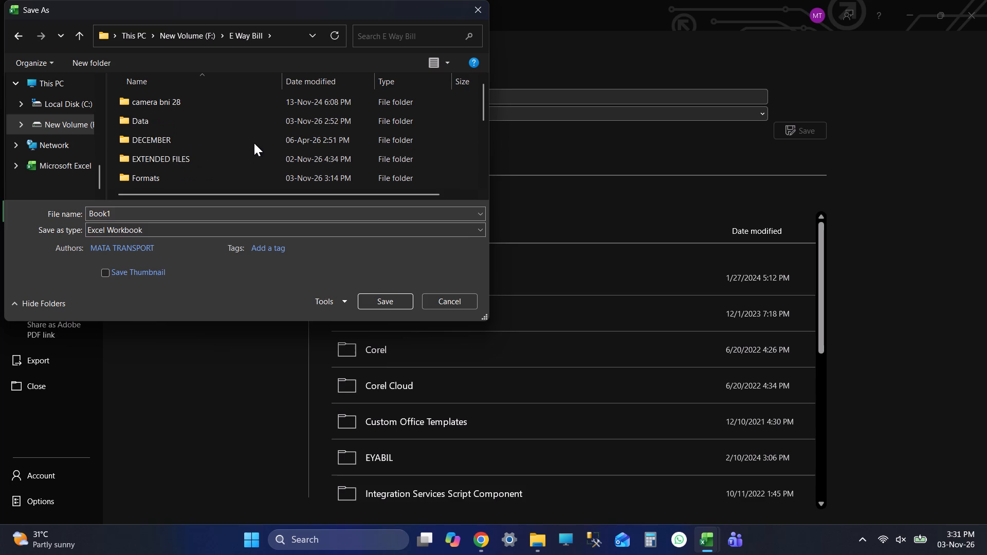
double_click(232, 159)
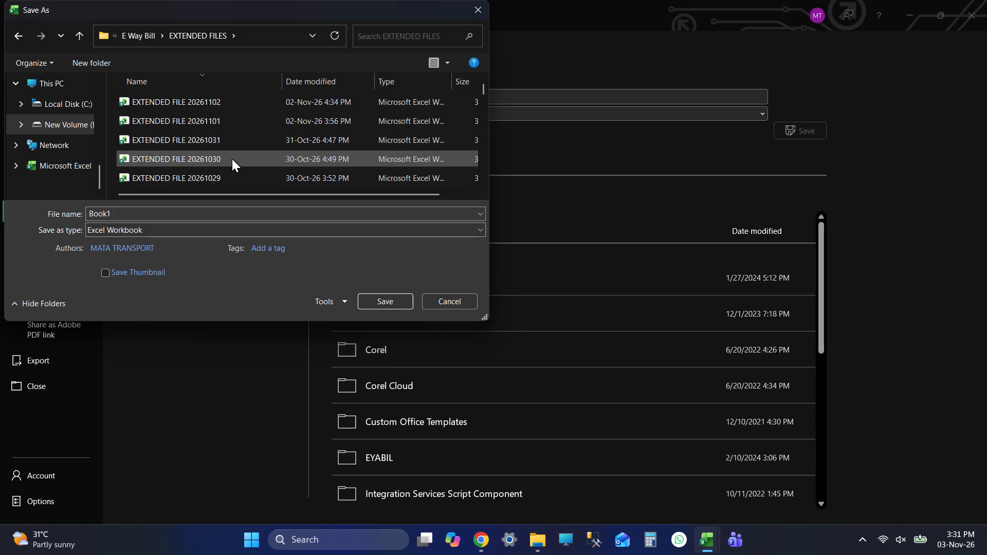
double_click(236, 104)
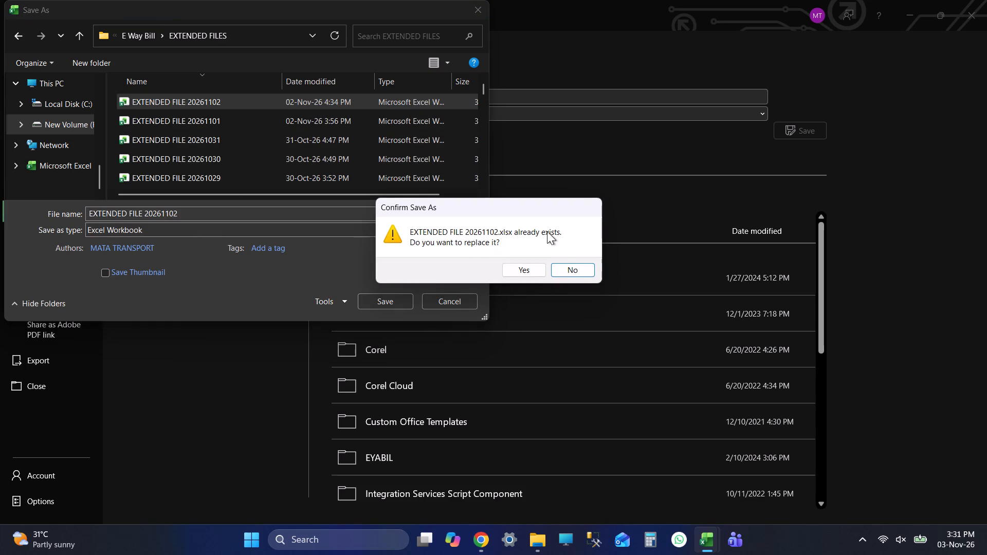
click(575, 263)
triple_click(200, 213)
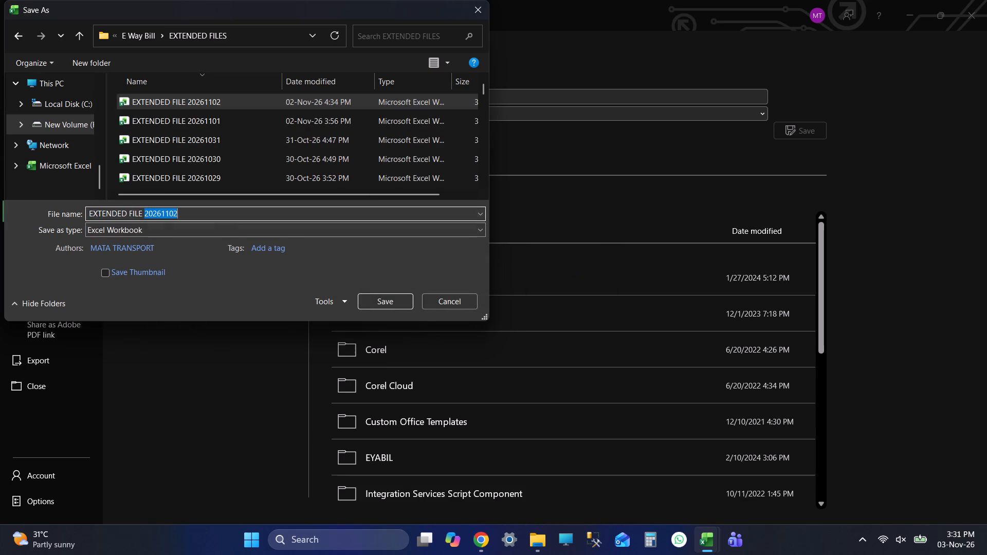
key(BackSpace)
key(3)
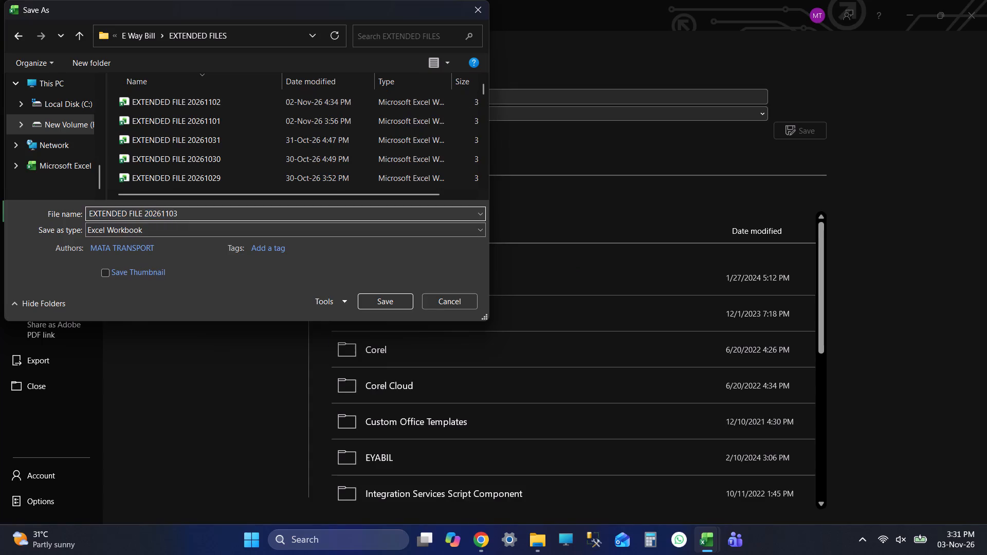
click(379, 295)
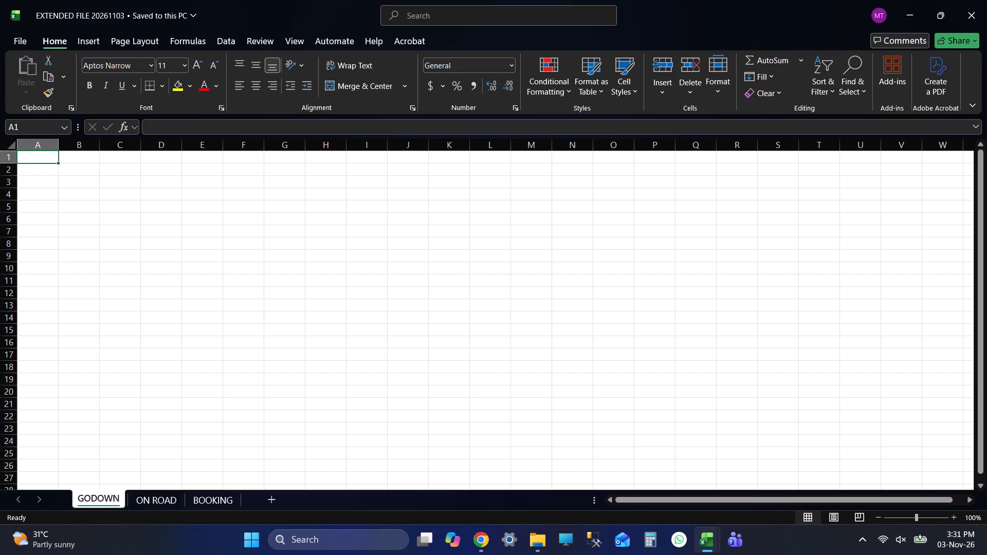
key(Up)
key(Up)
key(Up)
key(Up)
key(Left)
key(Left)
key(Left)
key(Up)
key(ctrl+s)
Switch to the Eway Bill Expiry Analysis workbook, review the last filled rows of the Analysis sheet and return to its header row.
key(alt+Tab)
key(Down)
key(Down)
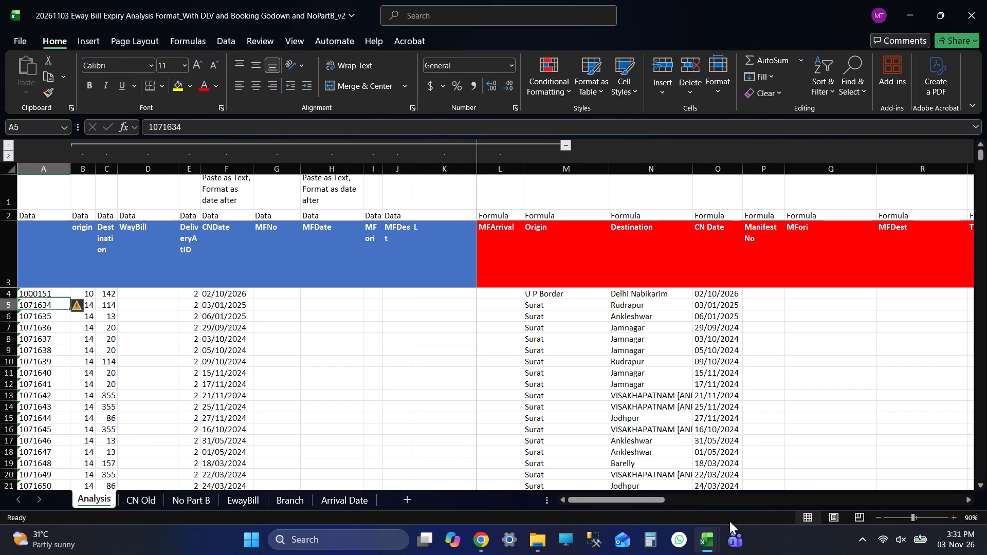
key(ctrl+Down)
key(Down)
key(Down)
key(Down)
key(Down)
key(Down)
key(ctrl+Up)
key(Right)
key(Right)
key(Right)
key(Right)
key(Right)
key(Right)
key(Right)
key(Right)
key(Right)
key(Right)
key(Right)
key(Right)
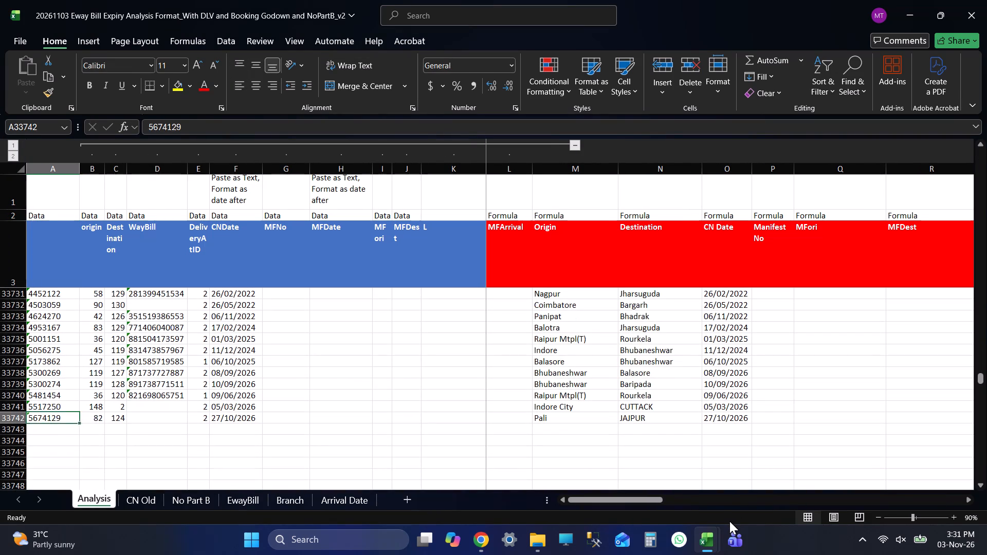
key(ctrl+Left)
key(ctrl+Left)
key(ctrl+Left)
key(ctrl+Up)
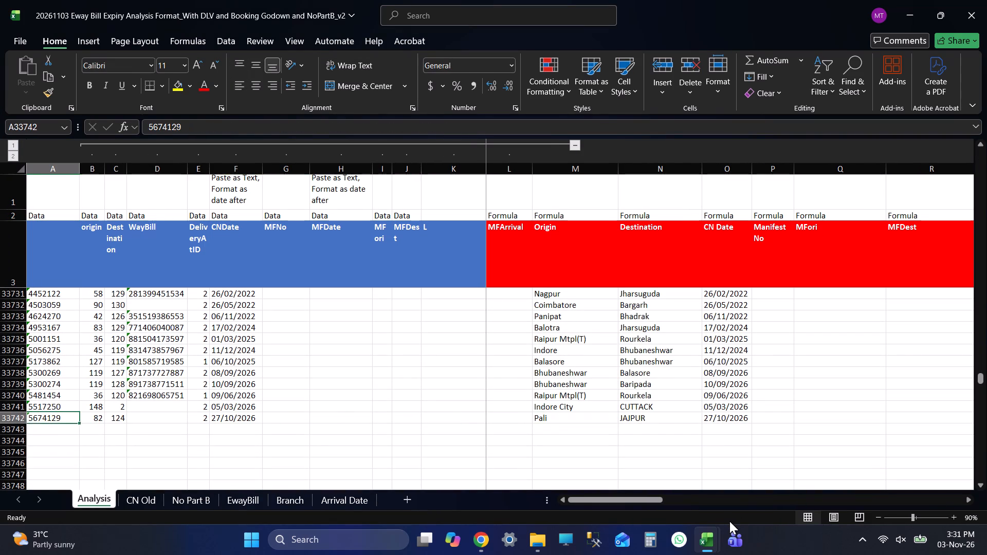
key(Down)
key(Down)
key(Up)
key(Down)
key(Up)
key(Down)
key(Up)
key(Left)
key(Left)
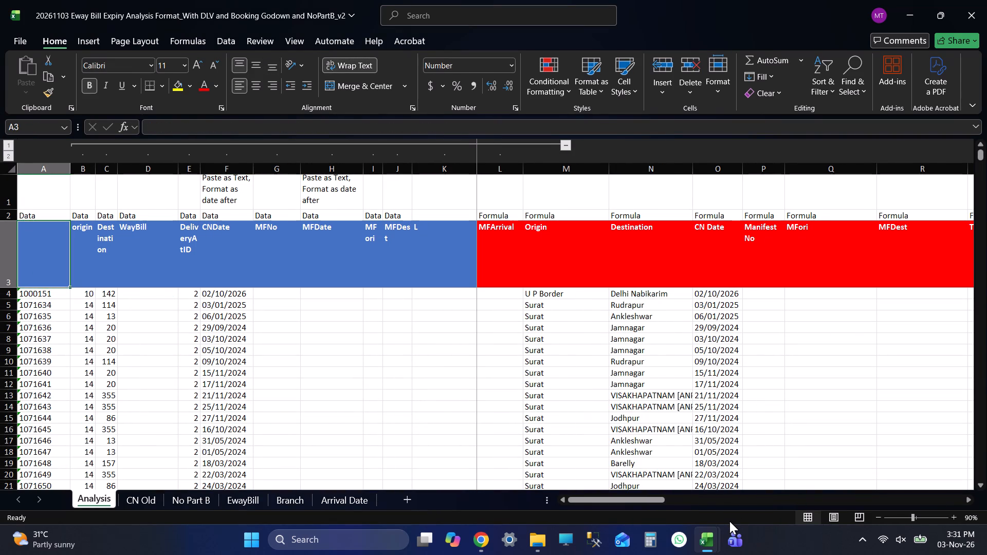
Add filters across the full header row 3 of the Analysis sheet.
key(Left)
key(ctrl+shift+Right)
key(ctrl+shift+Right)
key(ctrl+shift+Right)
key(ctrl+shift+Right)
key(ctrl+shift+Right)
key(ctrl+shift+Right)
key(ctrl+shift+Right)
key(ctrl+shift+Right)
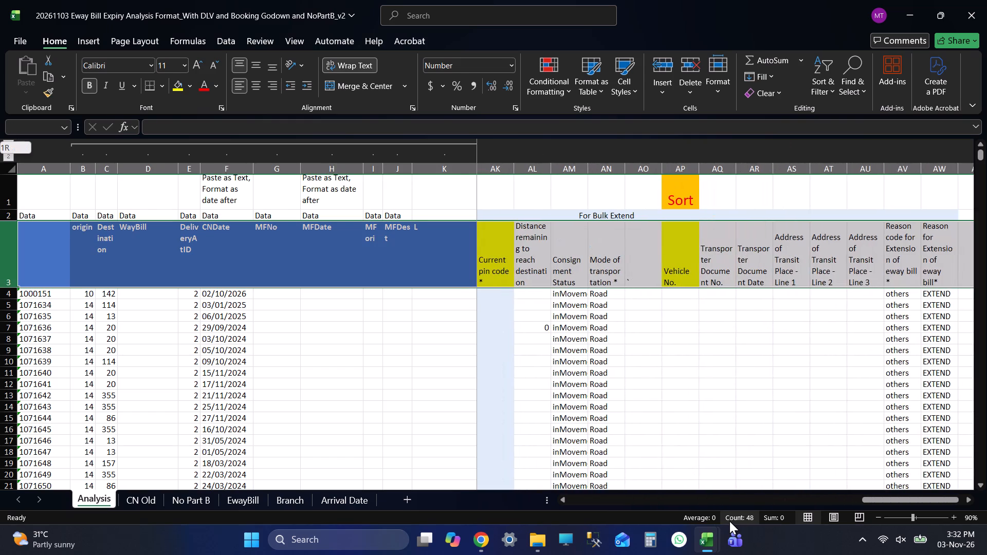
key(ctrl+shift+Right)
key(ctrl+shift+Right)
key(ctrl+shift+l)
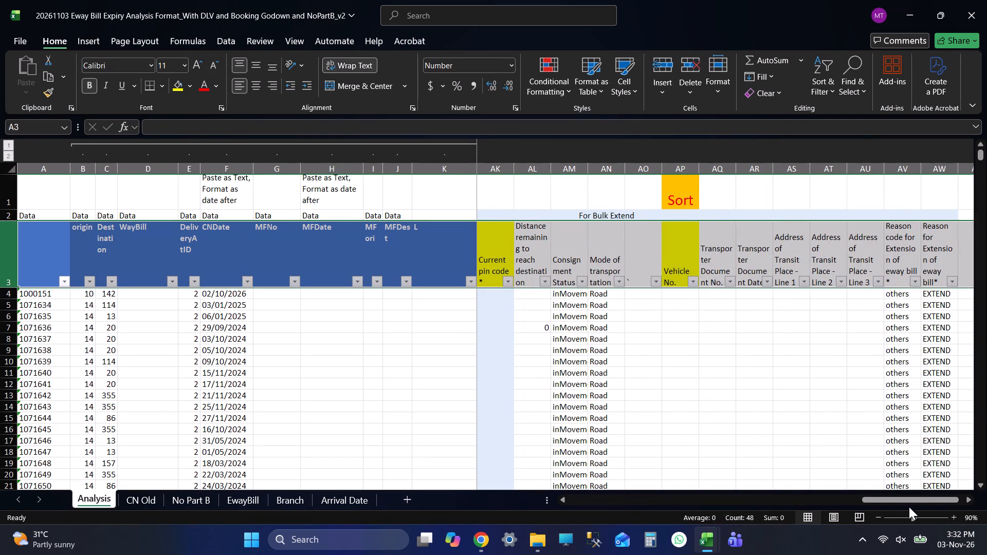
Filter the "Need to Extend" column to show only Dlv Godown and Godown.
drag(911, 499, 767, 487)
click(843, 237)
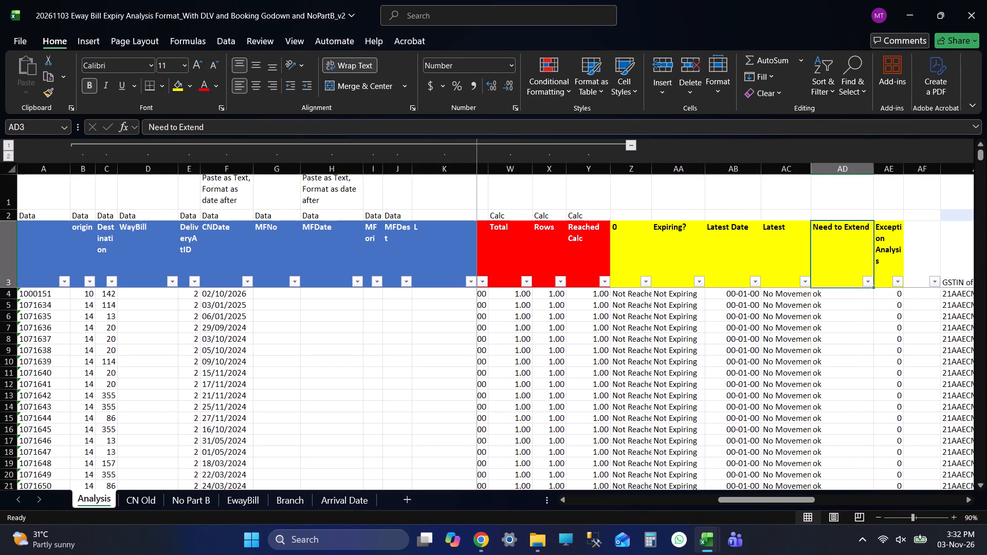
click(864, 279)
click(737, 387)
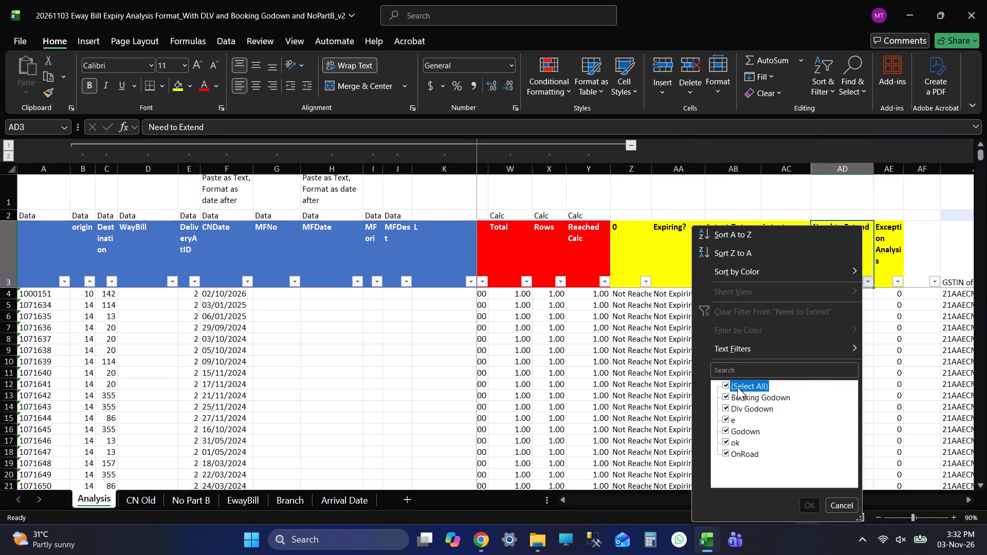
click(754, 406)
click(745, 430)
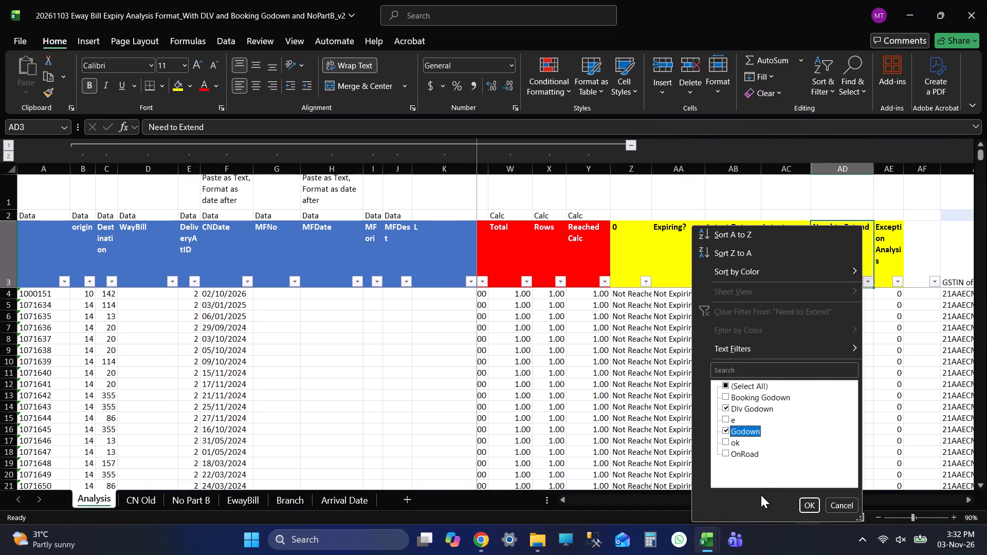
click(761, 495)
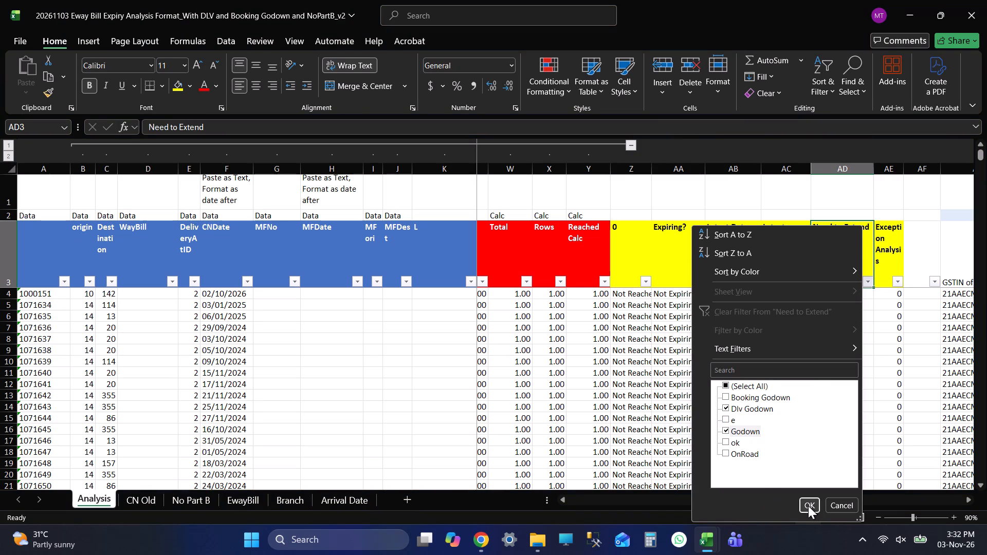
click(808, 506)
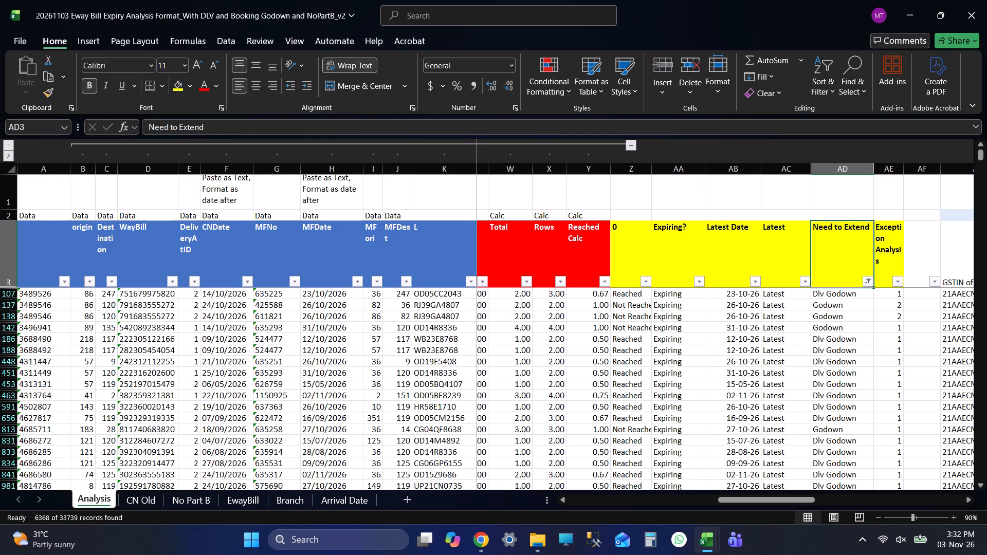
Copy the filtered Analysis rows with their header row and paste them into the GODOWN sheet of EXTENDED FILE 20261103, starting at A1.
click(38, 250)
key(Down)
key(Up)
key(Down)
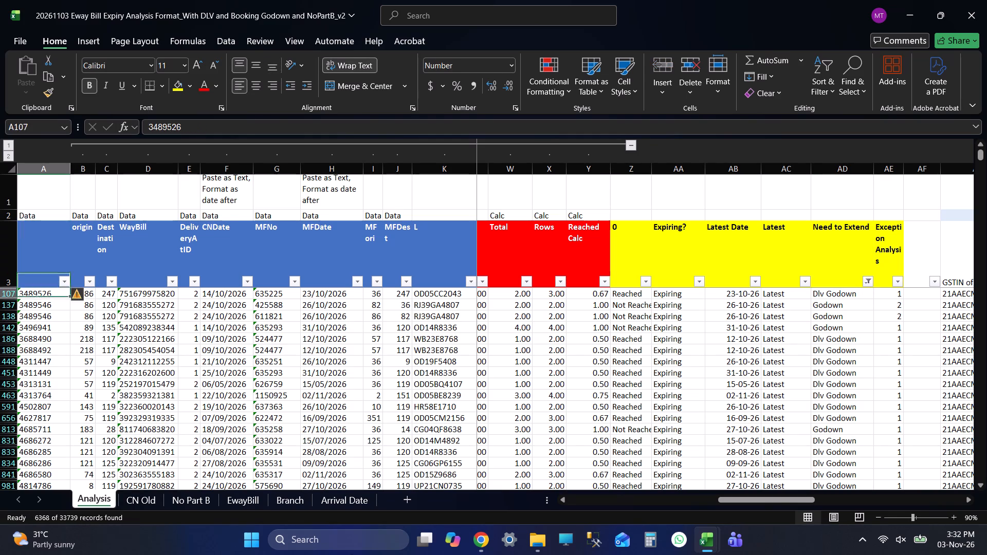
key(Up)
key(Down)
key(Up)
key(Down)
key(Up)
key(Left)
key(Left)
key(Left)
key(Left)
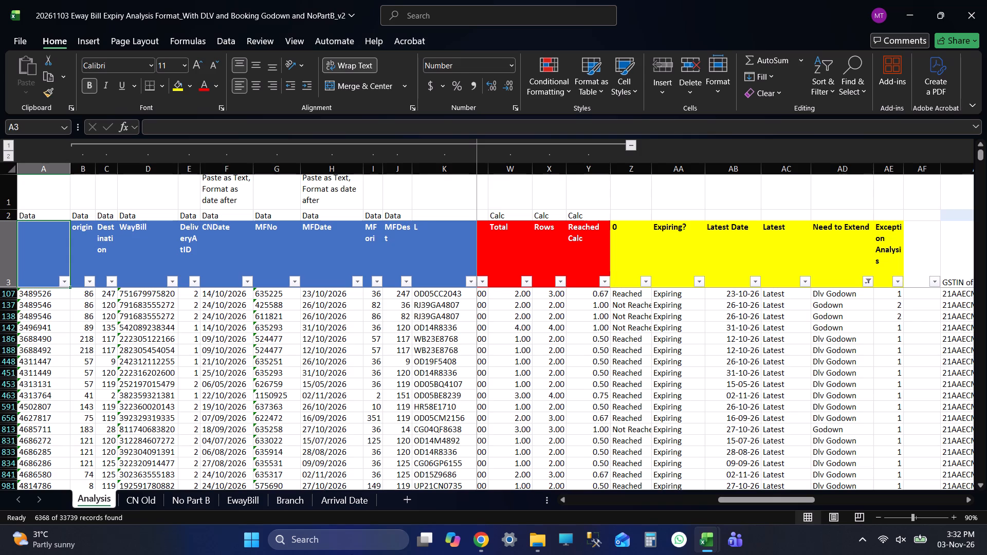
key(ctrl+shift+Right)
key(ctrl+shift+Right)
key(ctrl+shift+Right)
key(ctrl+shift+Right)
key(ctrl+shift+Right)
key(ctrl+shift+Right)
key(ctrl+shift+Right)
key(ctrl+shift+Right)
key(ctrl+shift+Right)
key(ctrl+shift+Down)
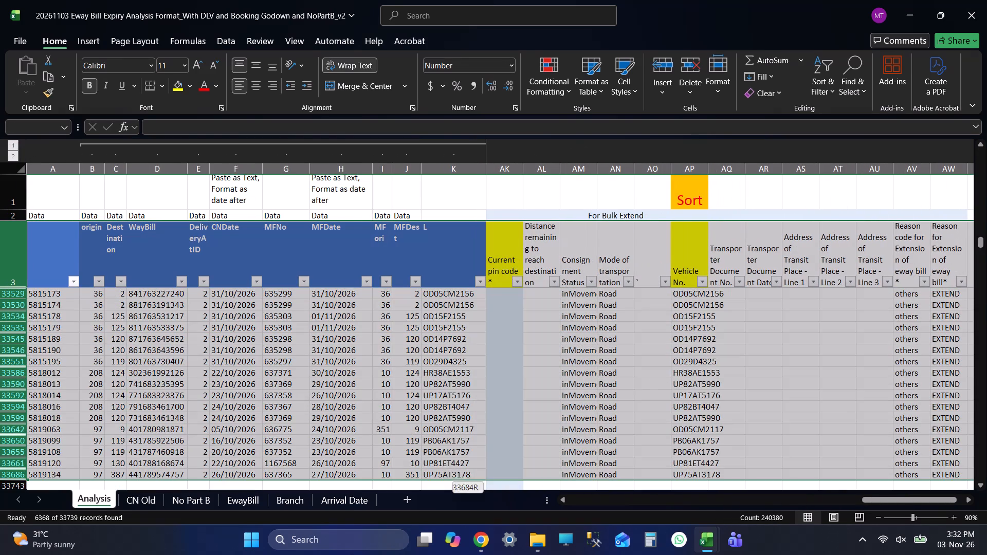
key(ctrl+c)
key(ctrl+c)
key(ctrl+c)
key(alt+Tab)
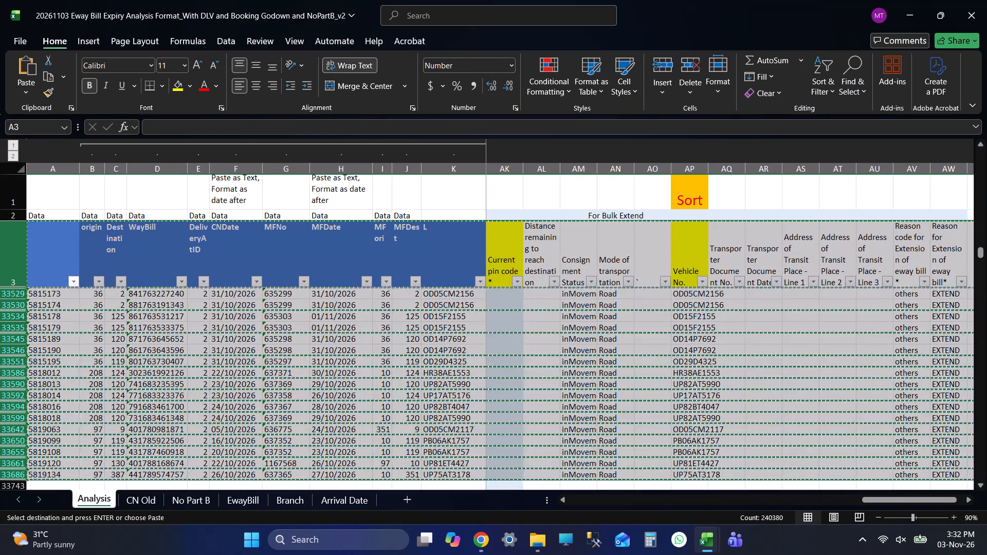
key(Up)
key(ctrl+v)
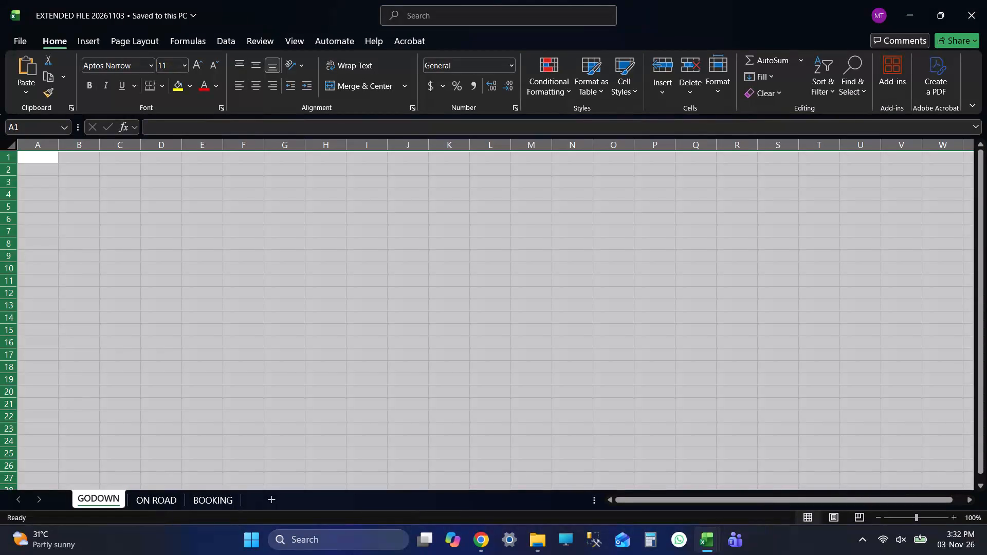
key(ctrl+Up)
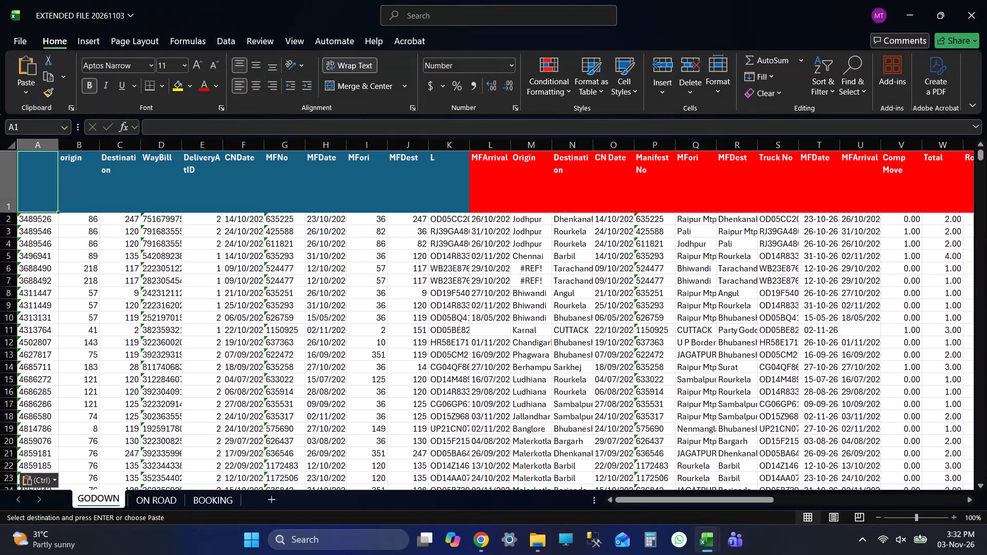
Save EXTENDED FILE 20261103 with the pasted GODOWN rows.
key(ctrl+s)
key(ctrl+s)
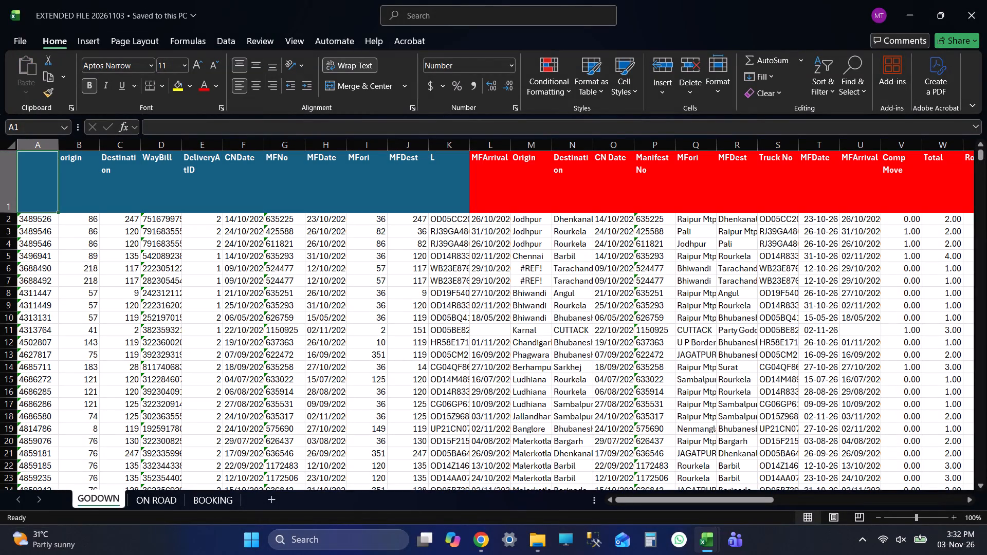
Make ON ROAD the active sheet of the extended file, and filter the Analysis sheet's "Need to Extend" column to only OnRoad.
click(164, 499)
key(alt+Tab)
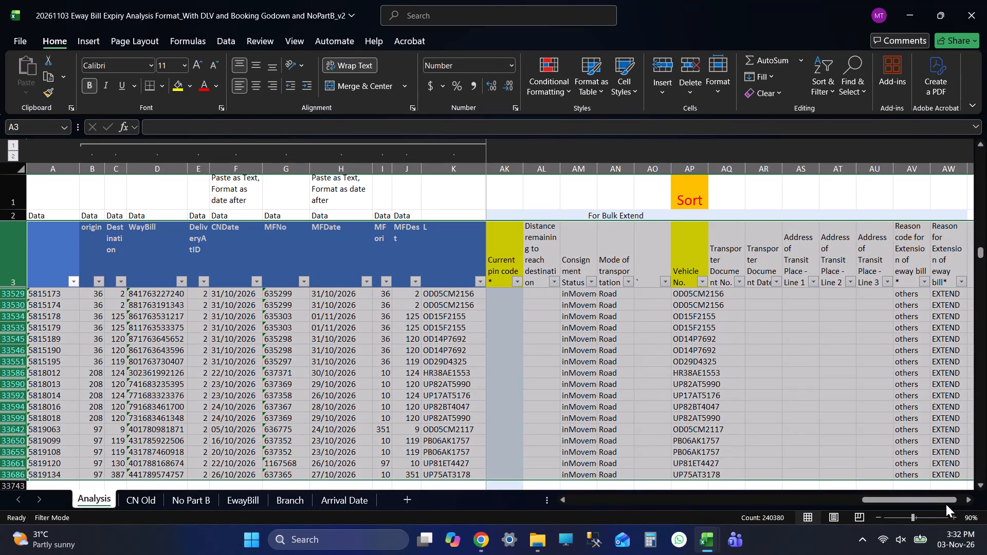
drag(932, 497, 766, 501)
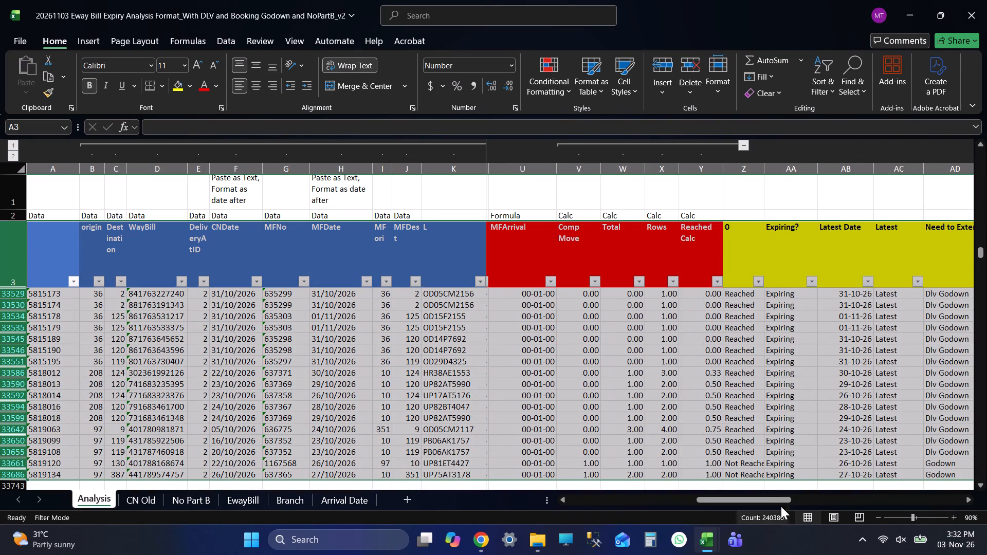
drag(762, 503, 813, 503)
click(715, 252)
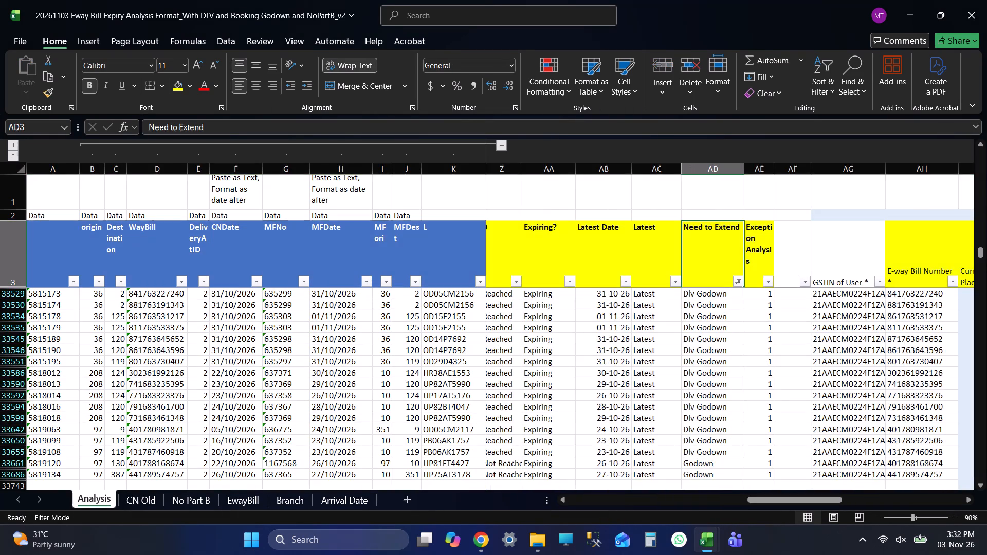
click(741, 277)
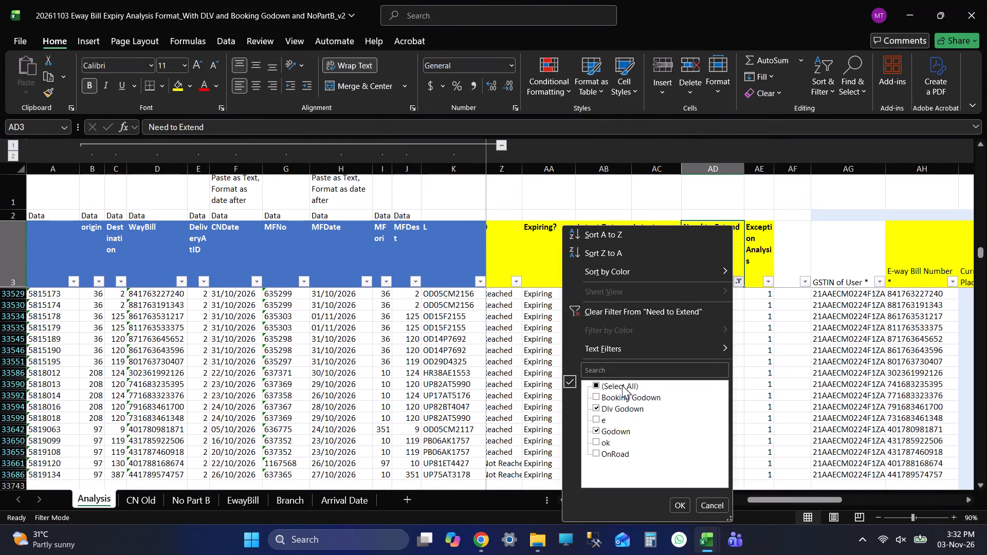
click(622, 385)
click(622, 385)
click(624, 387)
click(615, 458)
click(644, 516)
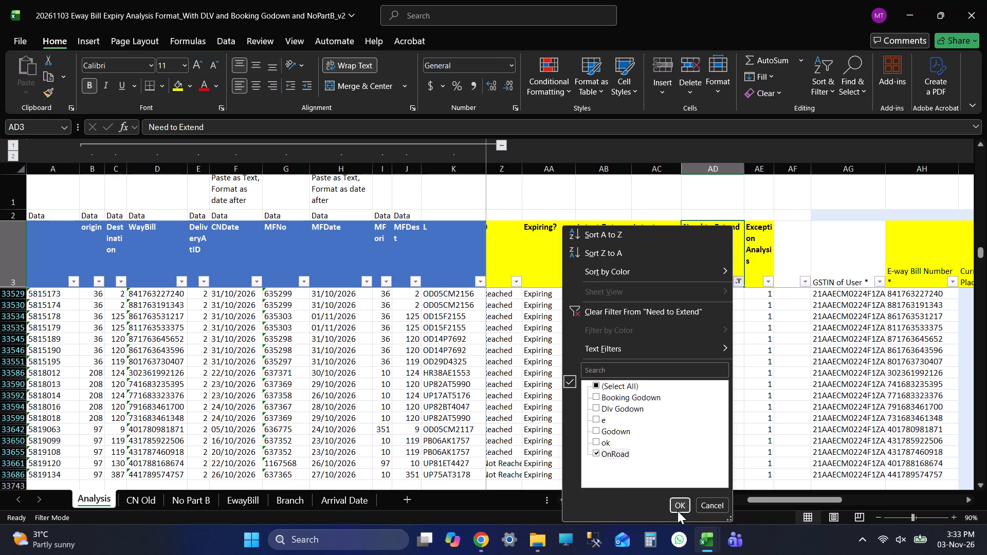
click(679, 505)
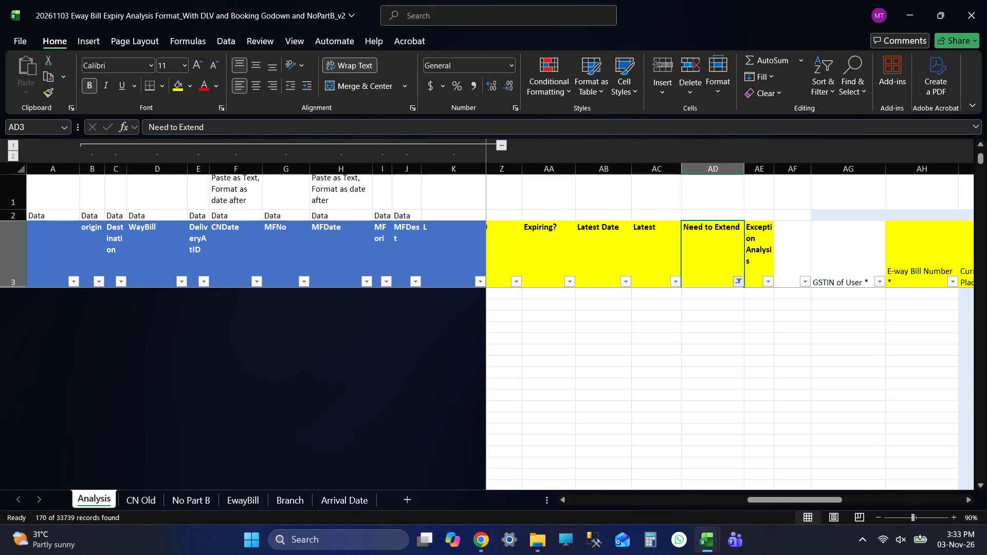
Copy the filtered OnRoad rows with header row 3 into the ON ROAD sheet of EXTENDED FILE 20261103 at A1, and save.
click(46, 250)
key(Down)
key(Up)
key(Down)
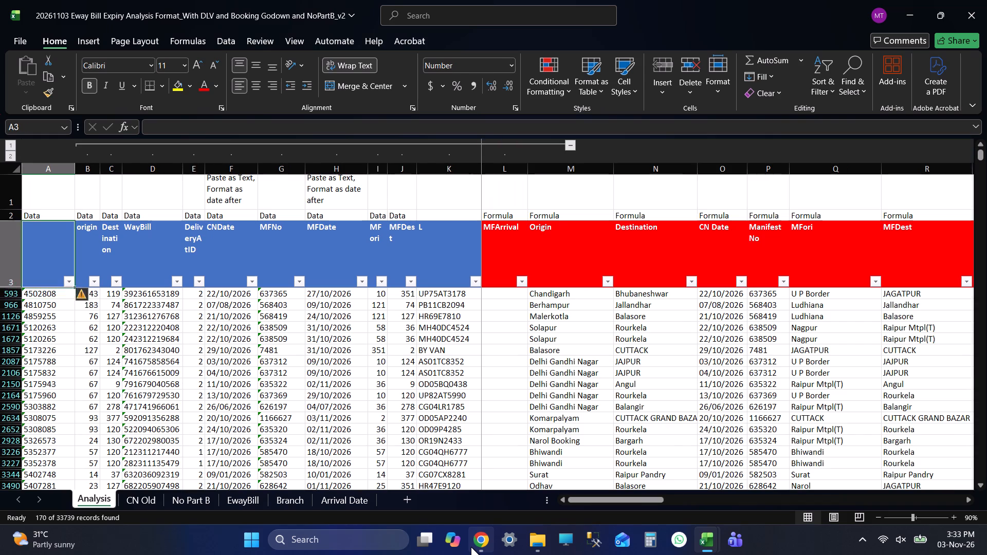
key(Up)
key(Down)
key(Up)
key(Left)
key(Left)
key(Left)
key(ctrl+shift+Right)
key(ctrl+shift+Right)
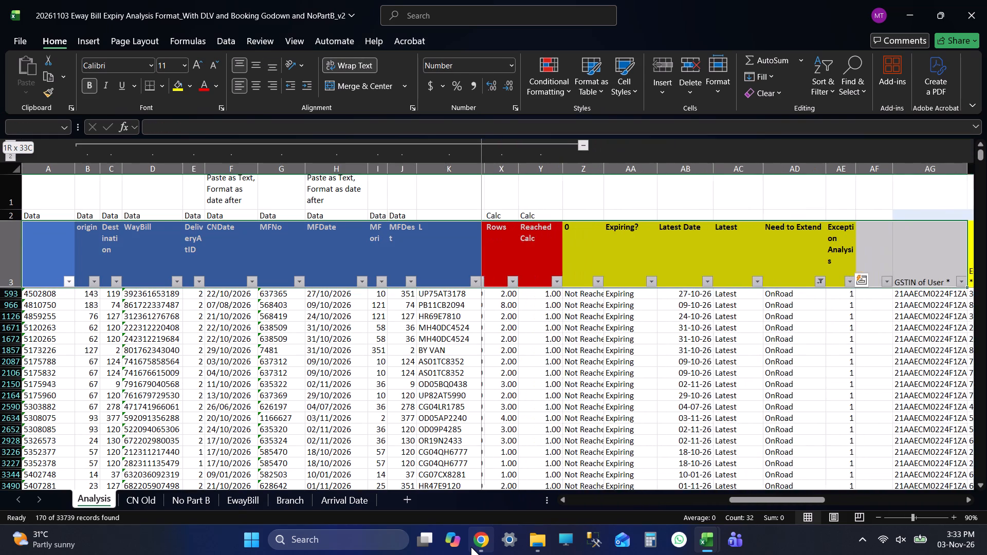
key(ctrl+shift+Right)
key(ctrl+shift+Right)
key(ctrl+shift+Right)
key(ctrl+shift+Right)
key(ctrl+shift+Right)
key(ctrl+shift+Right)
key(ctrl+shift+Right)
key(ctrl+shift+Down)
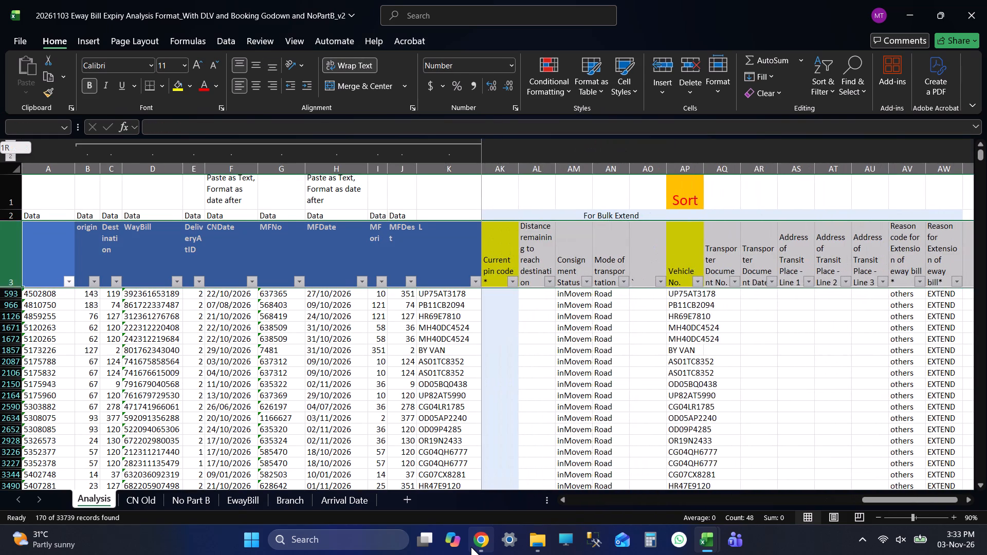
key(ctrl+c)
key(alt+Tab)
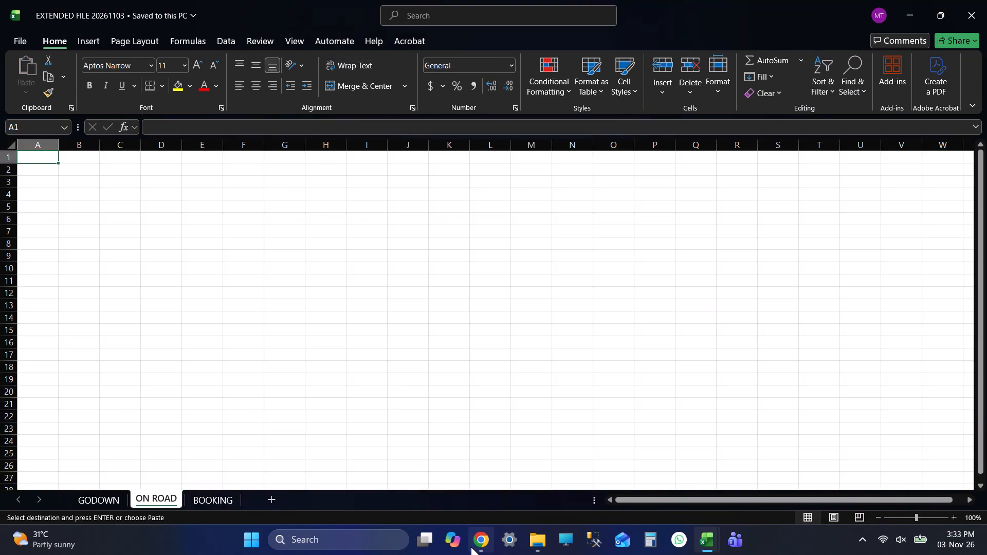
key(ctrl+v)
key(ctrl+Up)
key(ctrl+s)
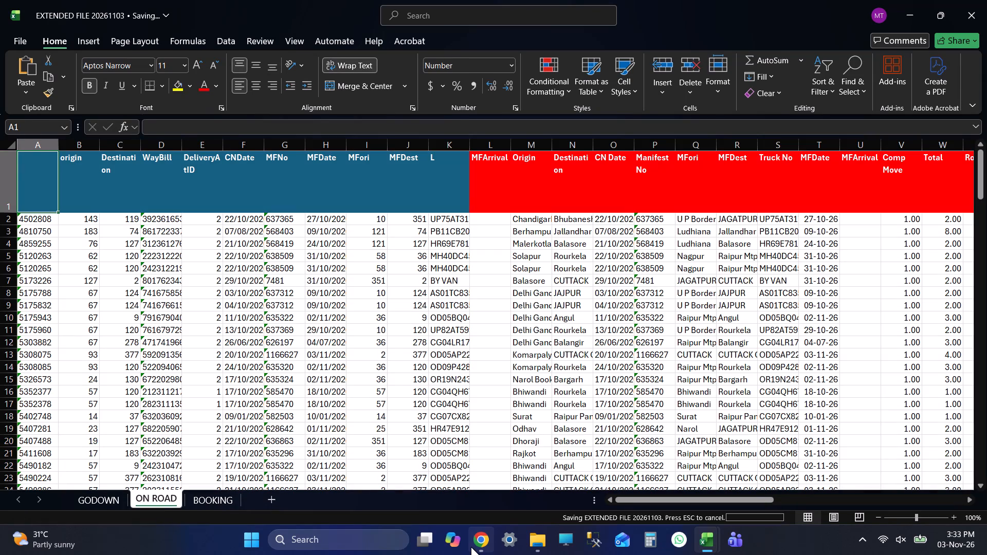
Make BOOKING the active sheet of the extended file, and filter the Analysis sheet's "Need to Extend" column to only Booking Godown.
click(224, 495)
key(alt+Tab)
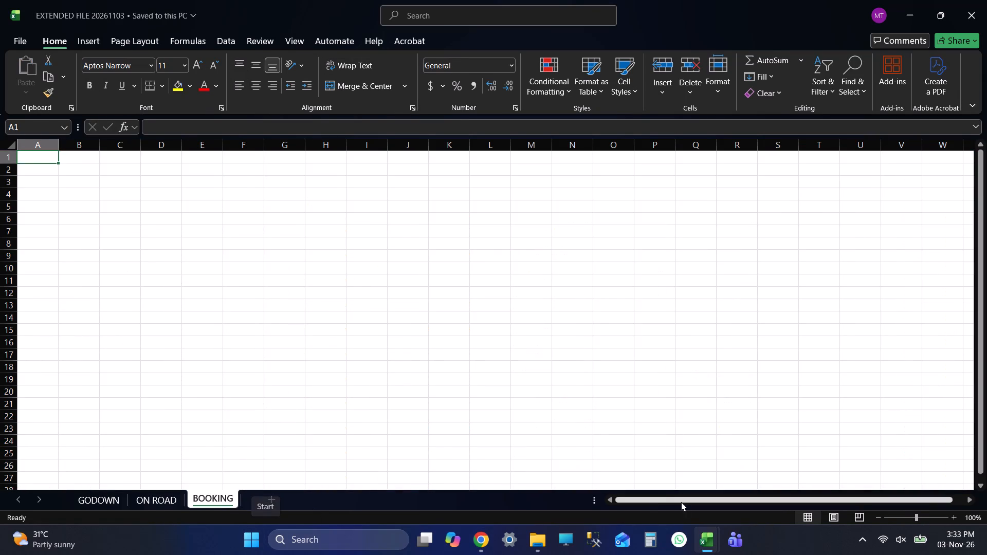
drag(903, 500, 787, 500)
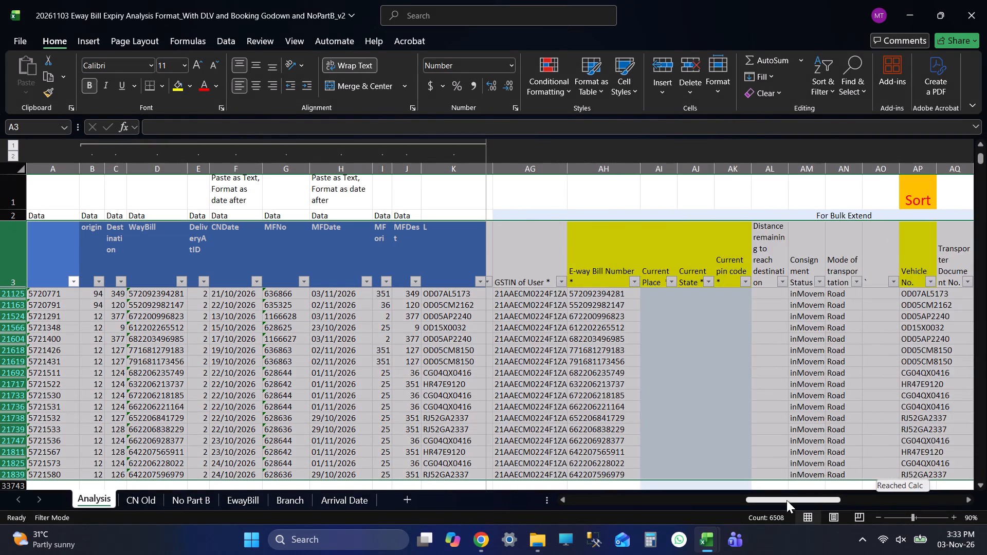
click(716, 243)
click(745, 285)
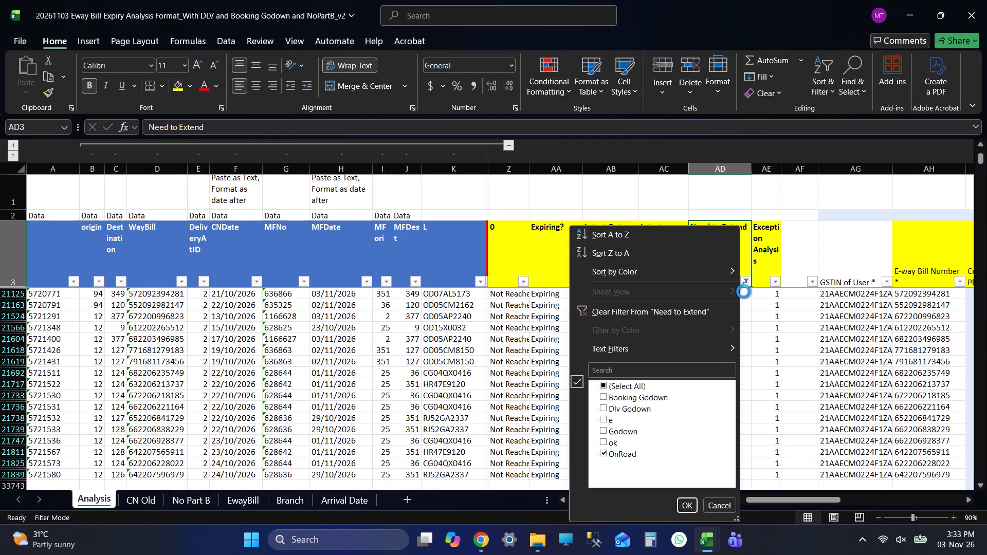
click(619, 385)
click(619, 385)
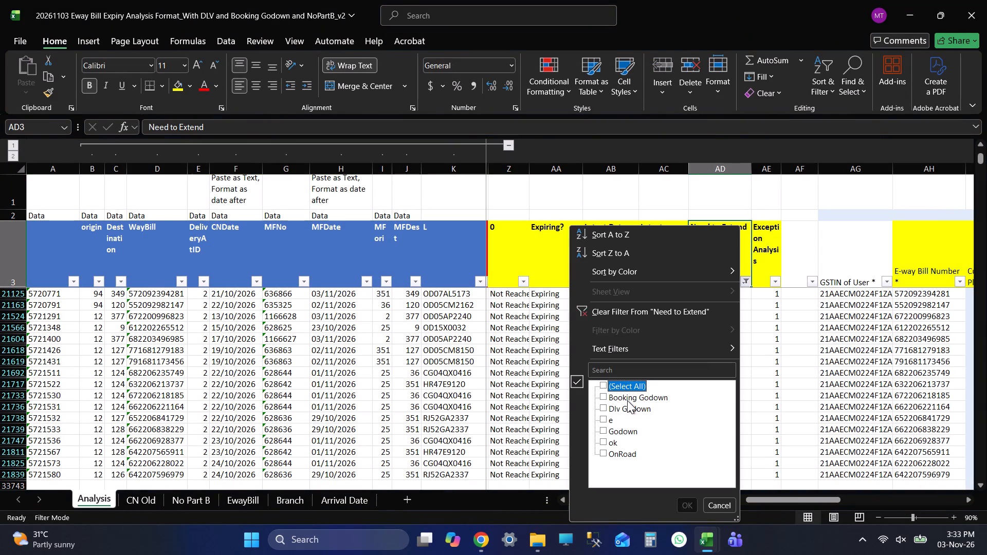
click(627, 400)
click(687, 503)
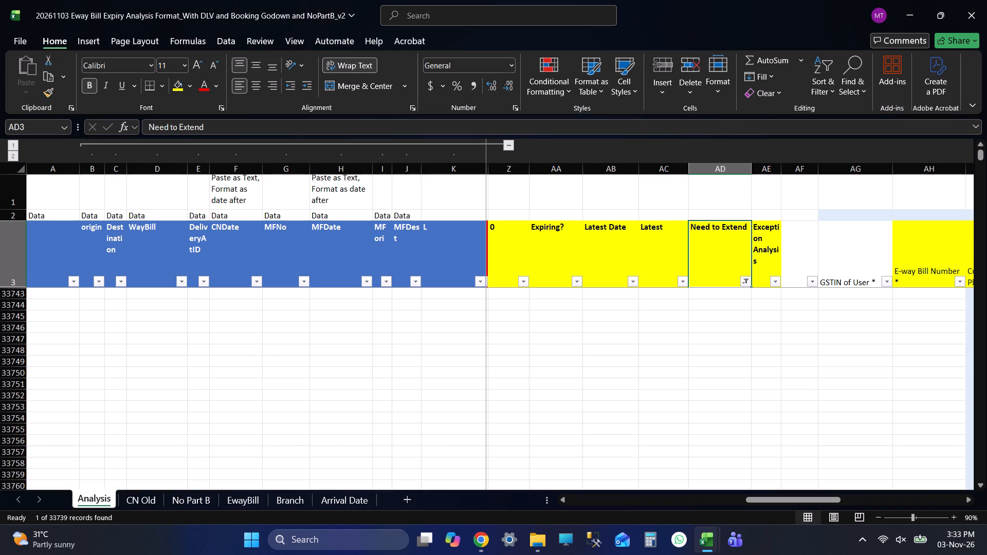
Copy the filtered Booking Godown data with header row 3 into the BOOKING sheet of EXTENDED FILE 20261103 at A1, and save.
click(25, 255)
click(51, 239)
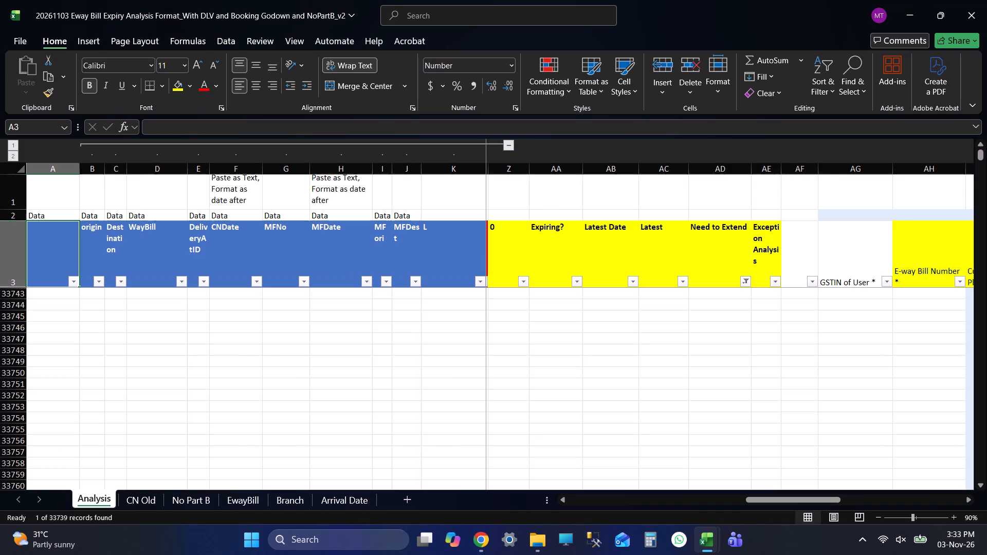
key(Down)
key(Up)
key(Down)
key(Up)
key(Down)
key(Up)
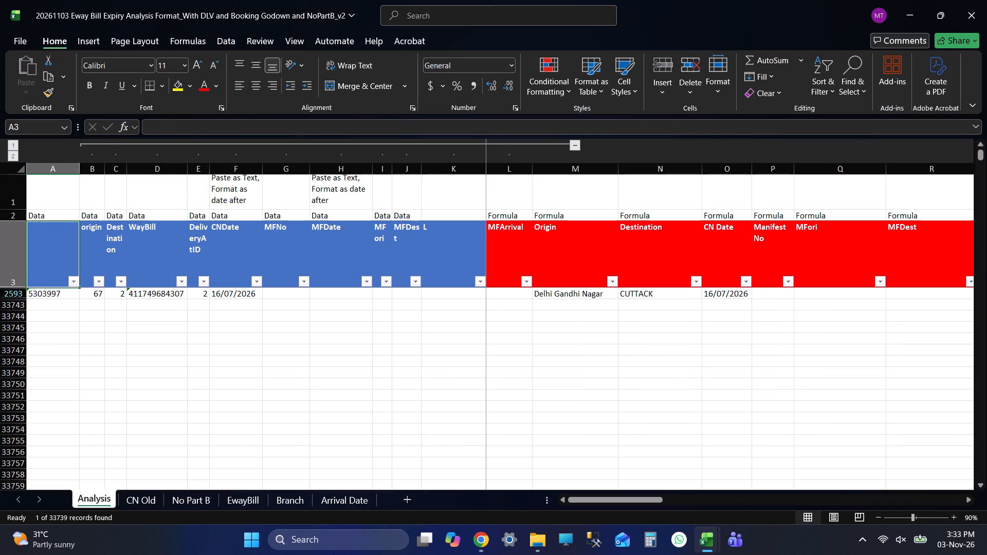
key(Down)
key(Up)
key(Down)
key(Up)
key(Down)
key(Up)
key(Down)
key(Up)
key(Down)
key(Up)
key(Down)
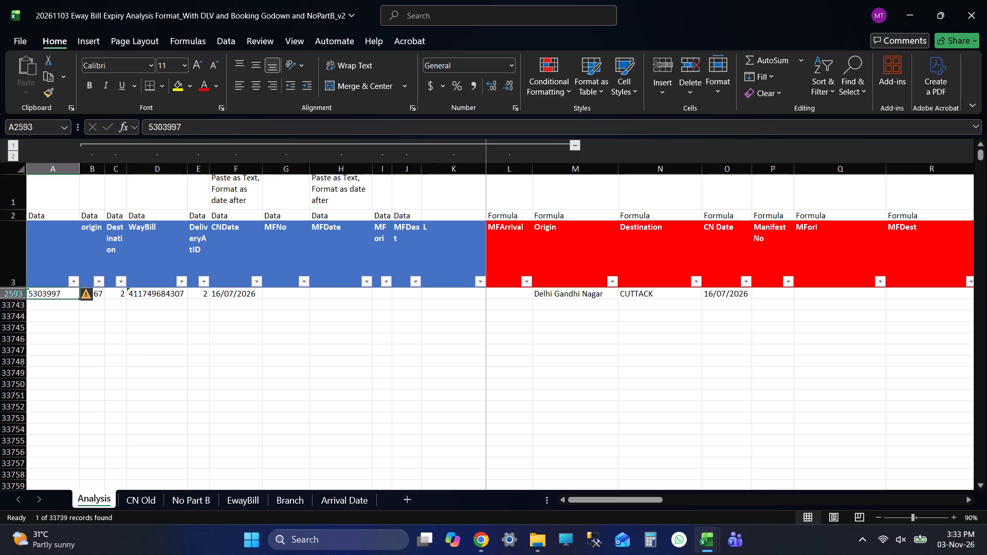
key(Up)
key(Left)
key(Left)
key(Left)
key(Left)
key(ctrl+shift+Right)
key(ctrl+shift+Right)
key(ctrl+shift+Right)
key(ctrl+shift+Right)
key(ctrl+shift+Right)
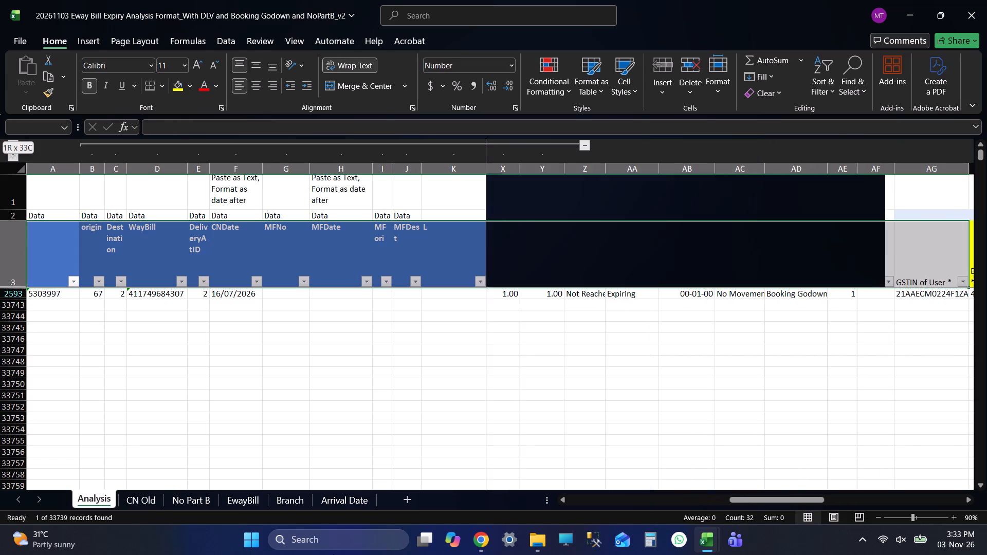
key(ctrl+shift+Right)
key(ctrl+shift+Right)
key(ctrl+shift+Right)
key(ctrl+shift+Right)
key(ctrl+shift+Right)
key(ctrl+shift+Right)
key(ctrl+shift+Right)
key(ctrl+shift+Down)
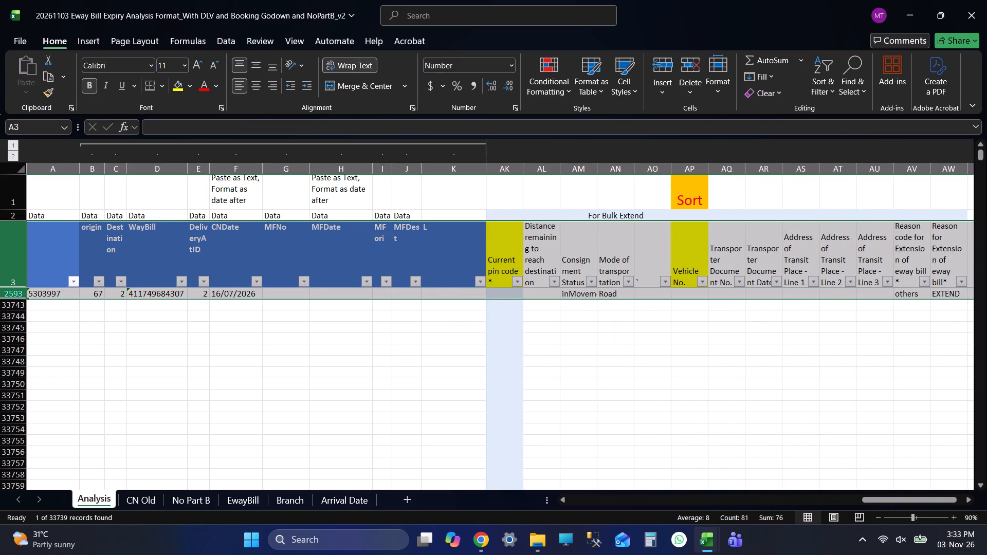
key(ctrl+c)
key(alt+Tab)
key(ctrl+v)
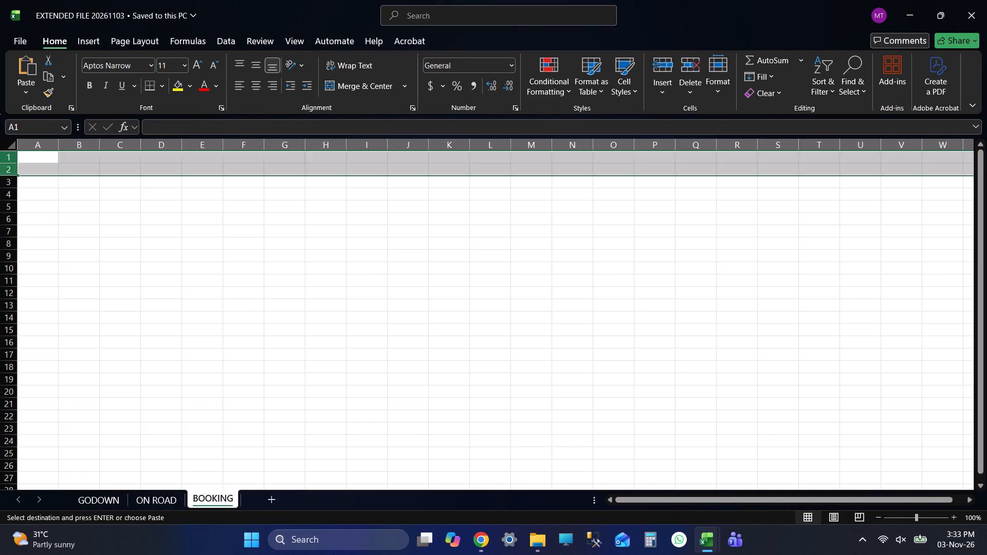
key(ctrl+Up)
key(ctrl+s)
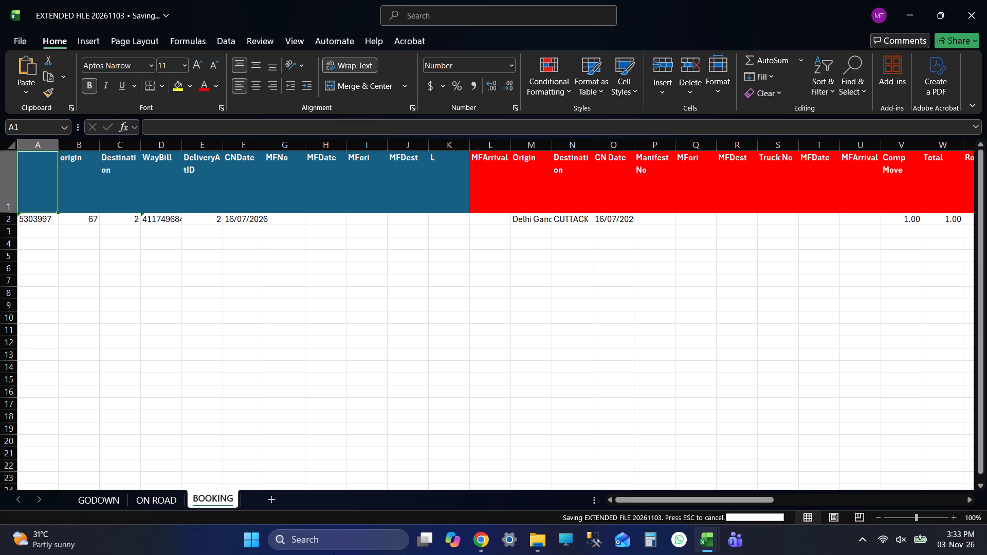
key(ctrl+s)
Save the 20261103 Eway Bill Expiry Analysis workbook and close it.
key(alt+Tab)
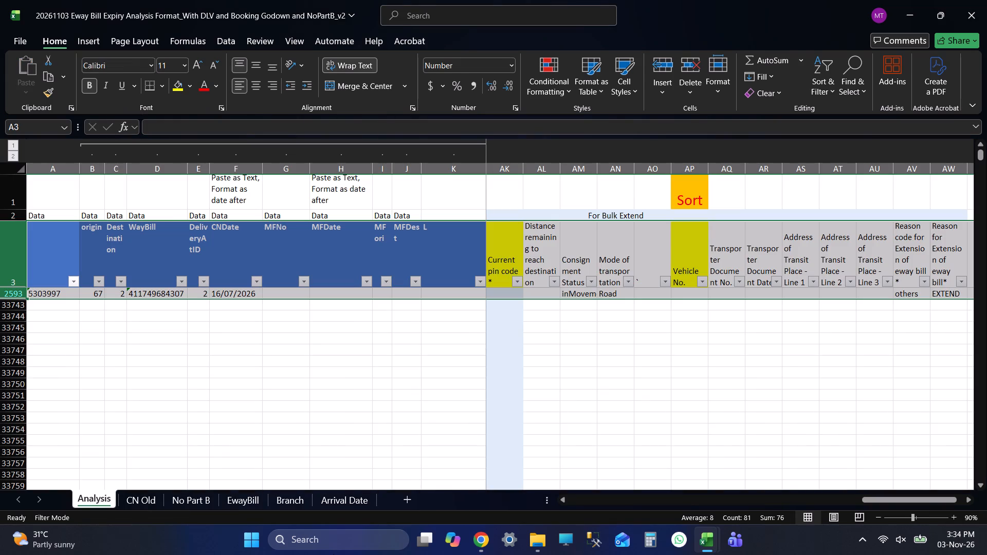
key(ctrl+s)
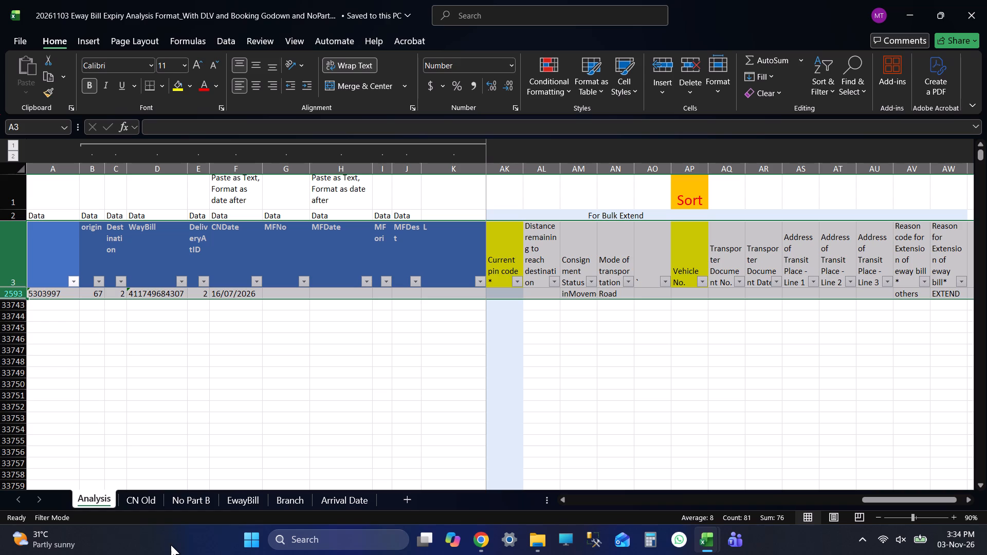
click(984, 8)
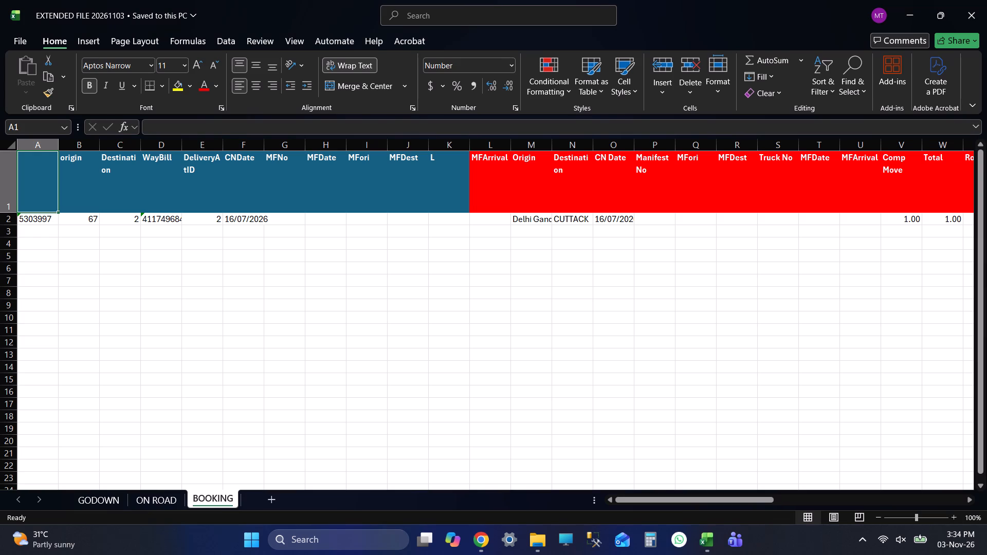
Delete the origin and Destination columns (B and C) from the GODOWN sheet.
click(102, 507)
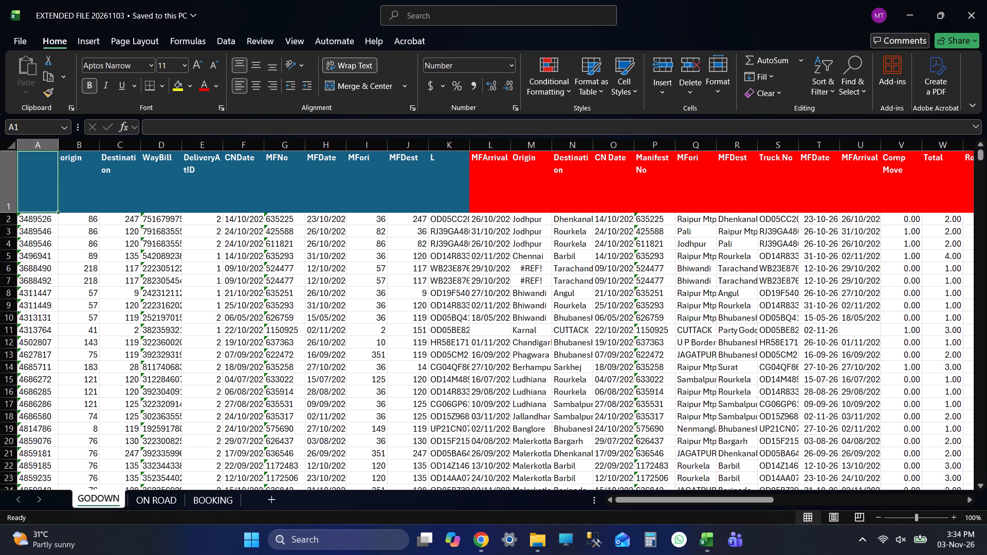
click(77, 146)
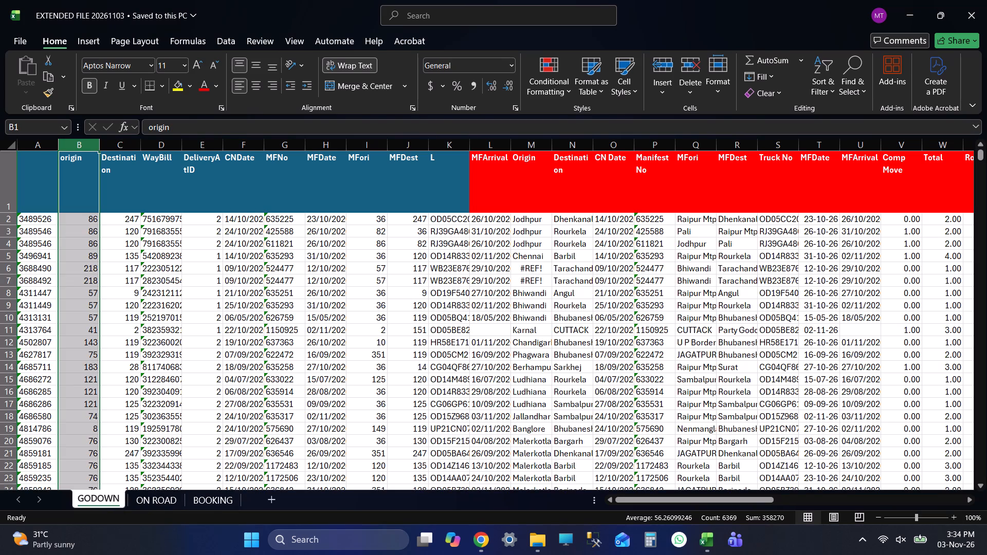
key(shift+Right)
key(ctrl+minus)
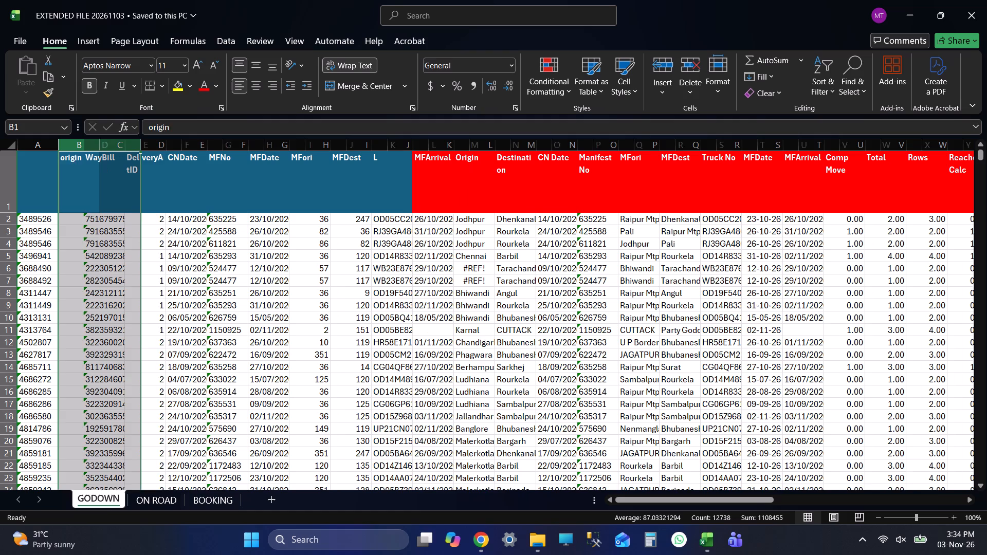
Delete the columns from DeliveryAtID through MFori (C to O) on the GODOWN sheet.
click(122, 145)
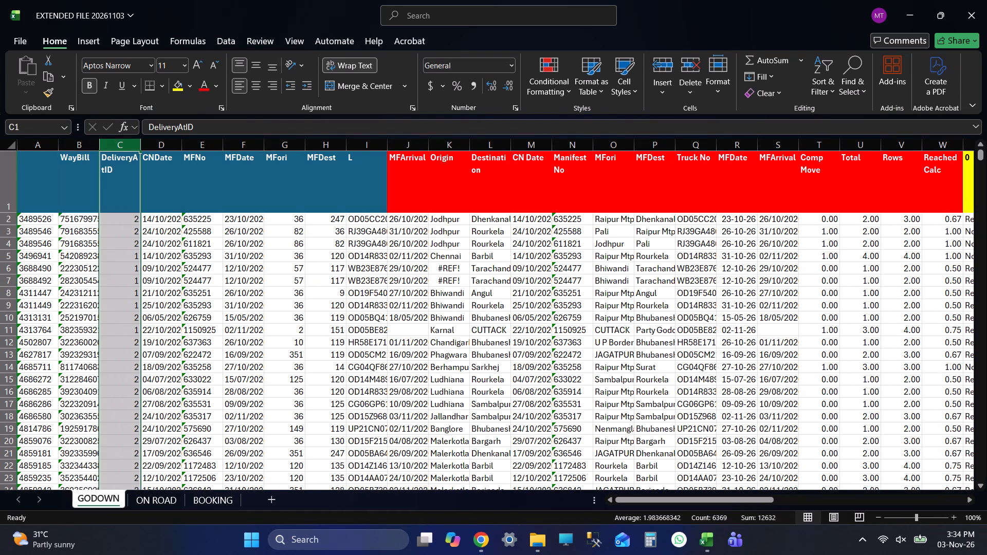
key(shift+Right)
key(shift+Right)
key(shift+Right)
key(shift+Right)
key(shift+Right)
key(shift+Right)
key(shift+Right)
key(shift+Right)
key(shift+Right)
key(shift+Right)
key(shift+Right)
key(shift+Right)
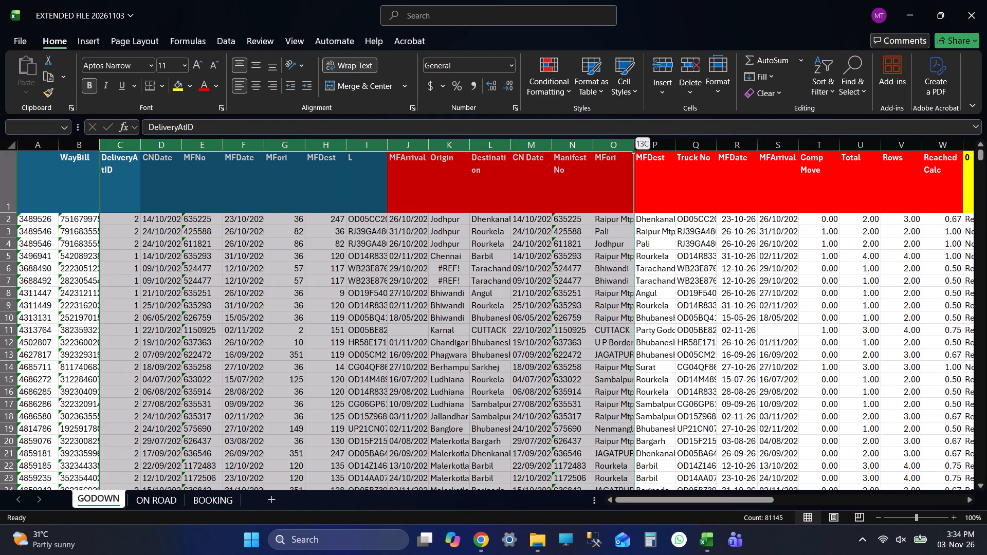
key(ctrl+minus)
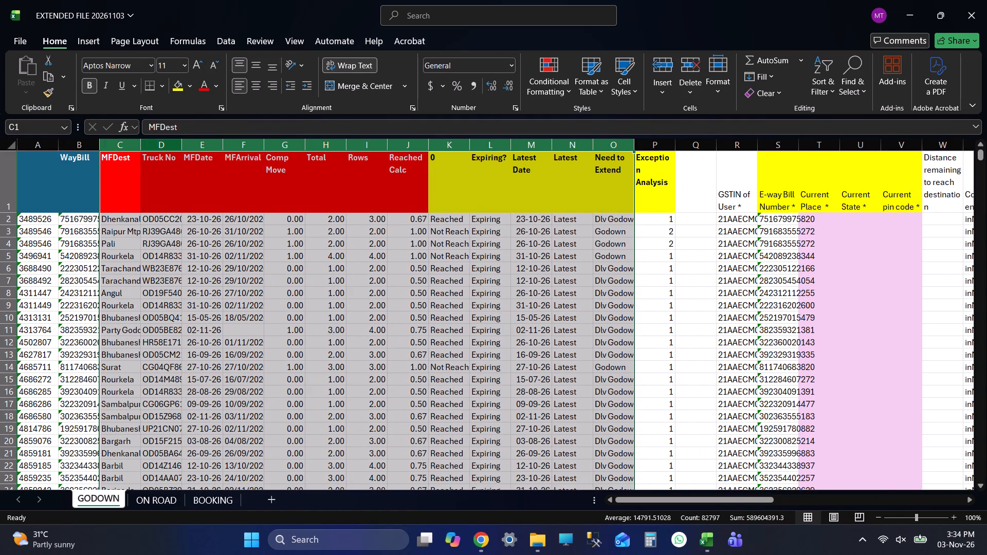
Delete every column from Truck No (D) through the sheet's last column on the GODOWN sheet.
click(169, 149)
key(ctrl+shift+Right)
key(ctrl+shift+Right)
key(ctrl+shift+Right)
key(ctrl+shift+Right)
key(ctrl+shift+Right)
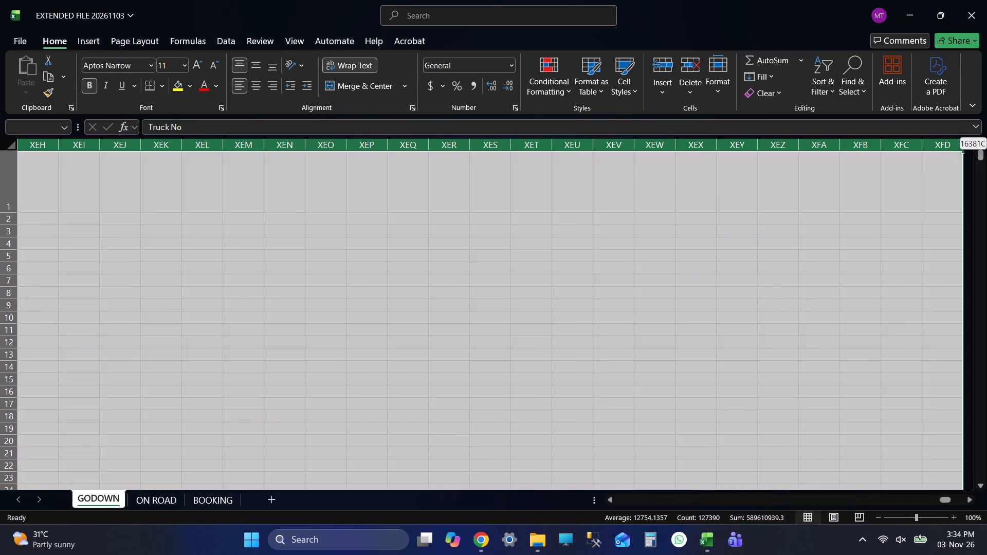
key(ctrl+minus)
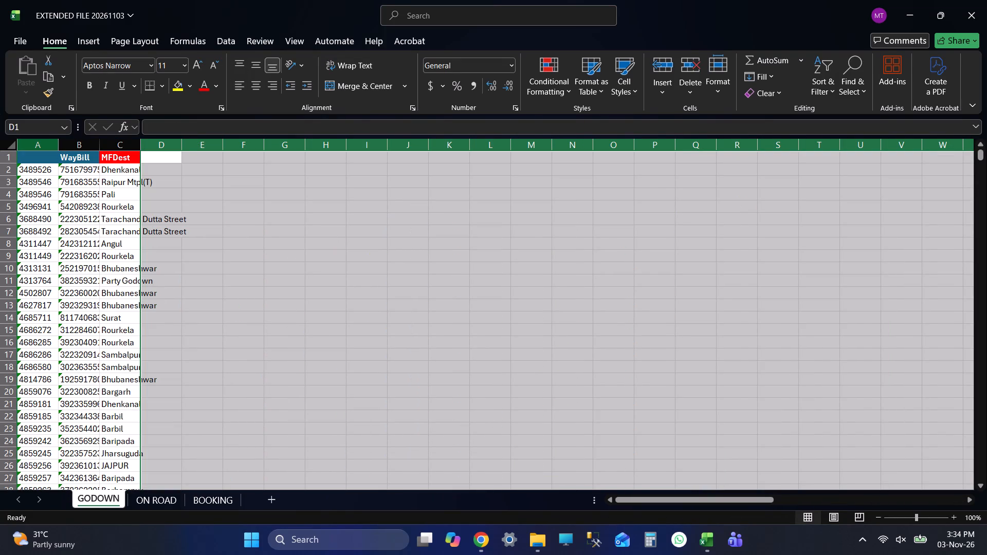
Auto-fit the widths of columns A to C on the GODOWN sheet to their contents.
click(32, 149)
key(shift+Right)
key(shift+Right)
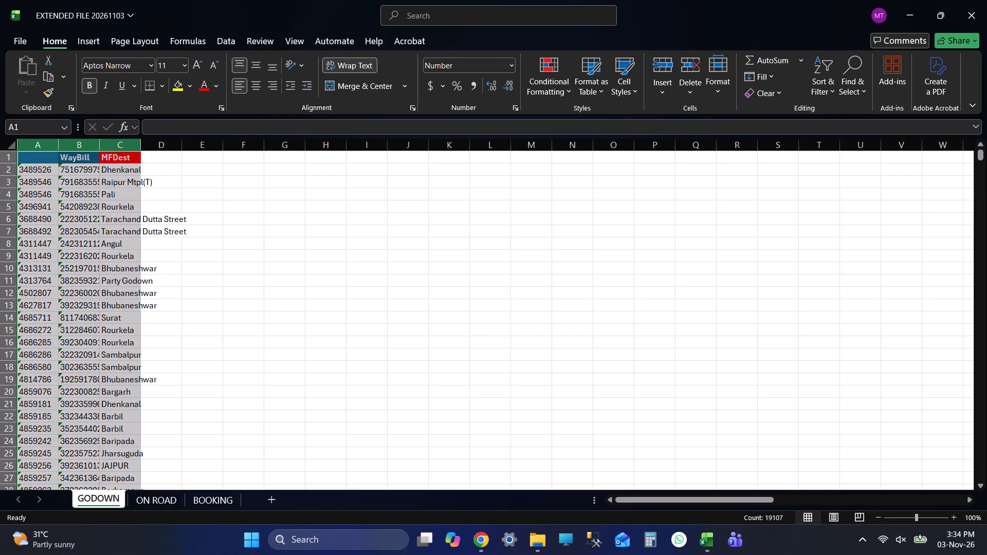
double_click(139, 143)
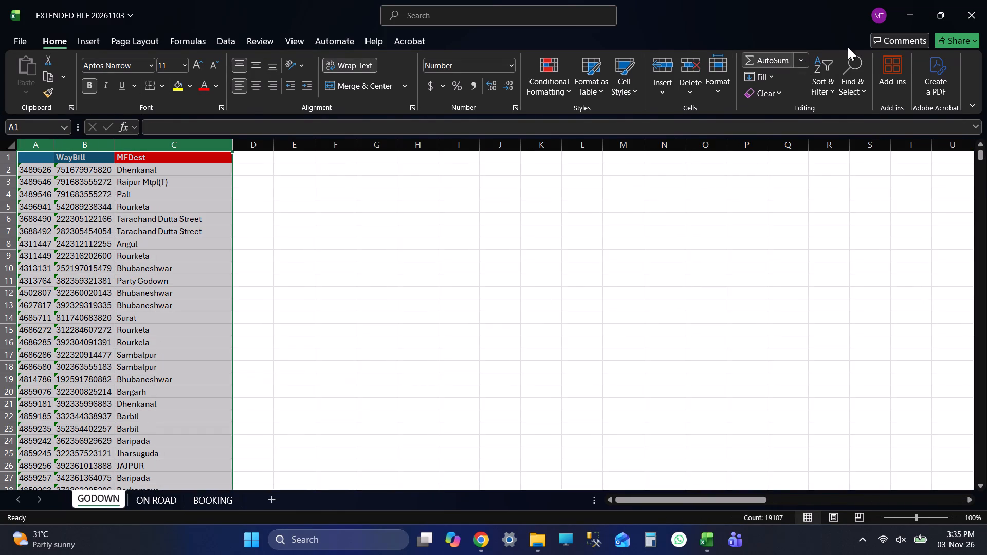
Sort the GODOWN data in columns A to C by MFDest, A to Z with headers, and save the workbook.
click(814, 80)
click(834, 151)
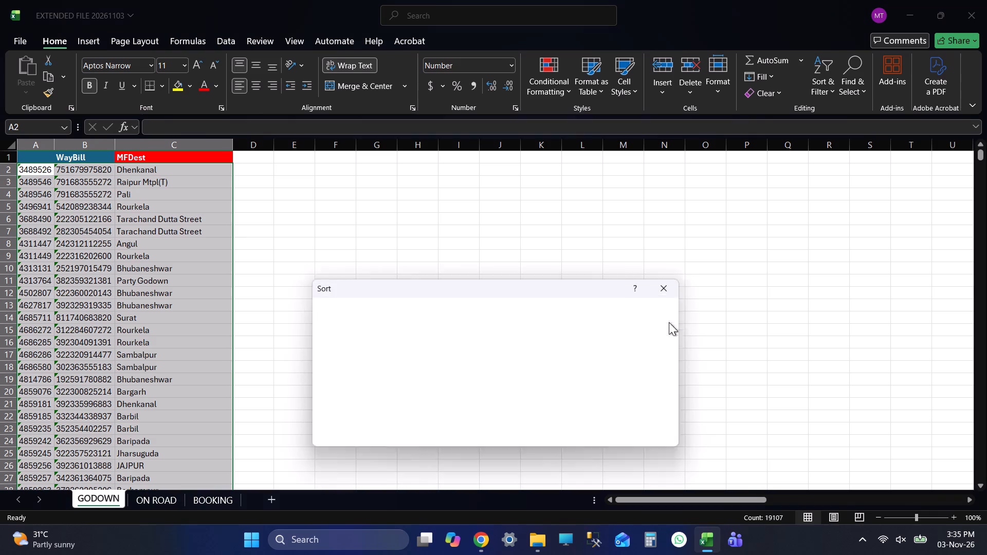
click(425, 338)
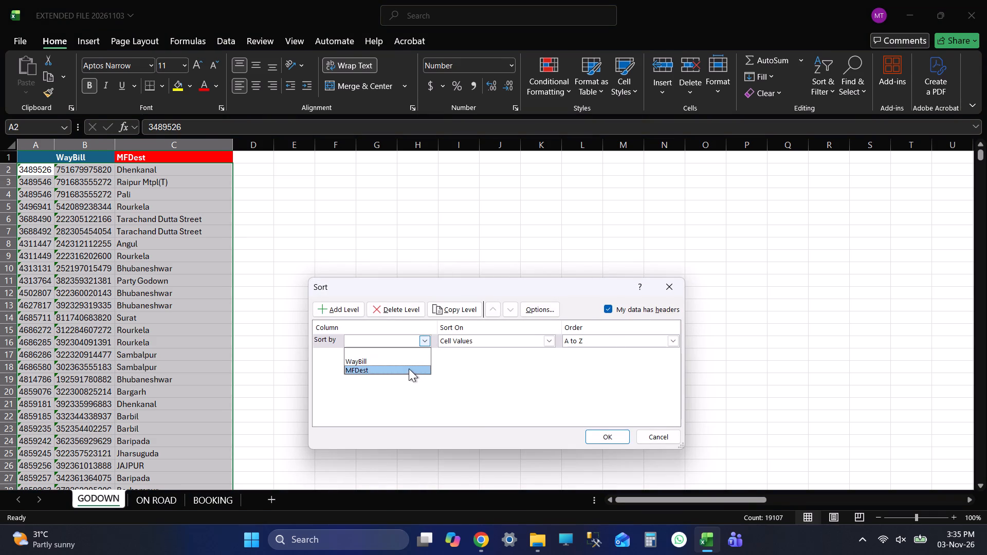
click(409, 368)
click(506, 374)
click(603, 436)
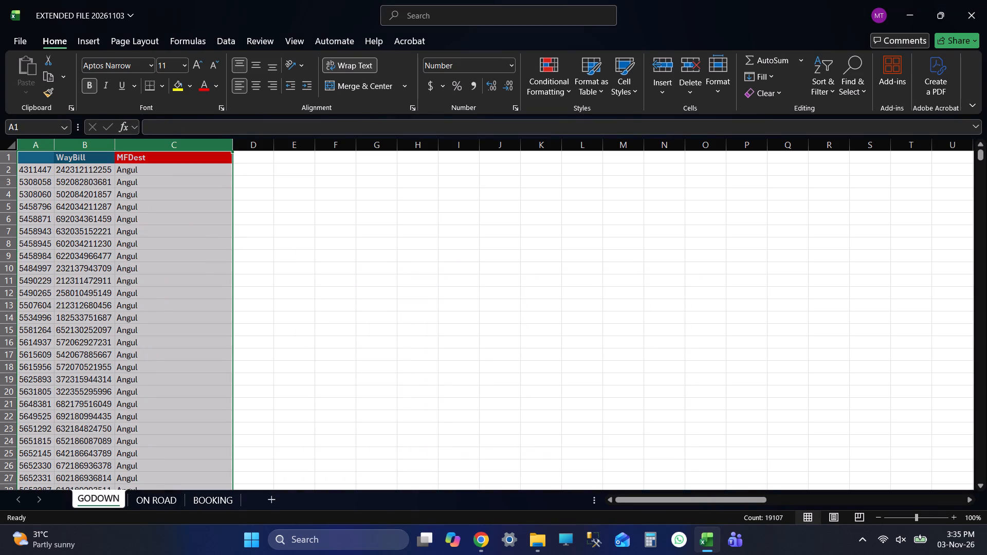
click(254, 172)
key(ctrl+s)
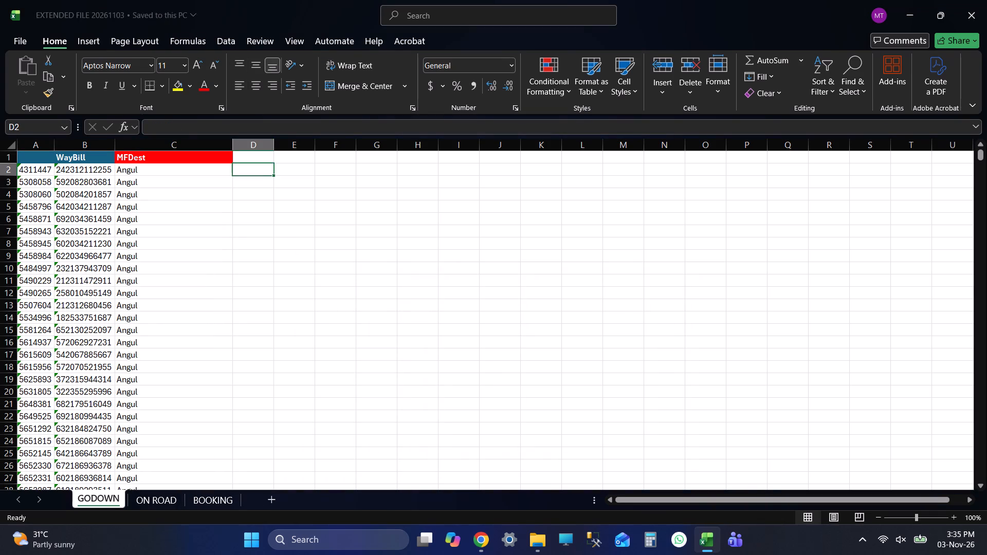
key(ctrl+s)
key(ctrl+s)
key(ctrl+s)
key(ctrl+s)
key(ctrl+s)
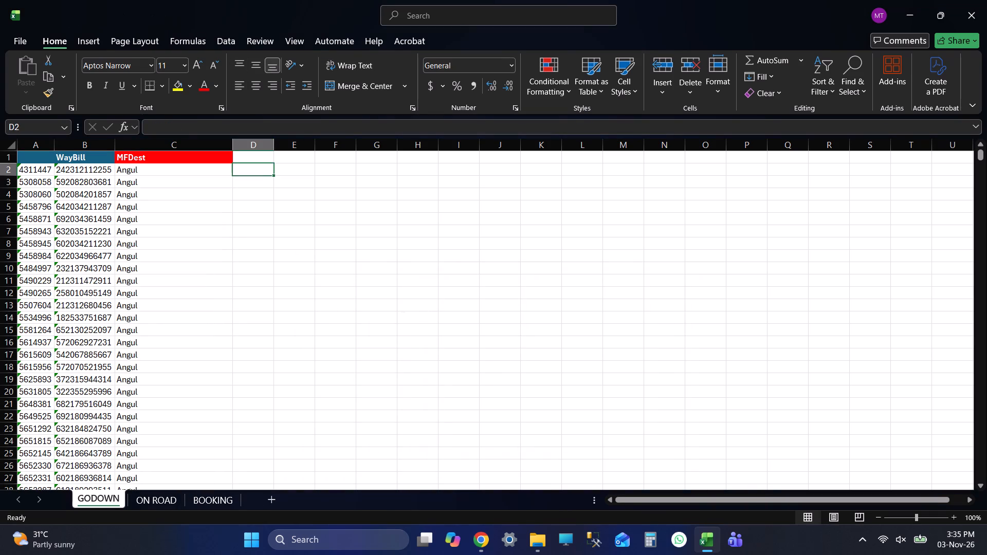
Check where the sorted GODOWN data ends in the WayBill column, return to D2 and save the workbook.
key(Left)
key(Left)
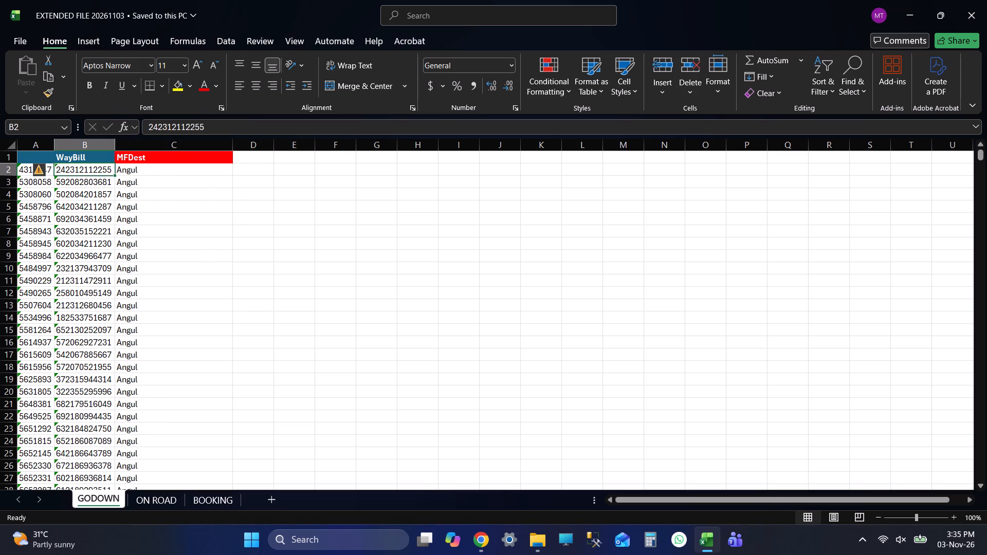
key(ctrl+Down)
key(Down)
key(Down)
key(Down)
key(Down)
key(ctrl+Up)
key(ctrl+s)
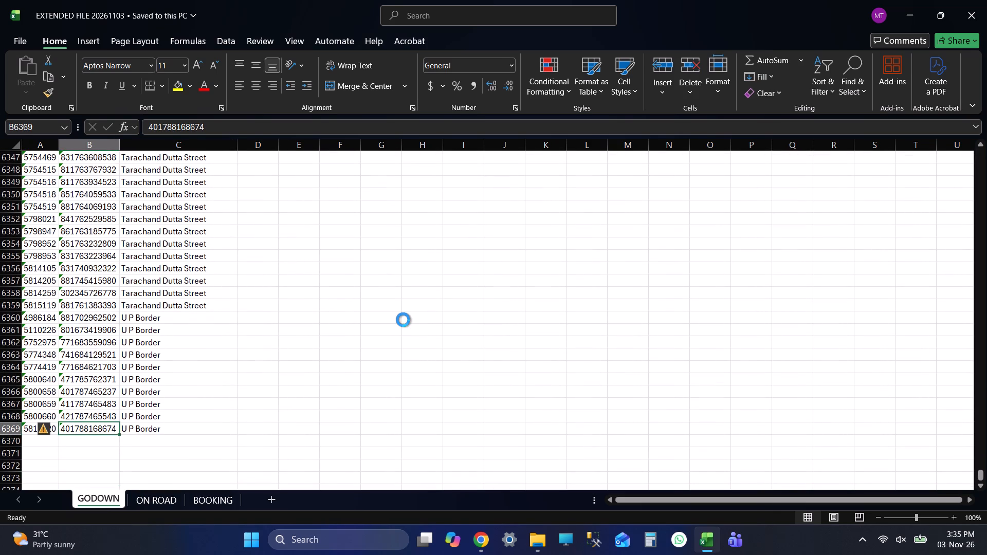
key(ctrl+s)
key(ctrl+s)
key(ctrl+Up)
key(Up)
key(Up)
key(Right)
key(Right)
key(Down)
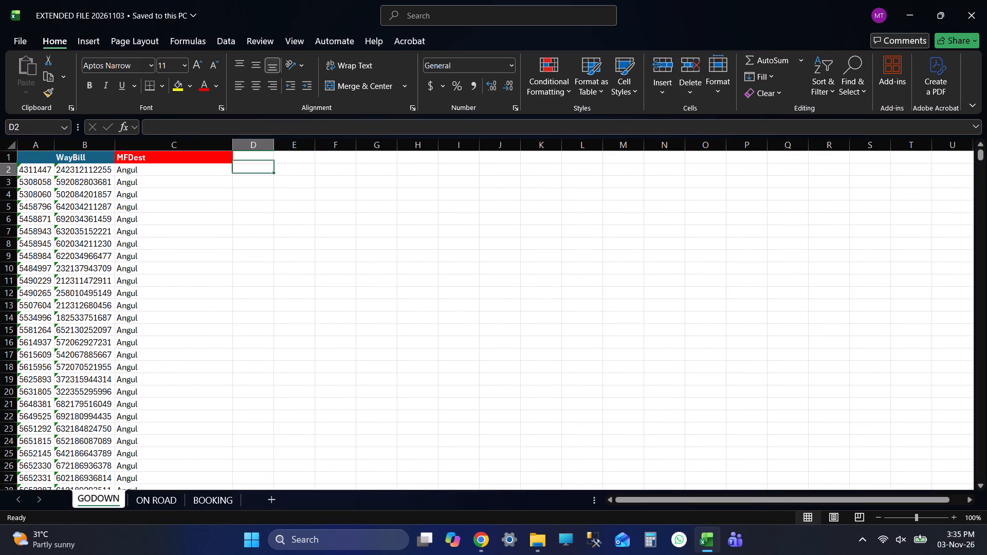
key(ctrl+s)
Delete the origin and Destination columns (B and C) from the ON ROAD sheet.
click(134, 497)
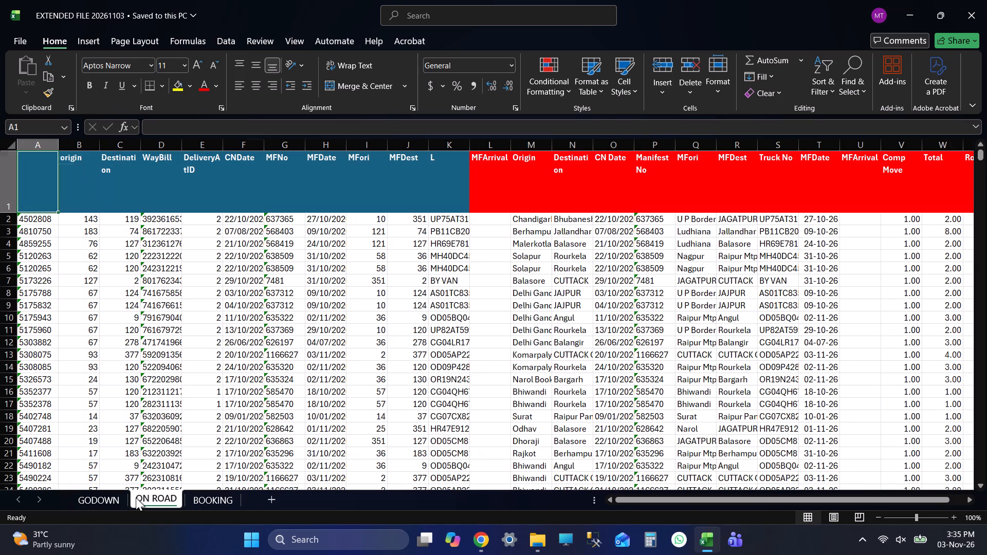
click(78, 149)
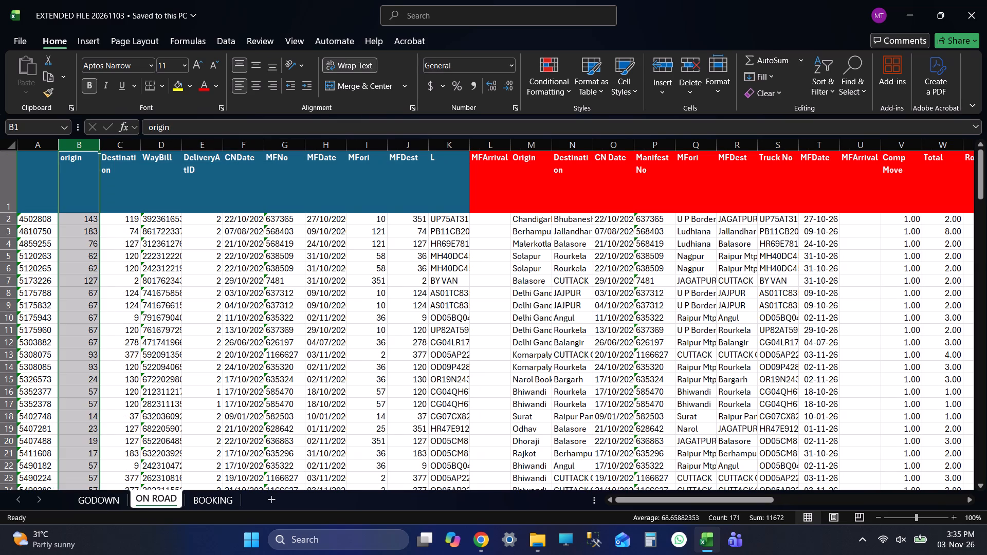
key(shift+Right)
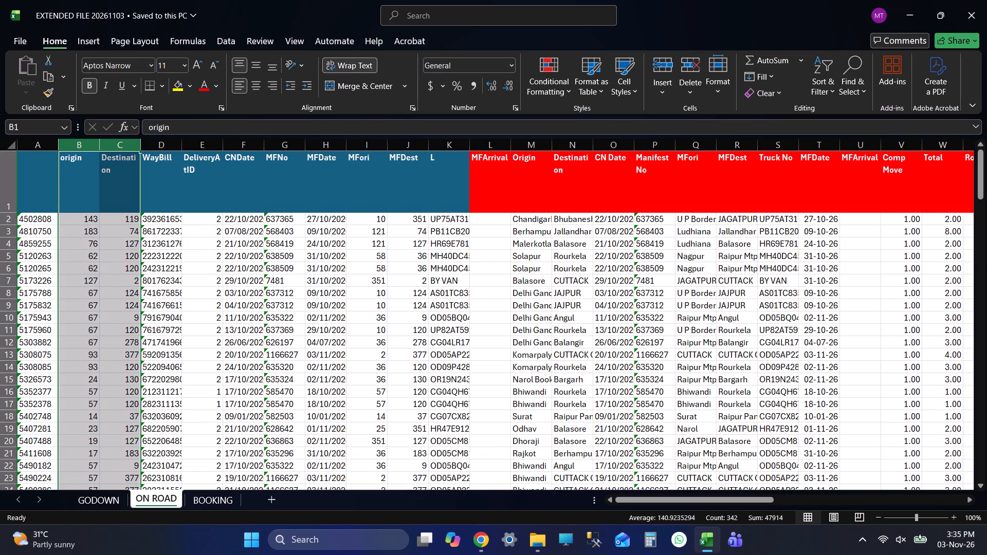
key(ctrl+minus)
Delete the columns from DeliveryAtID through L (C to I) on the ON ROAD sheet.
click(123, 149)
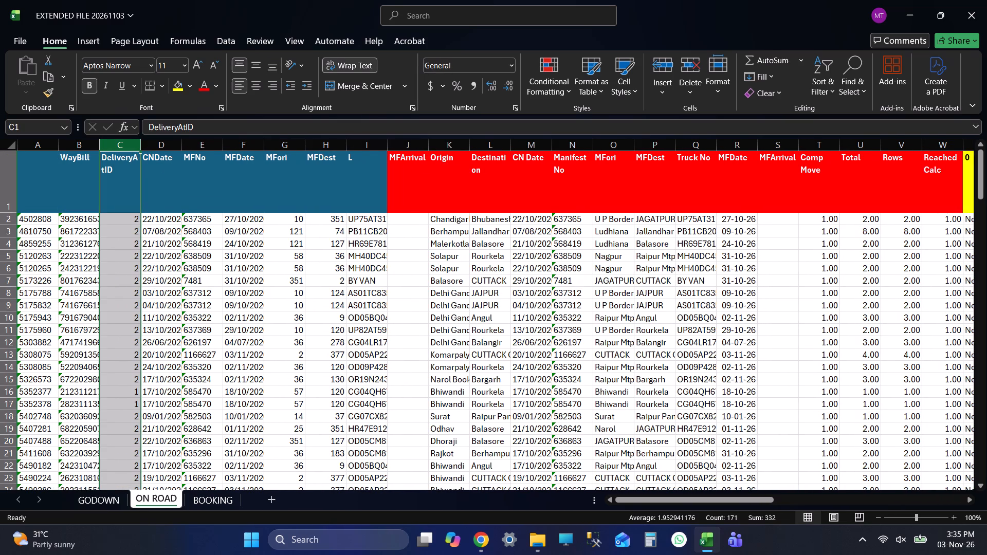
key(shift+Right)
key(shift+Right)
key(shift+Right)
key(shift+Right)
key(shift+Right)
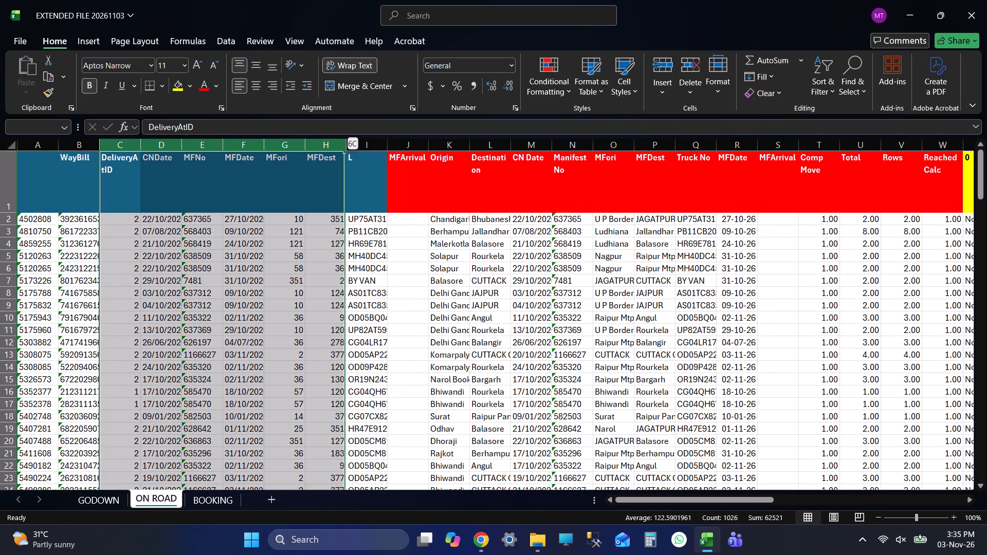
key(shift+Right)
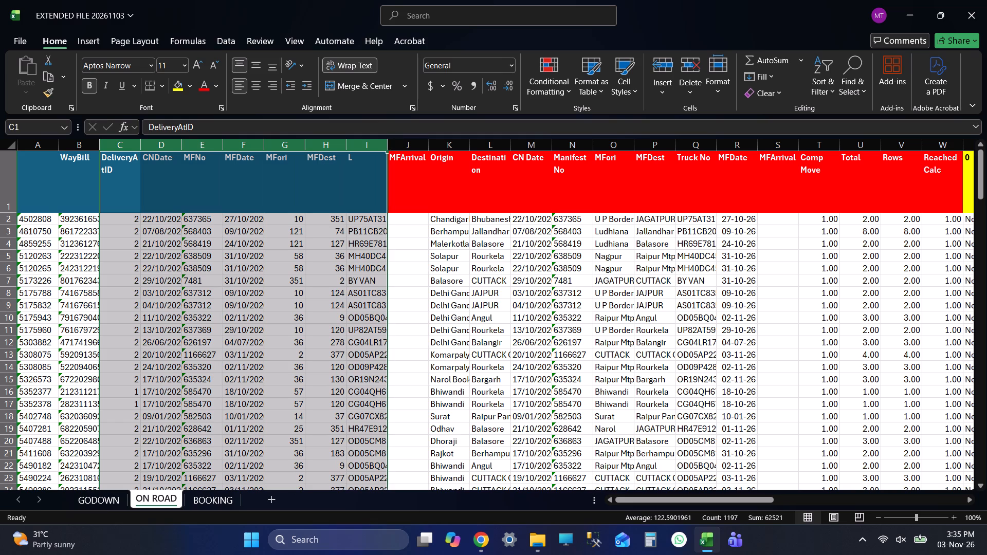
key(ctrl+minus)
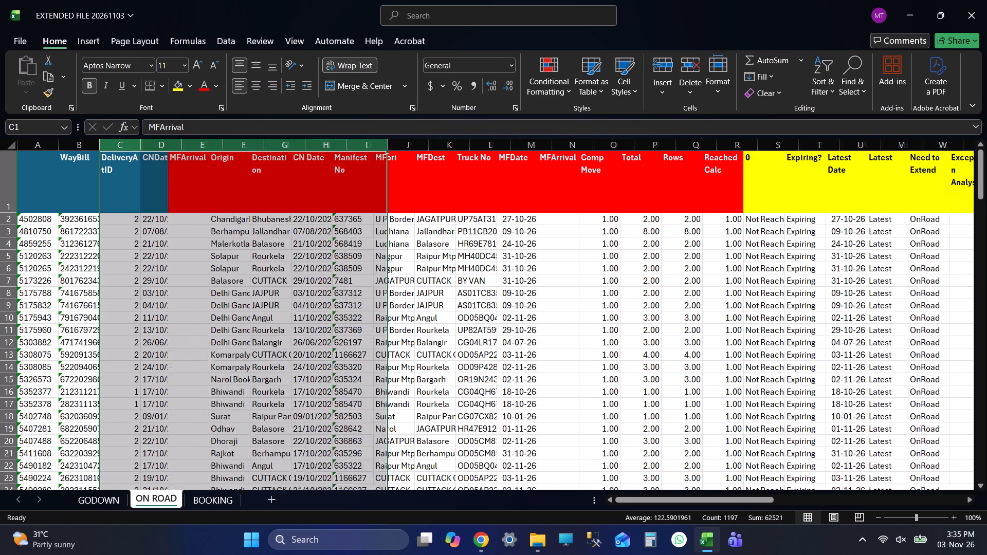
Delete the columns from Comp Move through Exception Analysis (M to V) on the ON ROAD sheet.
click(529, 145)
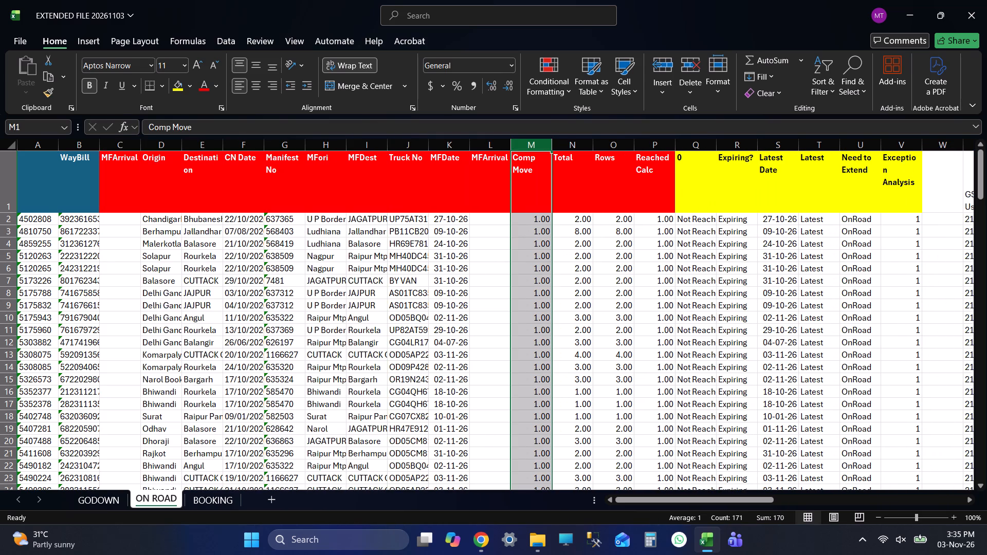
key(ctrl+shift+Right)
key(ctrl+minus)
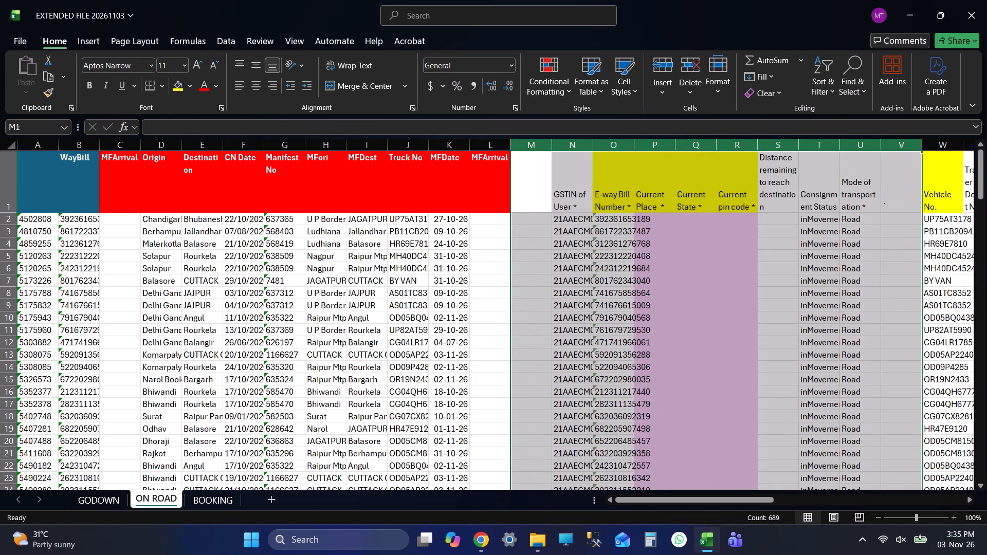
Shrink the second MFArrival column and the blank column beside it (L and M) to thin slivers on the ON ROAD sheet.
click(491, 141)
key(shift+Right)
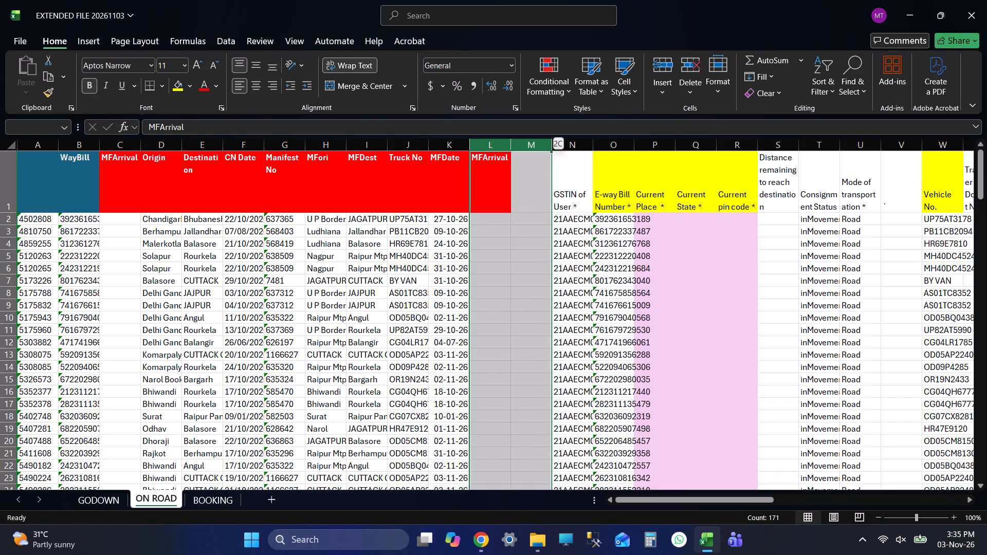
drag(553, 140, 527, 157)
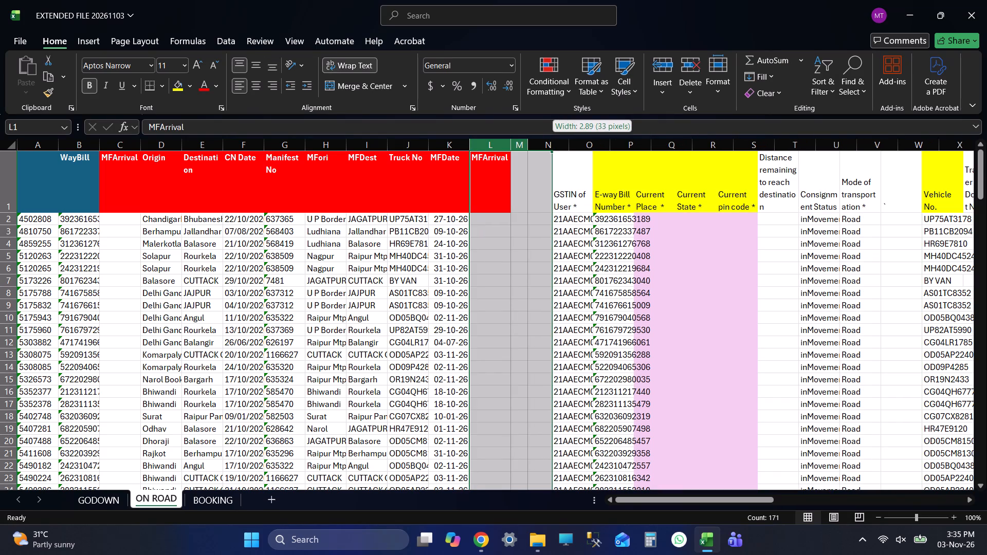
drag(527, 157, 514, 162)
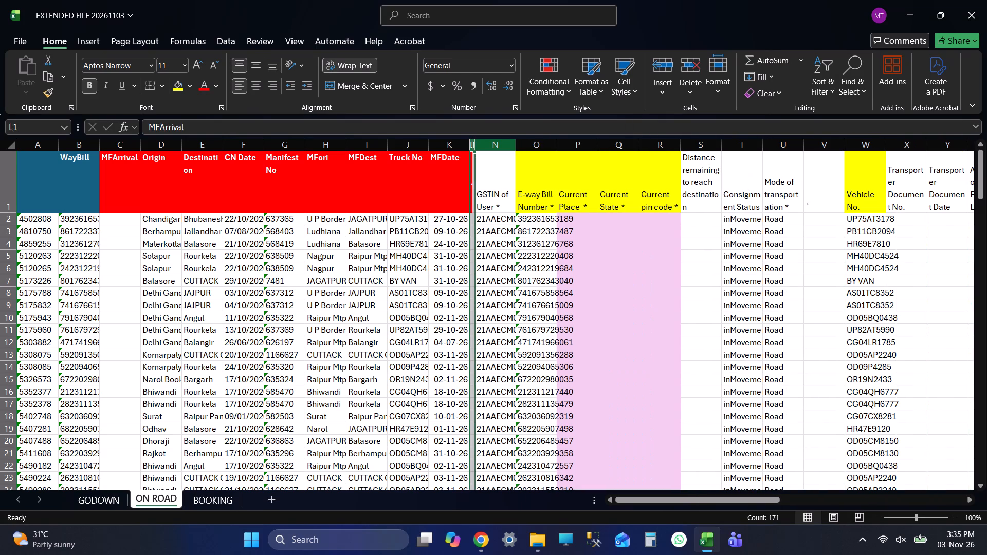
Auto-fit the GSTIN of User and E-way Bill Number columns (N and O) to their contents.
click(490, 141)
key(shift+Right)
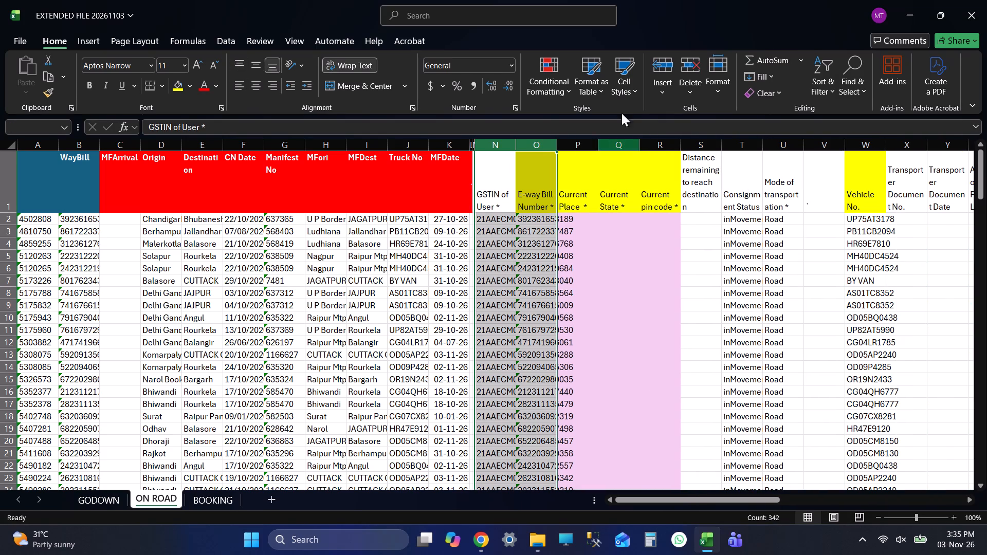
double_click(552, 143)
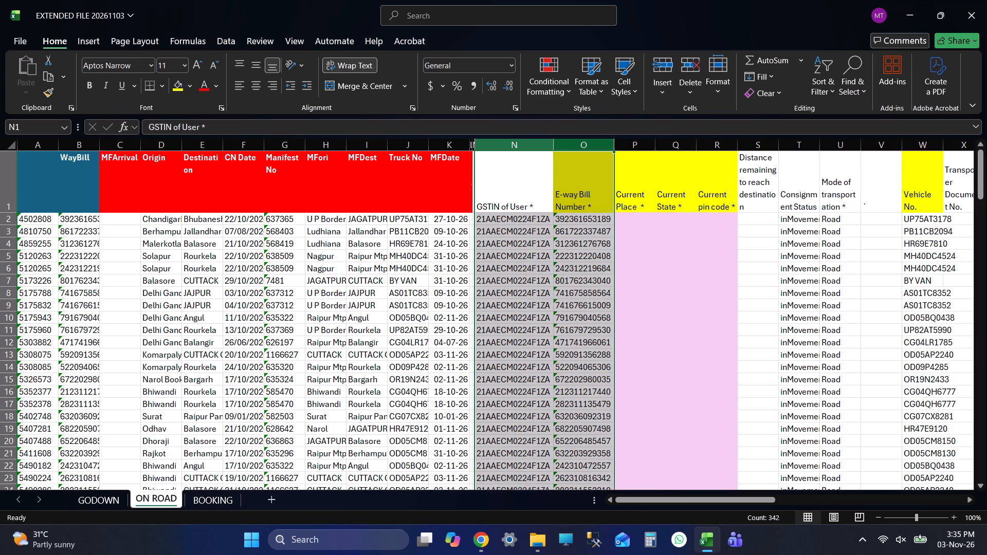
Widen the Current Place, Current State and Current pin code columns (P to R) equally to about 20, and save the workbook.
click(638, 145)
key(shift+Right)
key(shift+Right)
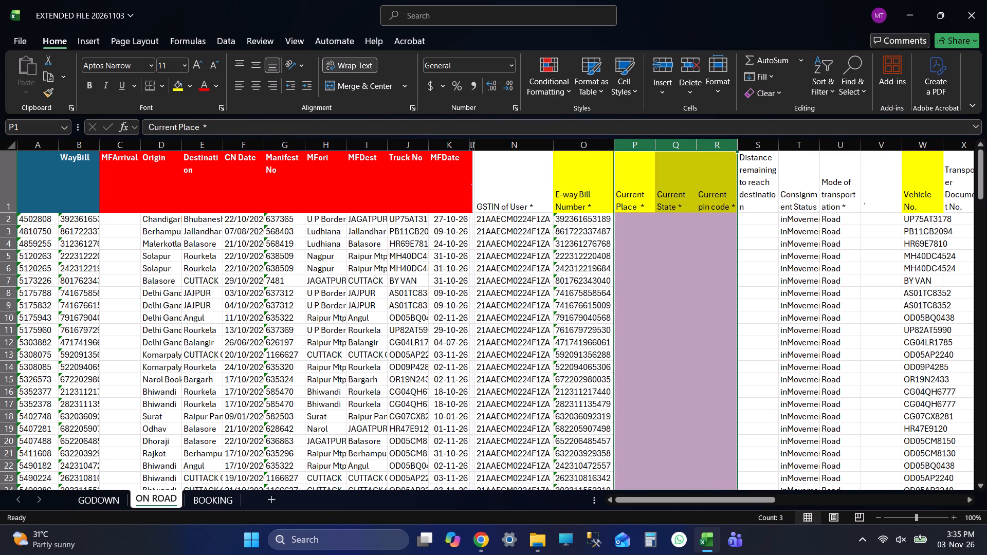
drag(735, 145, 797, 147)
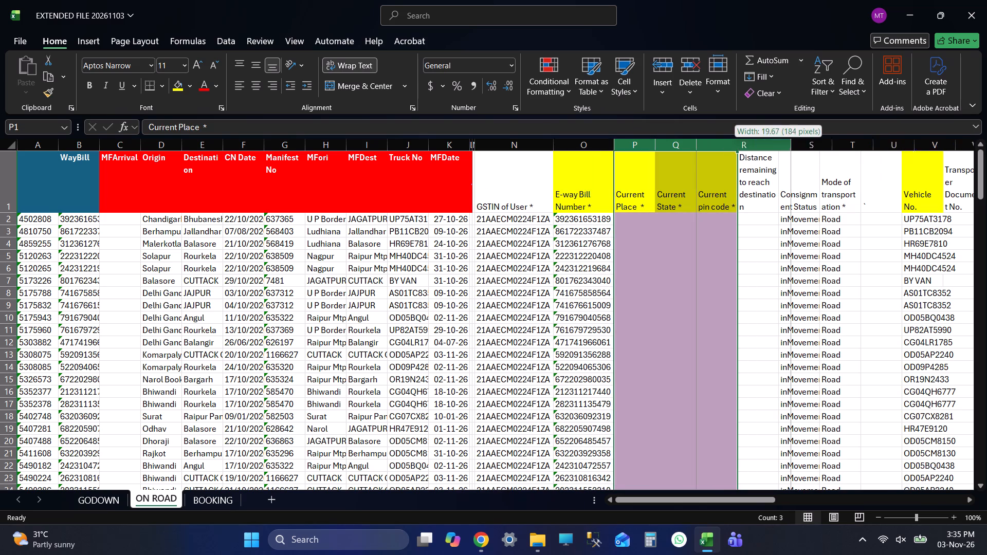
drag(797, 147, 790, 149)
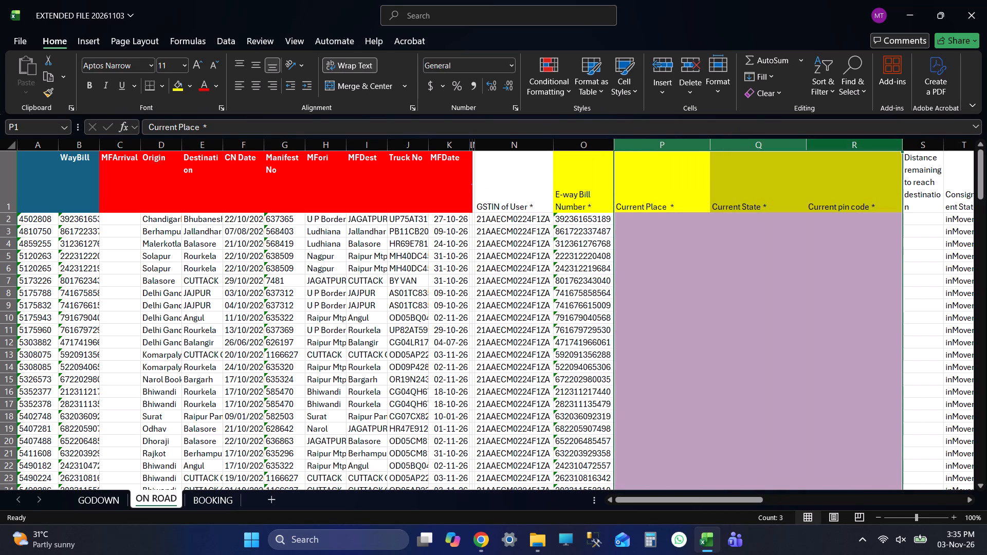
click(902, 141)
click(666, 219)
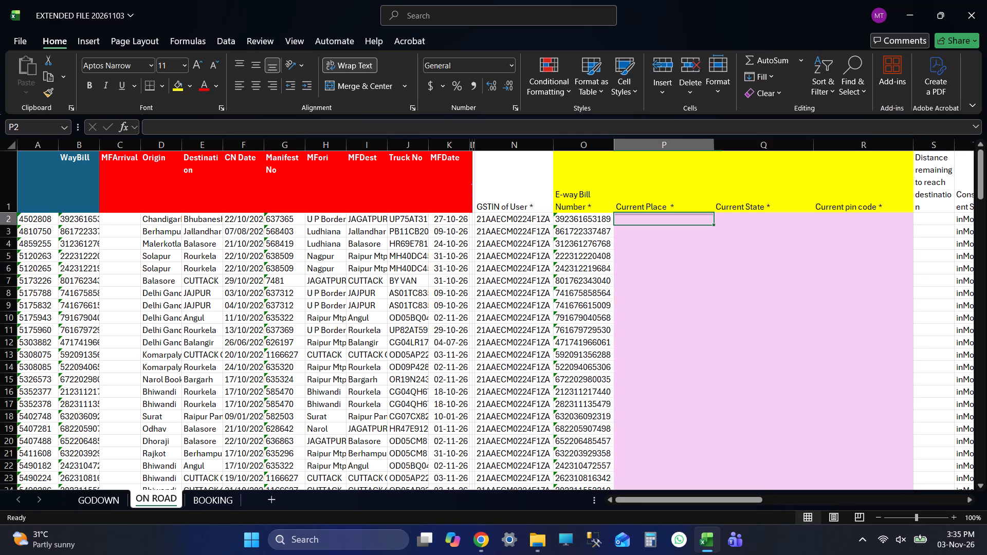
key(ctrl+s)
key(ctrl+s)
key(ctrl+s)
key(ctrl+s)
key(ctrl+s)
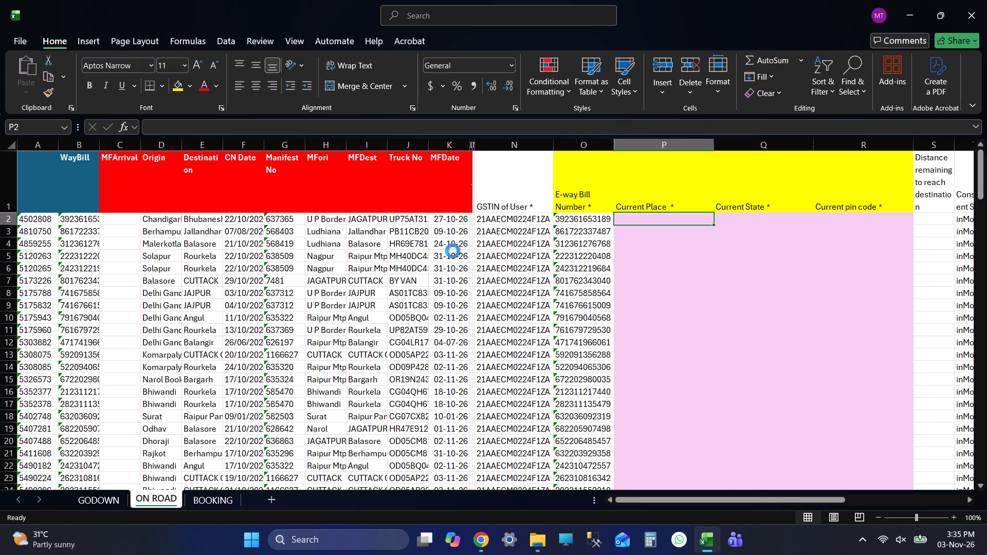
Auto-fit the MFori, MFDest and Truck No columns (H to J) on the ON ROAD sheet and save the workbook.
click(331, 149)
key(shift+Right)
key(shift+Right)
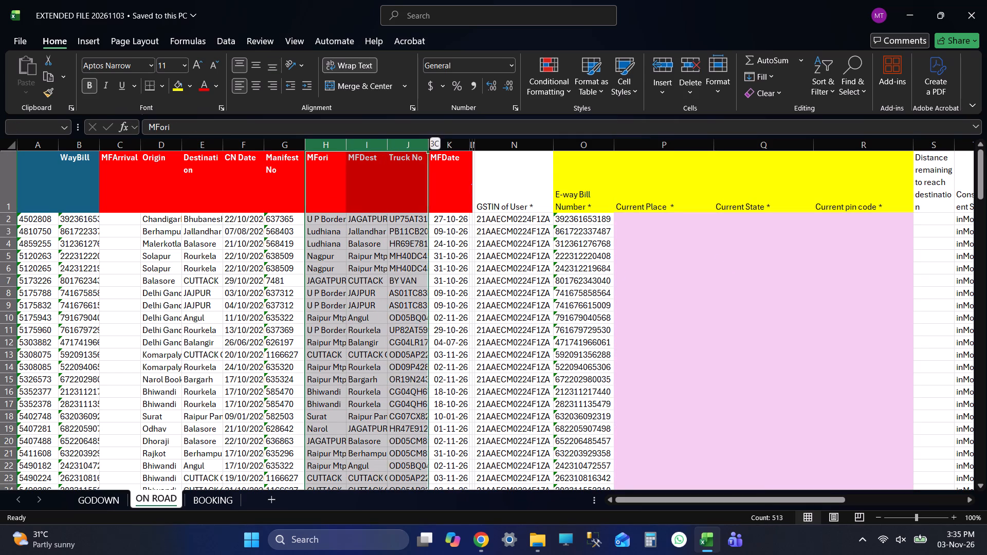
double_click(427, 147)
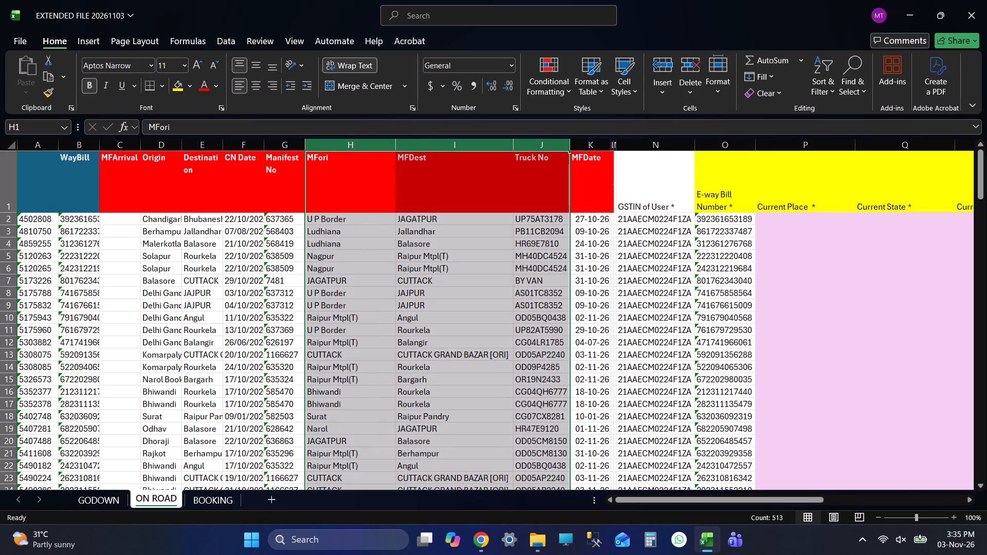
click(774, 216)
key(ctrl+s)
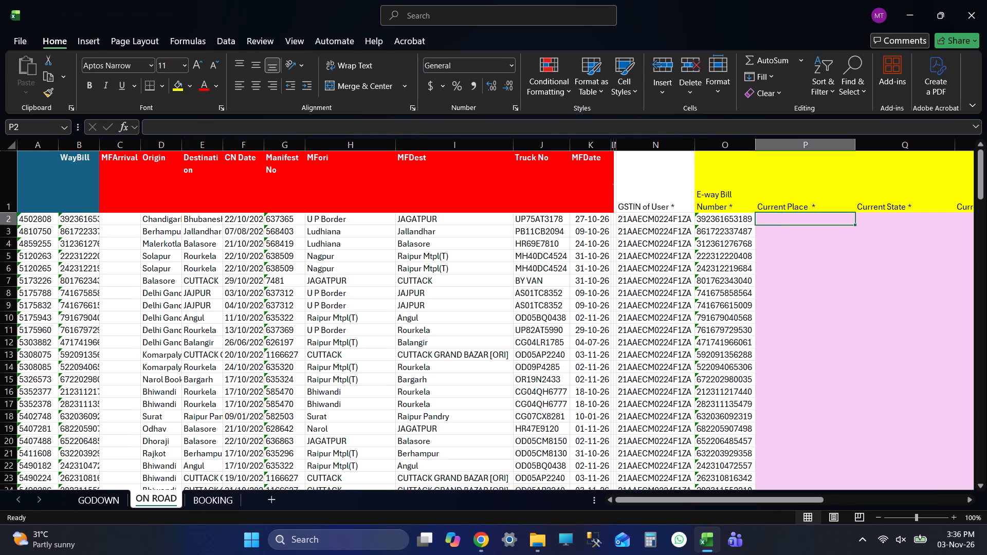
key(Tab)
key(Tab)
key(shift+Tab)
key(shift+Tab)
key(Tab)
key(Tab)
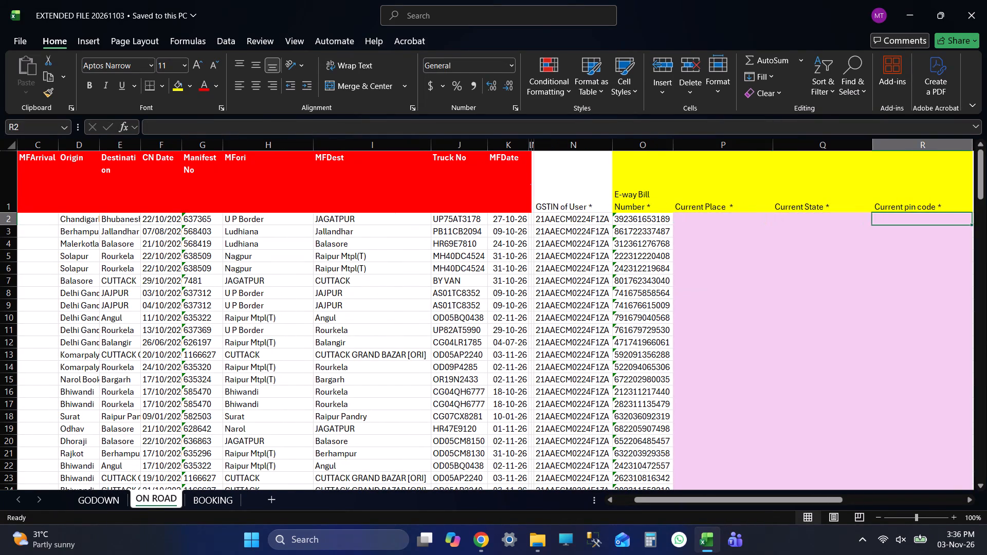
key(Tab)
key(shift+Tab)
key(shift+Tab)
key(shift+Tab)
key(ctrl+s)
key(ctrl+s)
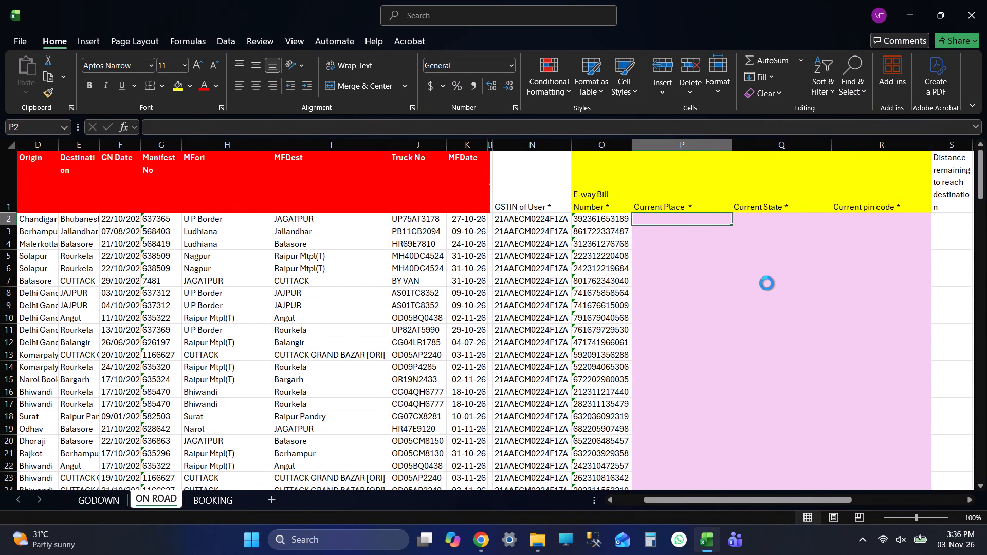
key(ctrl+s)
Sort the whole ON ROAD sheet by Truck No from A to Z, treating the first row as headers, and save.
click(11, 147)
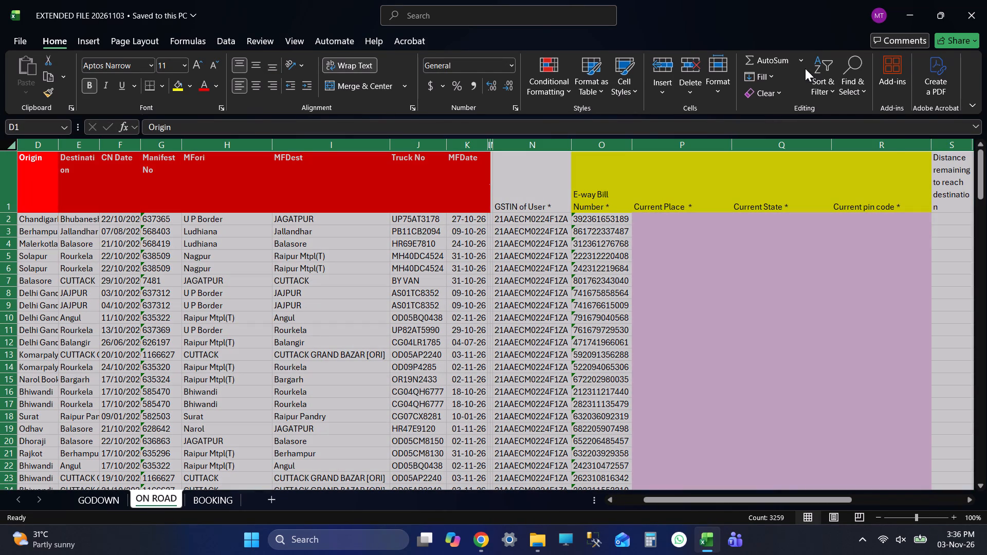
click(825, 73)
click(841, 146)
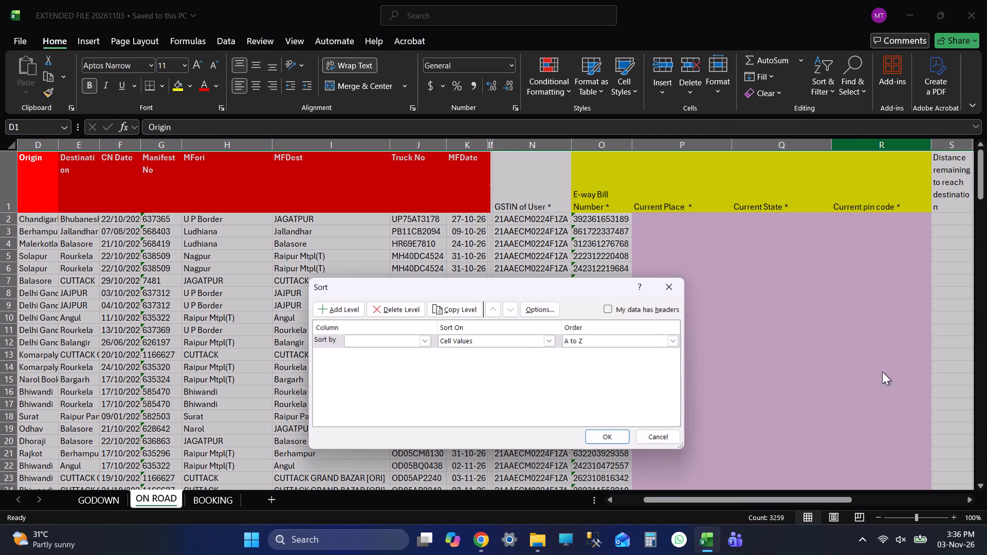
click(638, 312)
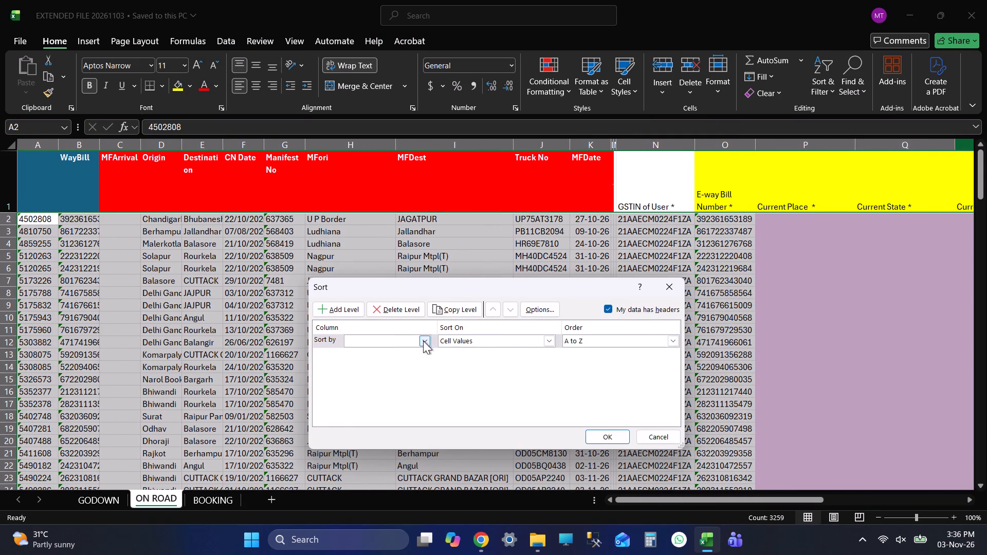
click(423, 339)
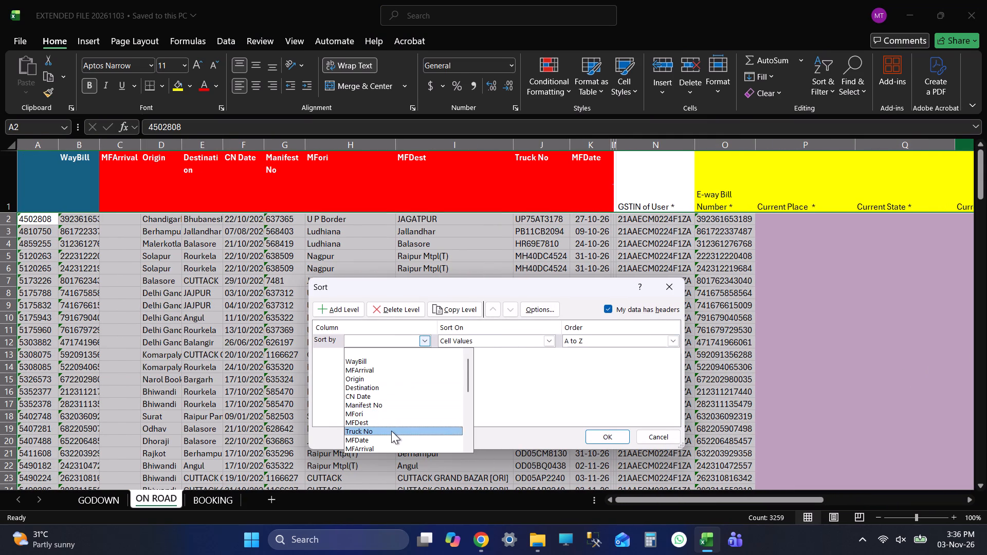
click(391, 431)
click(484, 378)
click(601, 434)
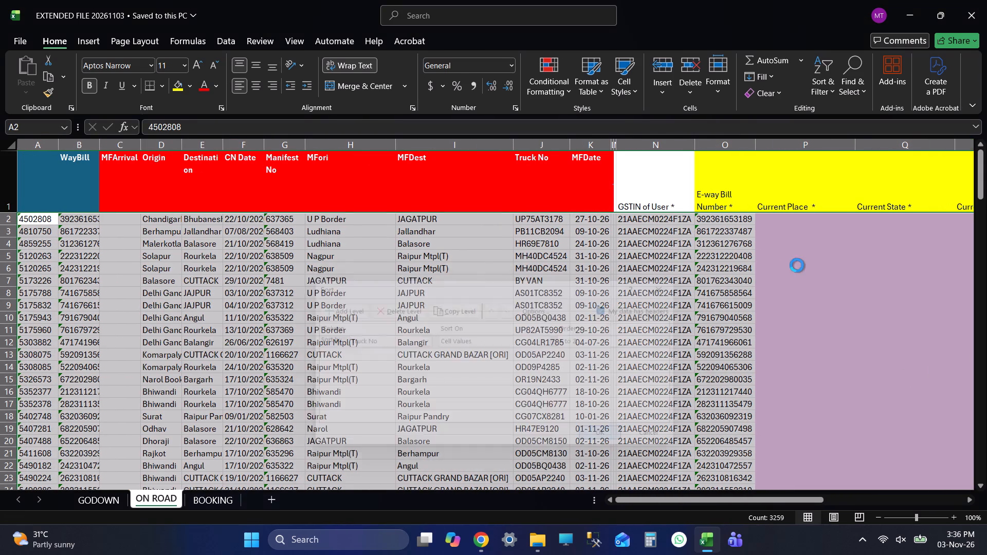
click(767, 216)
key(ctrl+s)
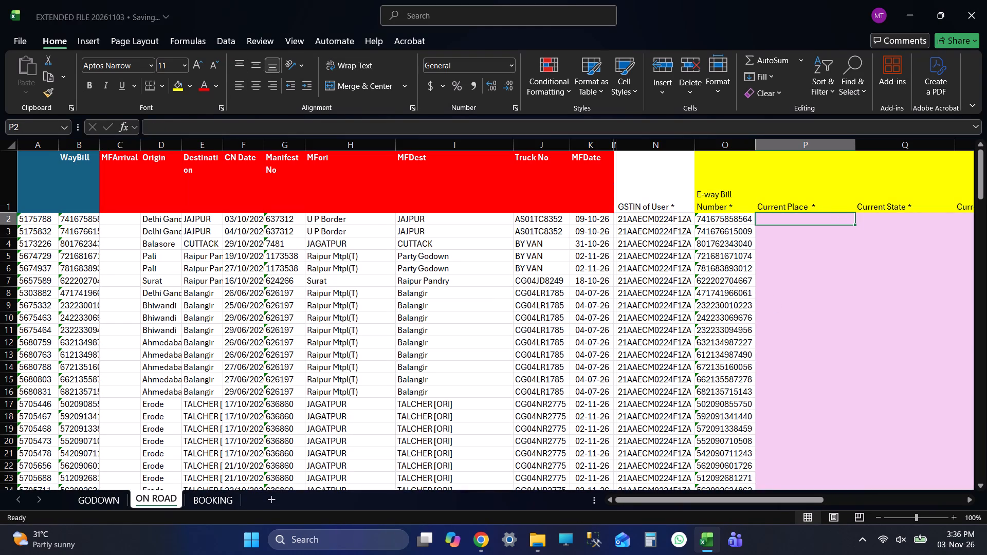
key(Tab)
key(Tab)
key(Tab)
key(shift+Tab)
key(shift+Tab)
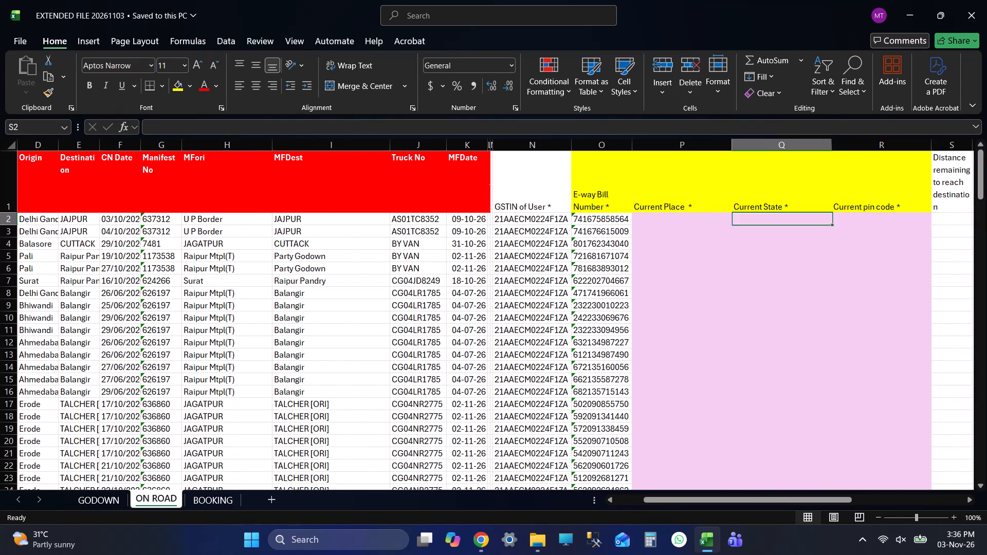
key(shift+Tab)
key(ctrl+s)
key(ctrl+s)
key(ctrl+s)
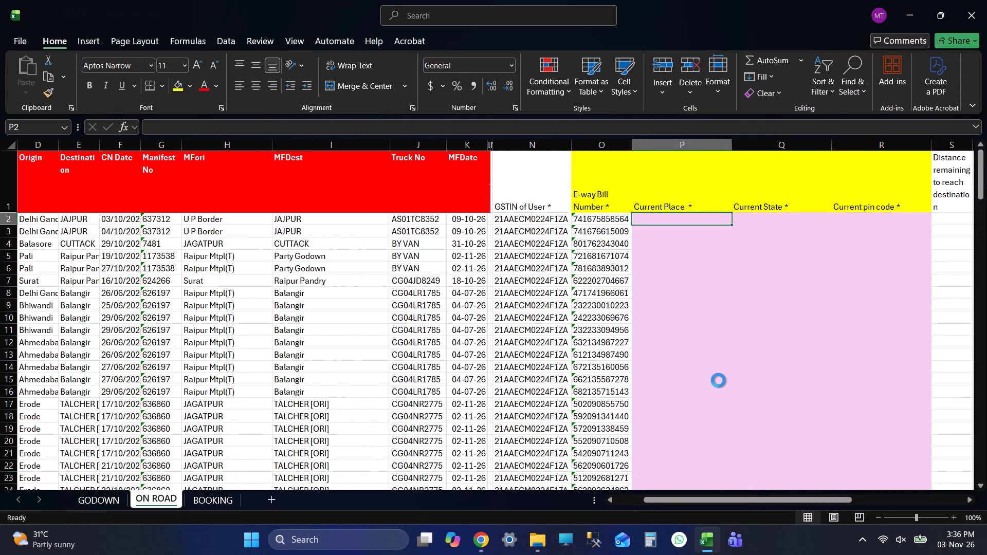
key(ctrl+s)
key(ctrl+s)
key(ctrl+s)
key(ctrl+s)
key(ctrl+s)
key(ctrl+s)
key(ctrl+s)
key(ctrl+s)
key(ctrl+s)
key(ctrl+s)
Delete the two BY VAN rows with MFDest Party Godown (rows 5 and 6) from the ON ROAD sheet.
click(411, 244)
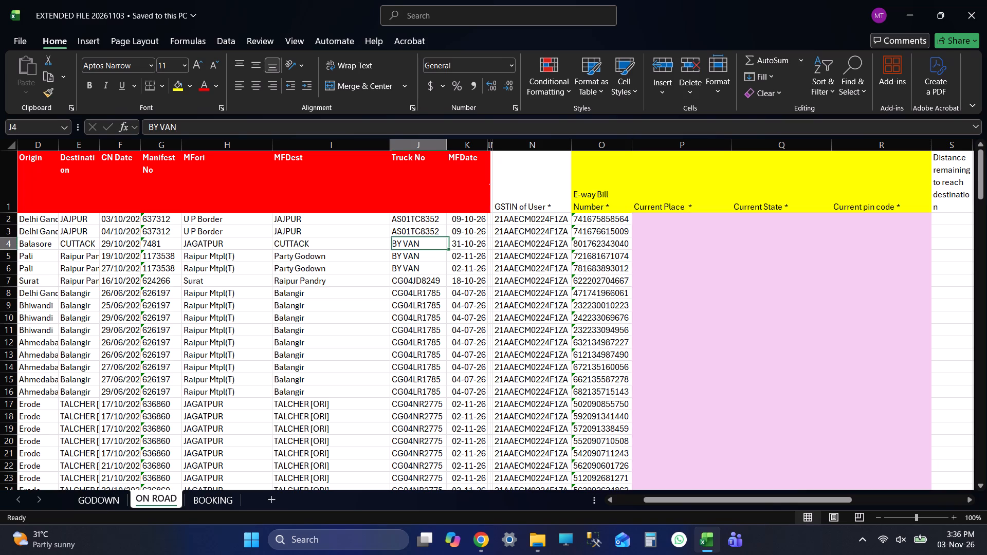
click(9, 258)
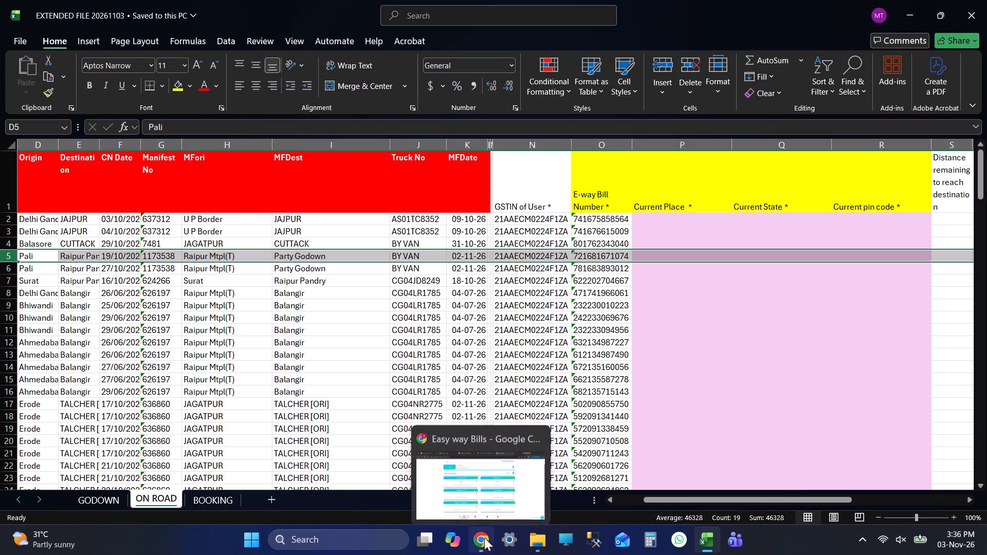
key(shift+Down)
key(ctrl+minus)
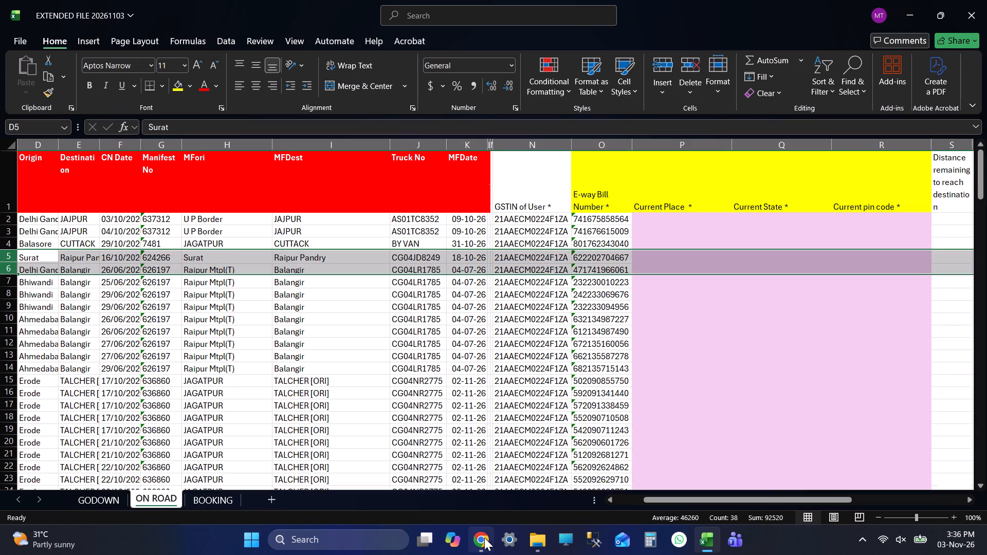
Copy the BY VAN row from Balasore to CUTTACK (row 4) into row 3 of the BOOKING sheet and save.
click(413, 243)
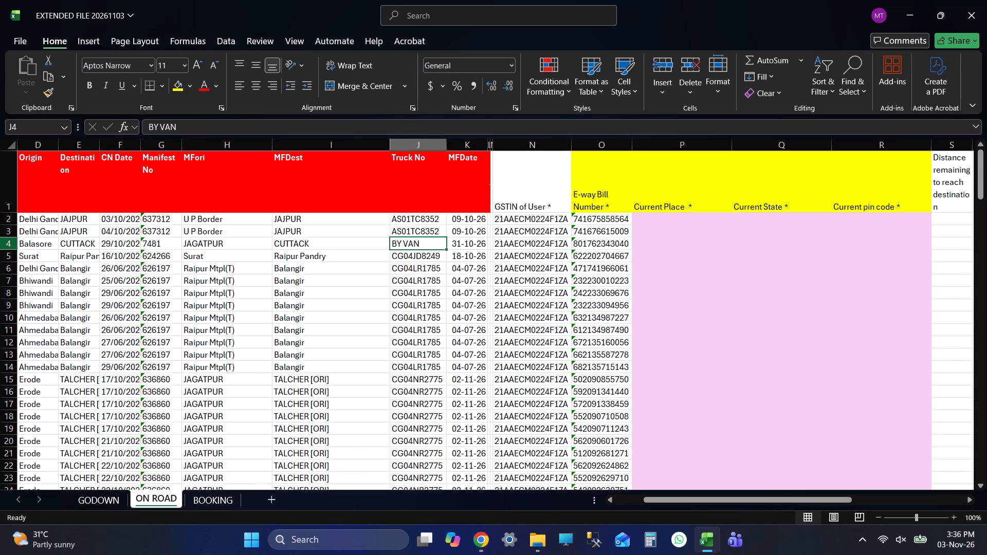
click(4, 242)
key(ctrl+c)
click(207, 498)
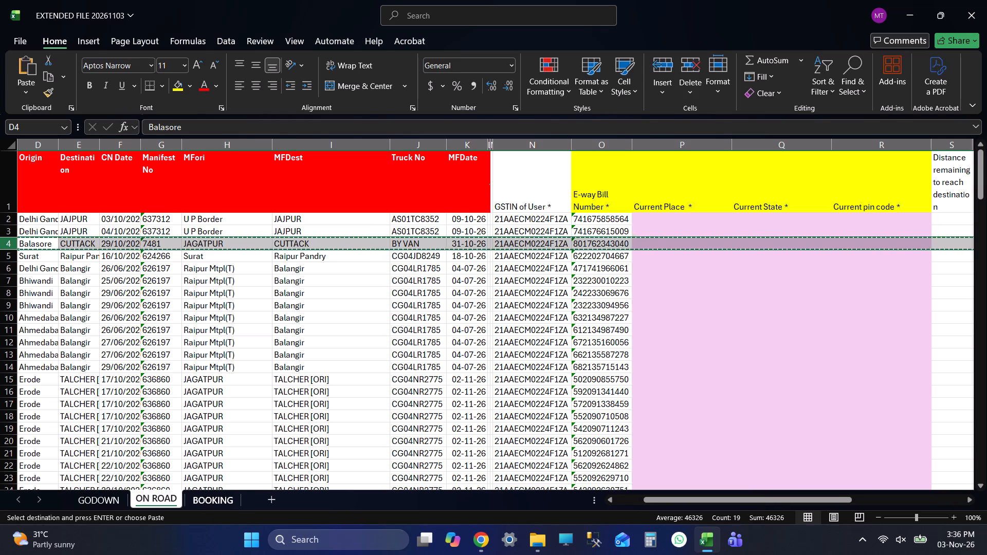
click(40, 236)
key(ctrl+v)
click(185, 325)
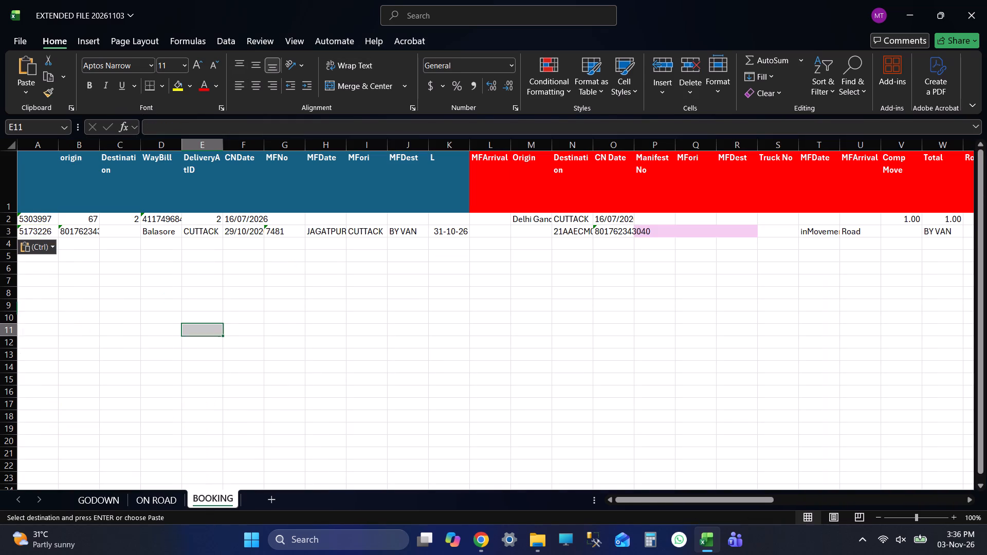
key(ctrl+s)
Delete the copied BY VAN Balasore to CUTTACK row (row 4) from the ON ROAD sheet and save the workbook.
click(168, 501)
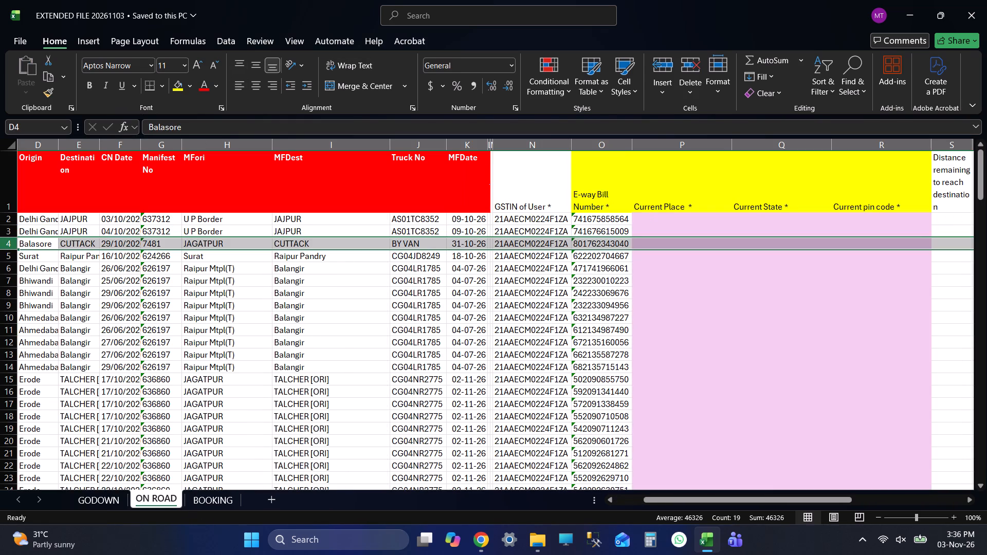
key(ctrl+minus)
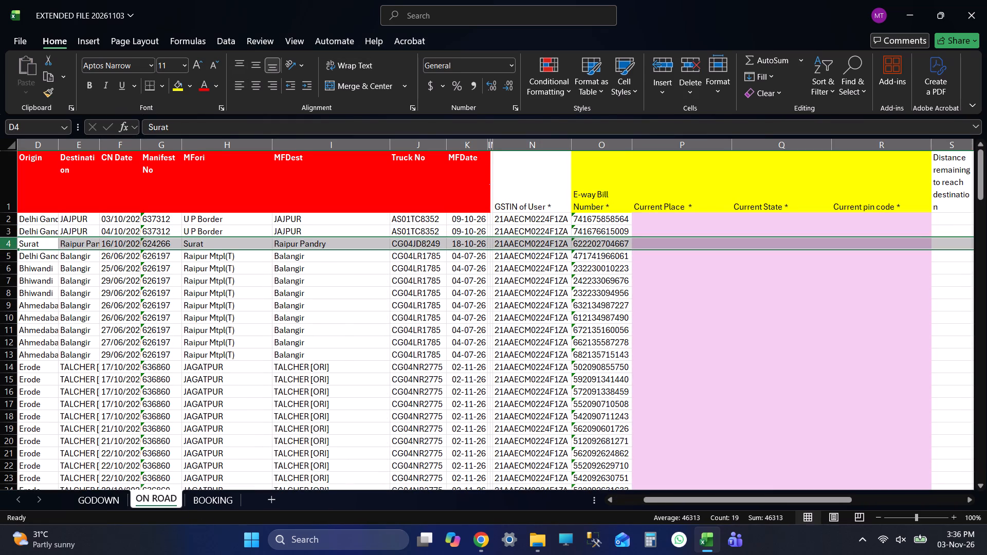
click(651, 217)
key(ctrl+s)
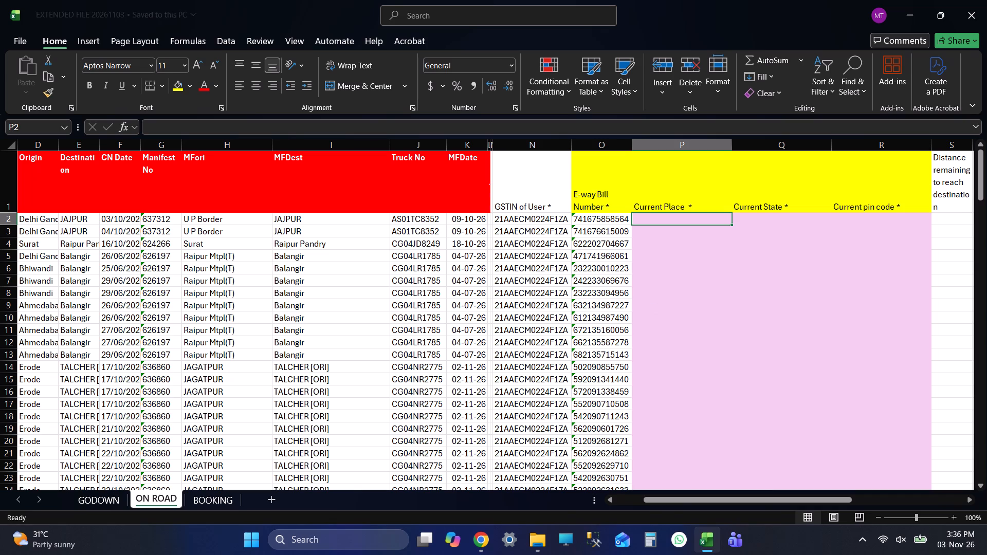
key(ctrl+s)
key(ctrl+s)
key(ctrl+s)
Go to the GODOWN sheet, close the 20261103 Data (P) folder window, and save the workbook.
click(102, 504)
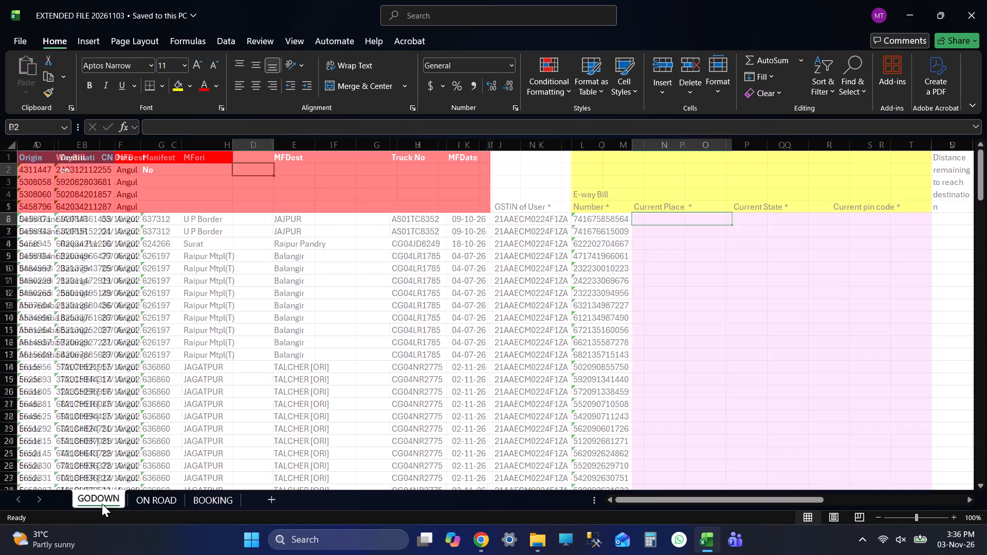
key(ctrl+s)
key(alt+Tab)
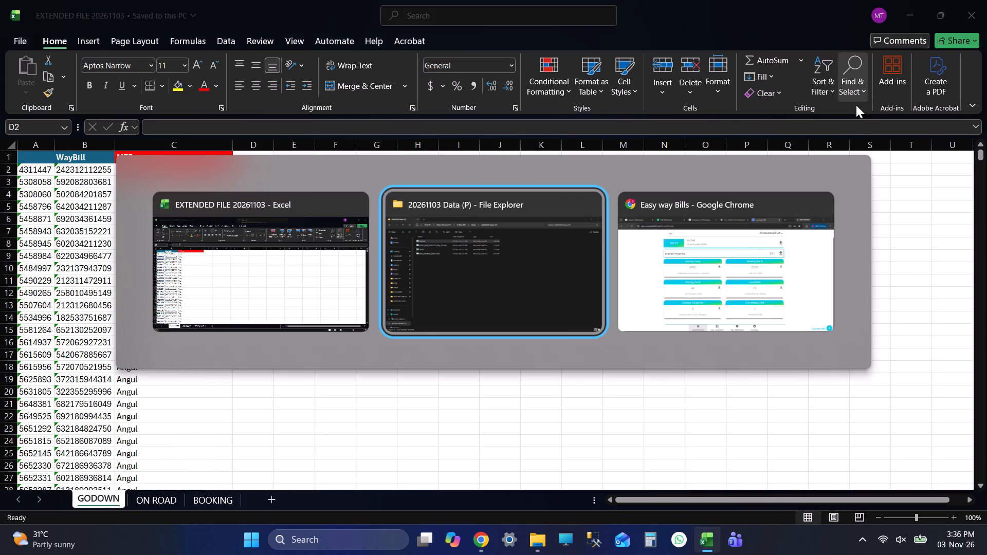
click(986, 0)
key(ctrl+s)
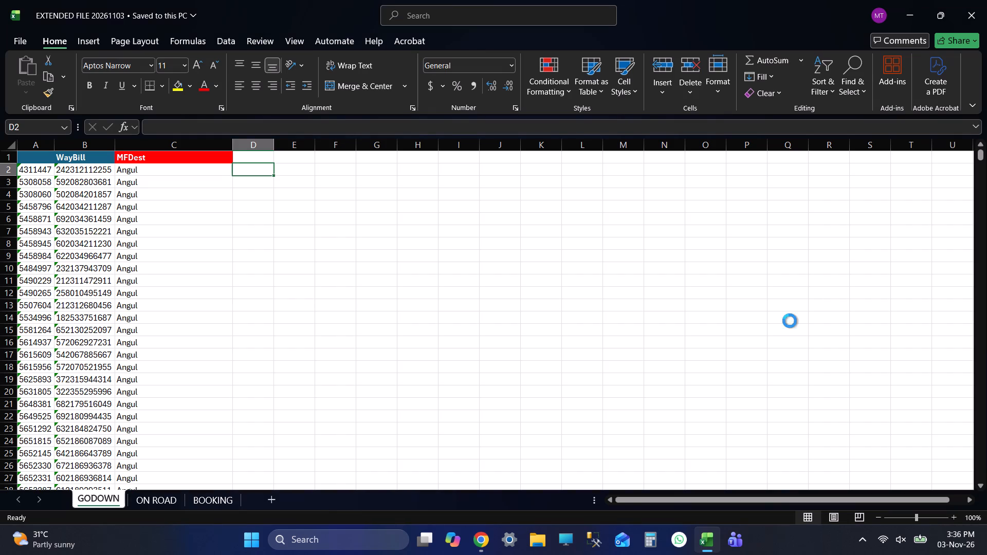
key(ctrl+s)
key(ctrl+s)
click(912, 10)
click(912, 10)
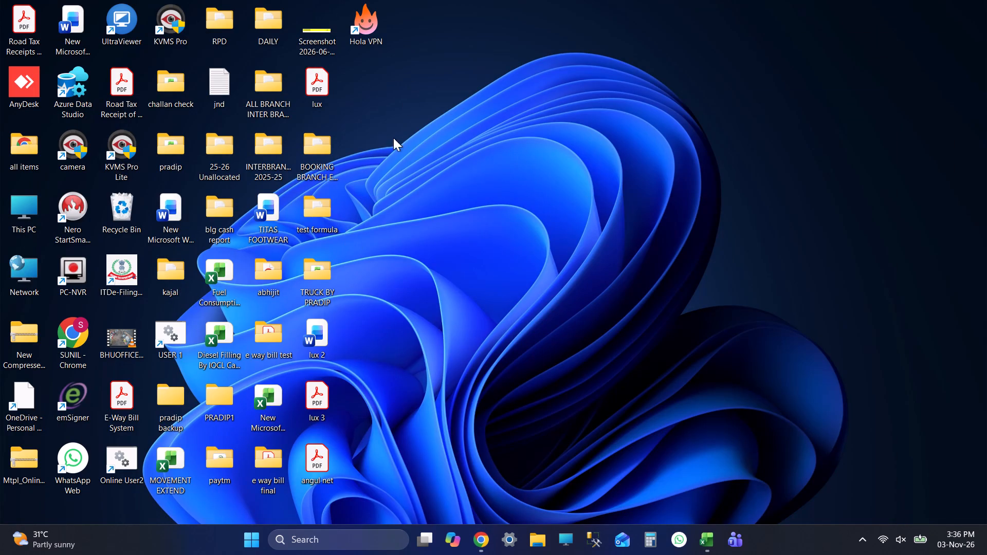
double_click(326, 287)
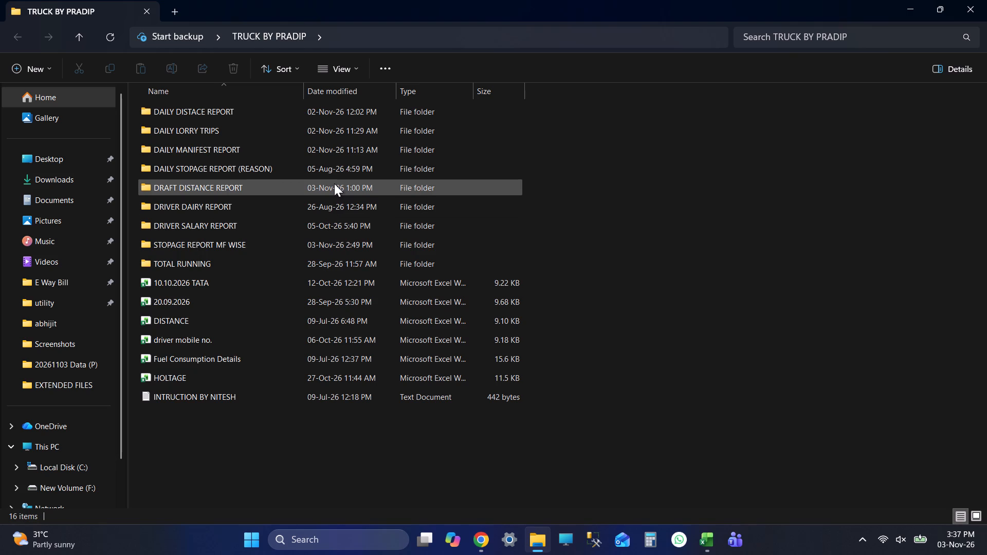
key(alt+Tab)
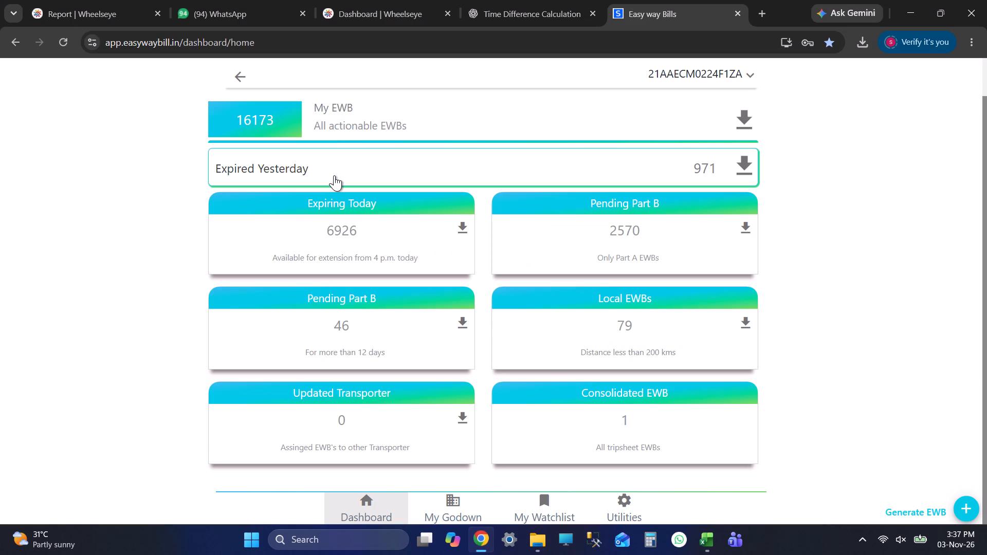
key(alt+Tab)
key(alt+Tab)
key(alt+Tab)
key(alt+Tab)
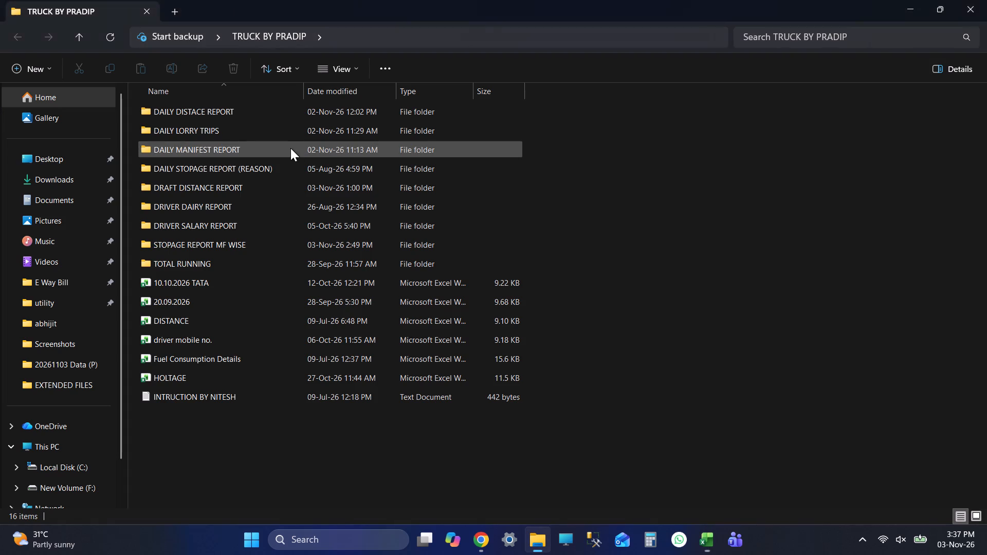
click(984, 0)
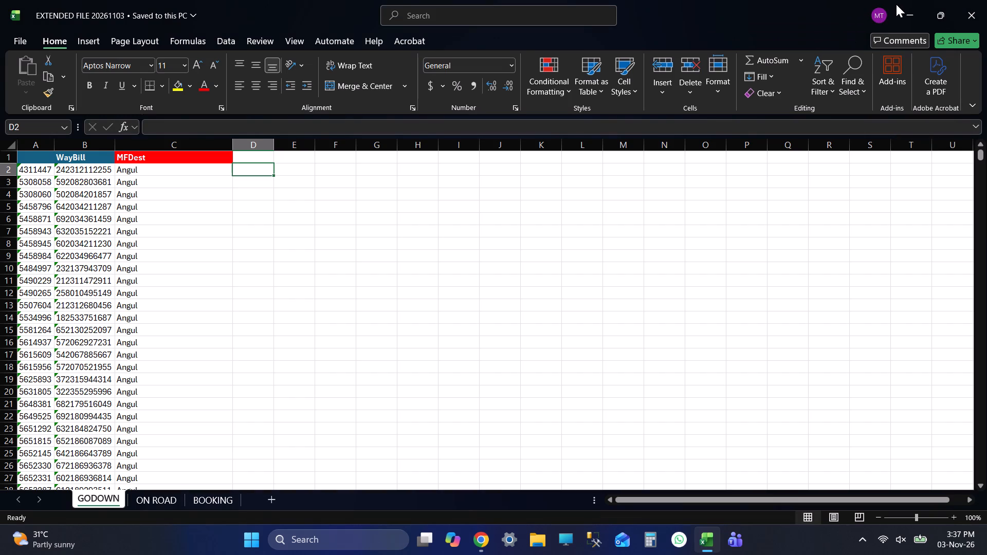
Open the FINAL FORMULA (UPDATED) text file from the test formula folder on the desktop.
click(896, 4)
click(896, 4)
double_click(311, 224)
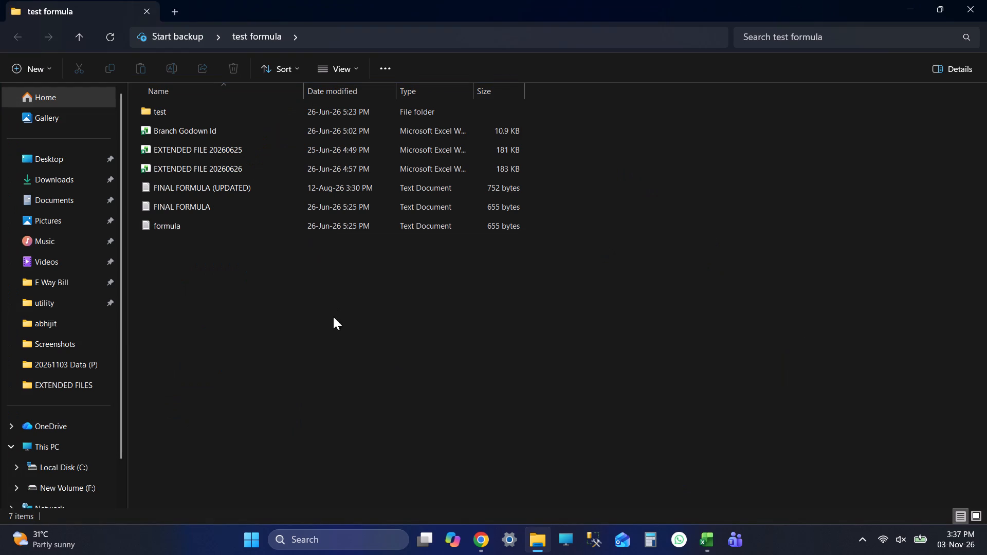
double_click(270, 185)
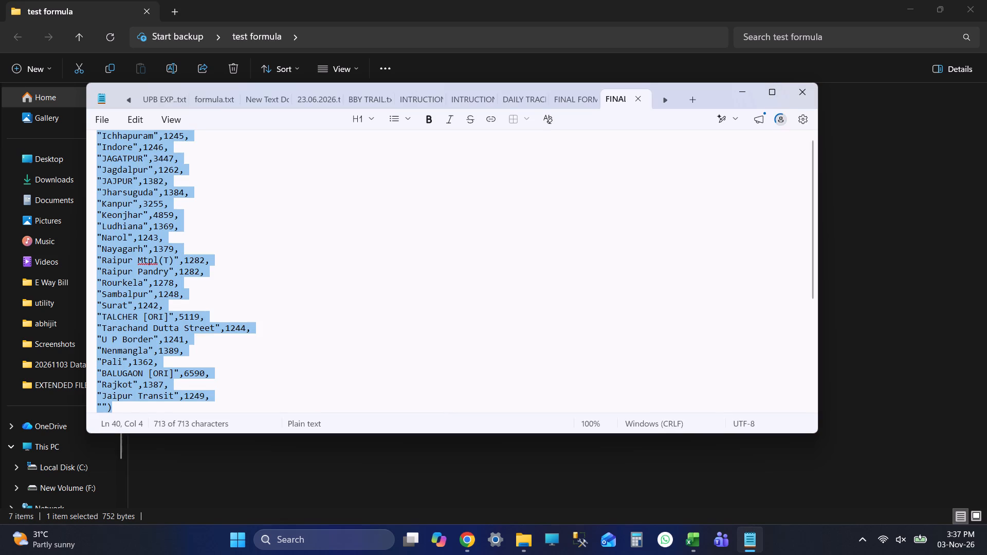
Copy the entire SWITCH(TRIM(C2)) formula from the text file and return to the GODOWN sheet in Excel.
click(768, 91)
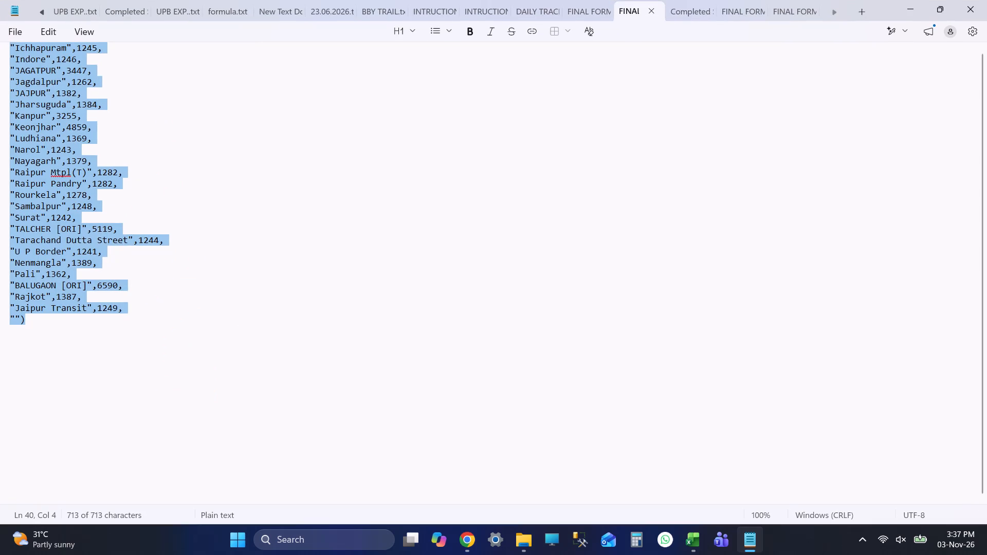
scroll(561, 300, up, 13)
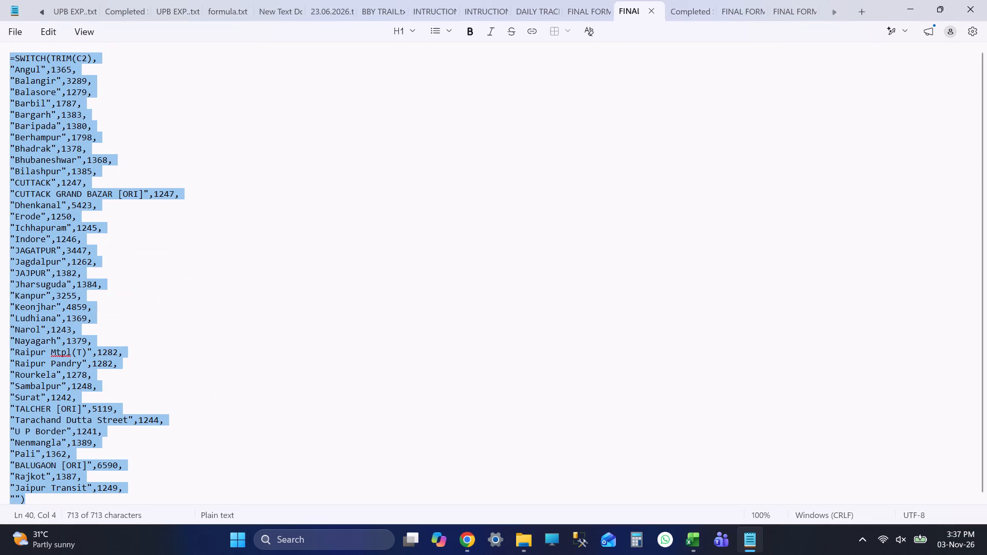
key(ctrl+a)
key(ctrl+a)
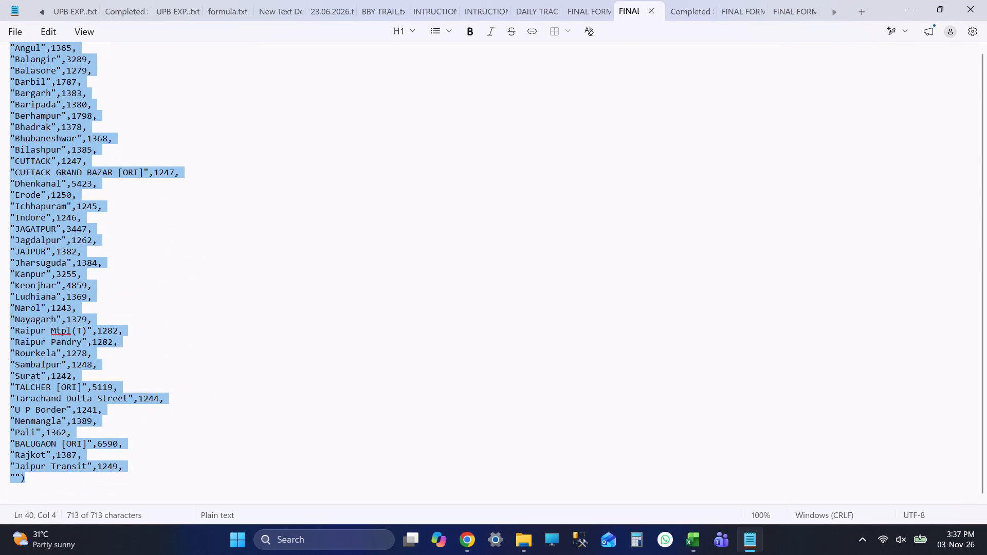
key(ctrl+c)
key(ctrl+c)
key(ctrl+c)
key(alt+Tab)
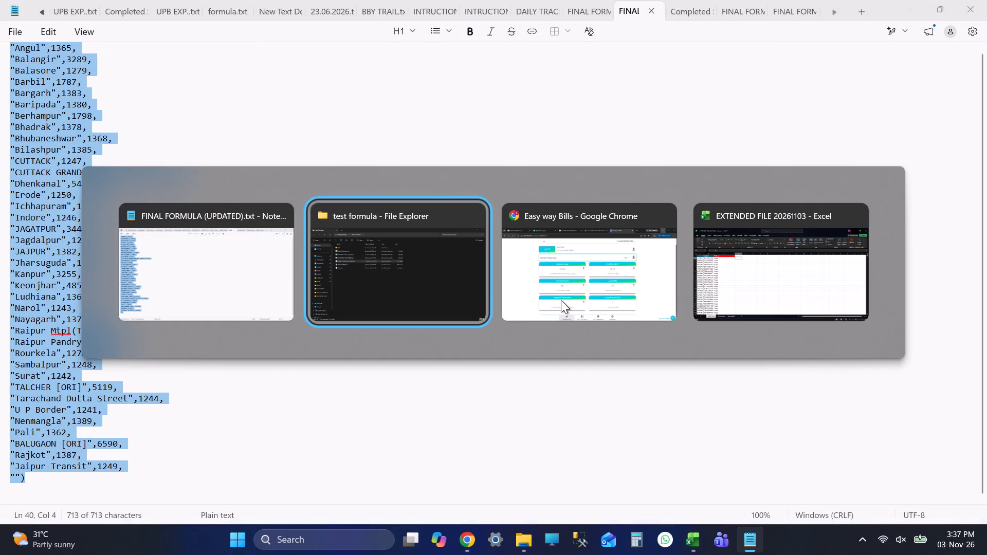
key(alt+Tab)
key(alt+Tab)
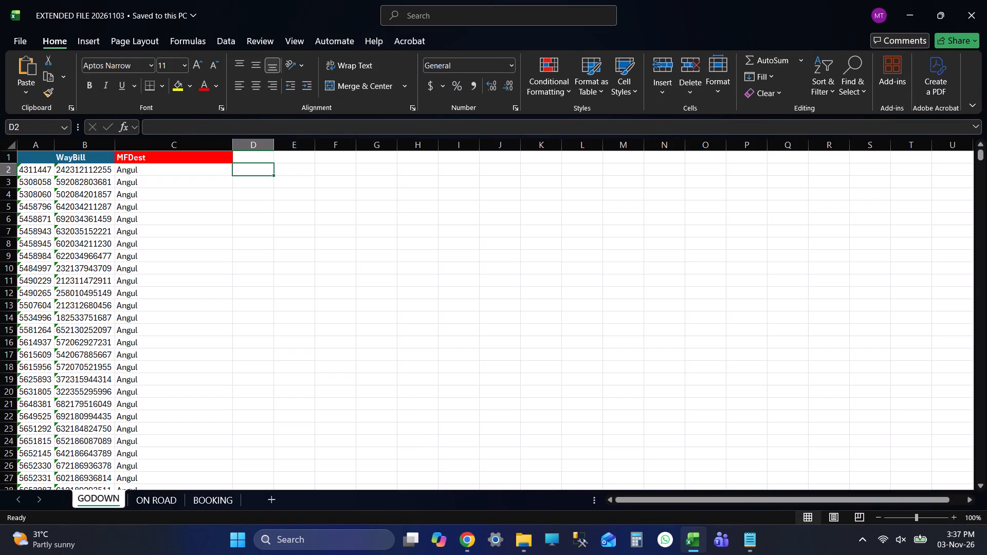
Enter the copied SWITCH(TRIM(C2)) formula in D2, fill it down column D for all GODOWN rows, and save the workbook.
key(F2)
key(ctrl+v)
key(Return)
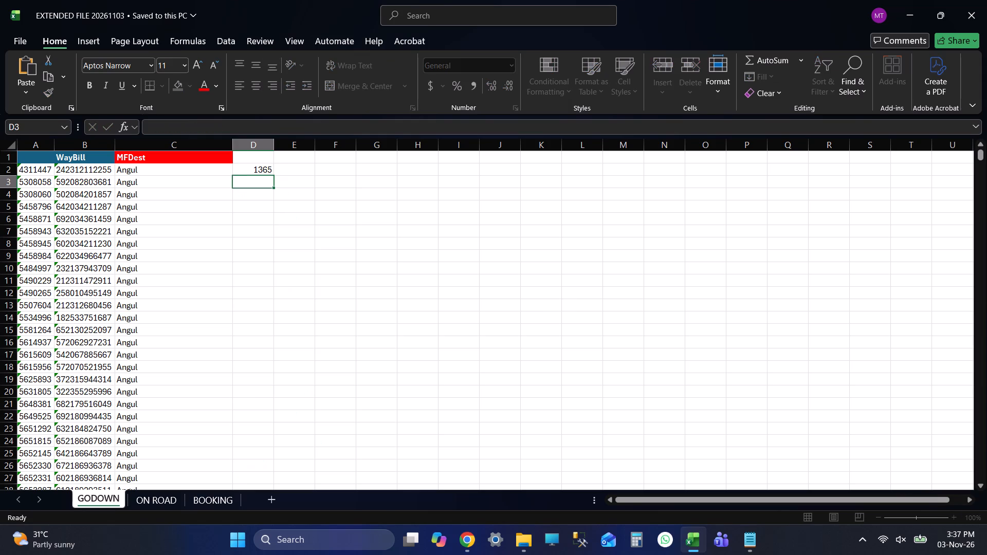
click(258, 171)
click(272, 172)
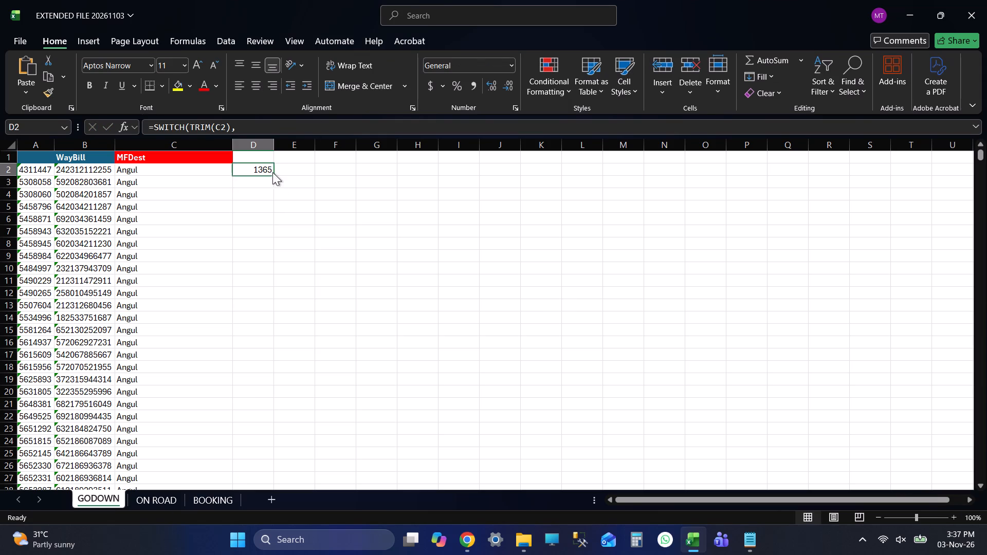
double_click(271, 173)
click(339, 179)
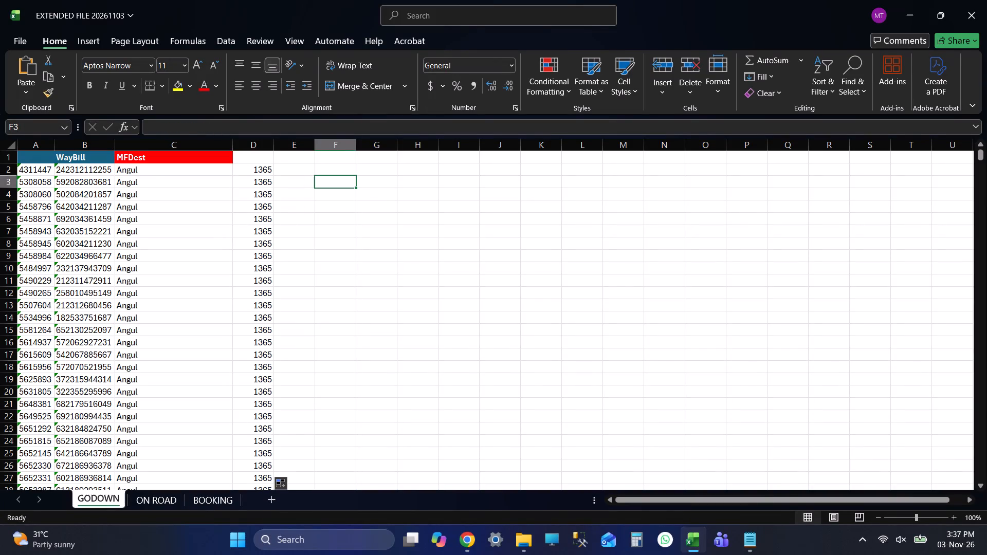
key(ctrl+s)
click(264, 199)
key(ctrl+s)
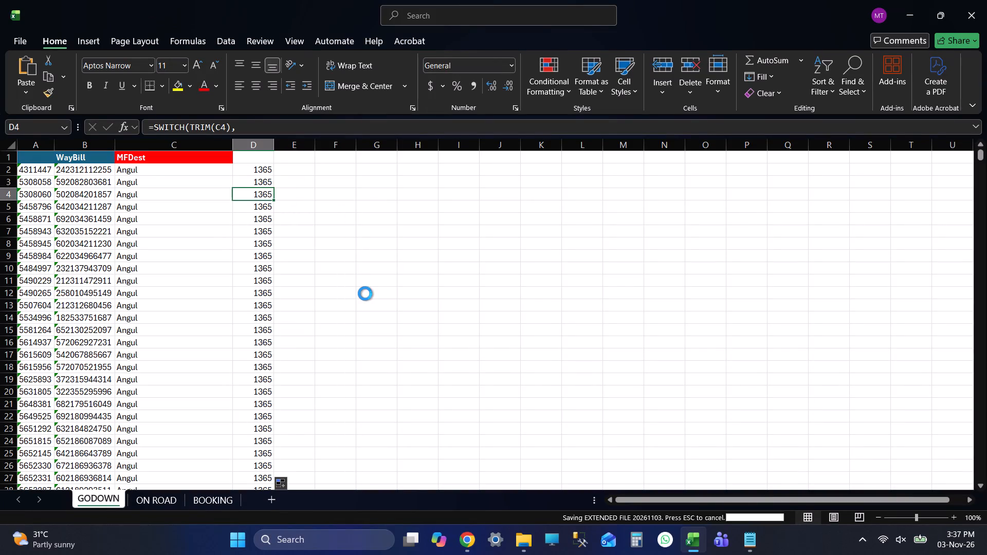
Check the filled formula column on the GODOWN sheet from its first row to its last row, and save the workbook.
key(ctrl+Up)
key(Up)
key(Up)
key(Up)
key(Up)
key(Up)
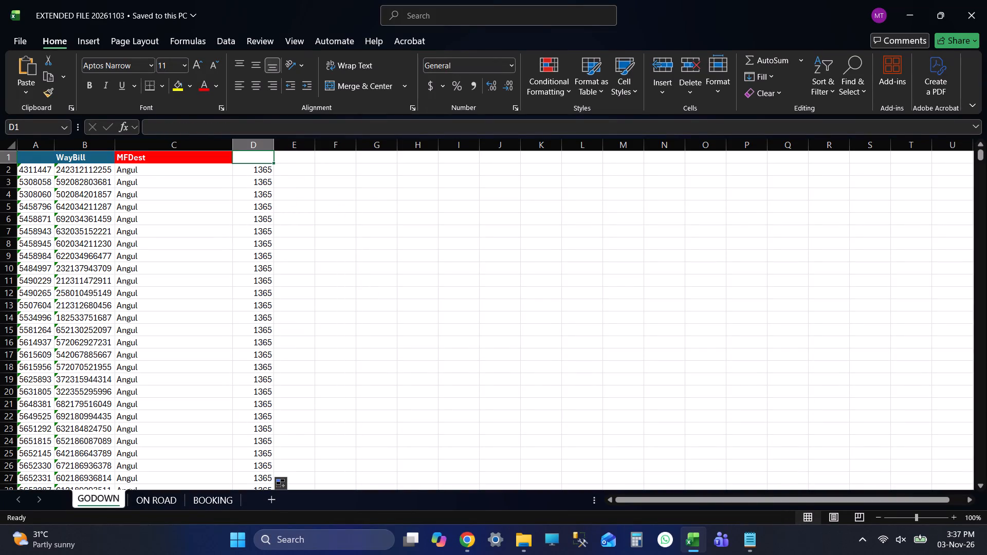
key(Up)
key(Up)
key(Up)
key(Down)
key(Up)
key(Up)
key(Up)
key(Up)
key(Down)
key(Down)
key(ctrl+Down)
key(Down)
key(Down)
key(Down)
key(Down)
key(Down)
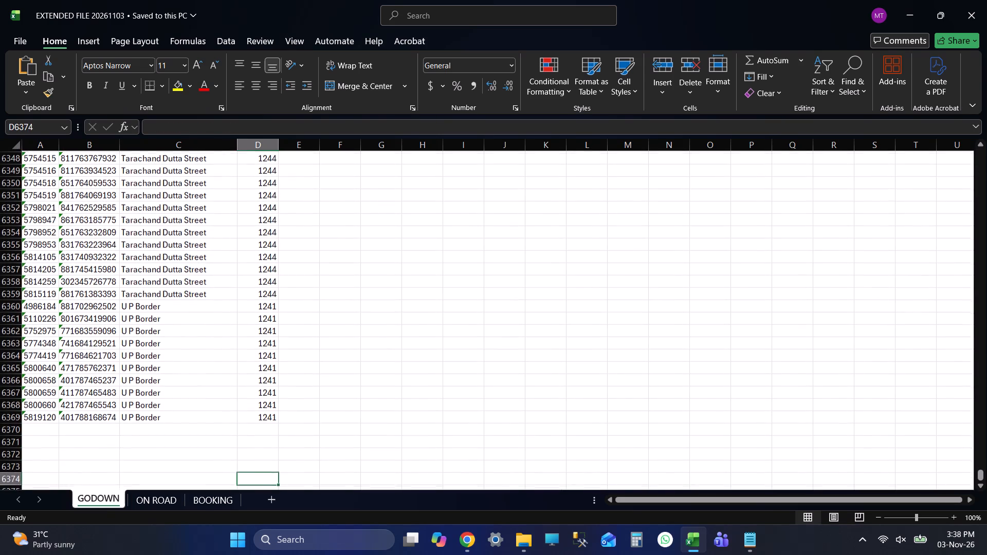
key(ctrl+Up)
key(ctrl+Up)
key(Up)
key(Up)
key(Up)
key(ctrl+s)
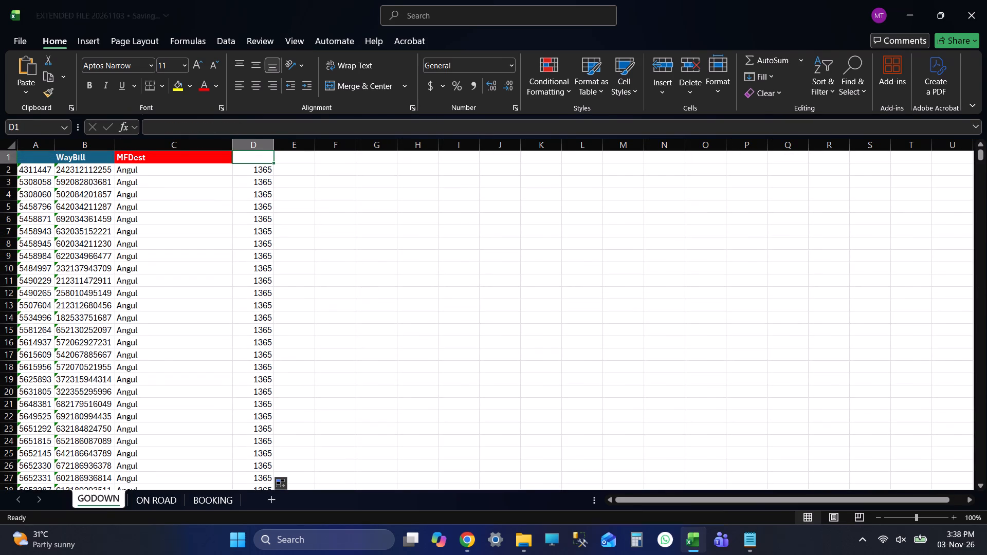
key(ctrl+s)
key(ctrl+s)
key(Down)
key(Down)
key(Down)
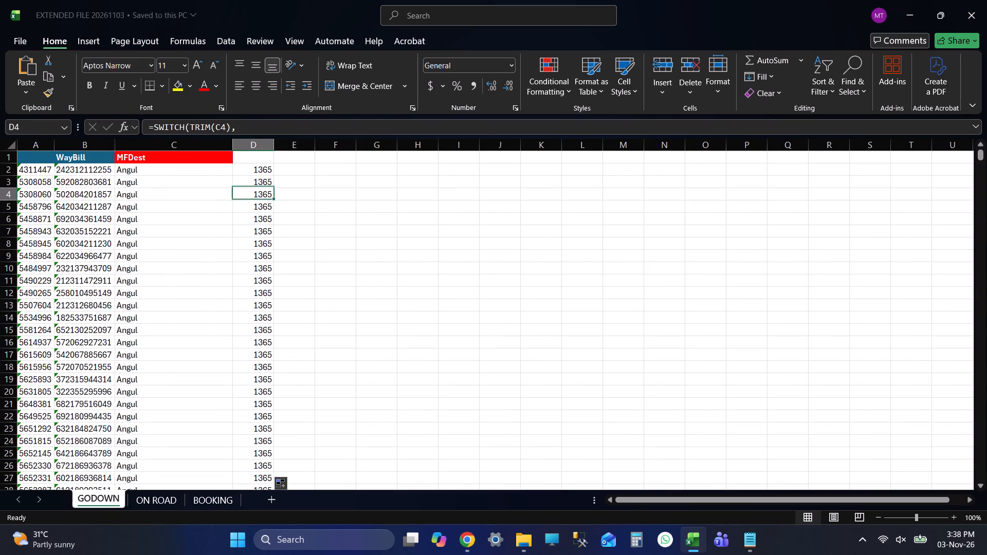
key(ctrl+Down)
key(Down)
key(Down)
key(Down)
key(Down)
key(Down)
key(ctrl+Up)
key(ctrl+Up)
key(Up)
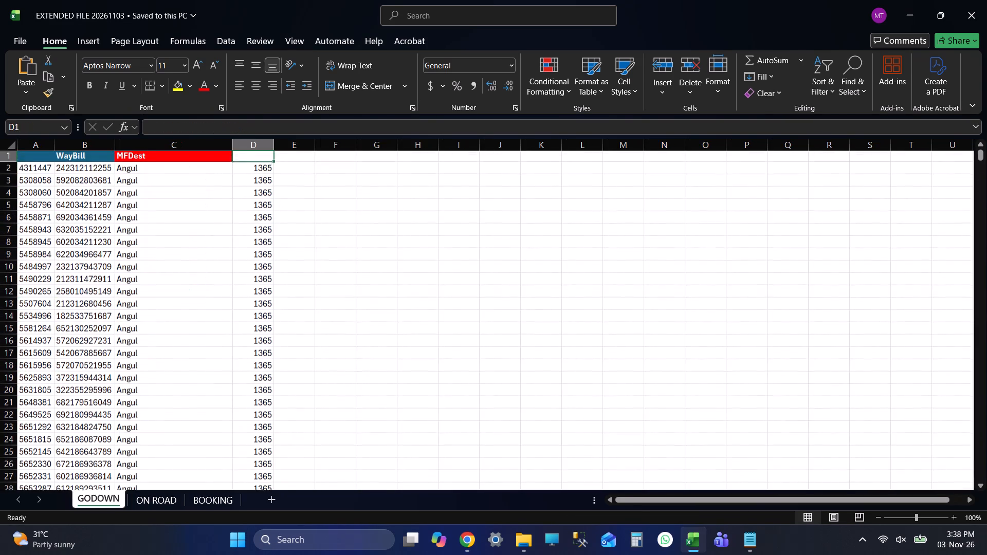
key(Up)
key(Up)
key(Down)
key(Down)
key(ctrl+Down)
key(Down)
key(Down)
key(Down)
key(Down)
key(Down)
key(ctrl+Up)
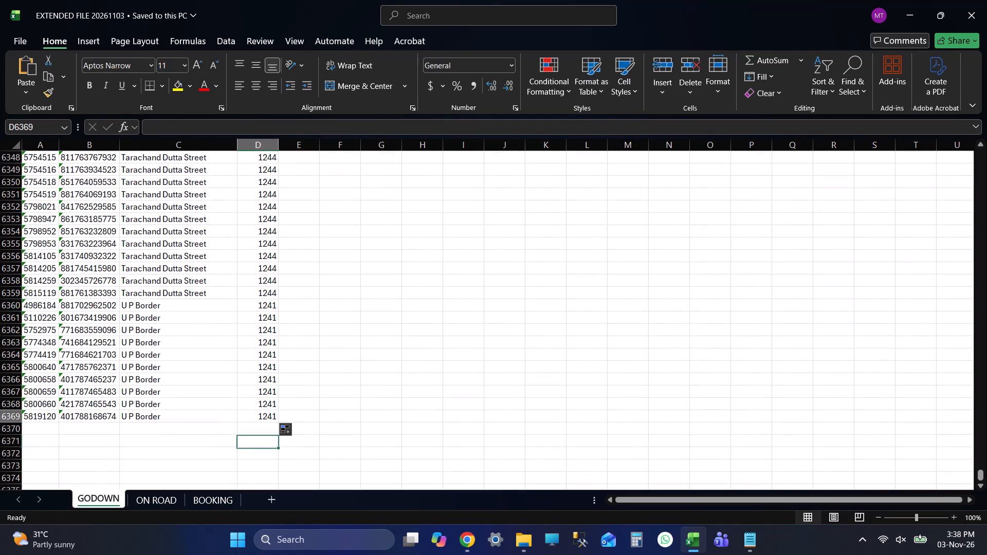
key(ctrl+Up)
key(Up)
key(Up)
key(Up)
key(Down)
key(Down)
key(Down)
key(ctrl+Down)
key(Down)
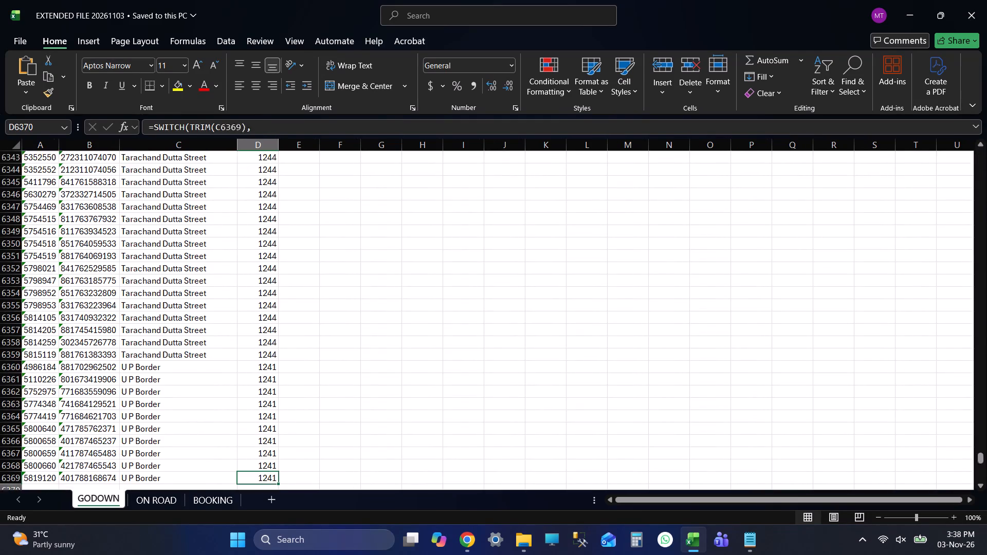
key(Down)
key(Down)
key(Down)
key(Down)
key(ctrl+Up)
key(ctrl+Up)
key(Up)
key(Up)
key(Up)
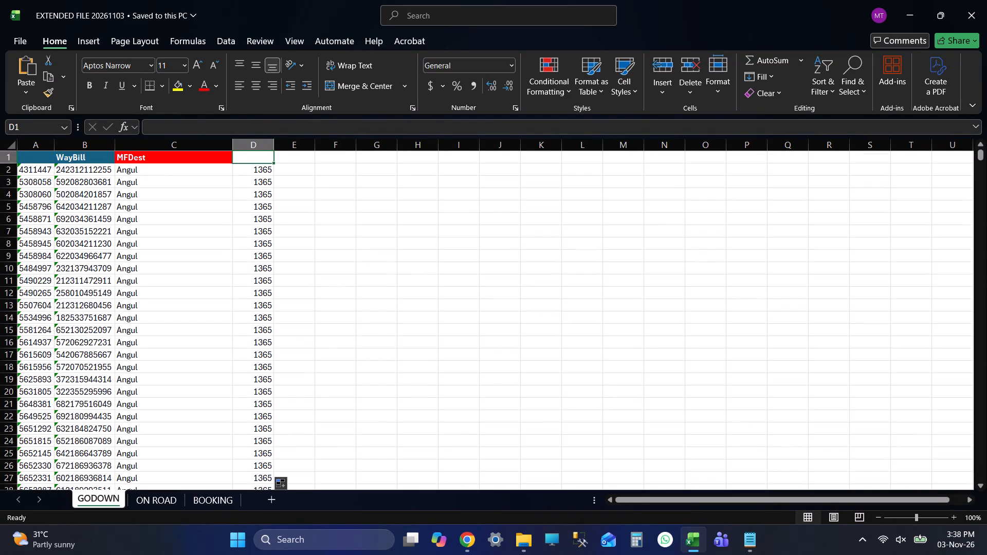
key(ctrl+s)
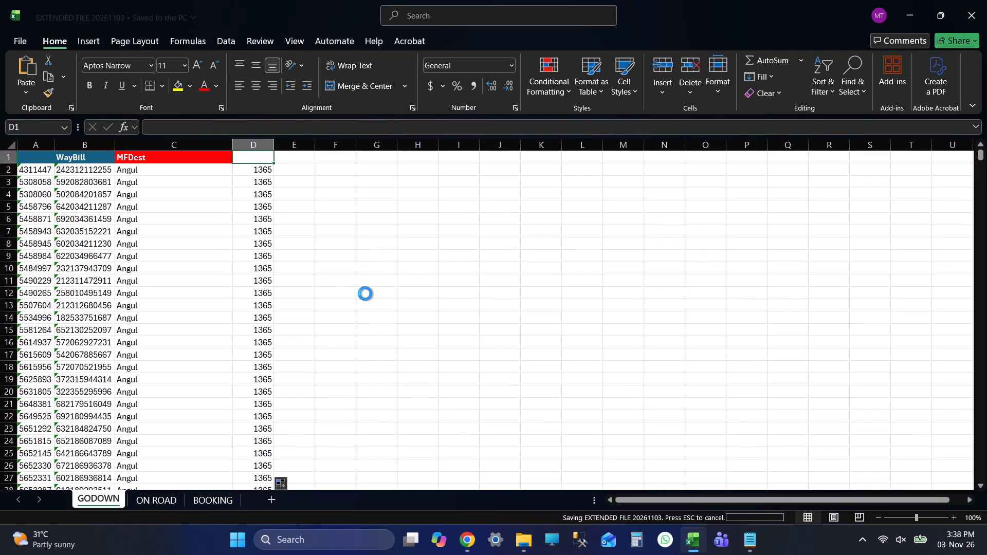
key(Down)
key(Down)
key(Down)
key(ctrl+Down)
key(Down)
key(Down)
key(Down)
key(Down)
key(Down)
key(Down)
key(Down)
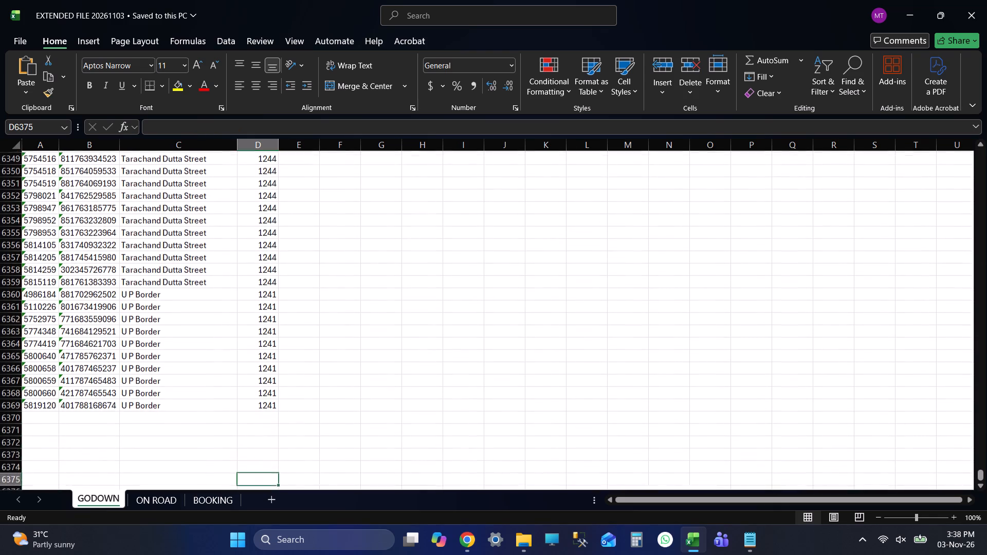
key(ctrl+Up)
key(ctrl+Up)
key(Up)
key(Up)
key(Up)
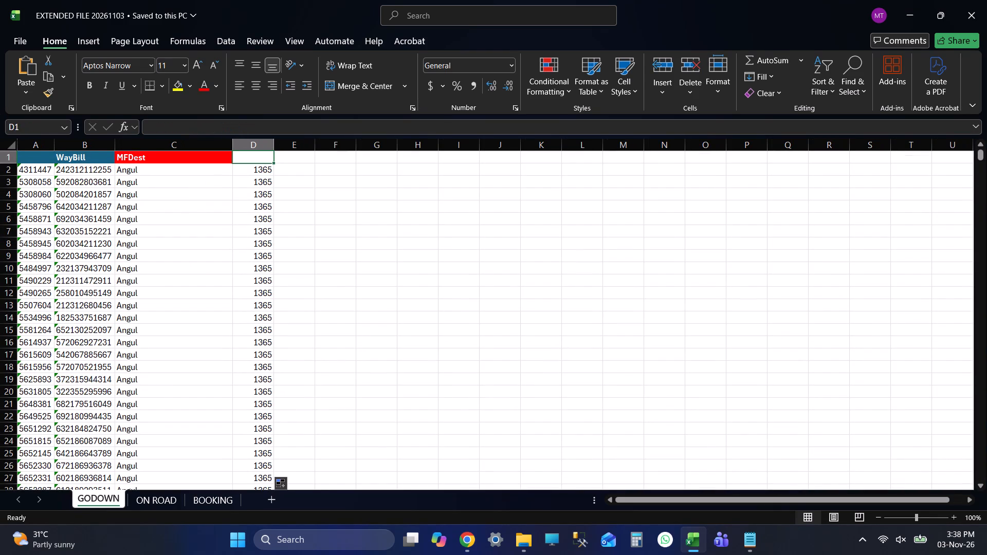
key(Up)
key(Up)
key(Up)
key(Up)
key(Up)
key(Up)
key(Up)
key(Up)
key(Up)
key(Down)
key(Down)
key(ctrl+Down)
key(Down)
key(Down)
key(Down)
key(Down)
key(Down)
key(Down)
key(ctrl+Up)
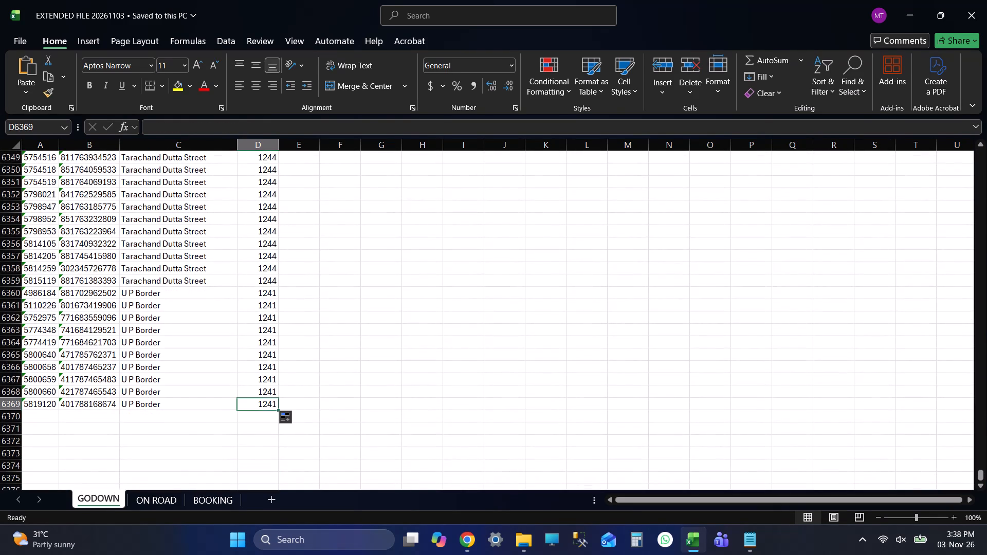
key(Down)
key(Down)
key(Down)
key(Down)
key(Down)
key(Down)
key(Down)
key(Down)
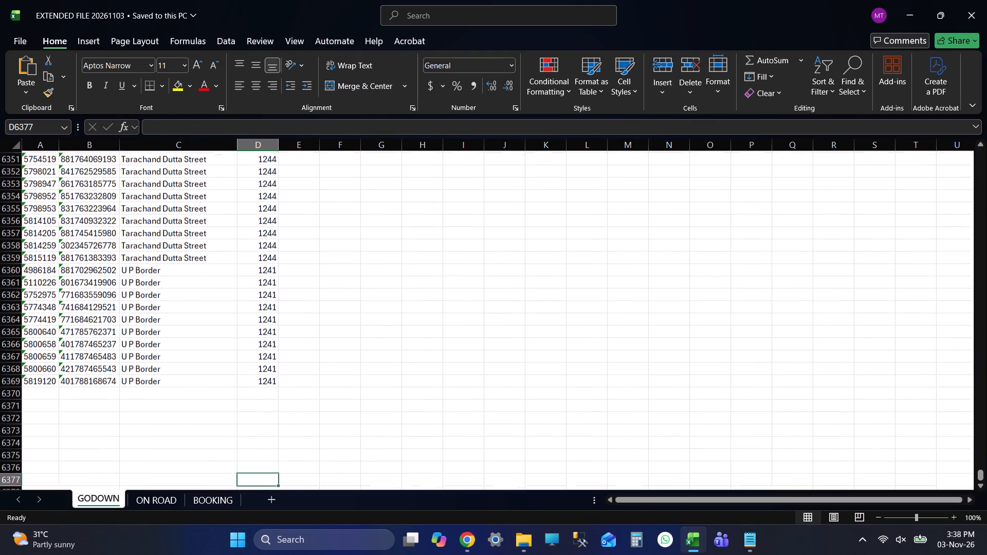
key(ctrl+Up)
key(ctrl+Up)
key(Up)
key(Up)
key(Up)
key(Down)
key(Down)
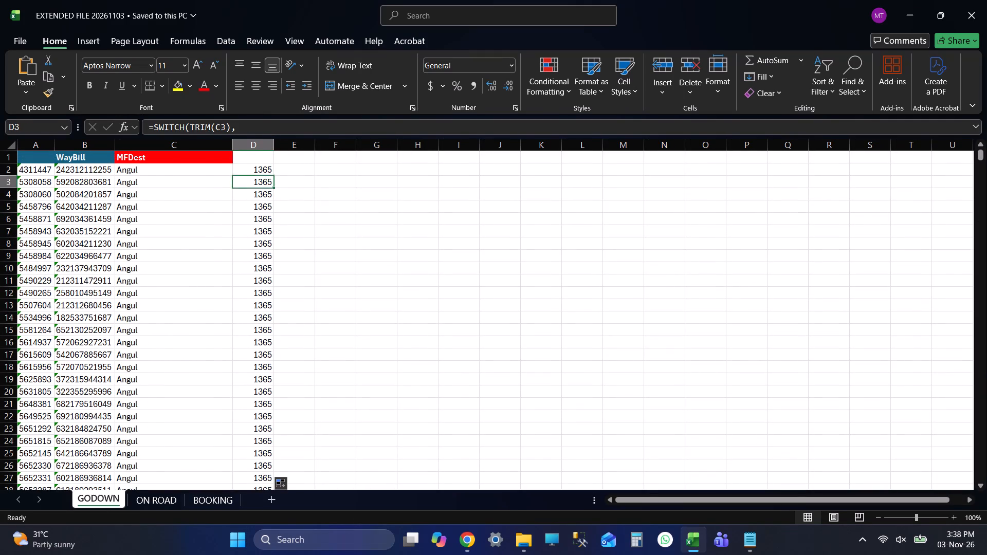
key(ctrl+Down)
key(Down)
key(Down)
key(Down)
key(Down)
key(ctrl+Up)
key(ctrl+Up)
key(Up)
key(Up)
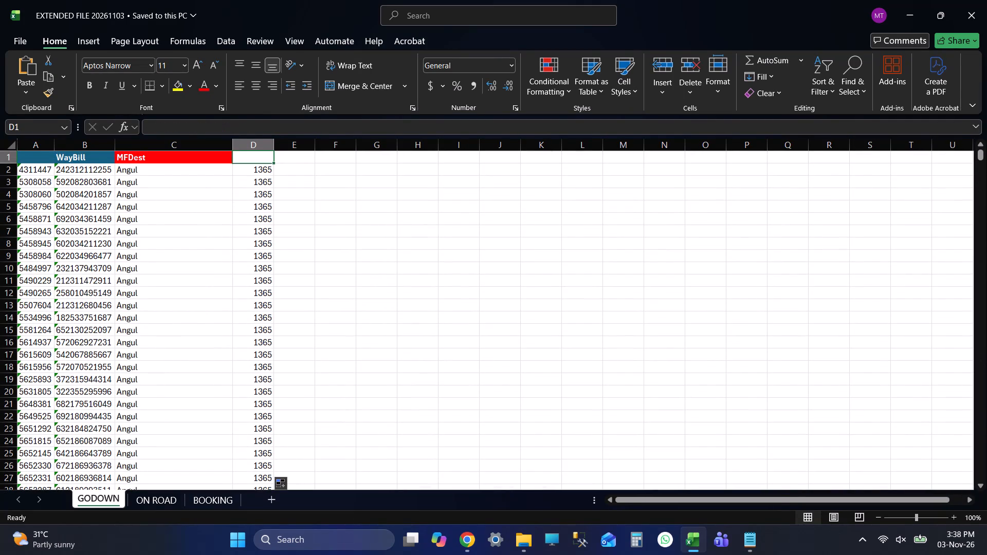
Save the workbook and search the GODOWN sheet for PAR to locate the Paradeep rows.
key(ctrl+s)
key(ctrl+s)
key(ctrl+f)
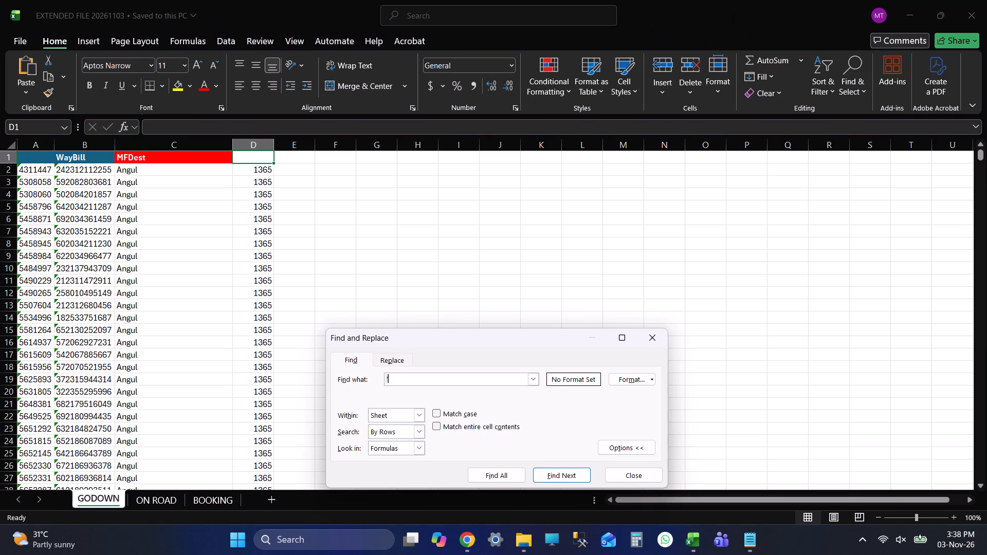
text(PA)
key(Return)
key(Return)
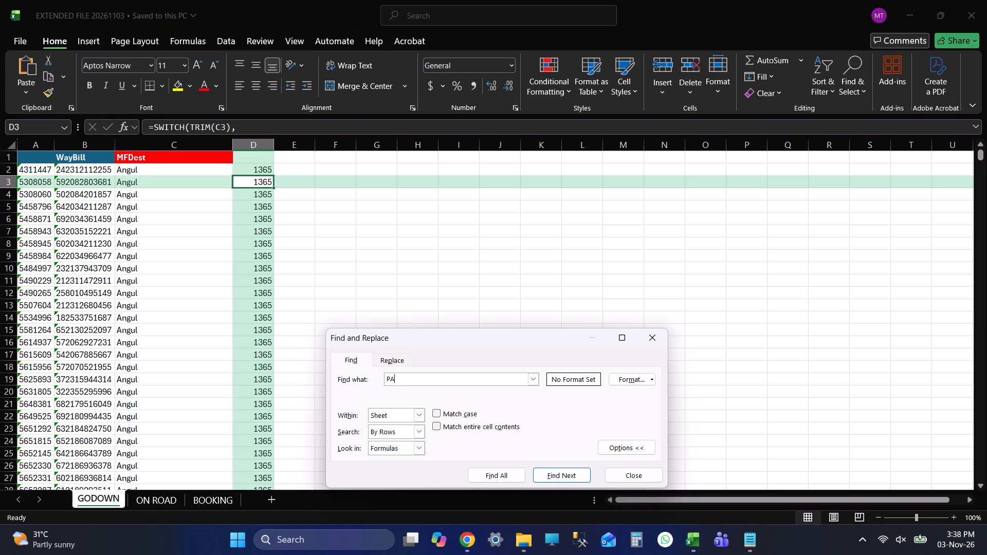
key(r)
key(Return)
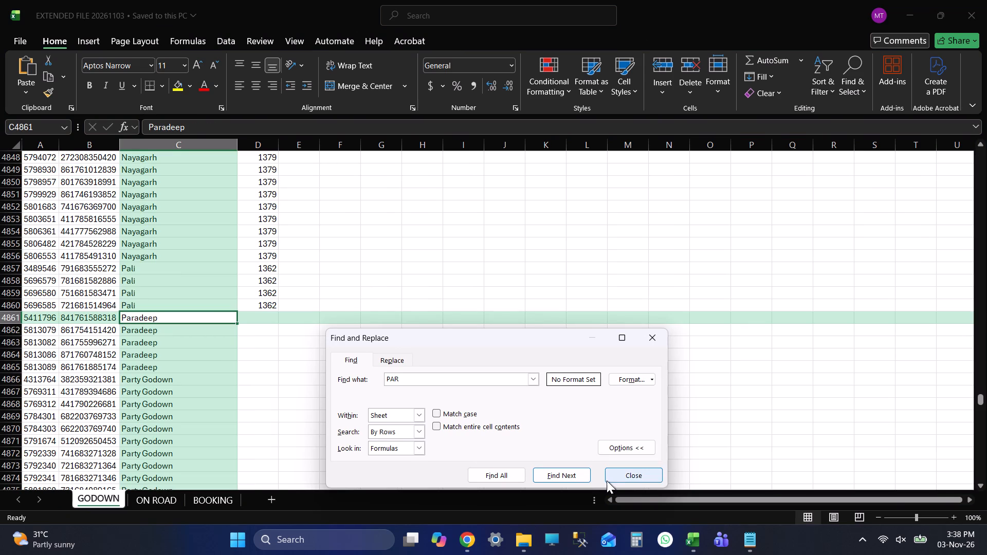
click(639, 469)
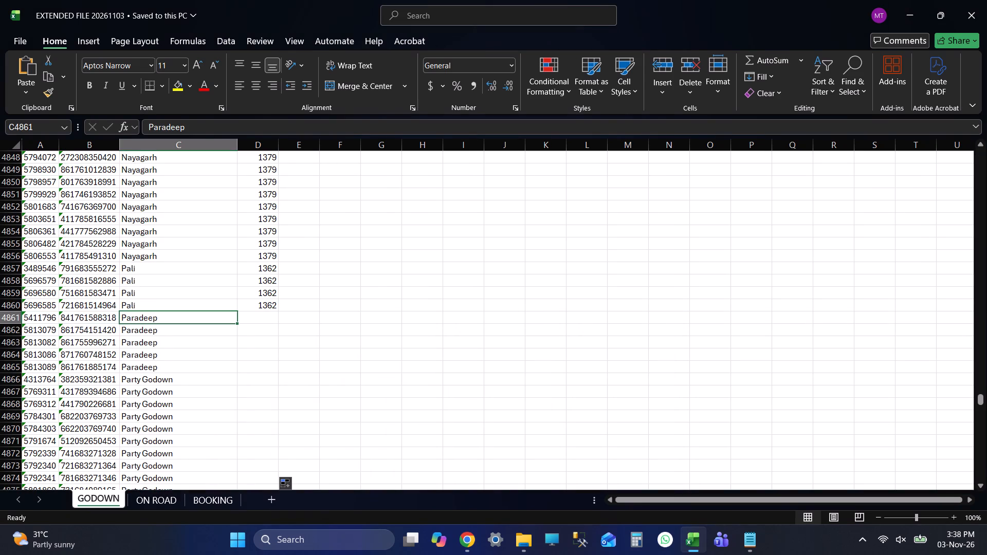
Copy the five Paradeep rows (4861 to 4865) from the GODOWN sheet into the BOOKING sheet starting at row 4.
click(6, 318)
key(shift+Down)
key(shift+Down)
key(shift+Down)
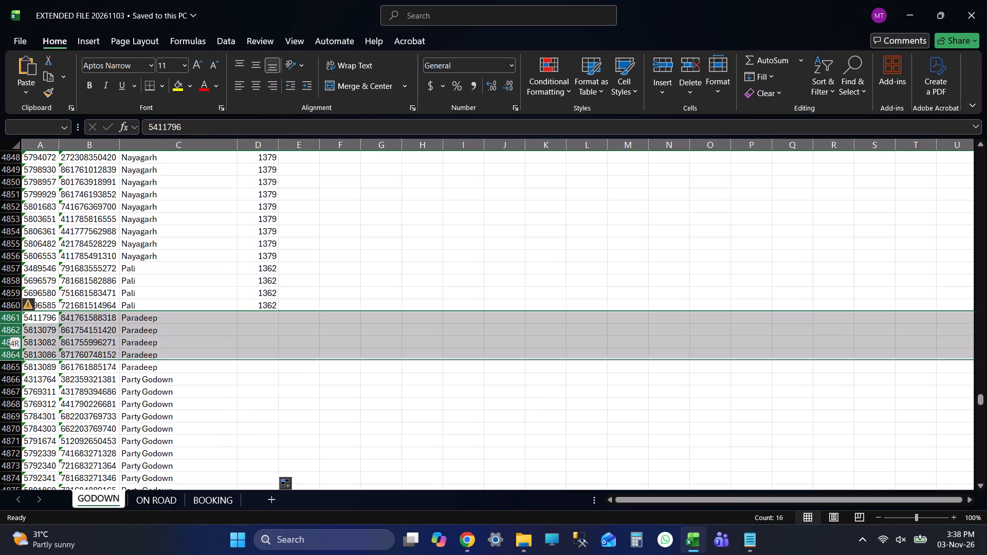
key(shift+Down)
key(ctrl+c)
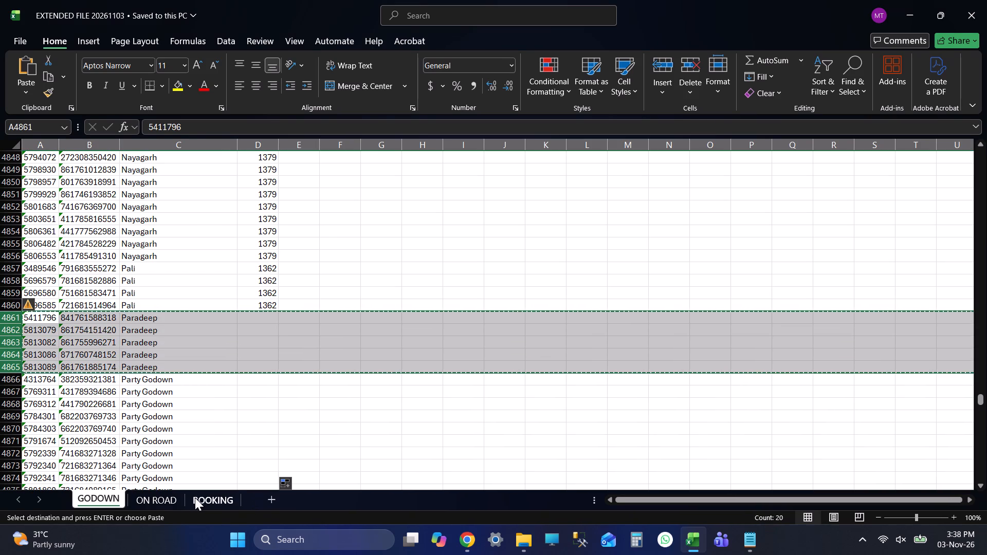
click(195, 497)
click(36, 248)
key(ctrl+v)
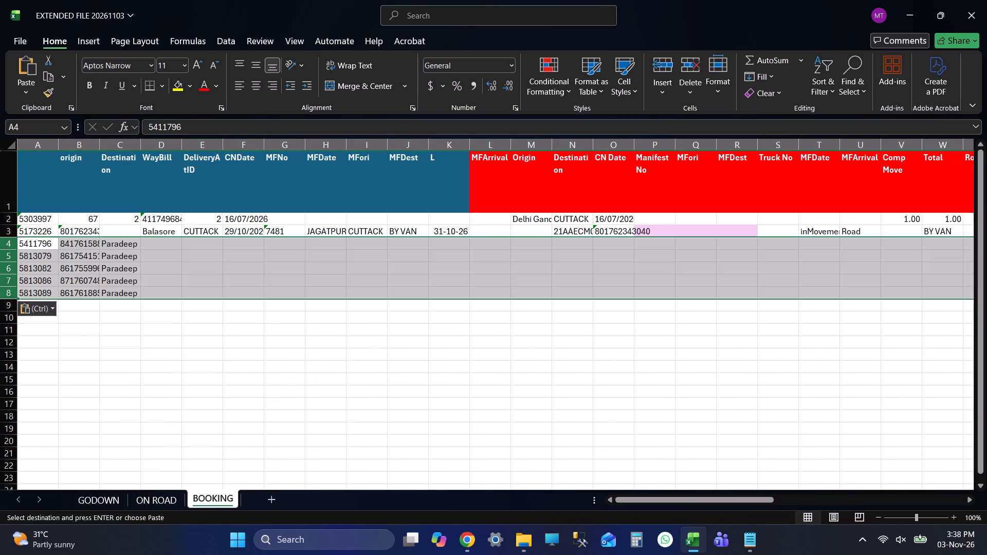
Save the workbook and delete the five copied Paradeep rows (4861 to 4865) from the GODOWN sheet.
click(201, 339)
key(ctrl+s)
click(321, 285)
key(ctrl+s)
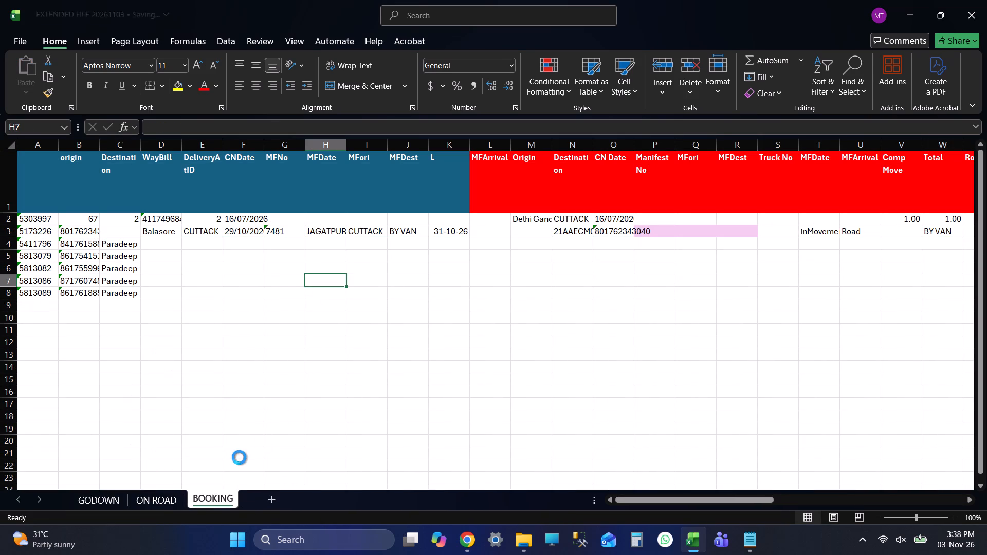
key(ctrl+s)
click(93, 504)
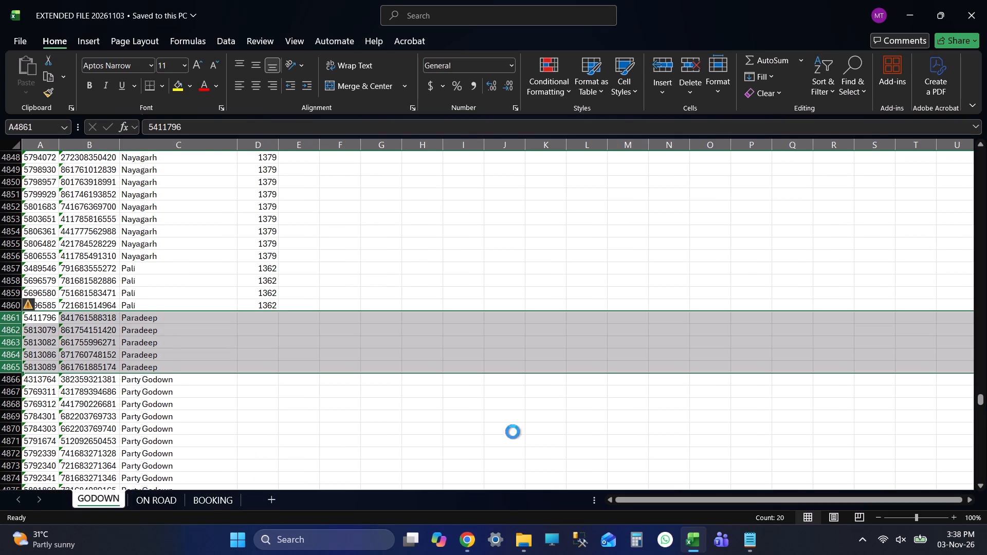
key(ctrl+minus)
Delete the twelve Party Godown rows (4861 to 4872) from the GODOWN sheet and save the workbook.
key(shift+Down)
key(shift+Down)
key(shift+Down)
key(shift+Down)
key(shift+Down)
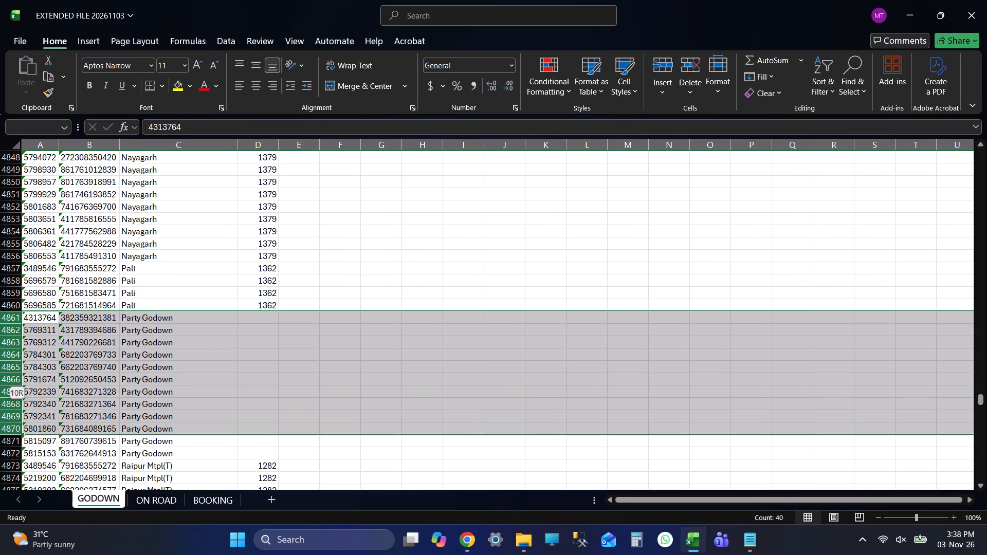
key(shift+Down)
key(shift+Down)
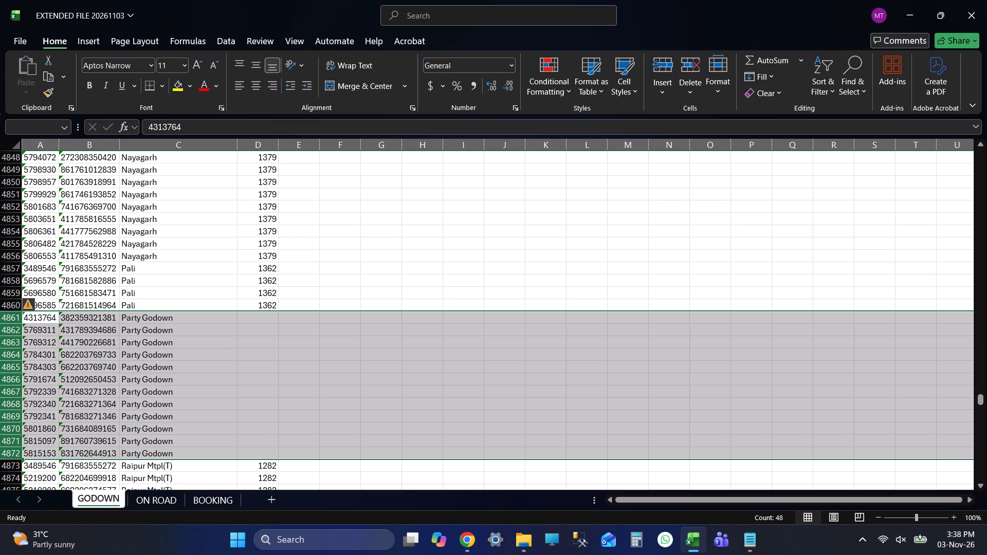
key(ctrl+minus)
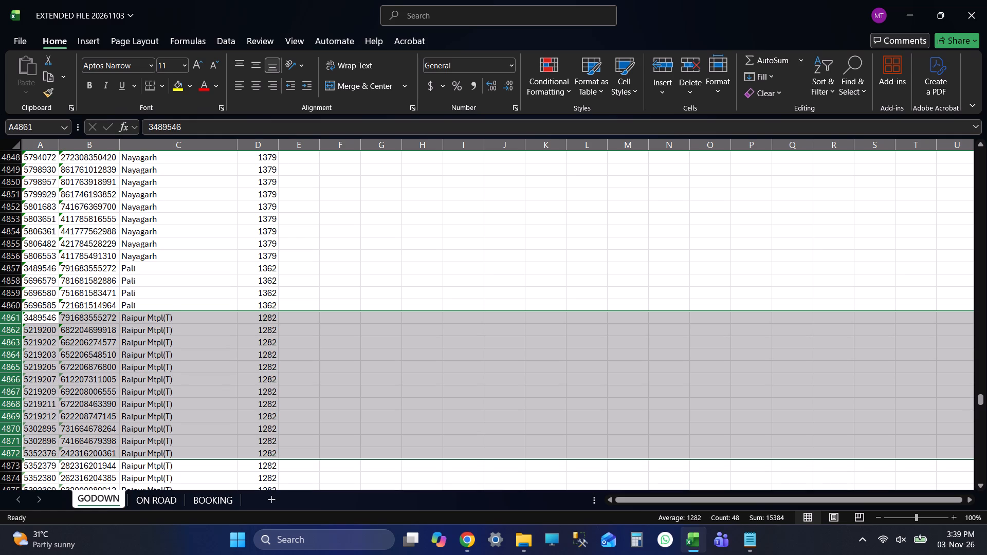
click(392, 242)
key(ctrl+s)
Find the Bhiwandi row on the GODOWN sheet by searching BHI, copy it into row 9 of the BOOKING sheet, and save.
key(ctrl+f)
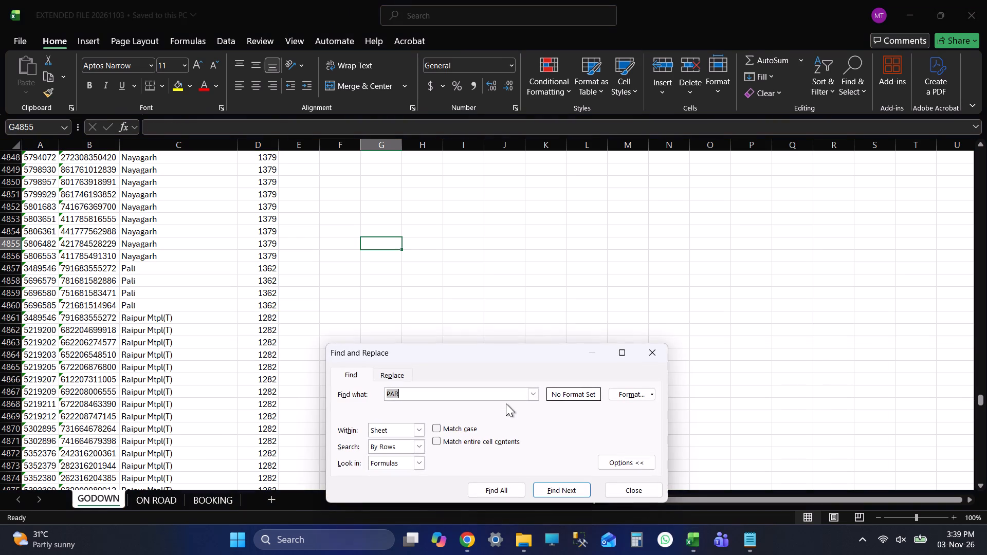
text(BHI)
key(Return)
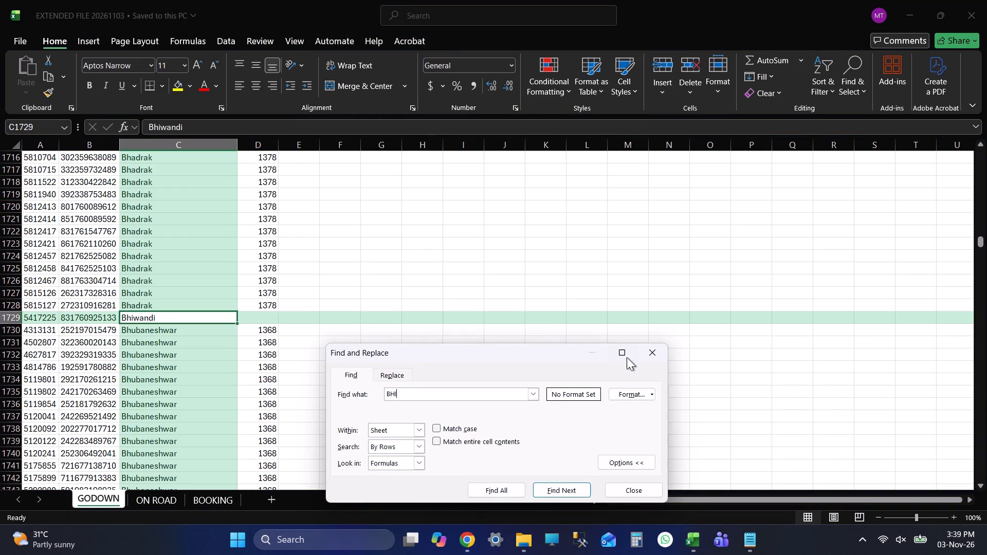
click(624, 494)
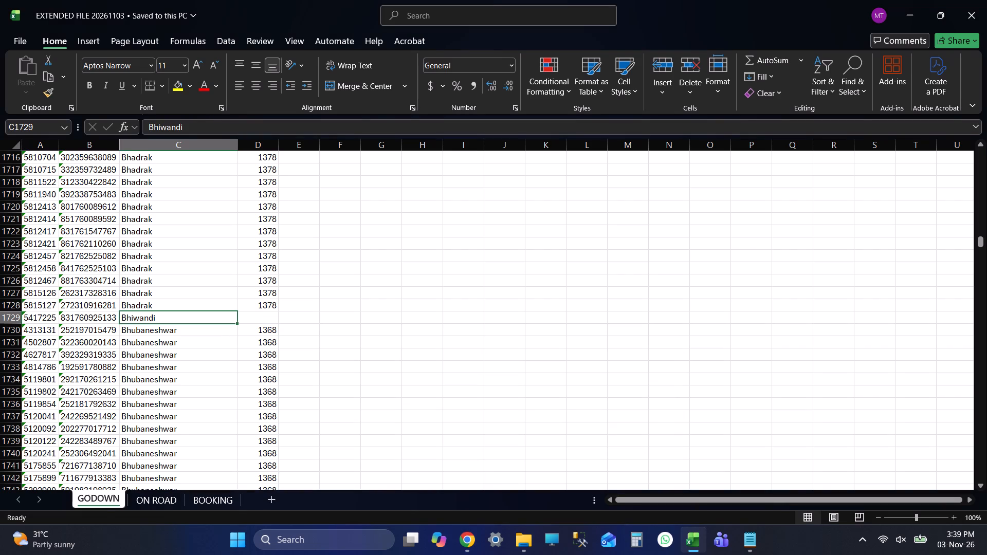
click(0, 317)
key(ctrl+c)
click(208, 504)
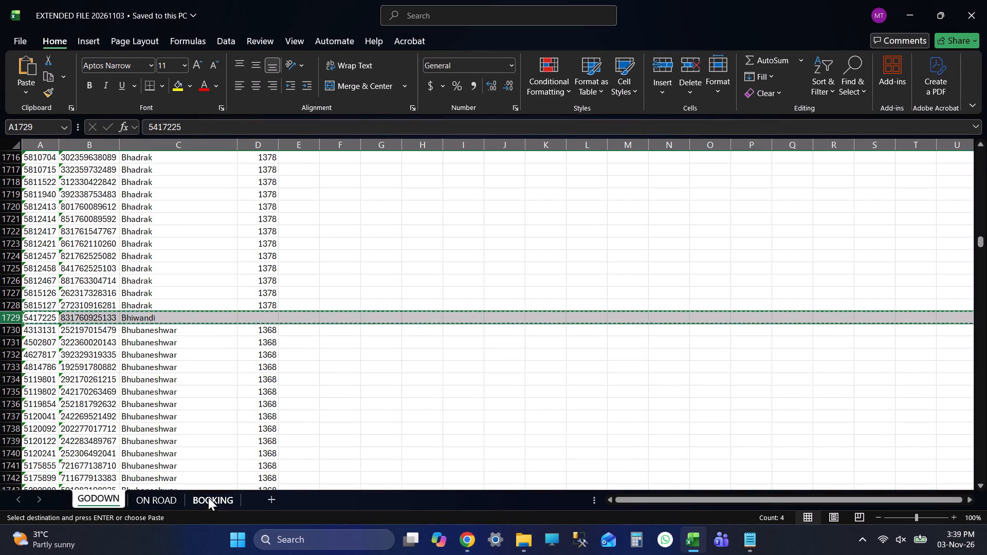
click(45, 301)
key(ctrl+v)
click(144, 399)
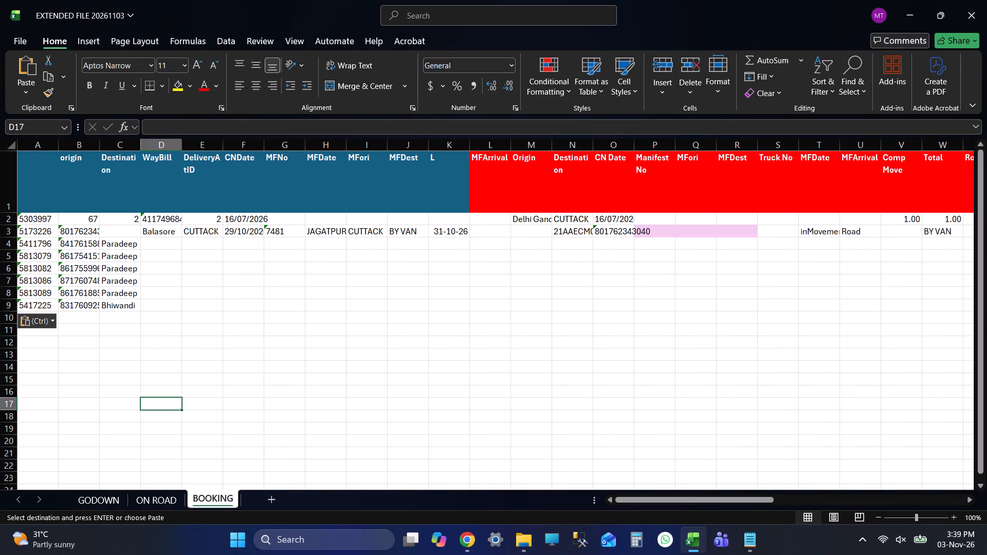
key(ctrl+s)
click(282, 335)
key(ctrl+s)
click(391, 296)
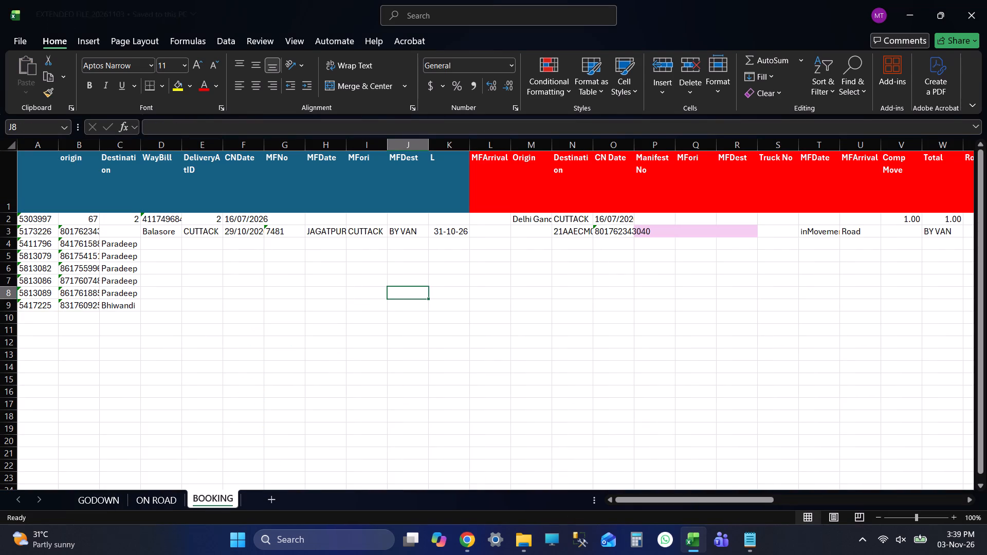
key(ctrl+s)
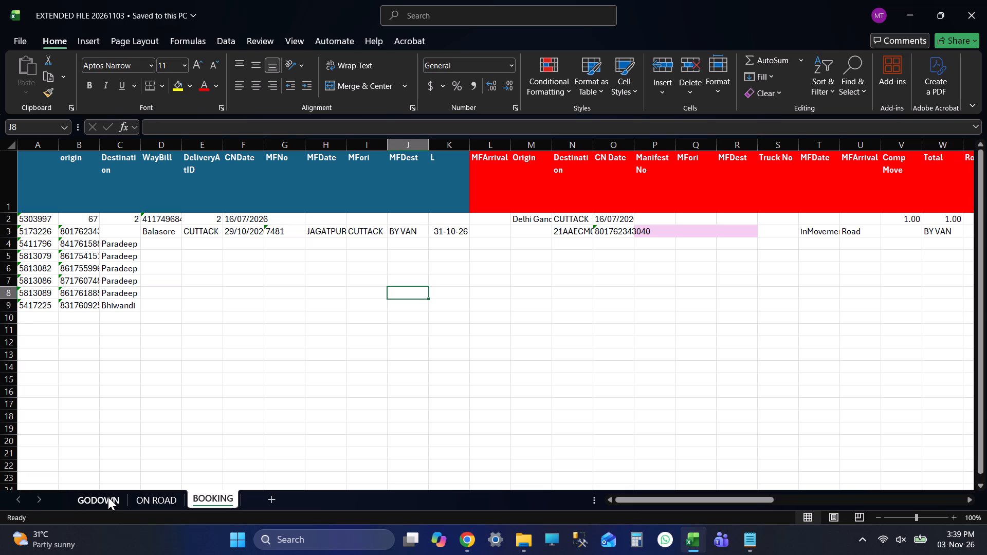
click(305, 374)
key(ctrl+s)
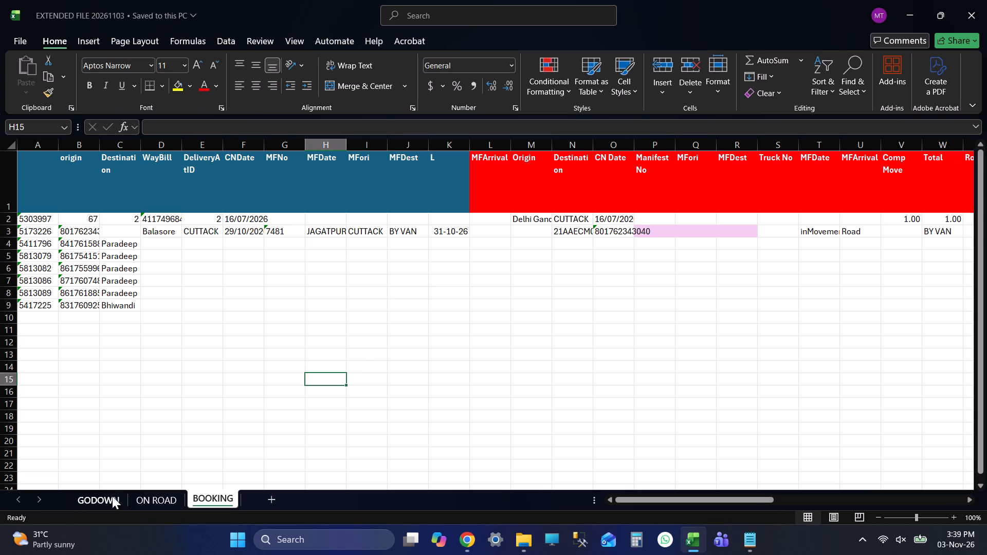
Delete the copied Bhiwandi row 1729 from the GODOWN sheet and save the workbook.
click(112, 496)
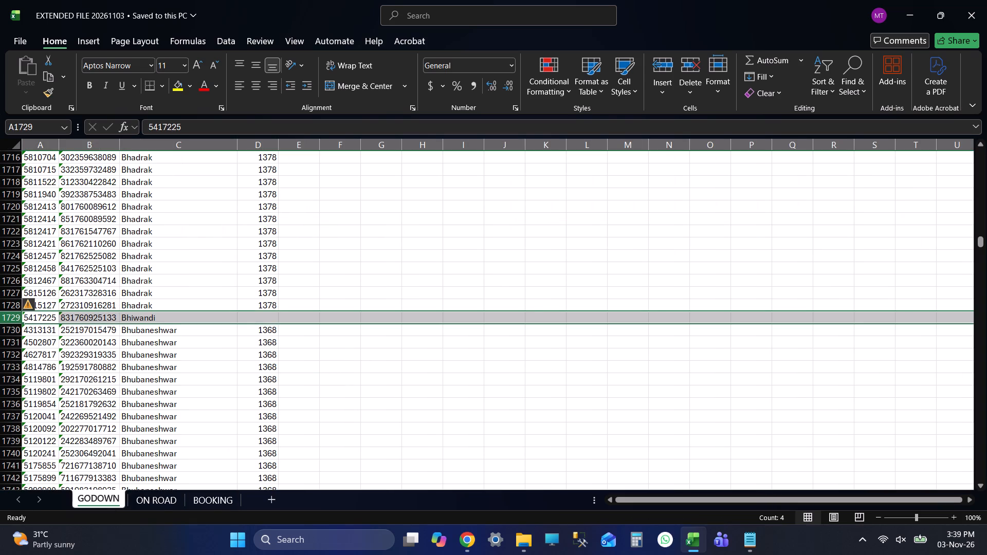
key(ctrl+minus)
click(354, 260)
key(ctrl+s)
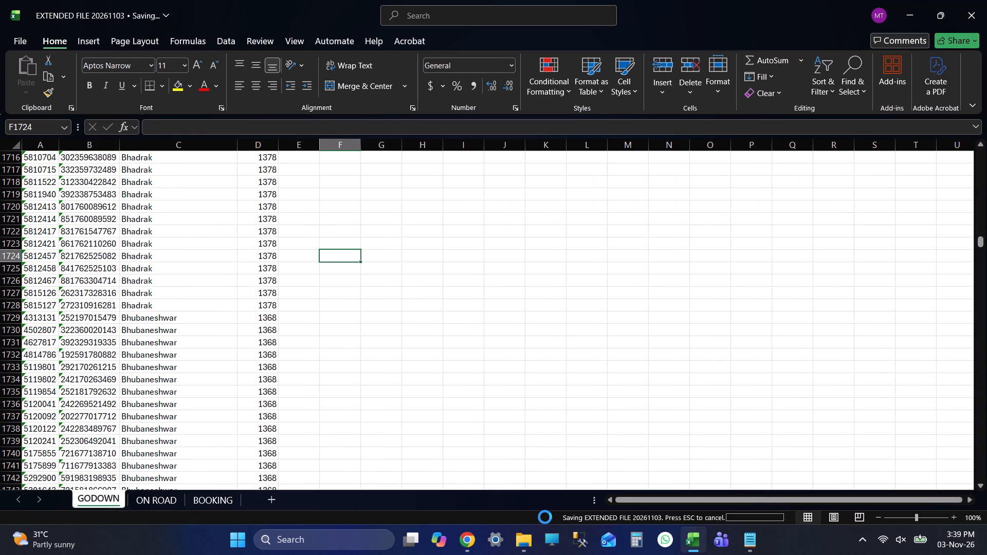
key(ctrl+s)
Search the GODOWN sheet for NAG and for MUM to check for further unmapped destinations.
key(ctrl+f)
text(NAG)
key(Return)
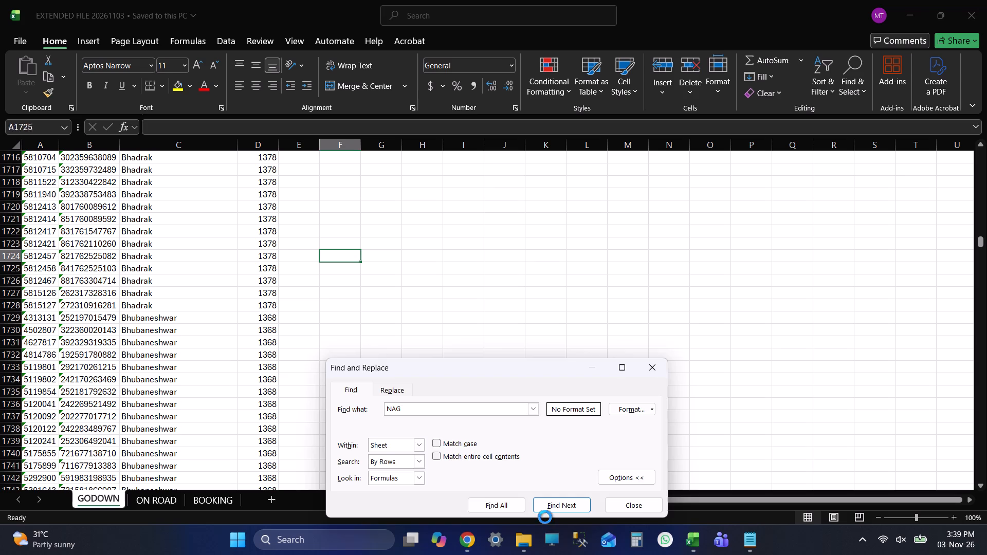
key(Return)
key(BackSpace)
key(BackSpace)
key(BackSpace)
key(BackSpace)
text(NAG)
key(Return)
key(Return)
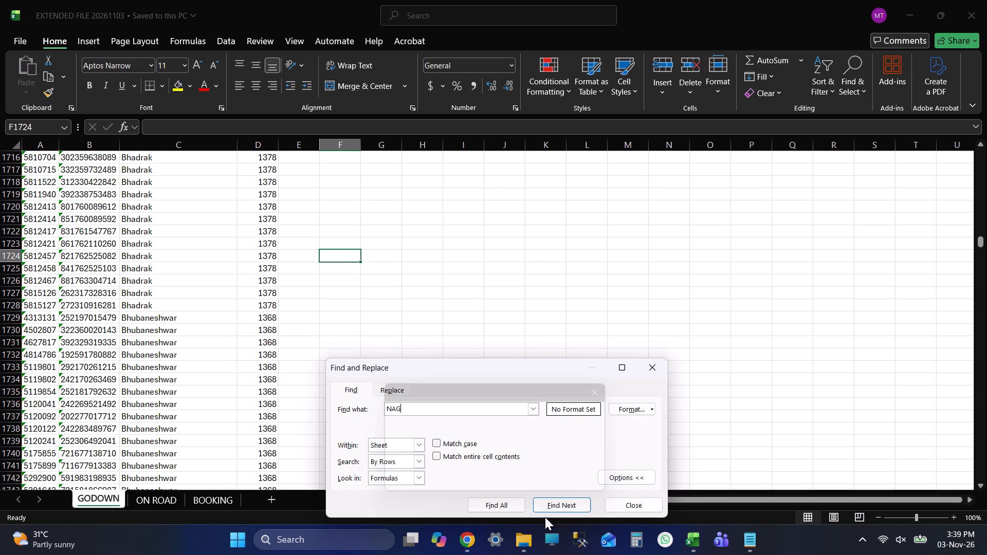
key(BackSpace)
key(BackSpace)
key(BackSpace)
text(MUM)
key(Return)
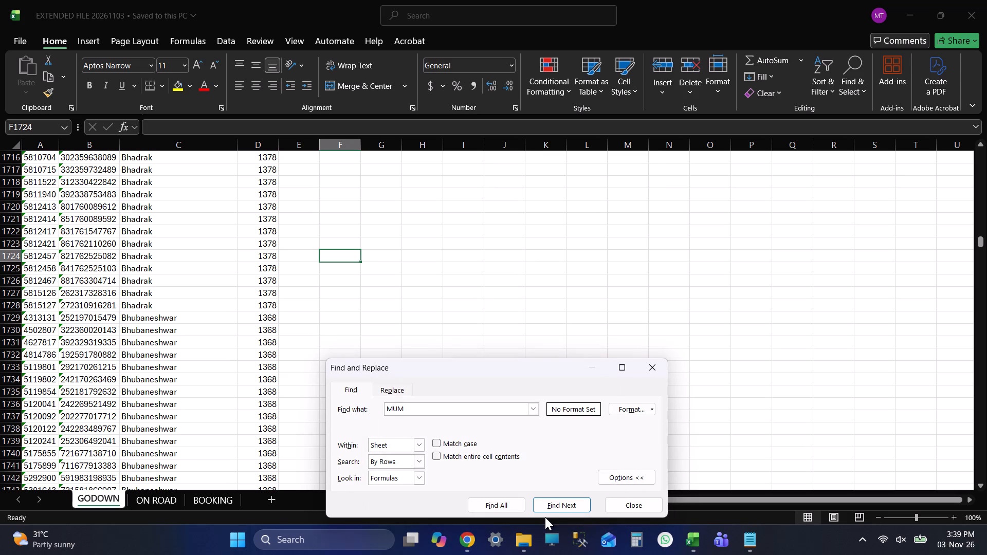
key(Return)
key(ctrl+BackSpace)
key(ctrl+BackSpace)
key(ctrl+a)
key(BackSpace)
click(624, 520)
click(624, 501)
Return to cell D1 at the top of the GODOWN sheet and save the workbook.
key(ctrl+Up)
key(ctrl+Up)
key(Up)
key(Up)
key(ctrl+Left)
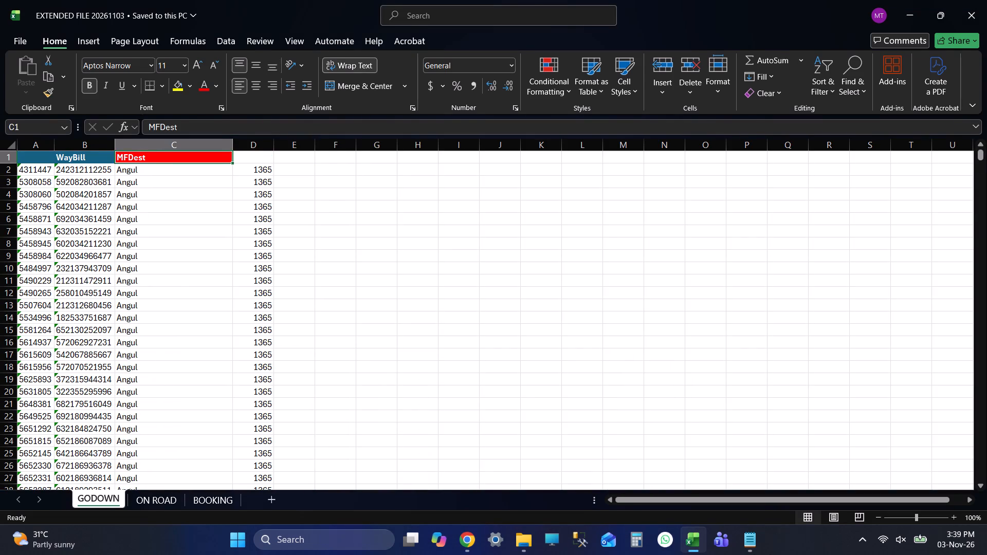
key(Right)
key(Up)
key(Up)
key(Up)
key(ctrl+s)
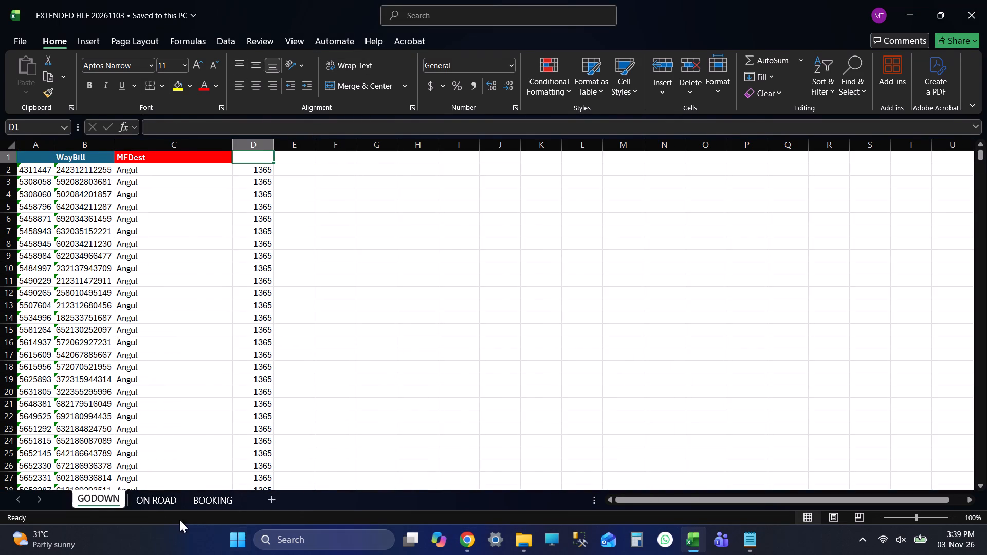
Show the ON ROAD sheet, close the FINAL FORMULA (UPDATED) text file, and save the workbook.
click(145, 501)
key(alt+Tab)
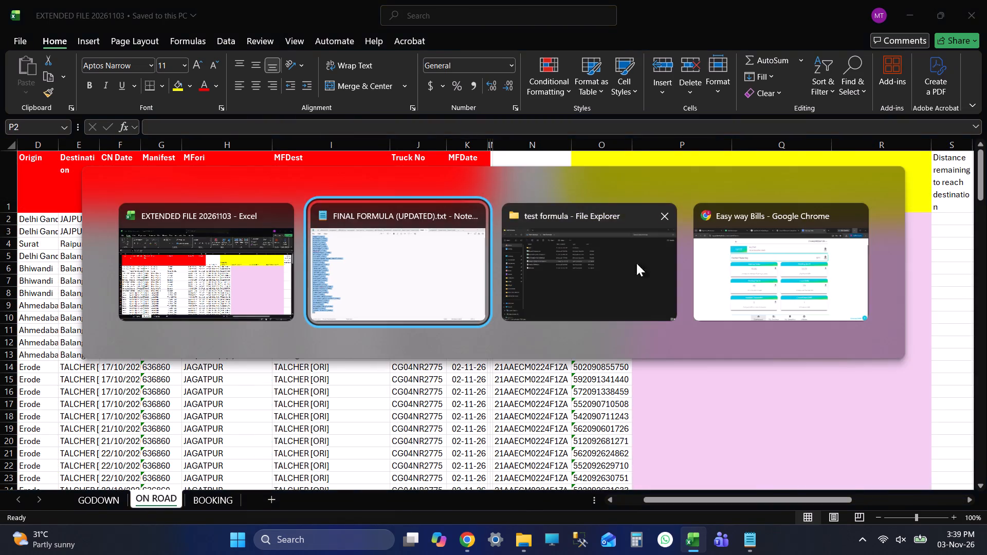
click(986, 0)
key(ctrl+s)
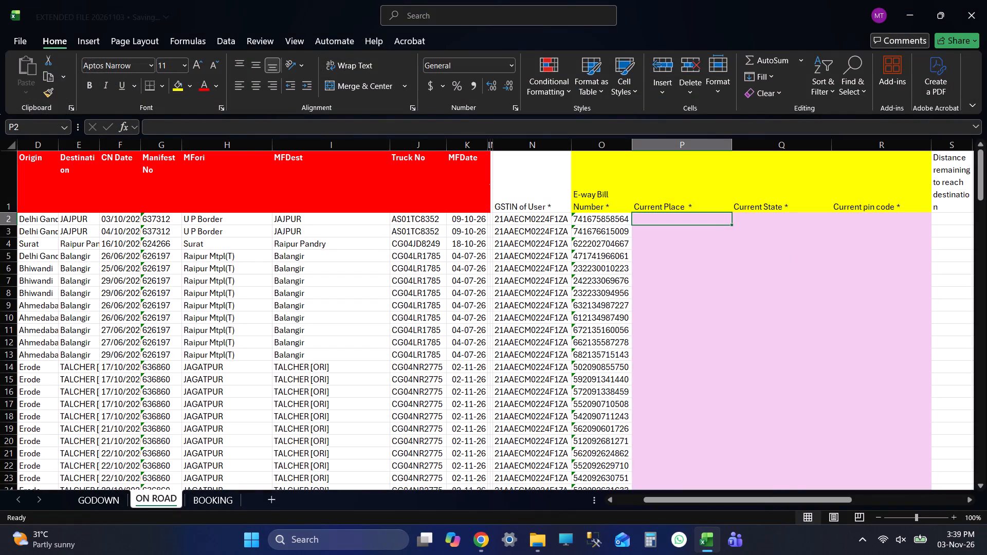
Open the previous day's workbook EXTENDED FILE 20261102 from the EXTENDED FILES folder inside E Way Bill.
key(alt+Tab)
click(68, 279)
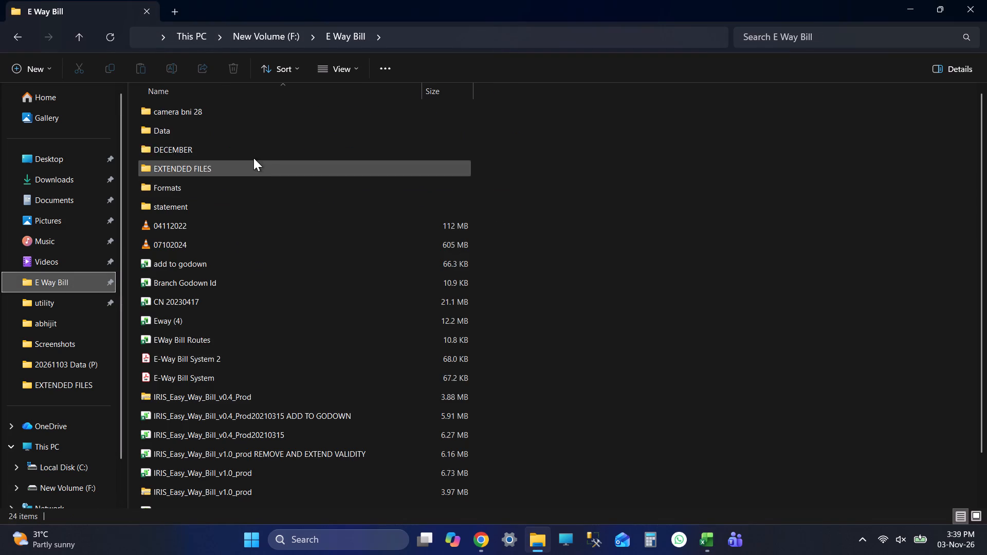
double_click(187, 172)
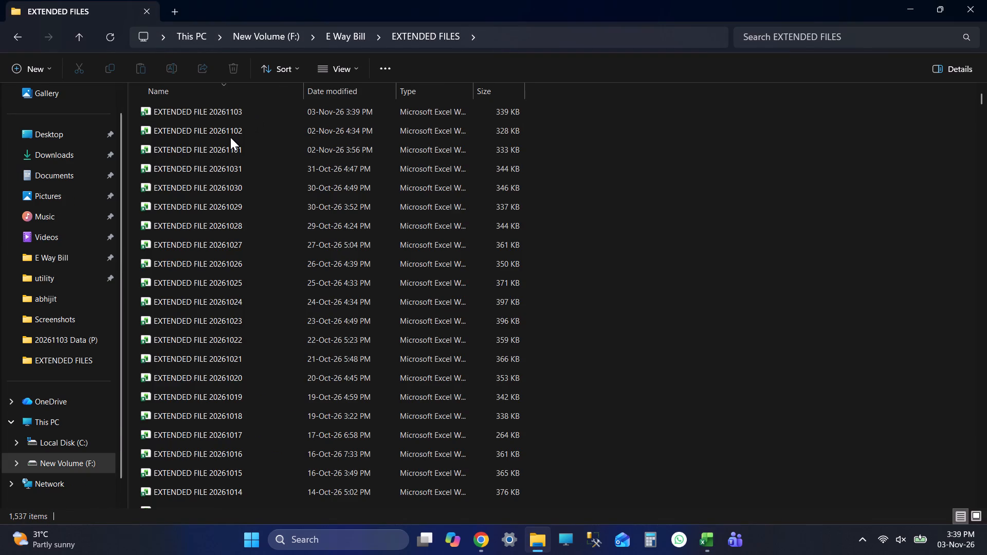
double_click(230, 137)
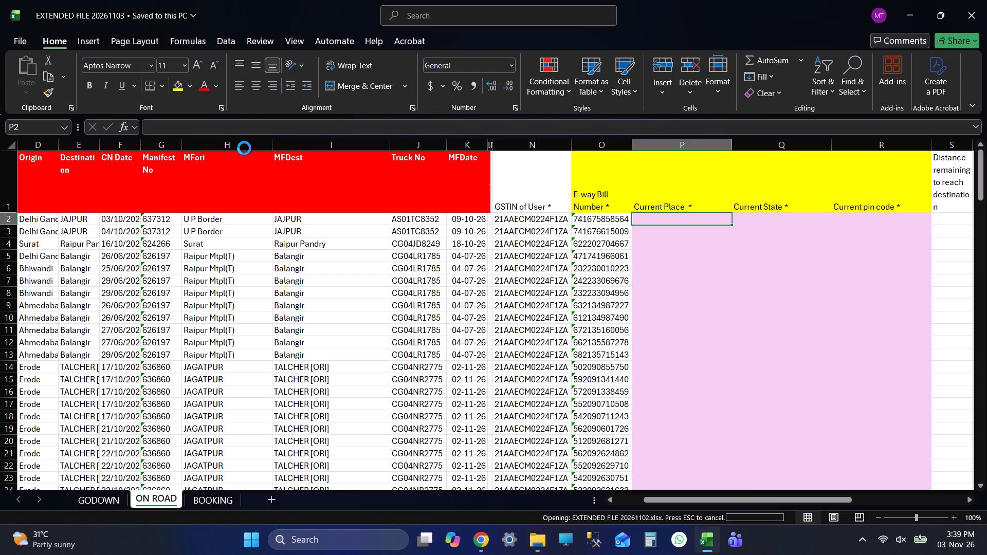
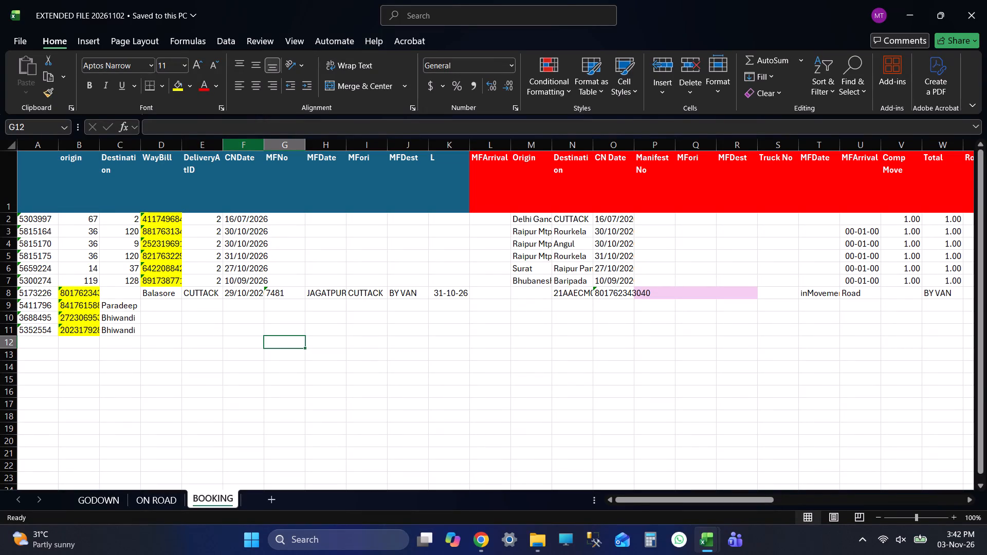
Save the EXTENDED FILE 20261102 workbook from its BOOKING sheet.
click(213, 329)
key(ctrl+s)
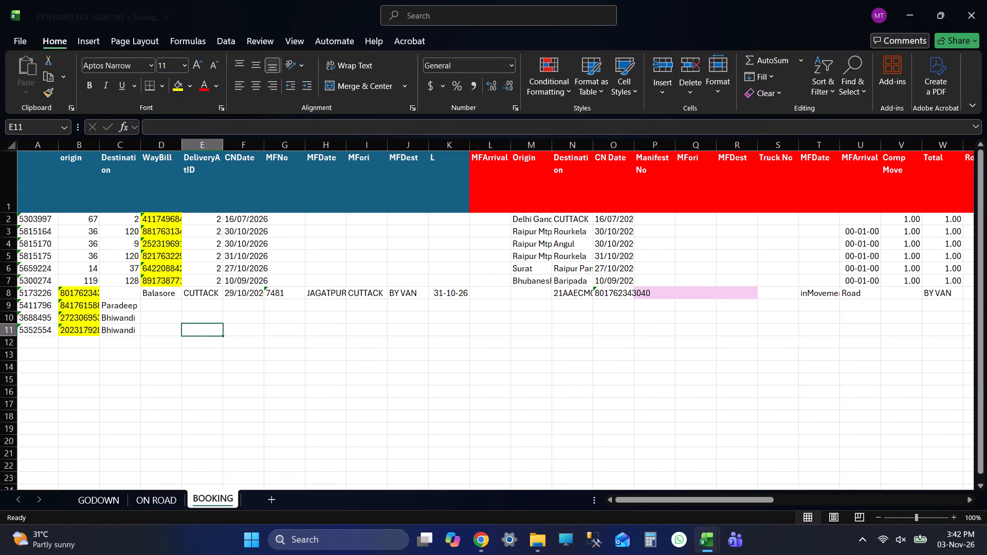
key(ctrl+s)
key(ctrl+s)
key(ctrl+s)
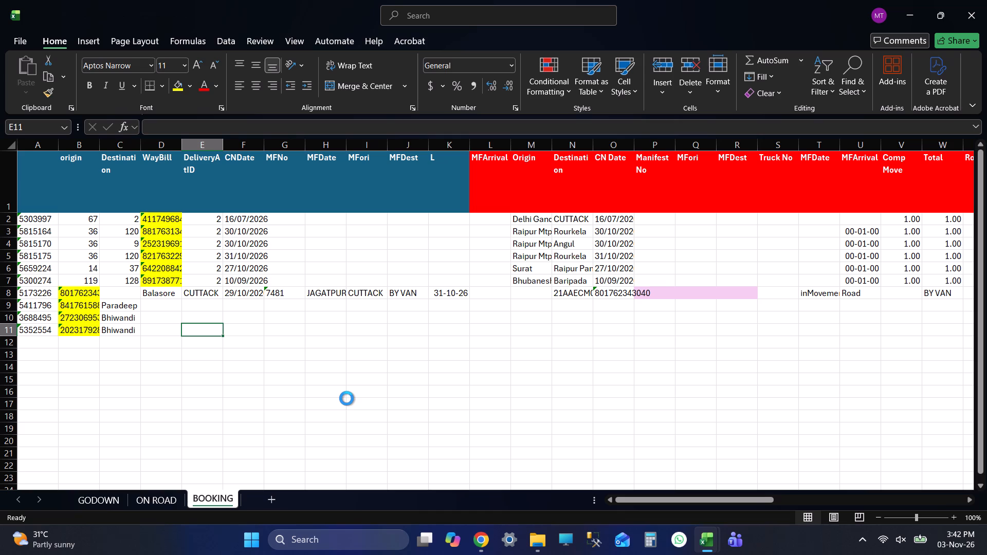
key(ctrl+s)
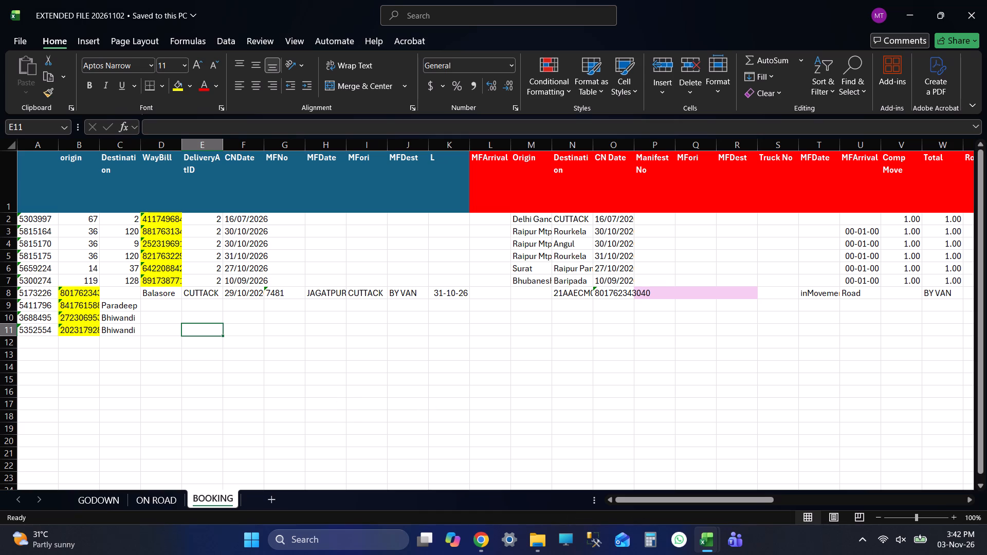
key(ctrl+s)
key(ctrl+s)
Show the ON ROAD sheet of the 20261102 workbook and compare its Current Place, State and pin code columns with the 20261103 workbook.
click(142, 499)
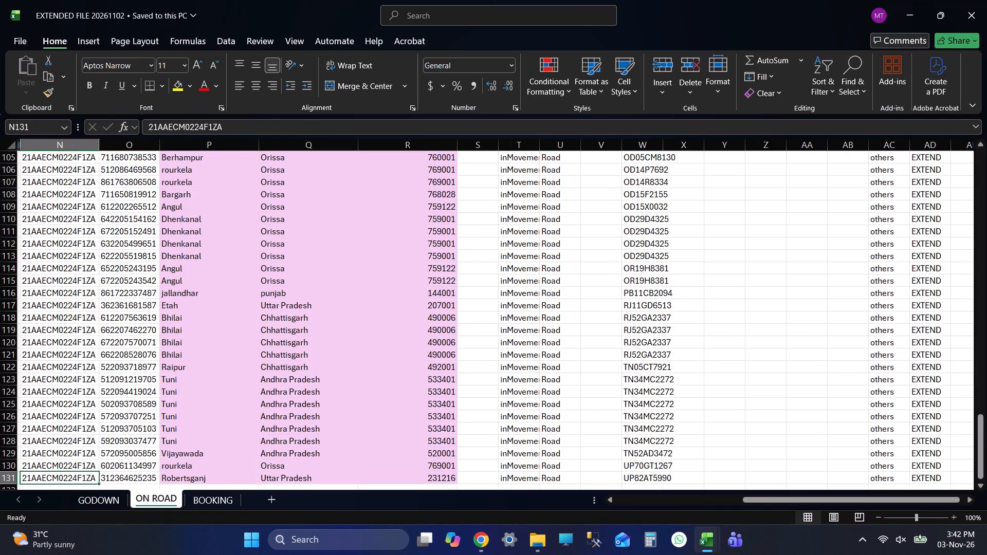
click(217, 310)
key(ctrl+Up)
key(Left)
key(Left)
key(Left)
key(Left)
key(Left)
key(Left)
key(Left)
key(Left)
key(Left)
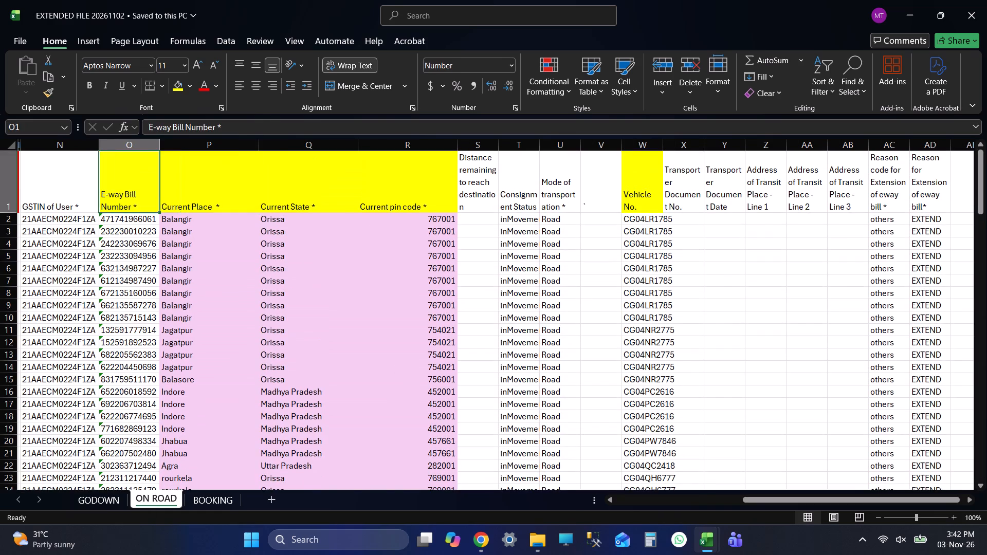
key(Left)
key(Left)
key(Right)
key(Right)
key(Right)
key(Right)
key(Right)
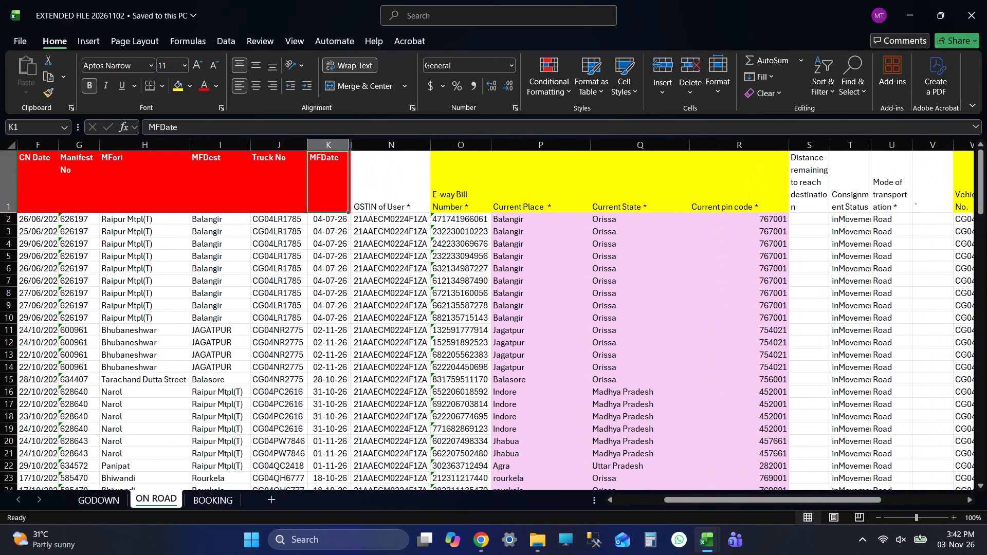
key(Right)
key(Right)
key(Right)
key(Right)
key(Right)
key(Up)
key(Up)
key(Up)
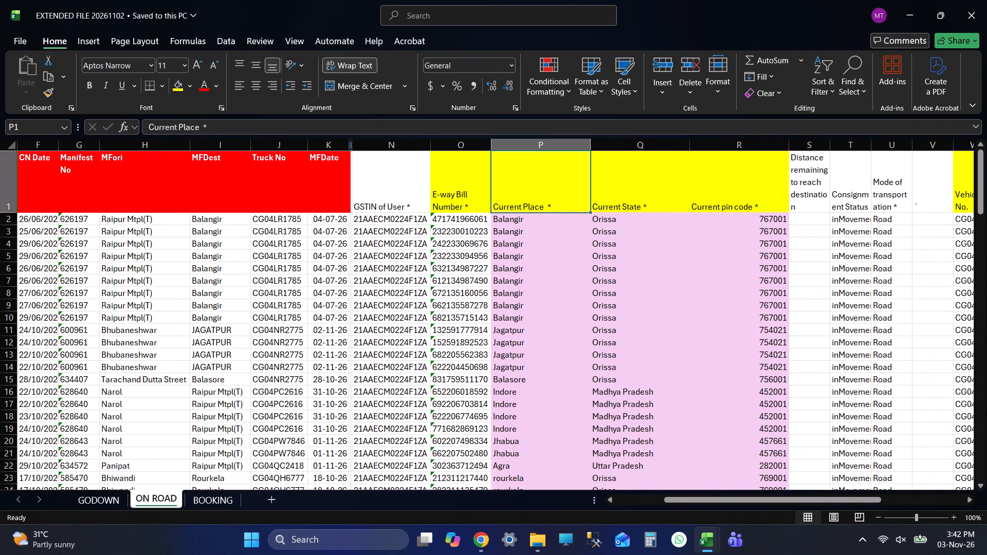
key(Up)
key(Up)
key(alt+Tab)
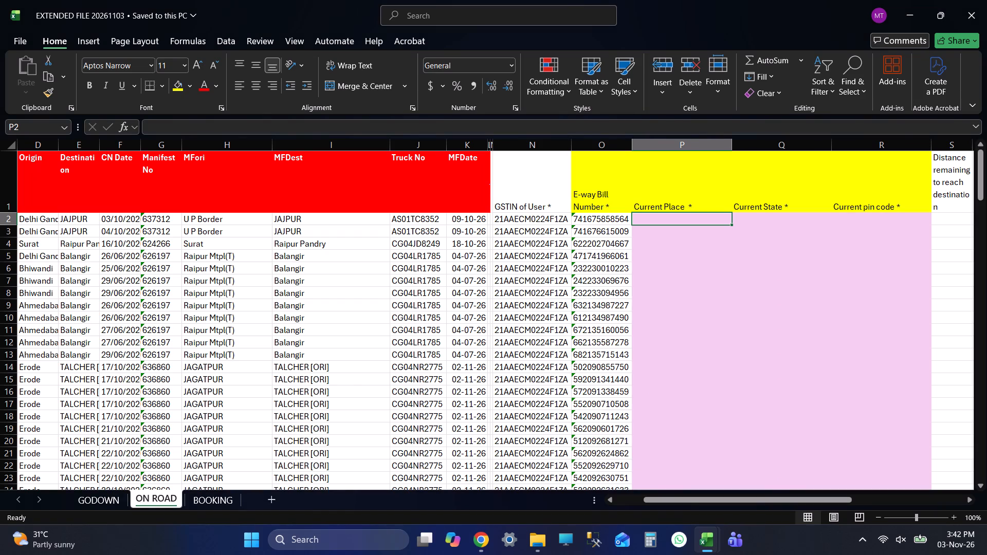
key(alt+Tab)
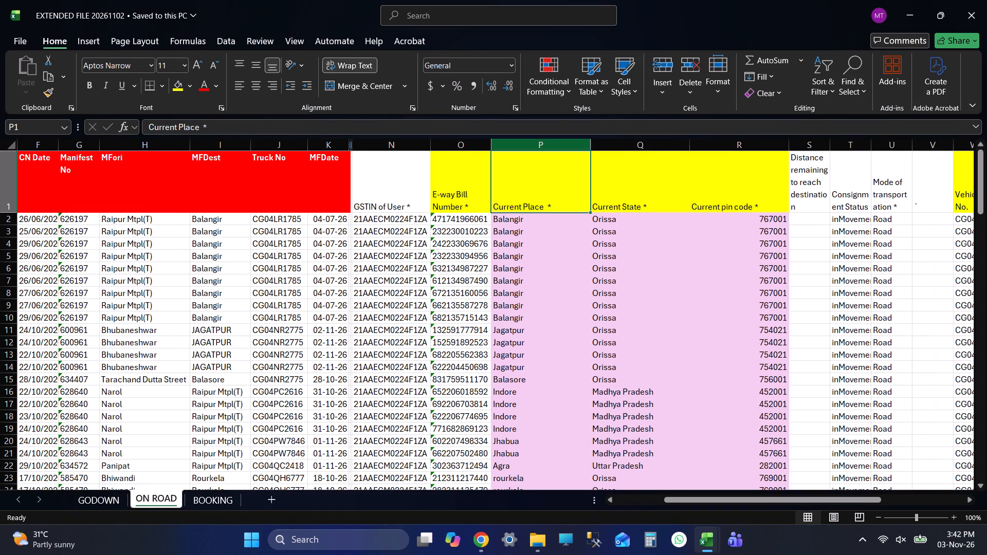
Search the Current Place column of the 20261102 ON ROAD sheet for JAJ.
click(544, 145)
key(ctrl+f)
text(JASJ)
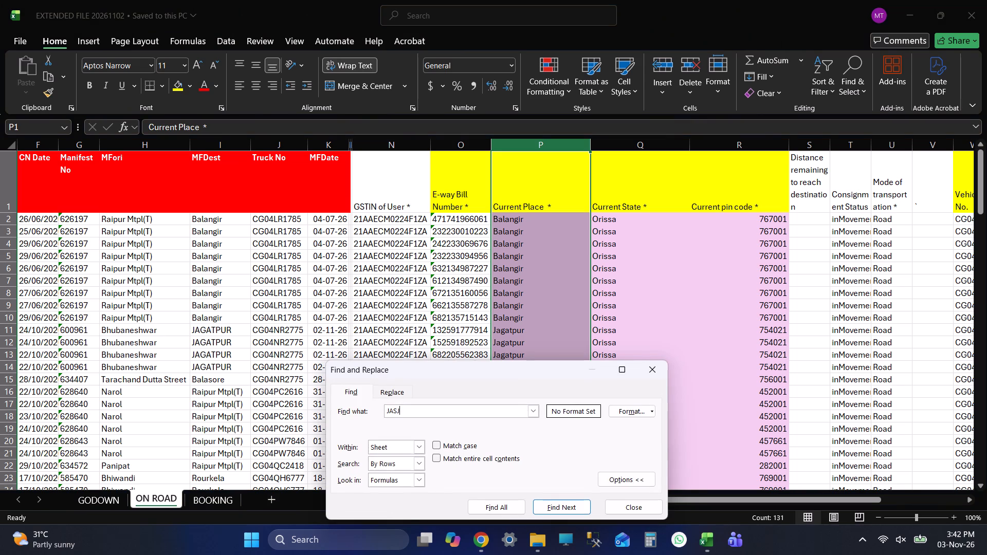
key(BackSpace)
key(BackSpace)
key(BackSpace)
text(AJ)
key(Return)
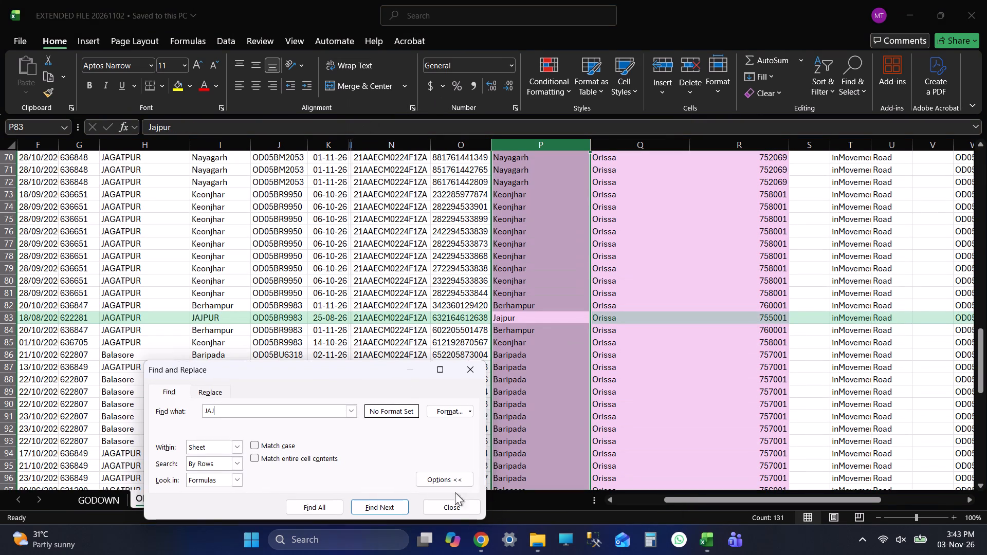
click(446, 506)
Copy Jajpur, Orissa, 755001 from the 20261102 file into the current location columns of ON ROAD rows 2 and 3 in 20261103, and save.
click(528, 311)
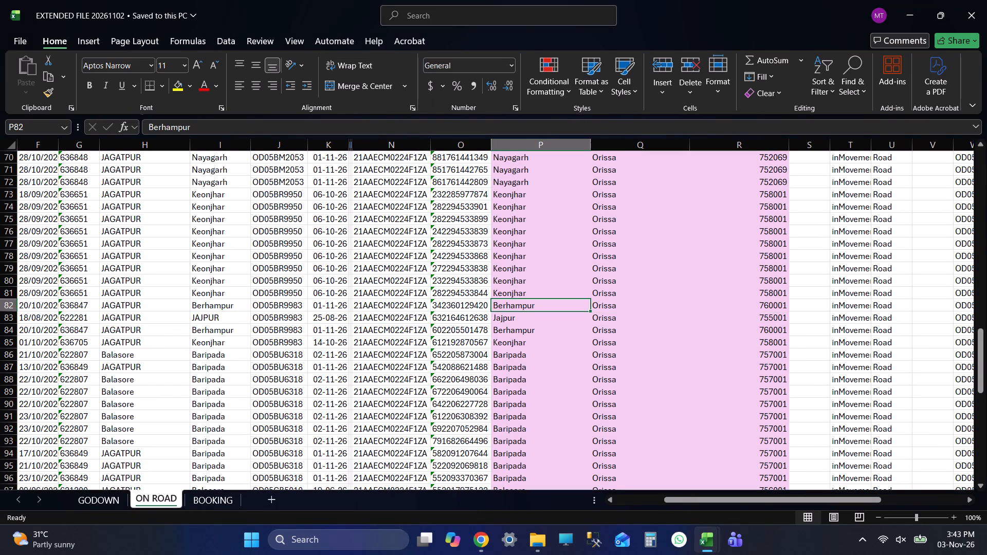
key(Down)
key(shift+Right)
key(shift+Right)
key(ctrl+c)
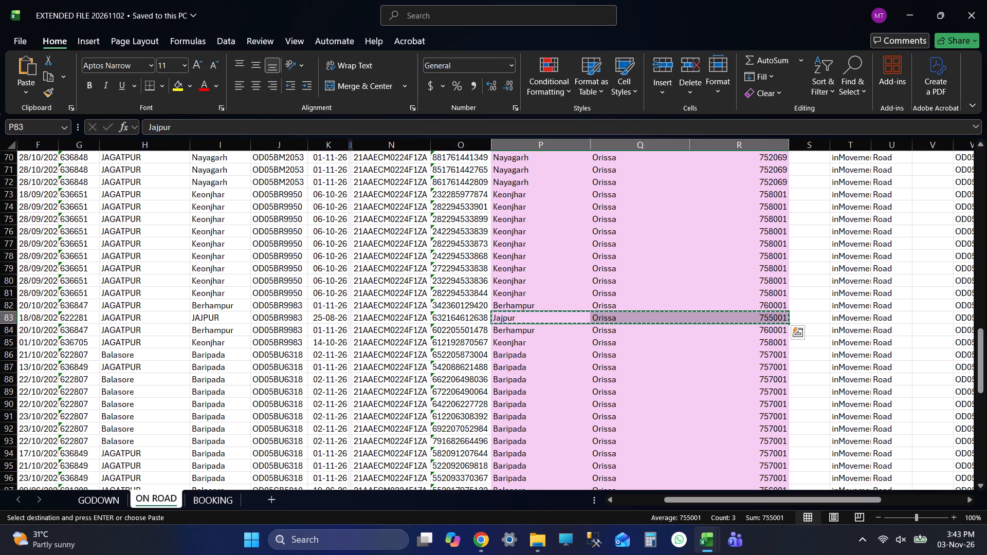
key(alt+Tab)
key(shift+Down)
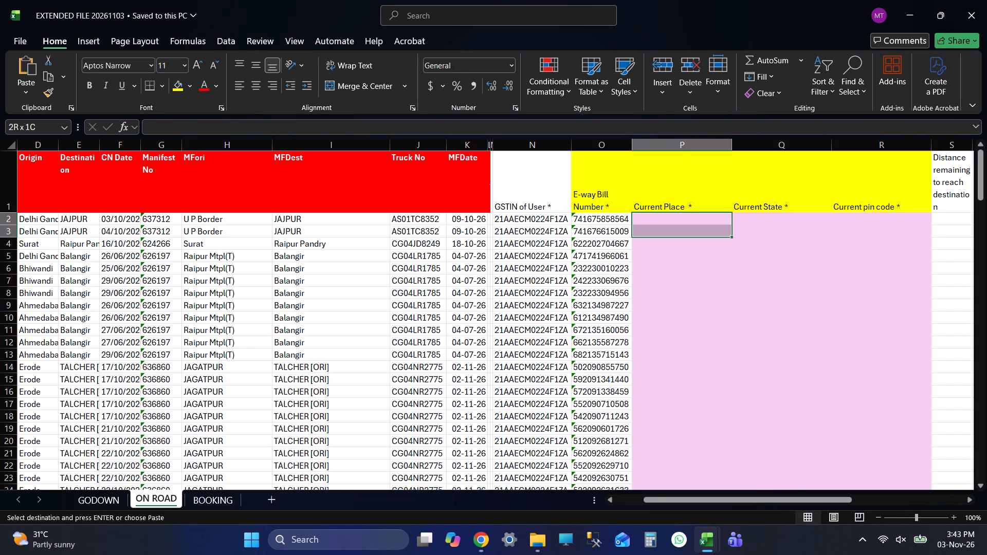
key(ctrl+v)
key(Down)
key(Down)
key(ctrl+s)
Review the manifest destination, truck number and date in ON ROAD row 4, ending at its empty Current Place cell.
key(Left)
key(Left)
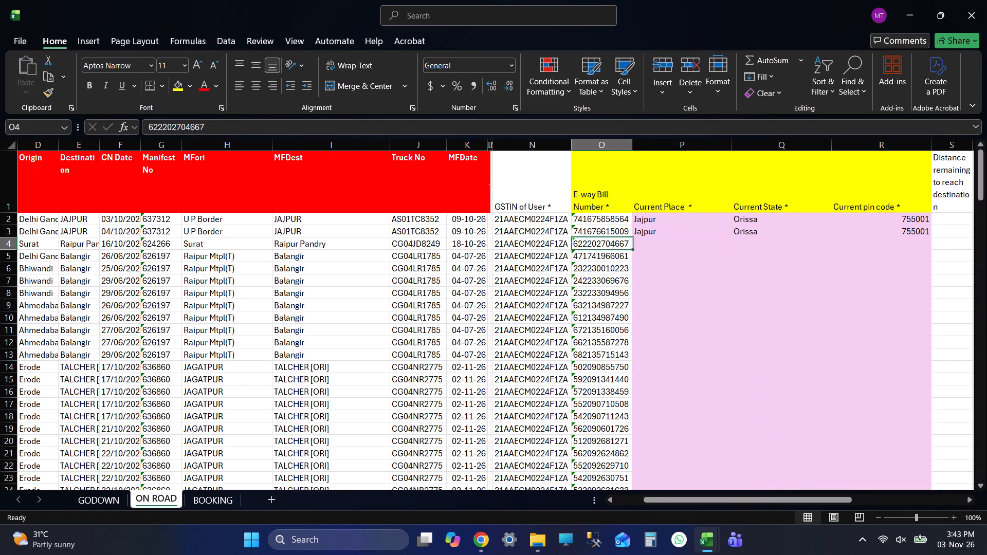
key(Left)
key(Left)
key(Left)
key(Left)
key(Right)
key(Right)
key(Right)
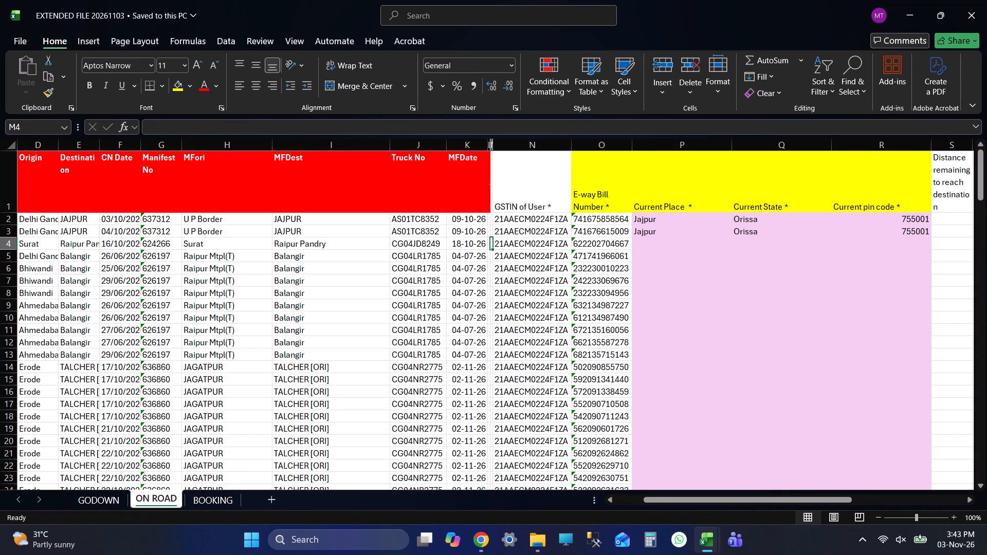
key(Left)
key(Left)
key(Left)
key(Left)
key(Right)
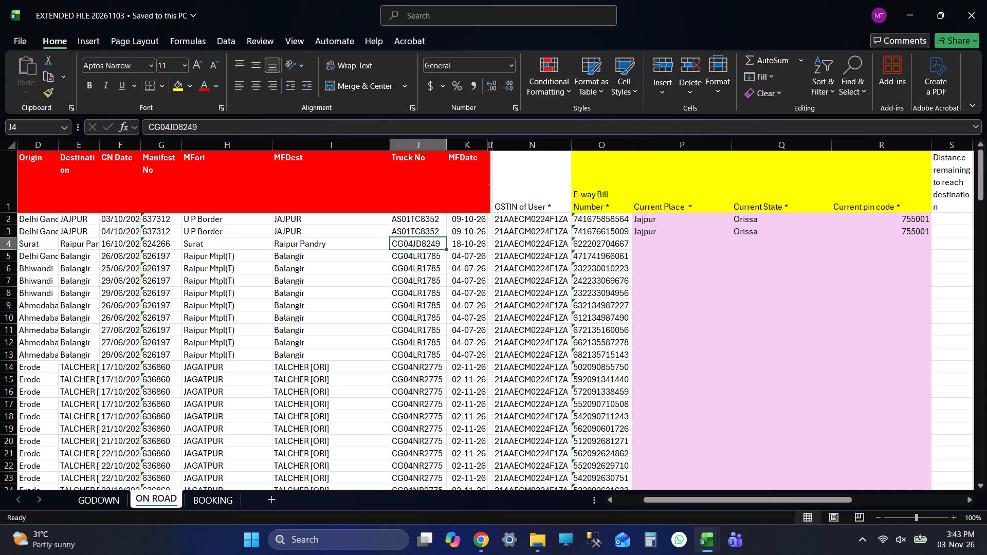
key(Right)
key(Right)
key(Right)
key(Right)
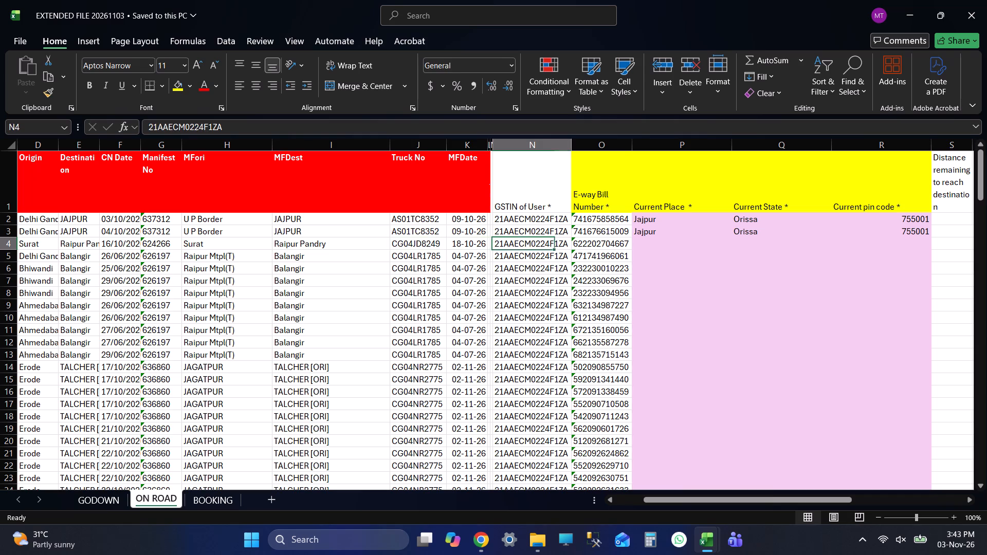
key(Right)
key(Right)
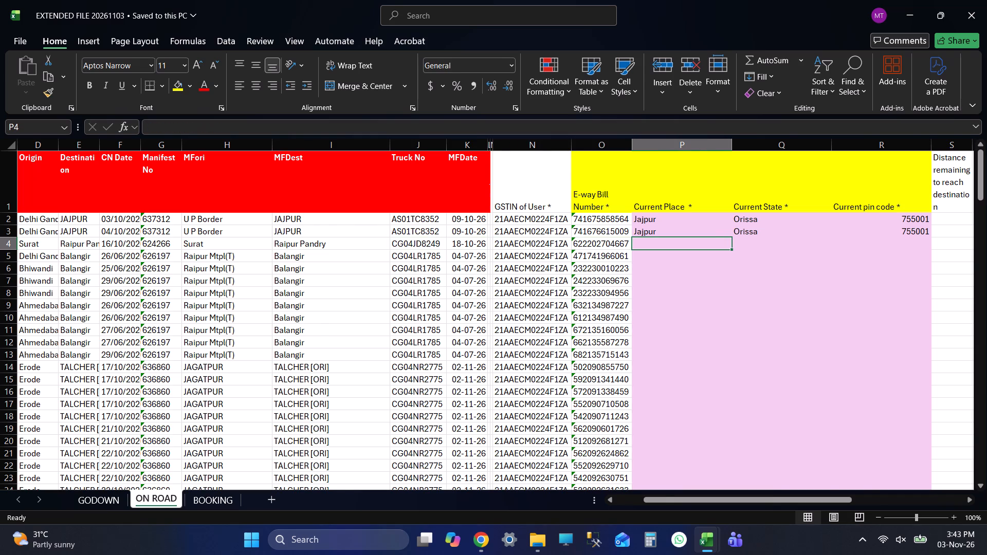
Find a Raipur entry in the 20261102 ON ROAD sheet, copy Raipur, Chhattisgarh, 492001 into row 4 of 20261103, and save.
key(alt+Tab)
key(Down)
key(Down)
key(Down)
key(Down)
key(Down)
key(Down)
key(Down)
key(Down)
key(Down)
key(Down)
key(Down)
key(Down)
key(Down)
key(Down)
key(ctrl+Up)
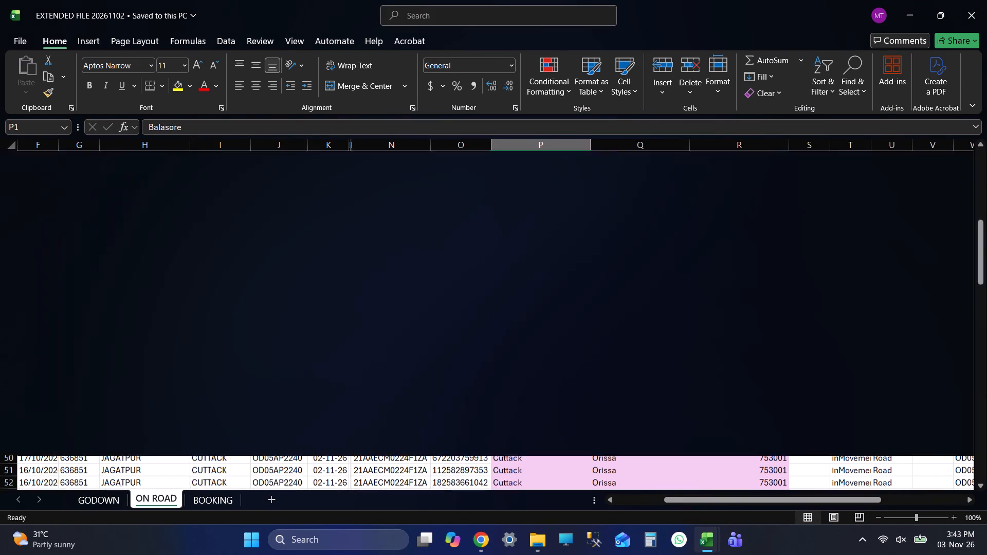
key(Down)
key(Down)
key(Down)
key(Down)
key(Down)
key(Down)
key(Down)
key(Down)
key(Down)
key(Down)
key(Down)
key(Down)
key(Down)
key(Down)
key(Down)
key(Down)
key(Down)
key(Down)
key(Down)
key(Down)
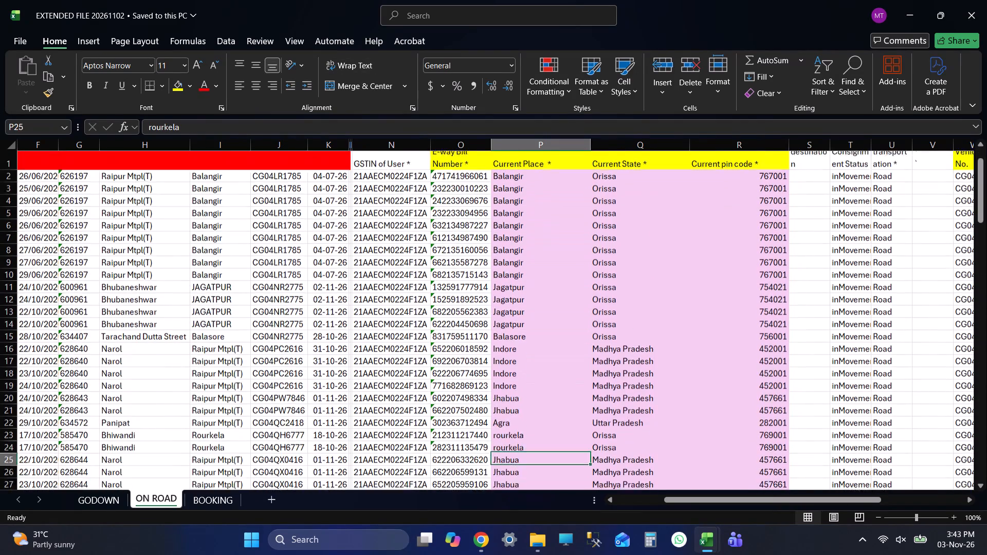
key(Up)
key(Up)
key(Up)
key(Up)
key(Up)
key(Up)
key(Up)
key(Up)
key(Up)
key(Up)
key(Up)
key(Up)
key(Up)
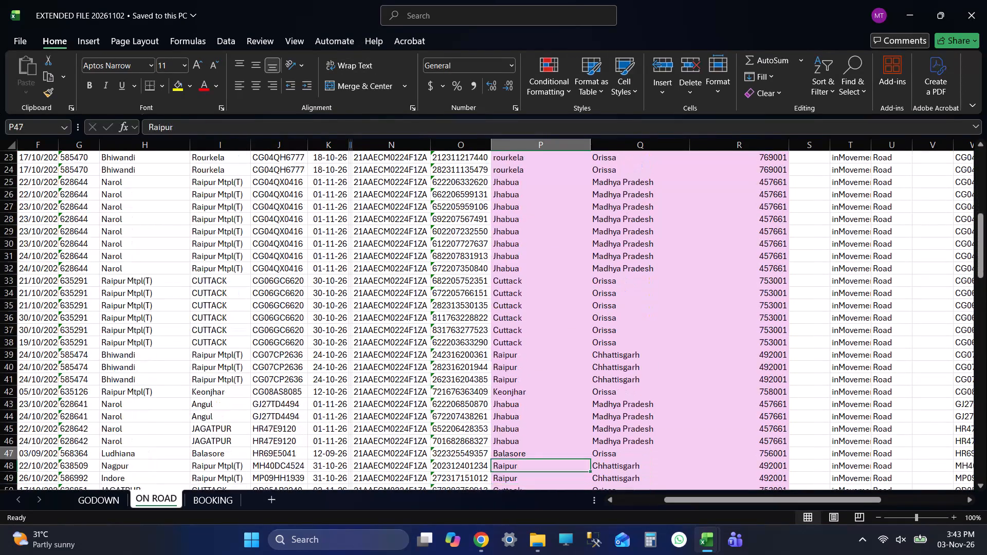
key(Down)
key(Down)
key(Down)
key(Down)
key(shift+Right)
key(shift+Right)
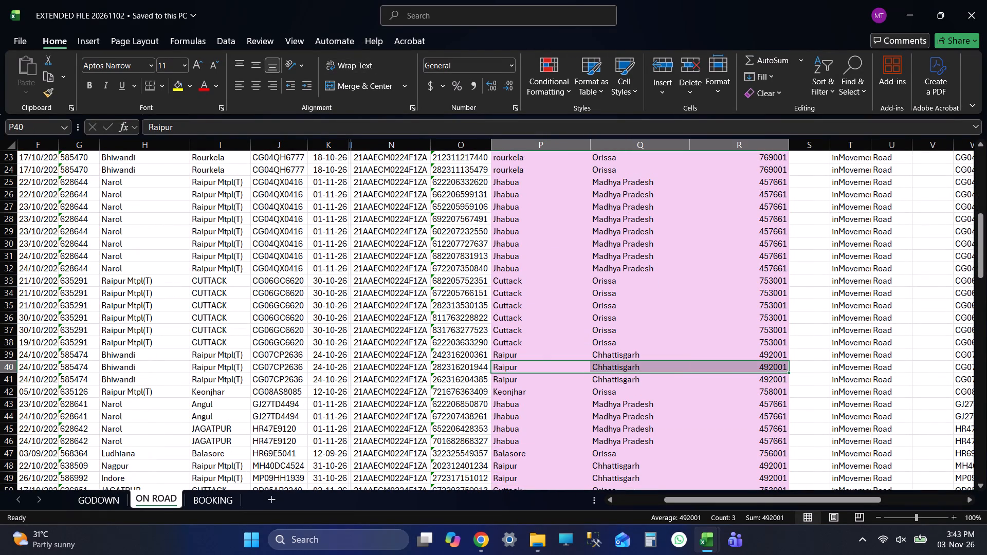
key(ctrl+c)
key(alt+Tab)
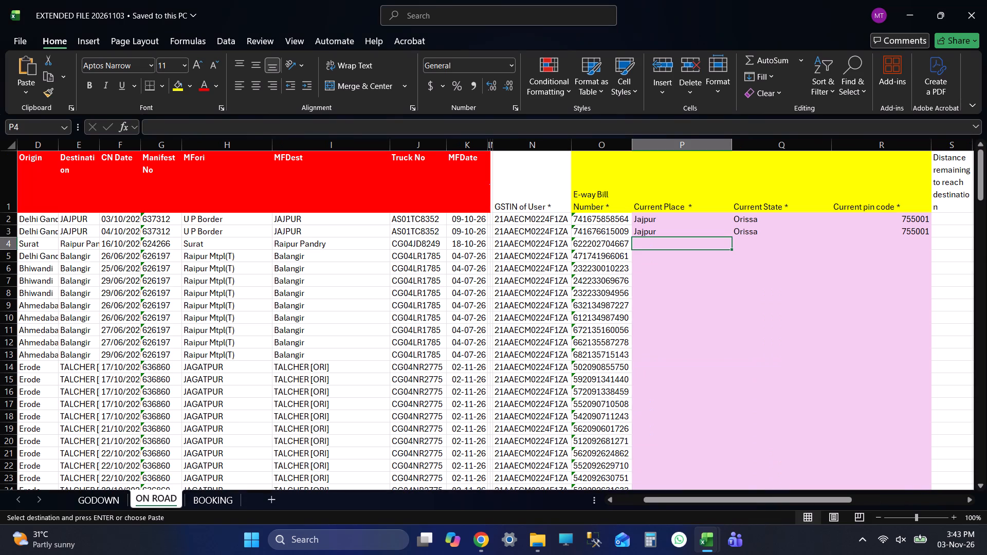
key(ctrl+v)
key(Down)
key(ctrl+s)
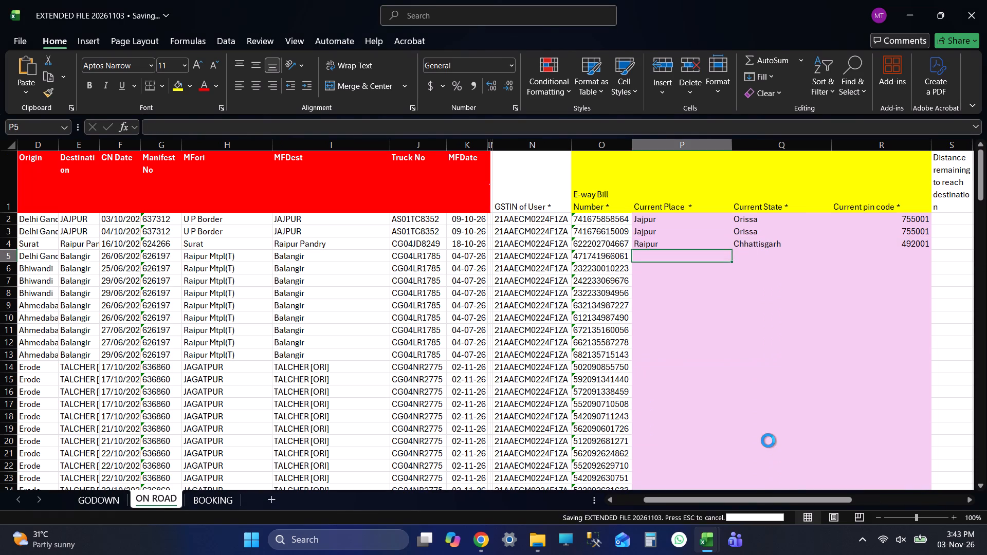
Copy Balangir, Orissa, 767001 from the 20261102 file into the current location columns of ON ROAD rows 5 to 13 in 20261103, and save.
key(alt+Tab)
key(ctrl+Up)
key(Down)
key(Down)
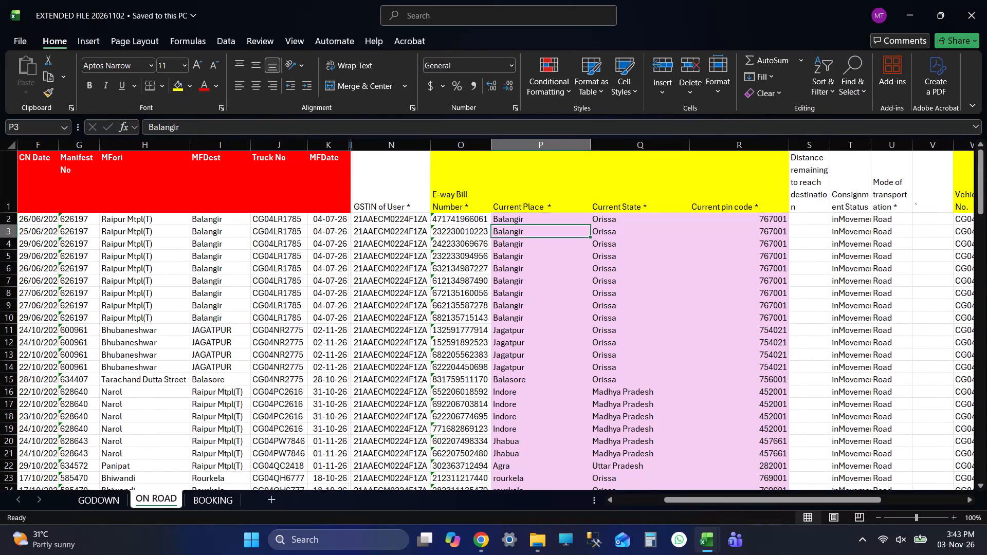
key(shift+Right)
key(shift+Right)
key(ctrl+c)
key(alt+Tab)
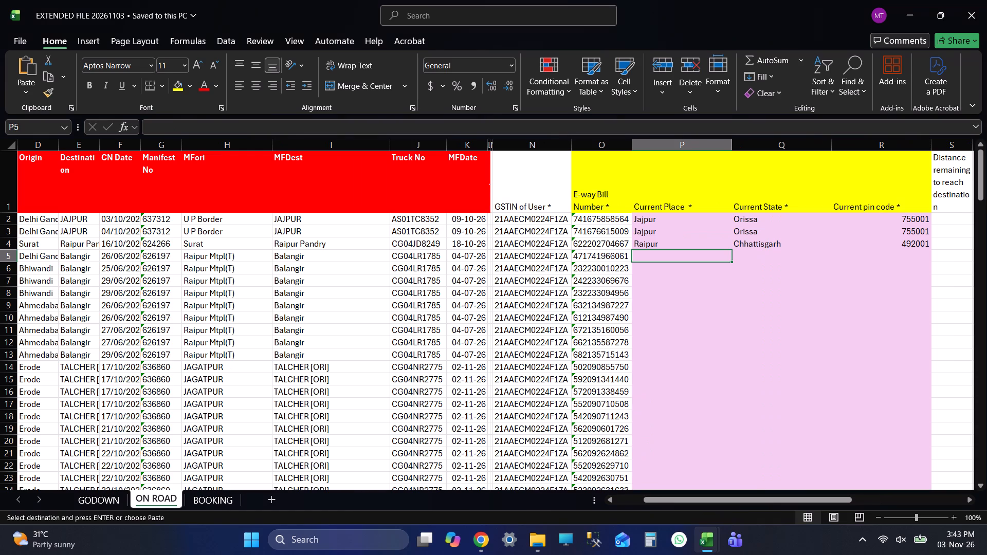
key(shift+Down)
key(shift+Down)
key(shift+Down)
key(shift+Down)
key(shift+Down)
key(shift+Down)
key(shift+Down)
key(shift+Down)
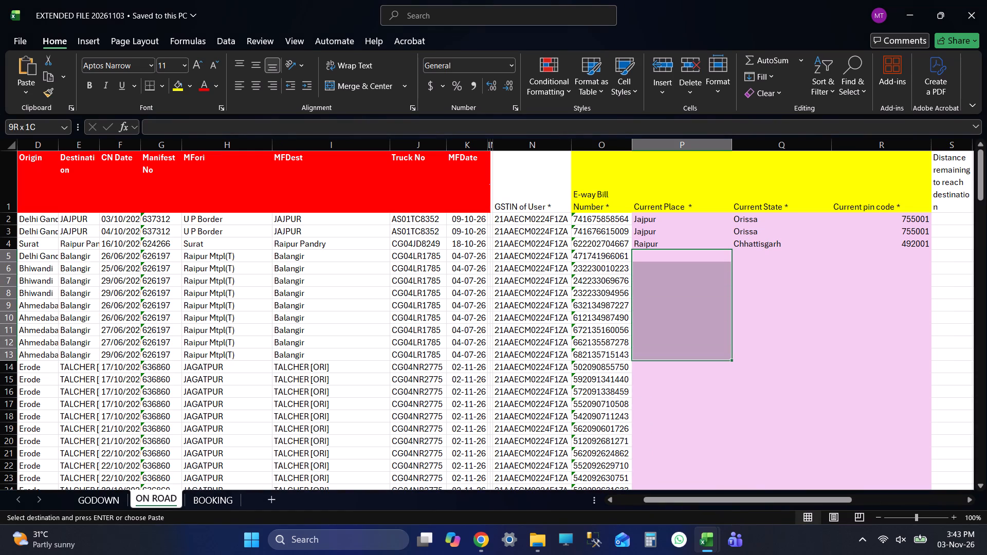
key(ctrl+v)
key(ctrl+Down)
key(Down)
key(ctrl+s)
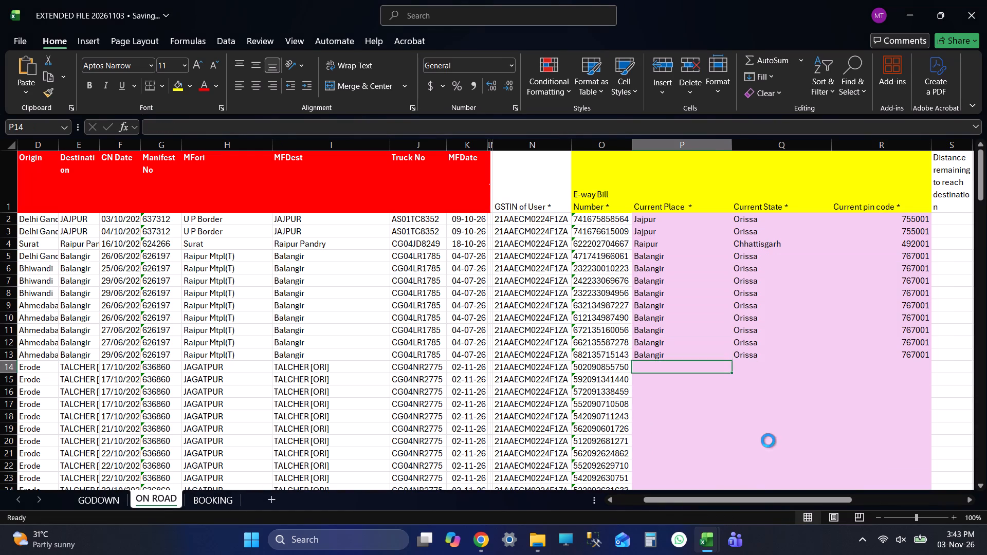
key(ctrl+s)
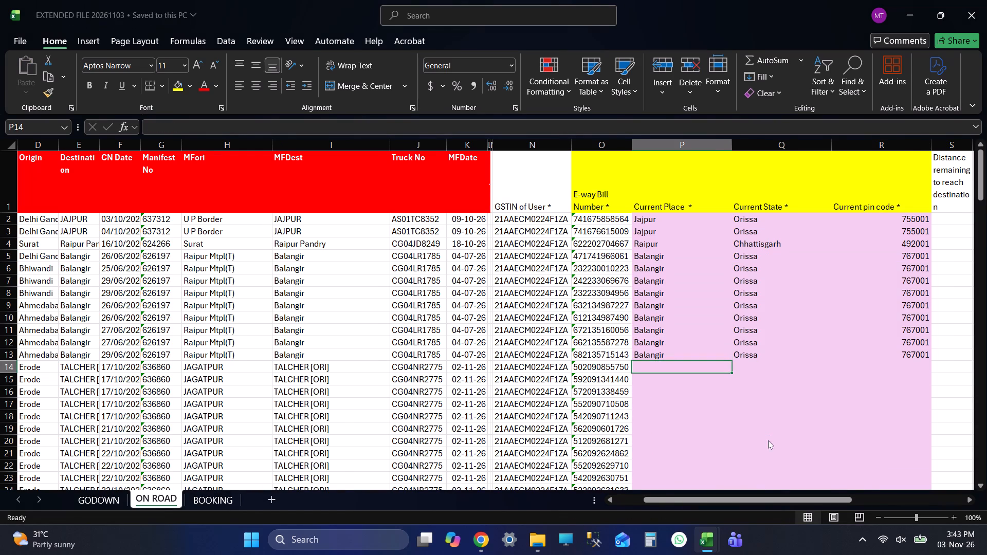
Scan the Current Place entries of the 20261102 ON ROAD sheet for a location that suits row 14 of 20261103.
key(alt+Tab)
key(Down)
key(Down)
key(Down)
key(Down)
key(Down)
key(Down)
key(Down)
key(Down)
key(Down)
key(Down)
key(ctrl+Down)
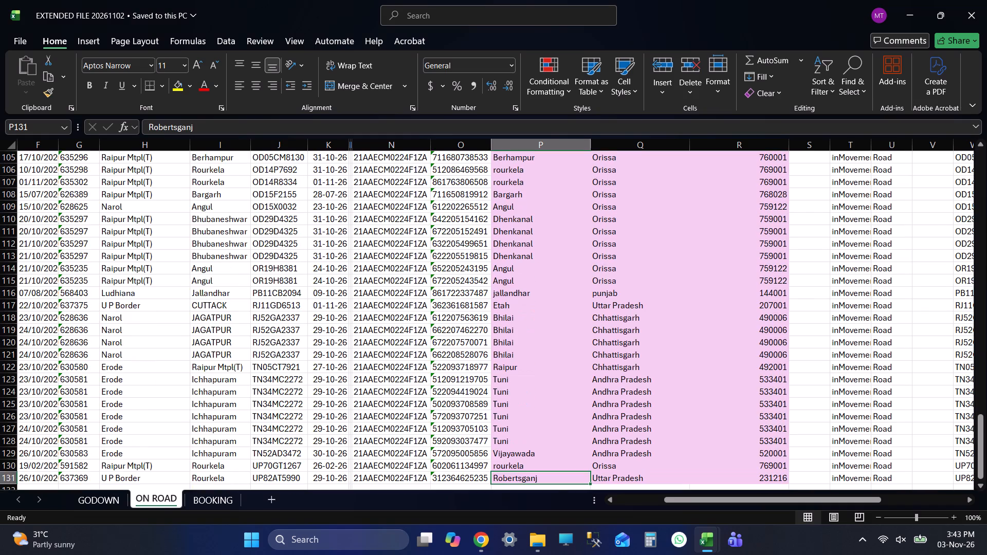
key(ctrl+Up)
key(alt+Tab)
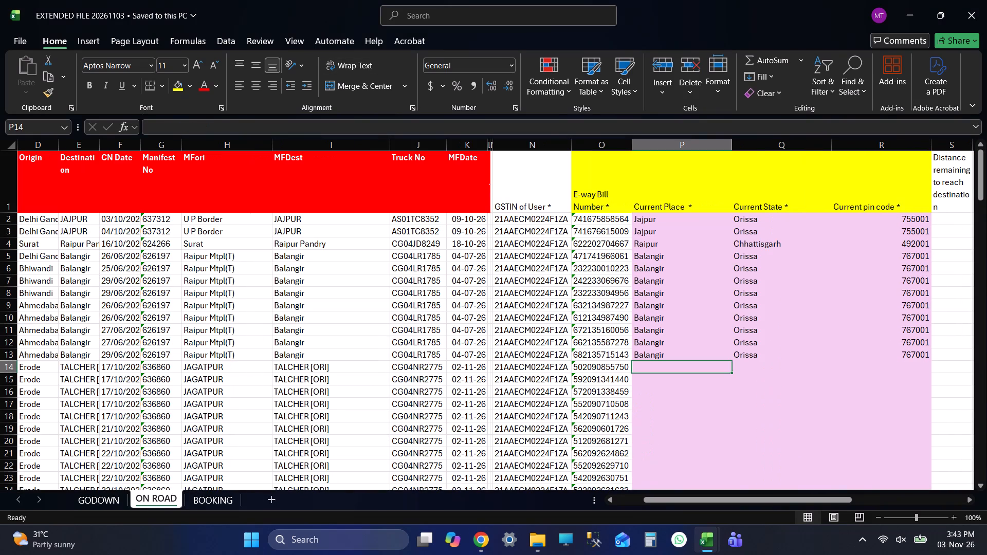
Search the Current Place column of the 20261102 ON ROAD sheet for TALCHER, checking against row 14 of 20261103.
key(alt+Tab)
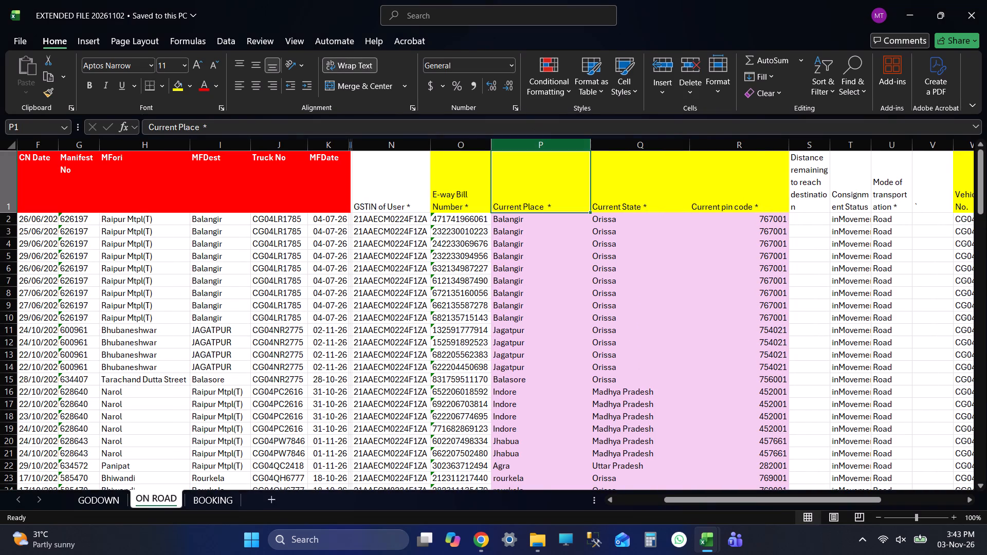
click(538, 148)
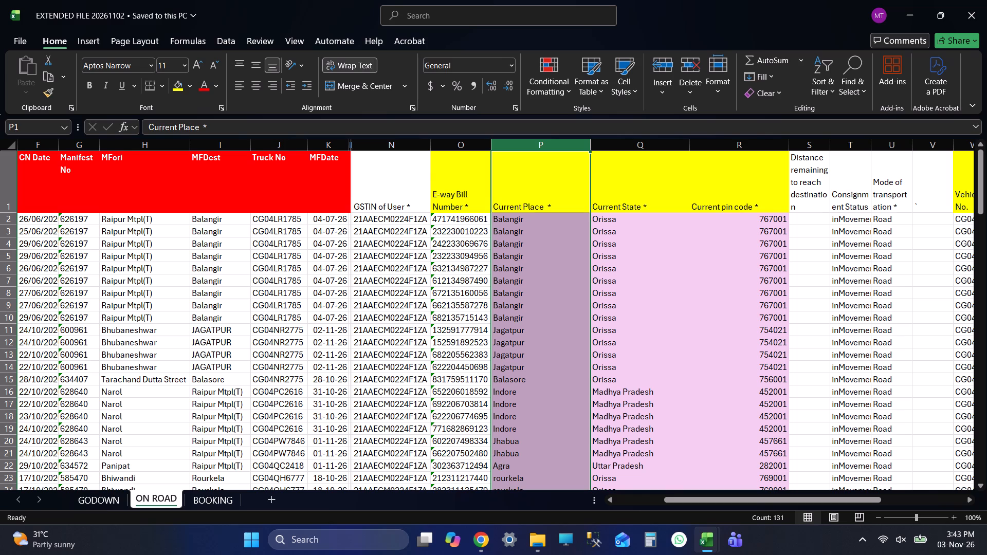
key(alt+Tab)
key(alt+Tab)
key(alt+Tab)
key(alt+Tab)
key(alt+Tab)
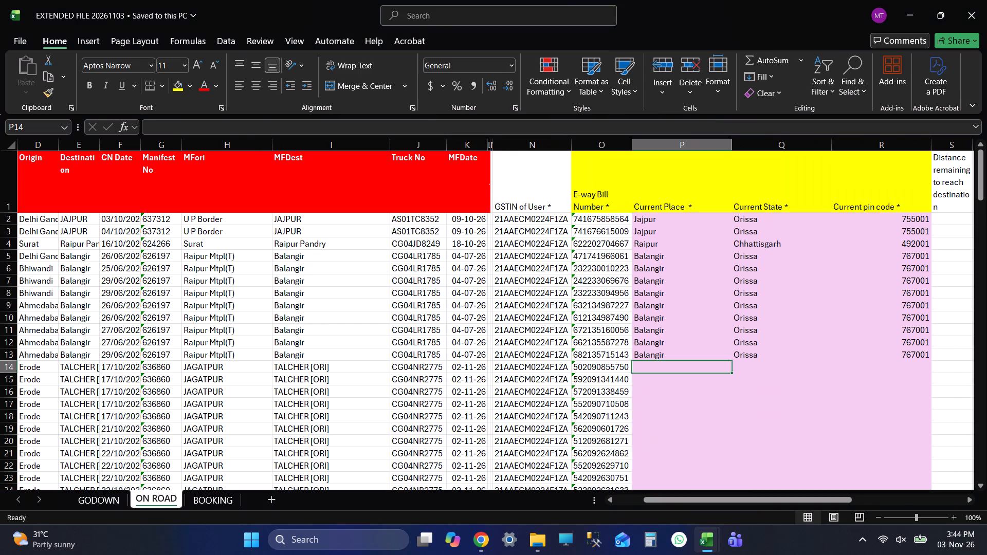
key(alt+Tab)
key(alt+Tab)
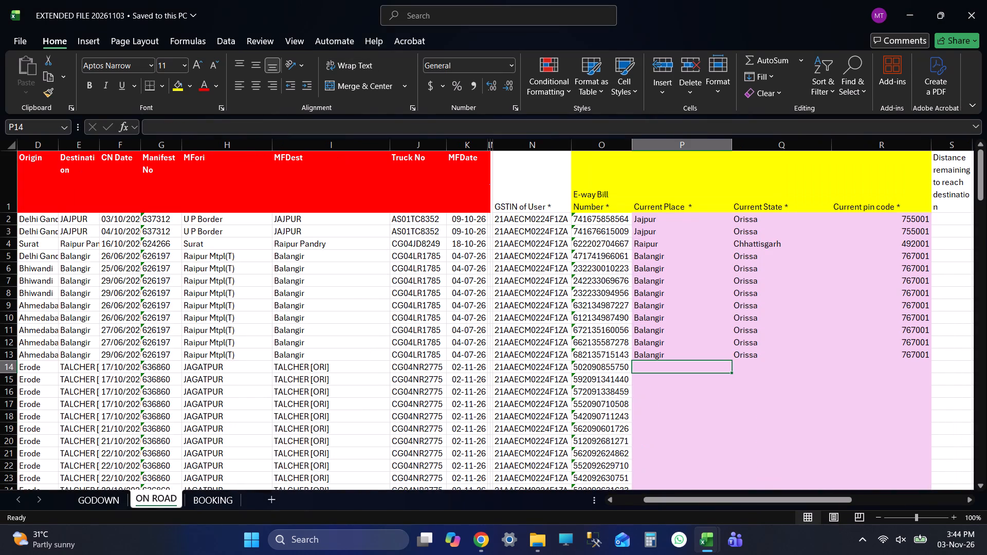
key(alt+Tab)
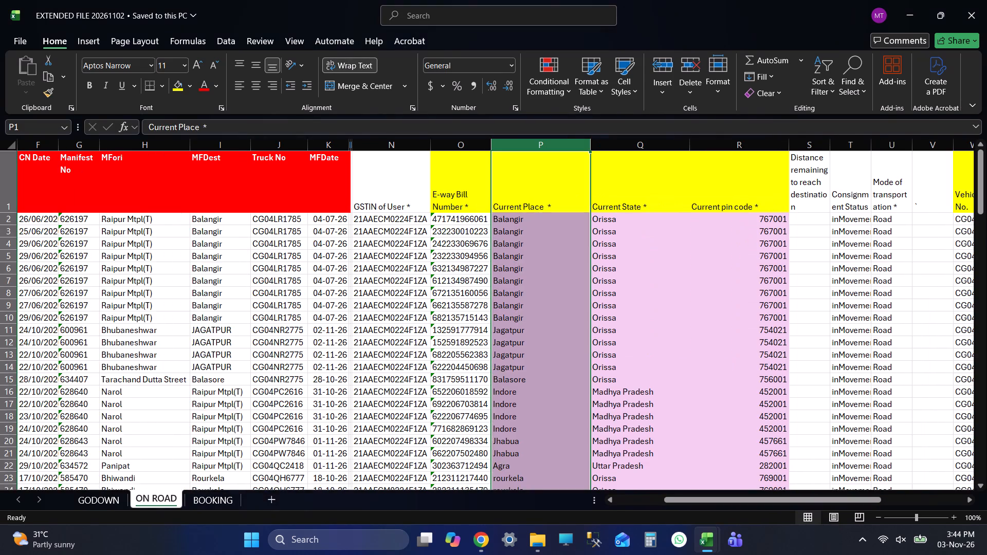
key(alt+Tab)
key(alt+Tab)
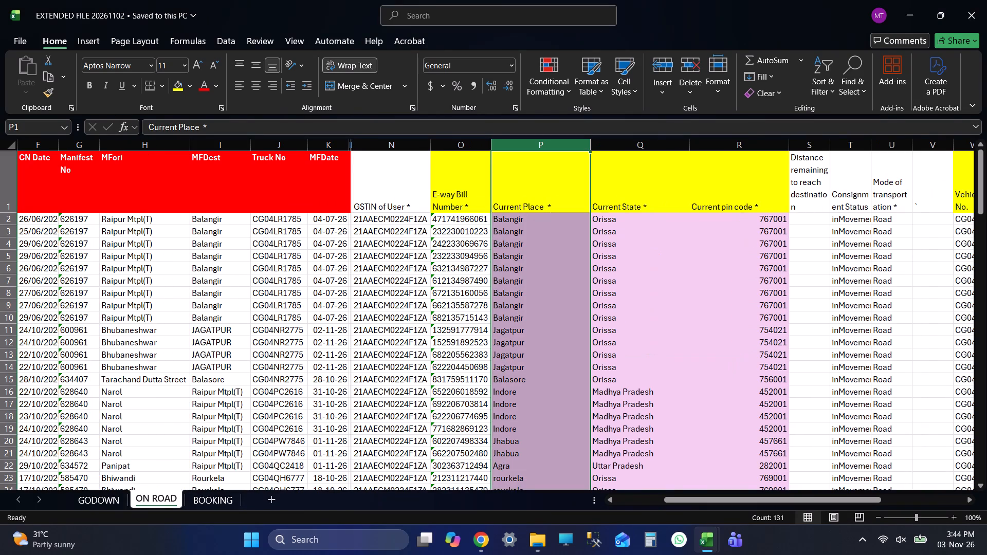
key(ctrl+f)
text(TALCHER)
key(Return)
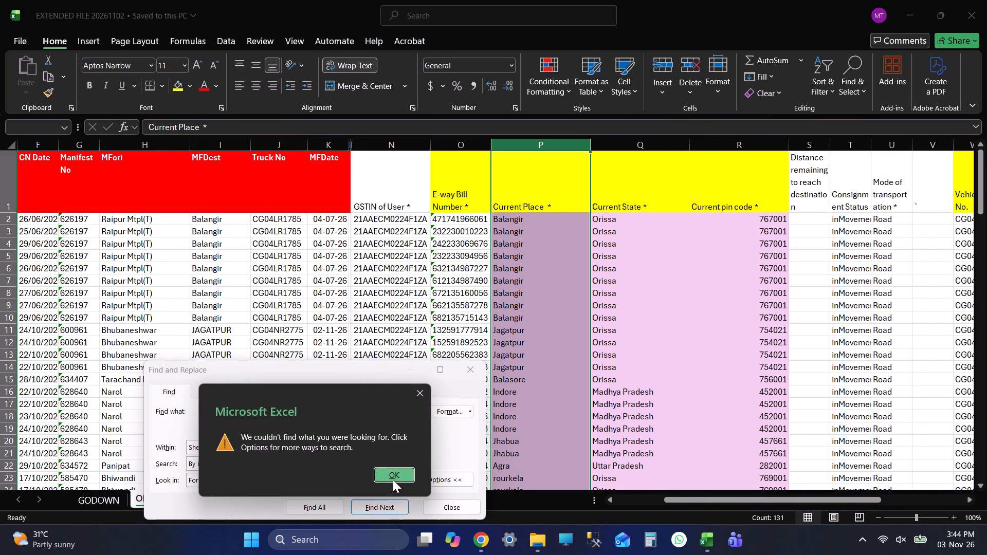
click(393, 479)
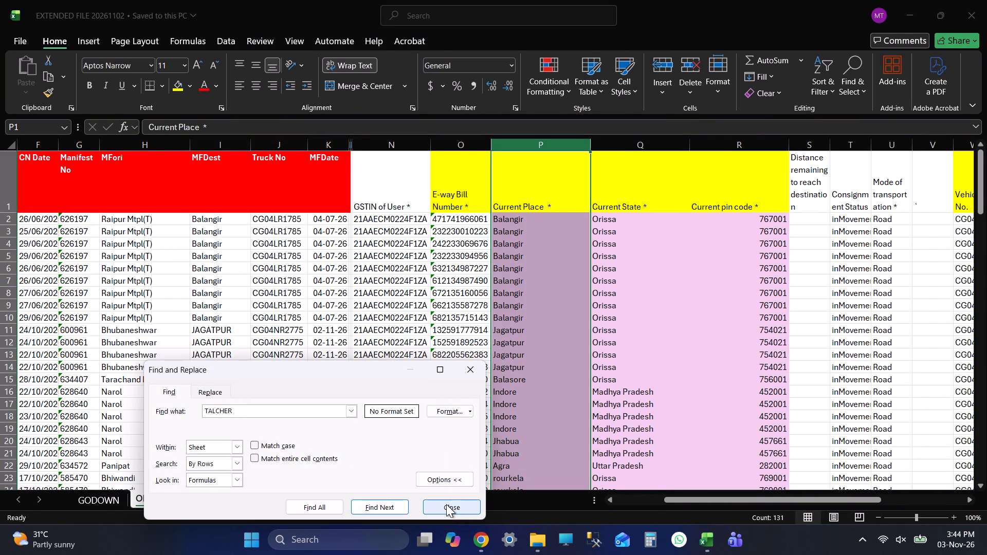
click(446, 504)
key(alt+Tab)
key(alt+Tab)
key(alt+Tab)
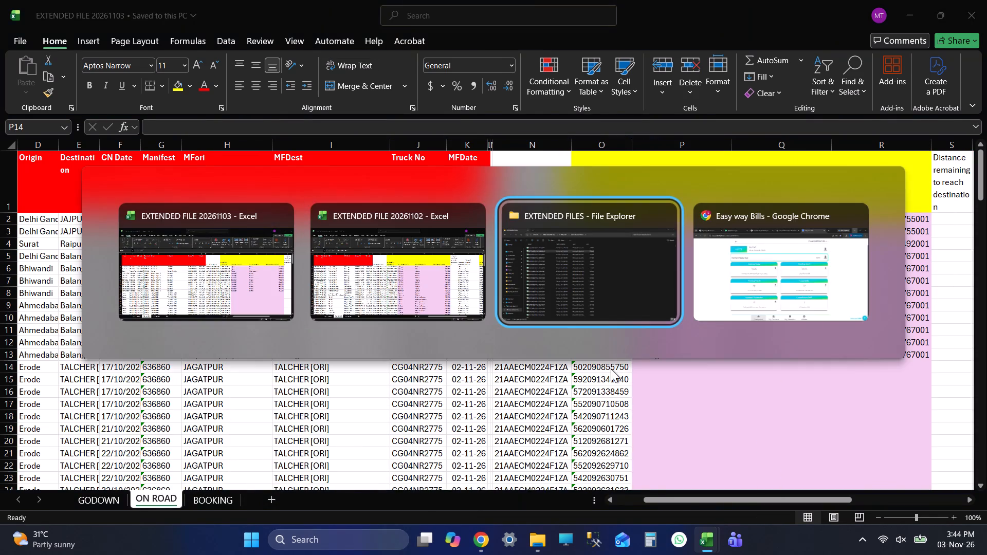
click(986, 0)
key(alt+Tab)
key(alt+Tab)
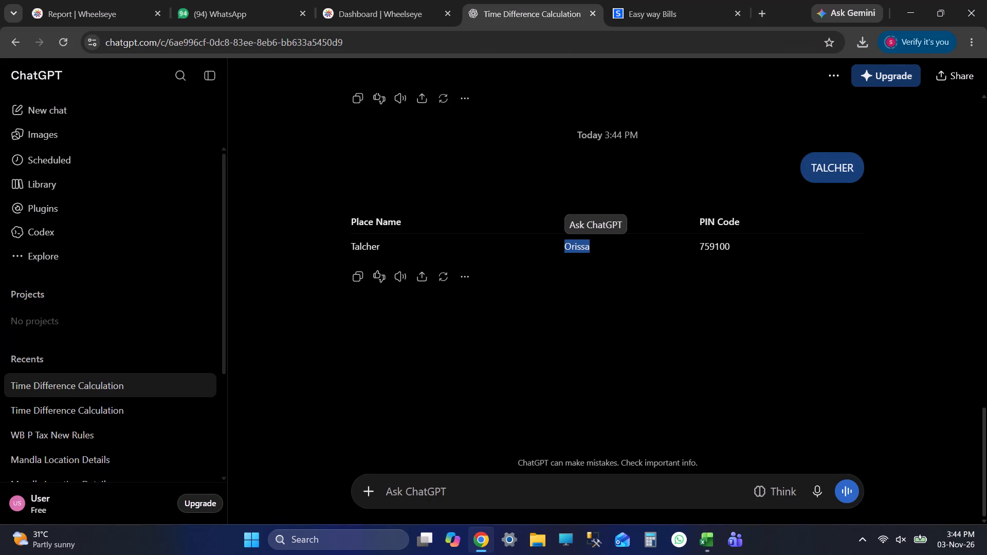
double_click(715, 250)
key(ctrl+c)
key(alt+Tab)
key(F2)
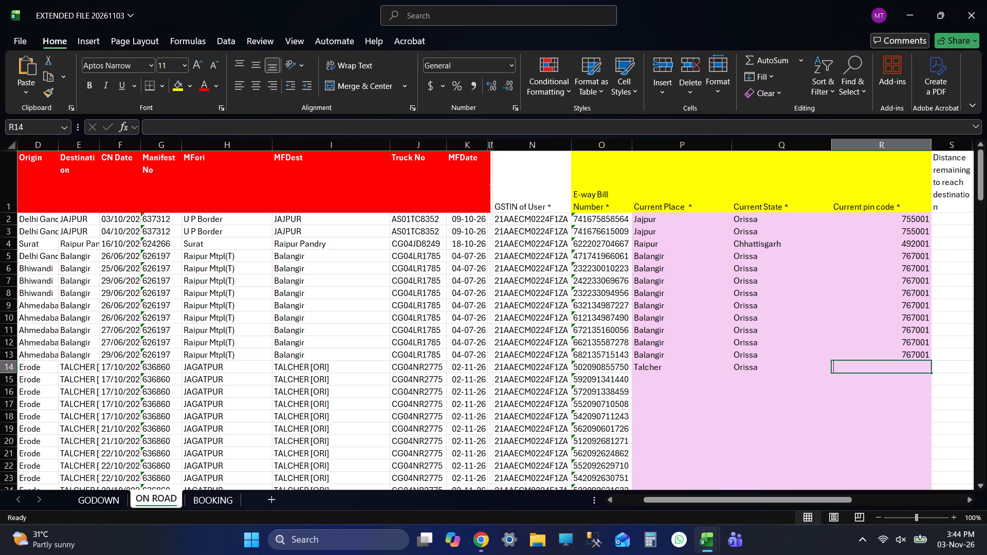
key(ctrl+v)
key(Return)
key(ctrl+s)
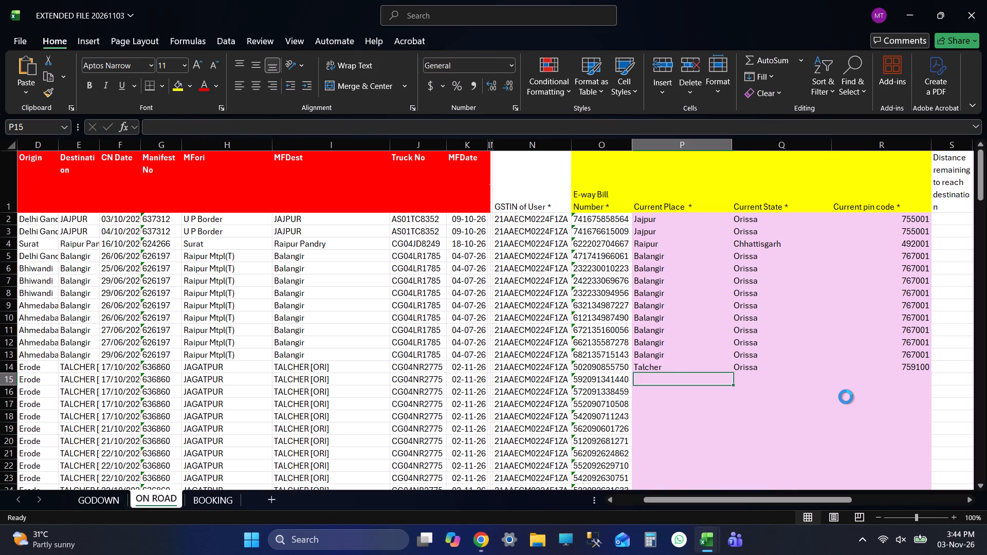
Copy row 14's Talcher, Orissa, 759100 into the current location columns of ON ROAD rows 15 to 46, and save.
key(Up)
key(shift+Right)
key(shift+Right)
key(ctrl+c)
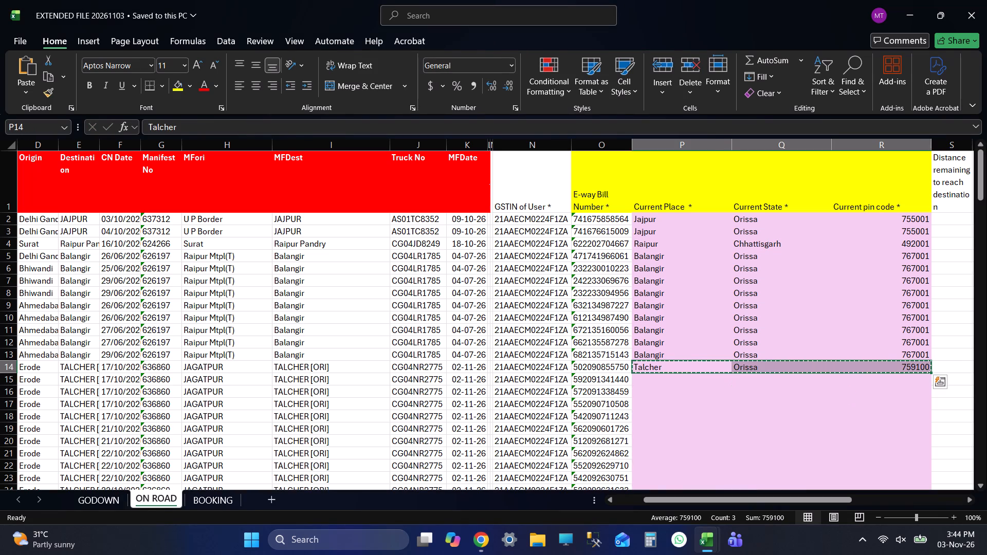
key(ctrl+c)
key(ctrl+c)
key(ctrl+c)
key(Down)
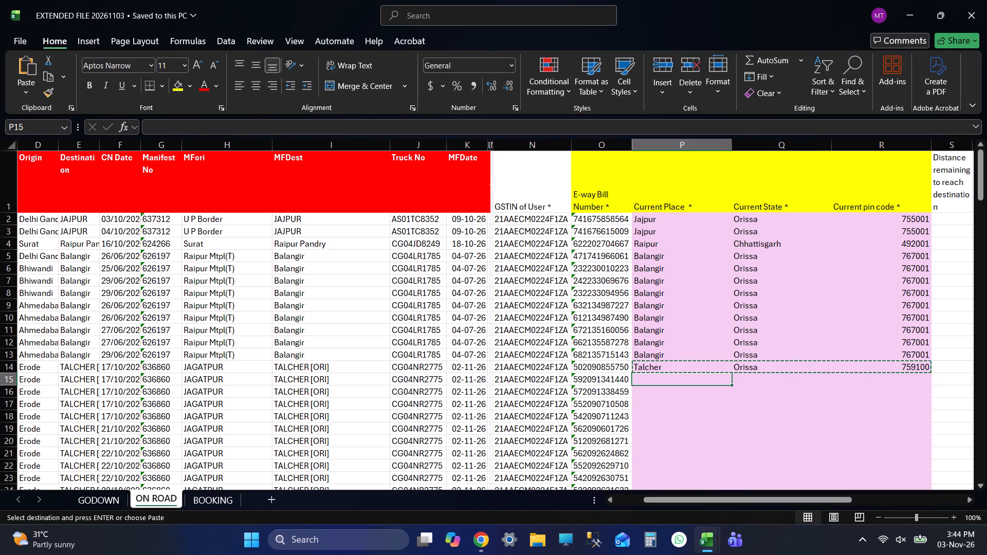
key(shift+Down)
key(shift+Down)
key(shift+Down)
key(shift+Down)
key(shift+Down)
key(shift+Down)
key(shift+Down)
key(shift+Down)
key(shift+Down)
key(shift+Down)
key(shift+Down)
key(shift+Down)
key(shift+Down)
key(shift+Down)
key(shift+Down)
key(shift+Down)
key(shift+Down)
key(shift+Down)
key(shift+Down)
key(shift+Down)
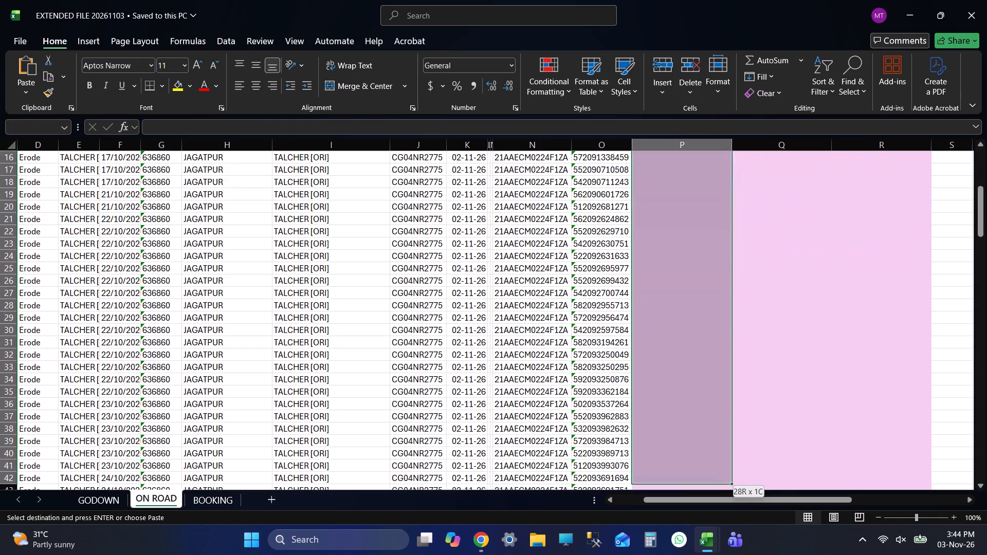
key(shift+Down)
key(shift+Down)
key(shift+Down)
key(shift+Down)
key(shift+Down)
key(shift+Down)
key(shift+Down)
key(shift+Down)
key(shift+Down)
key(shift+Down)
key(shift+Down)
key(shift+Down)
key(shift+Down)
key(shift+Down)
key(shift+Down)
key(shift+Down)
key(shift+Down)
key(shift+Up)
key(shift+Up)
key(shift+Up)
key(shift+Up)
key(shift+Up)
key(shift+Up)
key(shift+Up)
key(shift+Up)
key(shift+Up)
key(shift+Up)
key(shift+Up)
key(shift+Up)
key(shift+Up)
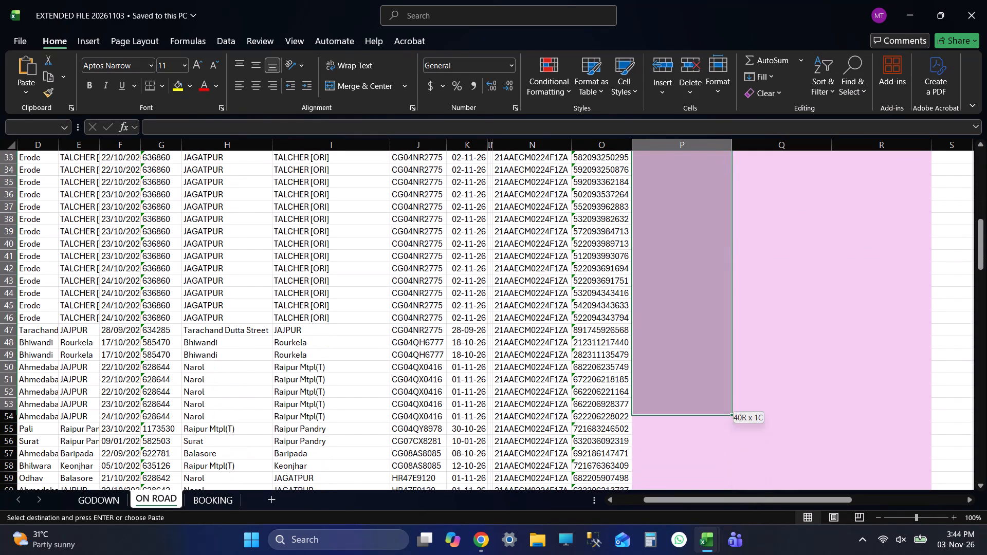
key(ctrl+v)
key(ctrl+Down)
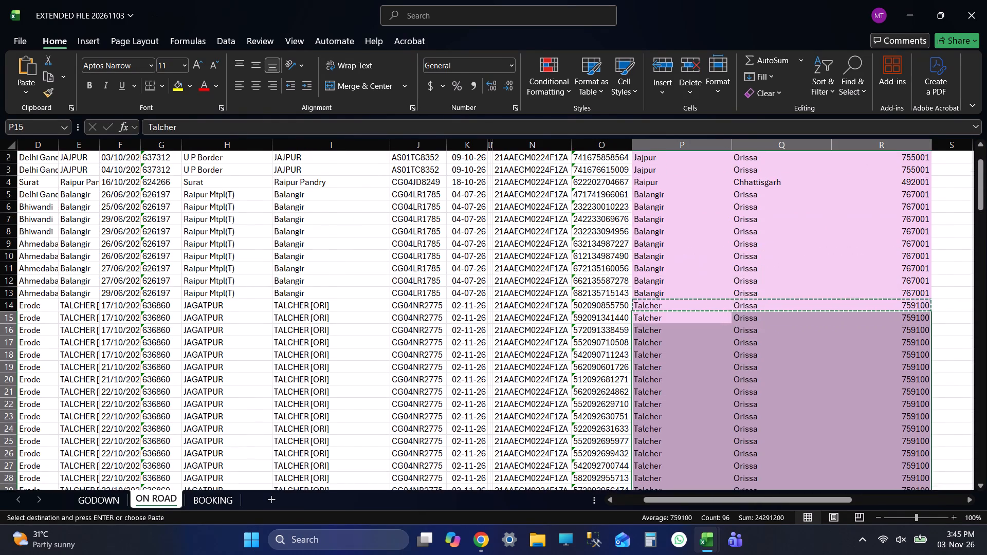
key(Down)
key(ctrl+s)
key(Up)
key(Left)
key(Left)
key(Left)
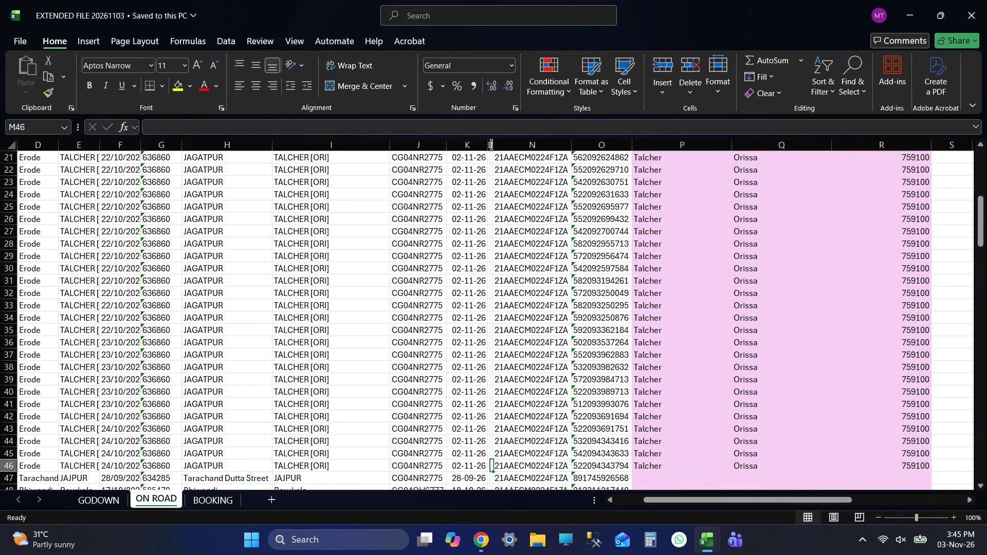
key(Left)
key(Left)
key(Left)
key(ctrl+c)
key(alt+Tab)
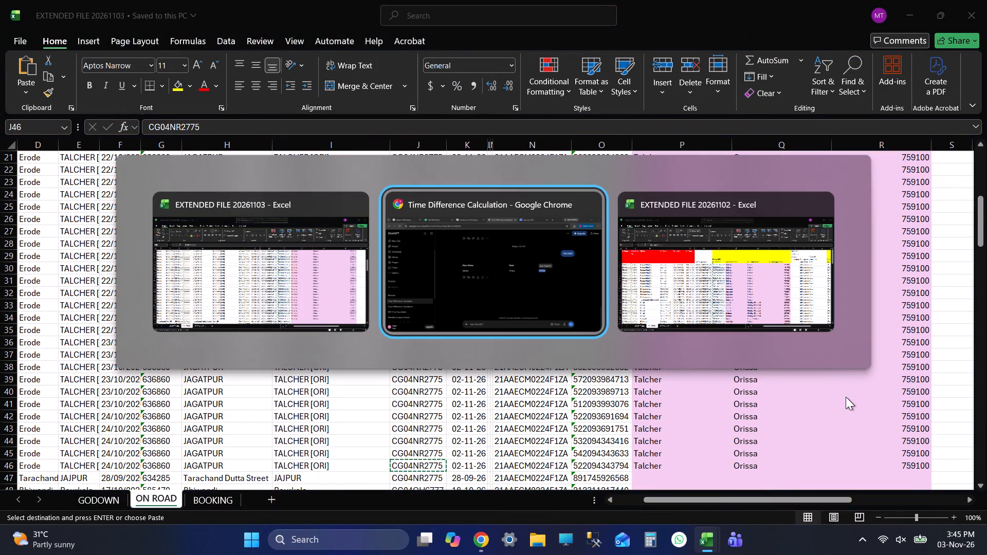
click(369, 10)
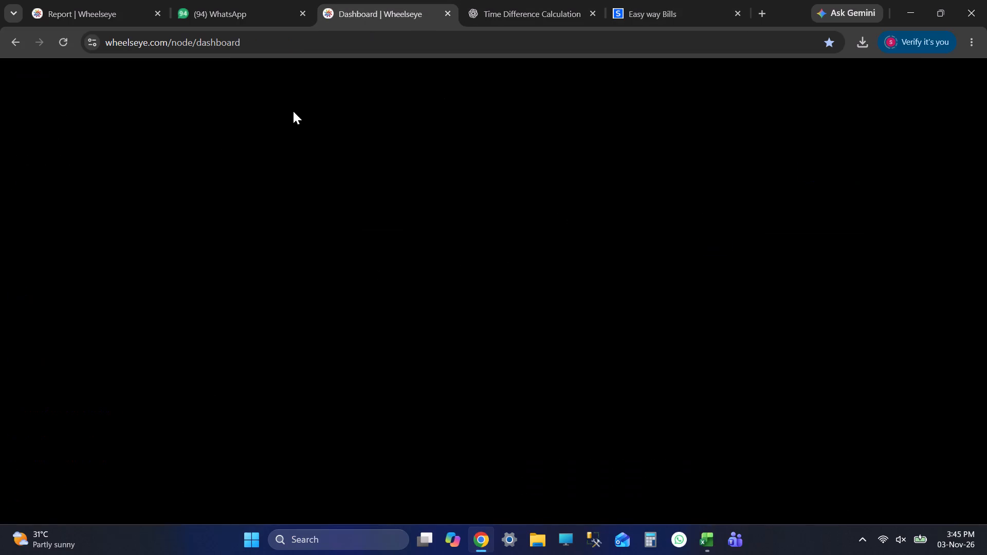
click(240, 93)
key(ctrl+v)
key(Return)
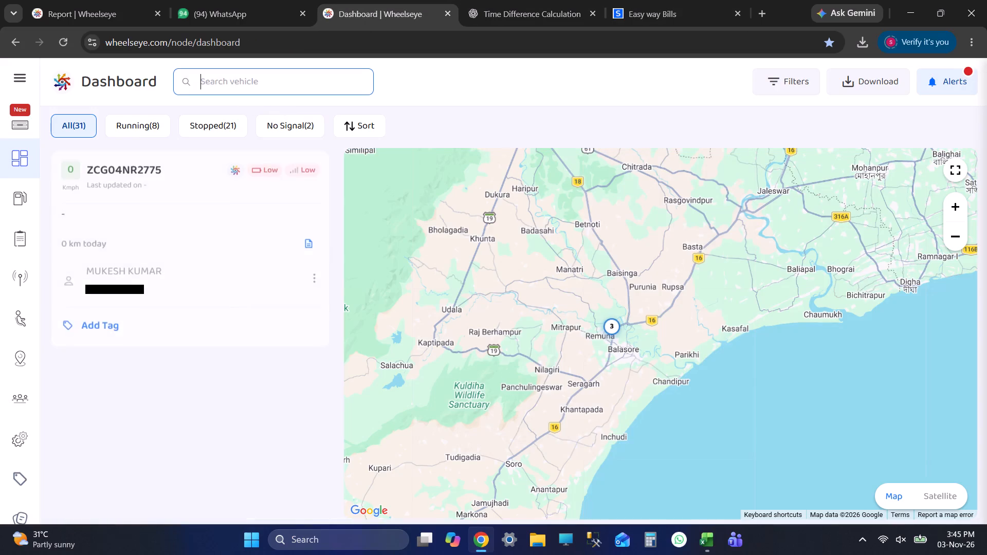
Open the truck's route history, examine its latest stop closely on the map, and return to the 20261103 workbook.
click(189, 242)
scroll(672, 268, up, 2)
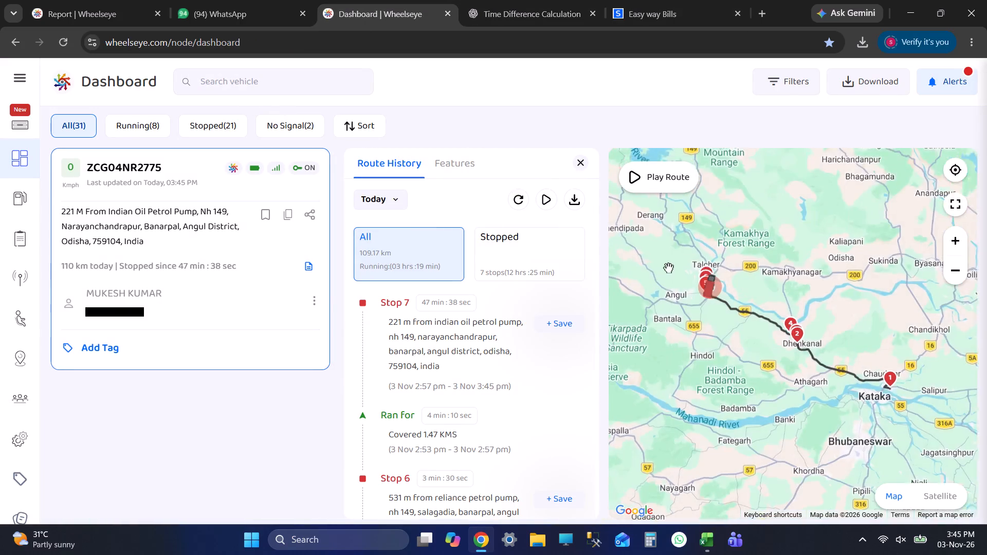
scroll(668, 268, up, 9)
scroll(727, 329, up, 4)
key(alt+Tab)
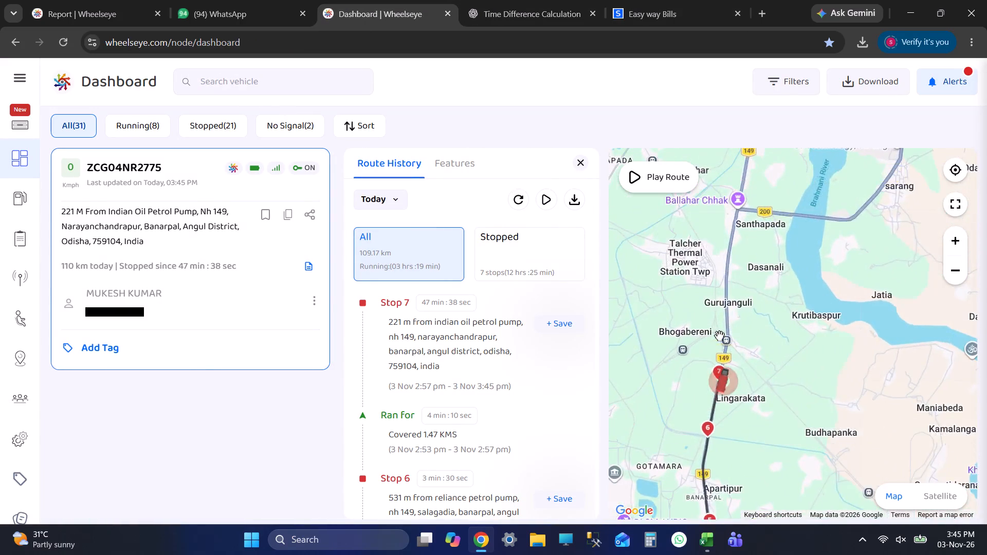
Return to the 20261103 workbook and check ON ROAD rows 46 and 47, stopping at row 47's blank current place cell.
key(alt+Tab)
key(alt+Tab)
scroll(711, 287, down, 4)
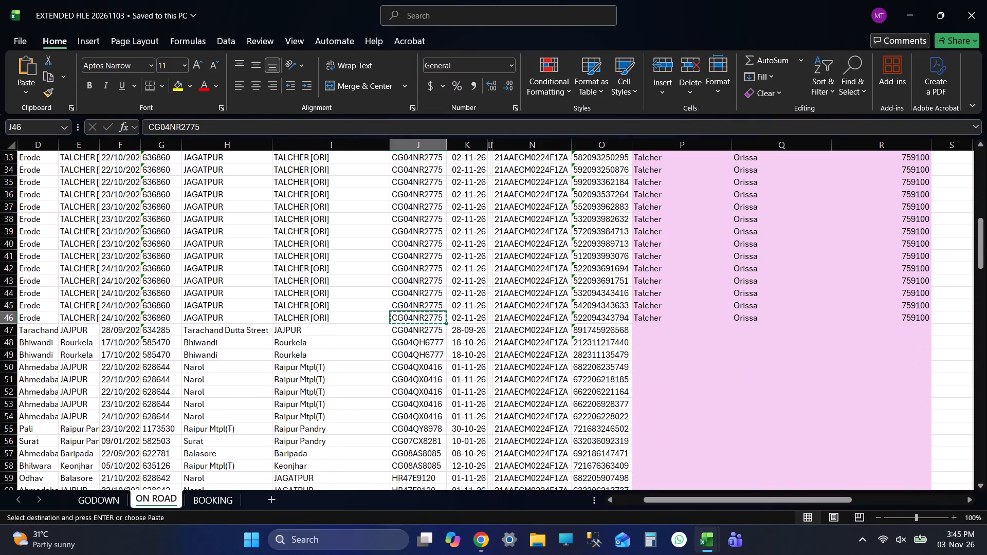
key(Tab)
key(Tab)
key(Tab)
key(Tab)
key(Tab)
key(Tab)
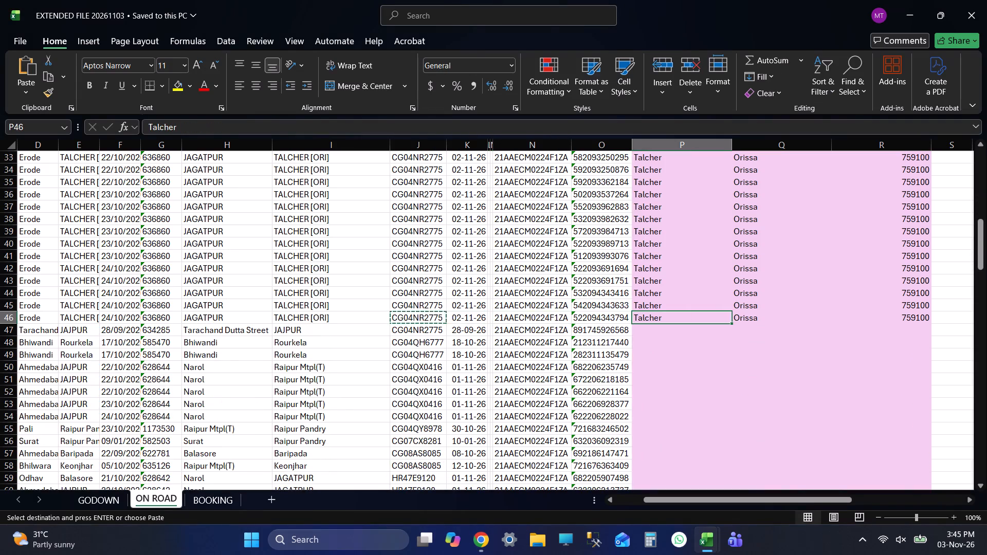
click(658, 332)
key(shift+Tab)
key(shift+Tab)
key(shift+Tab)
key(shift+Tab)
key(shift+Tab)
key(shift+Tab)
key(Tab)
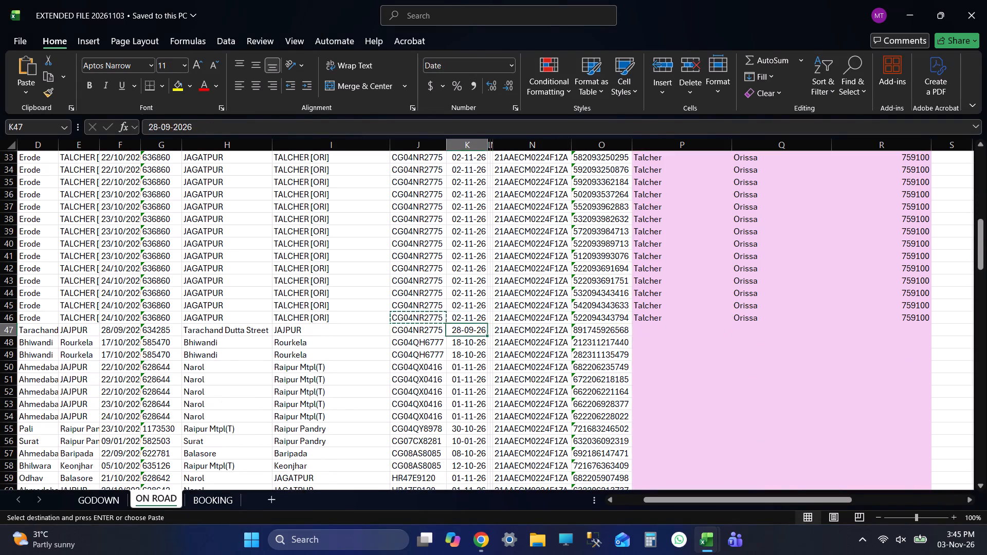
key(Tab)
key(Tab)
key(Tab)
key(Tab)
key(Tab)
Find JAJ in the 20261102 workbook, copy row 83's Jajpur, Orissa, 755001 into ON ROAD row 47 of 20261103, and save.
key(alt+Tab)
key(alt+Tab)
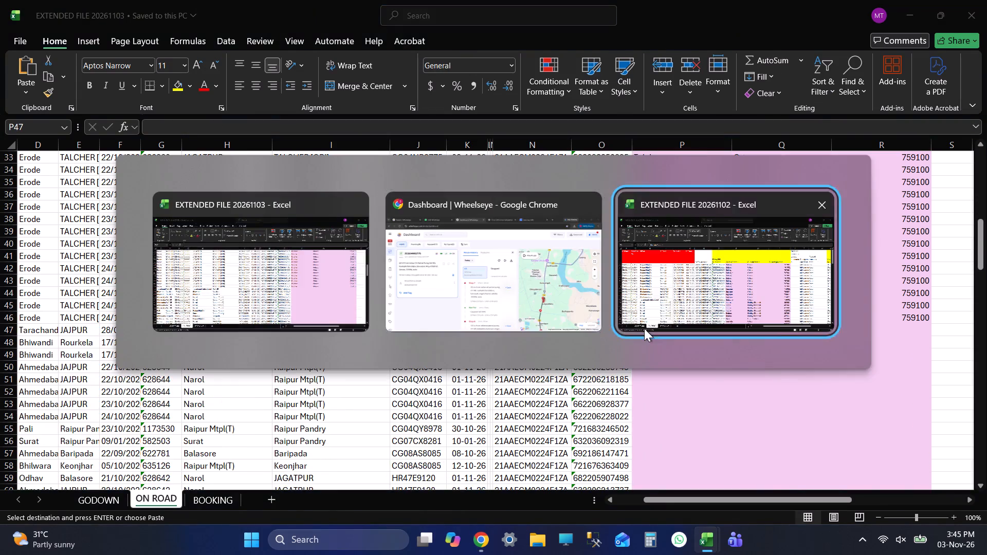
key(ctrl+f)
text(JAJ)
key(Return)
click(520, 324)
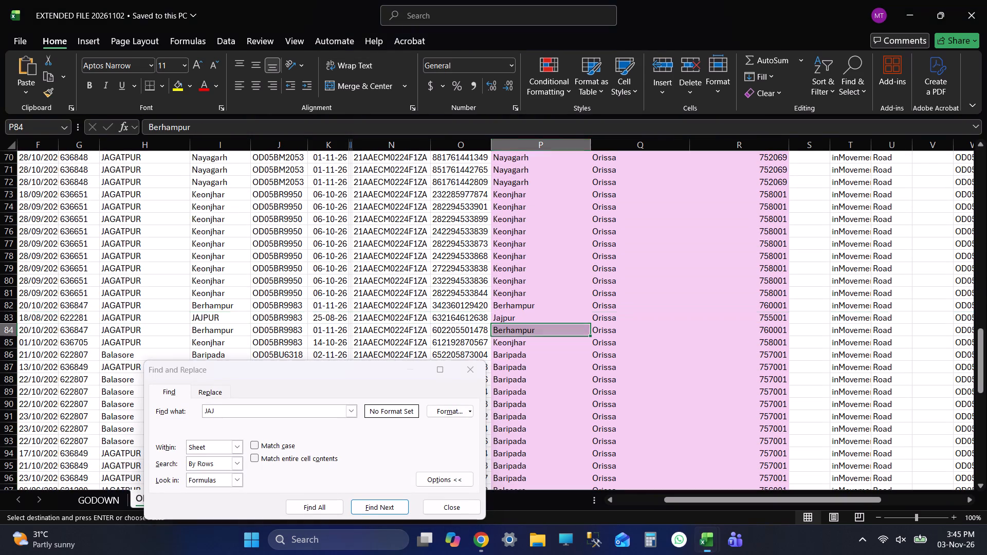
click(534, 314)
key(shift+Right)
key(shift+Right)
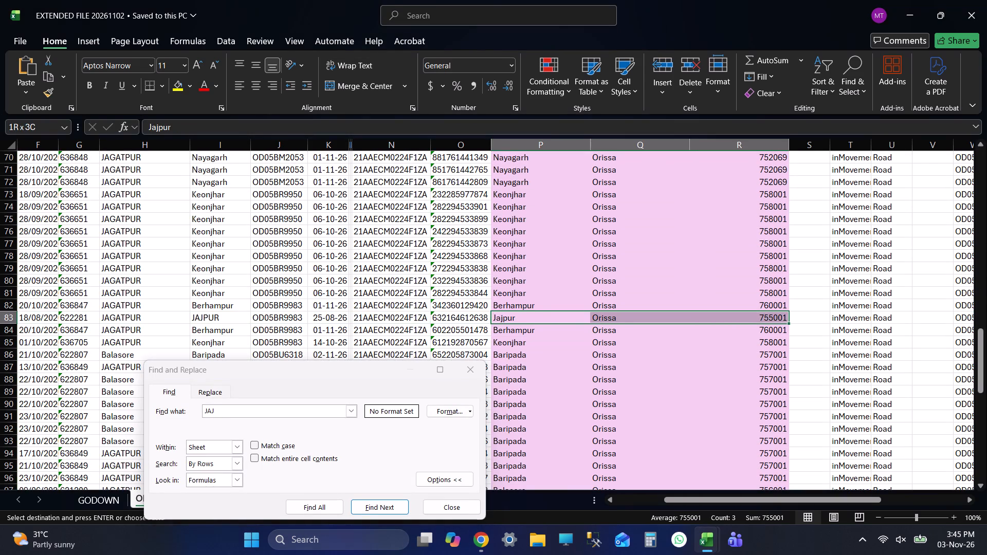
key(ctrl+c)
click(450, 510)
key(alt+Tab)
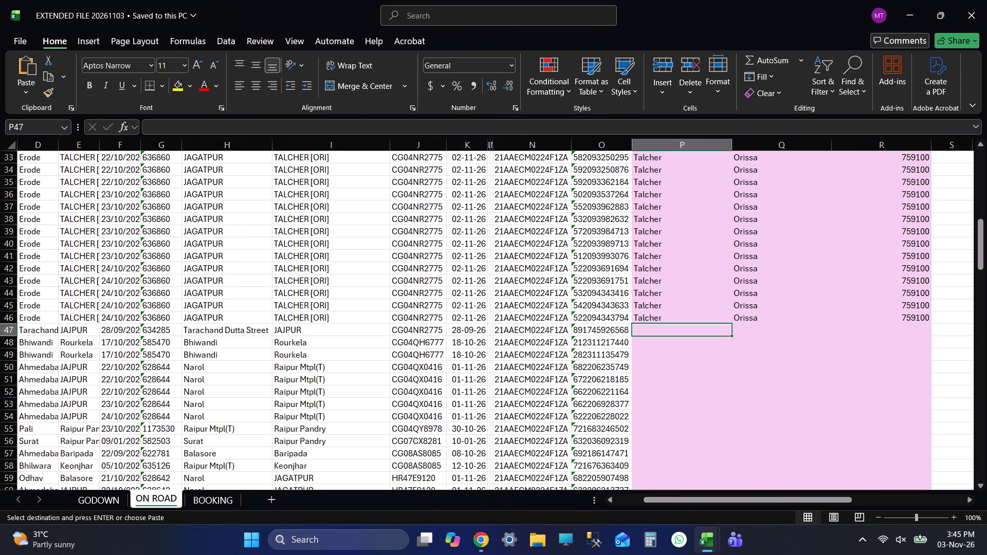
key(ctrl+v)
key(Down)
key(ctrl+s)
Check the truck and trip details of ON ROAD row 48, returning to its blank current place cell.
key(Left)
key(Left)
key(Left)
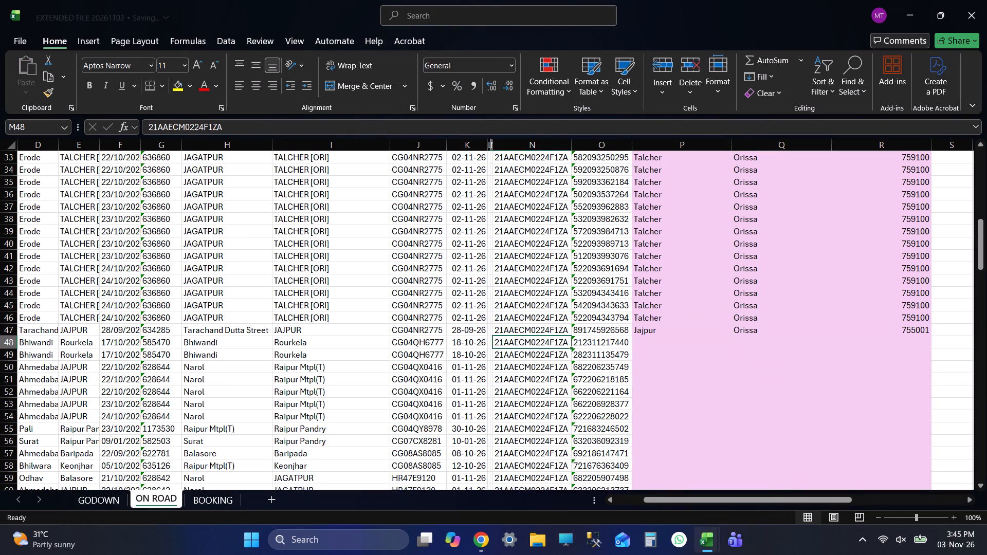
key(Left)
key(Left)
key(Left)
key(Right)
key(Right)
key(Right)
key(Right)
key(Right)
key(Right)
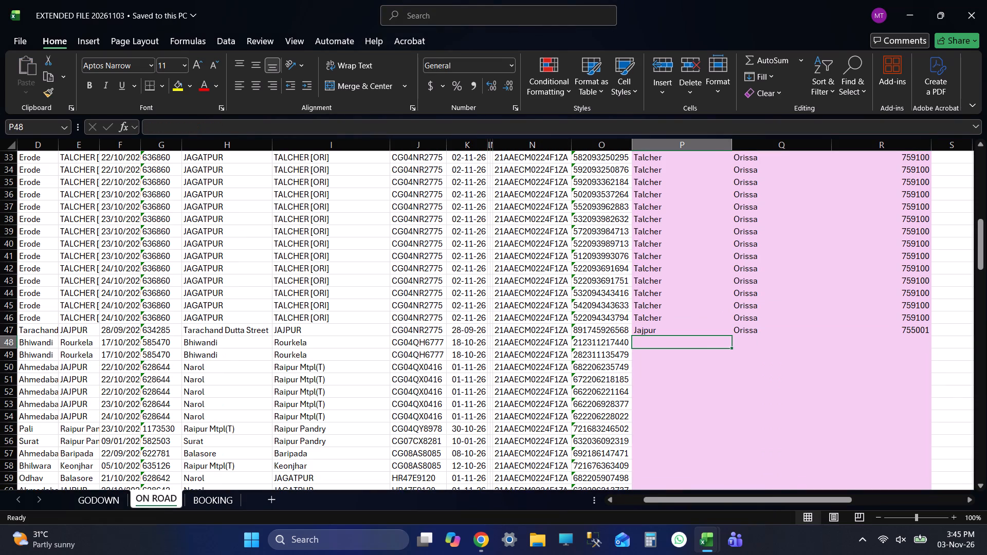
Find ROUR in 20261102's current place column, copy rourkela, Orissa, 769001 into ON ROAD rows 48 and 49 of 20261103, and save.
key(alt+Tab)
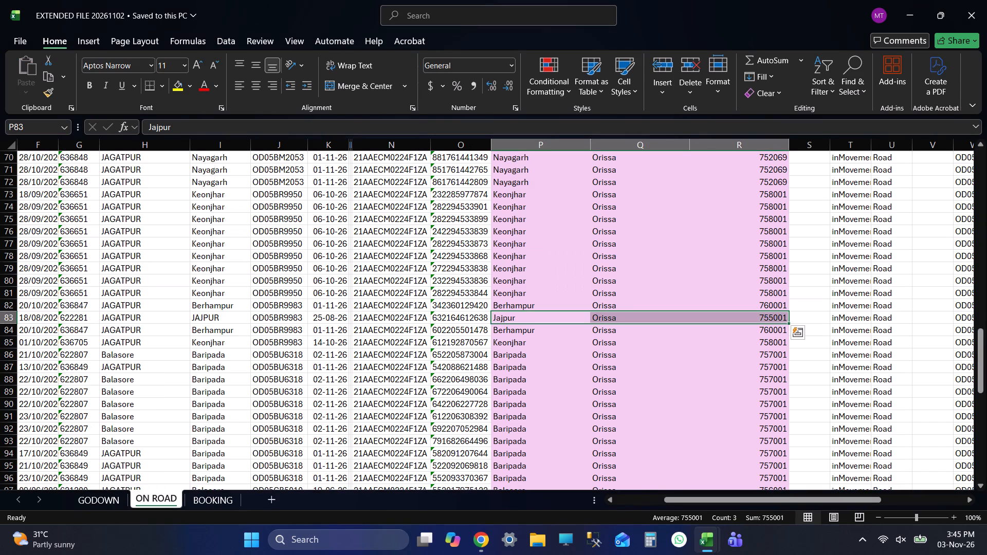
click(530, 146)
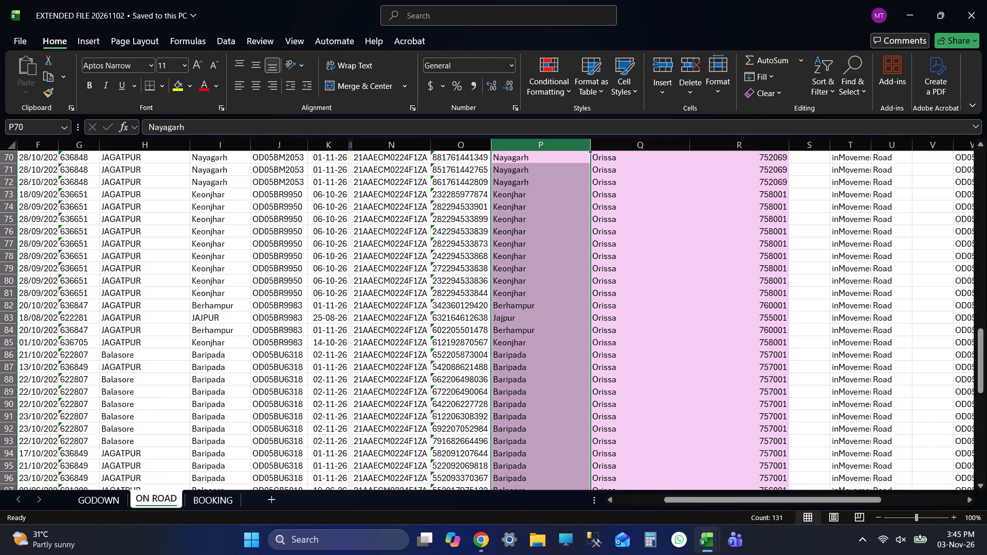
key(ctrl+f)
text(ROUR)
key(Return)
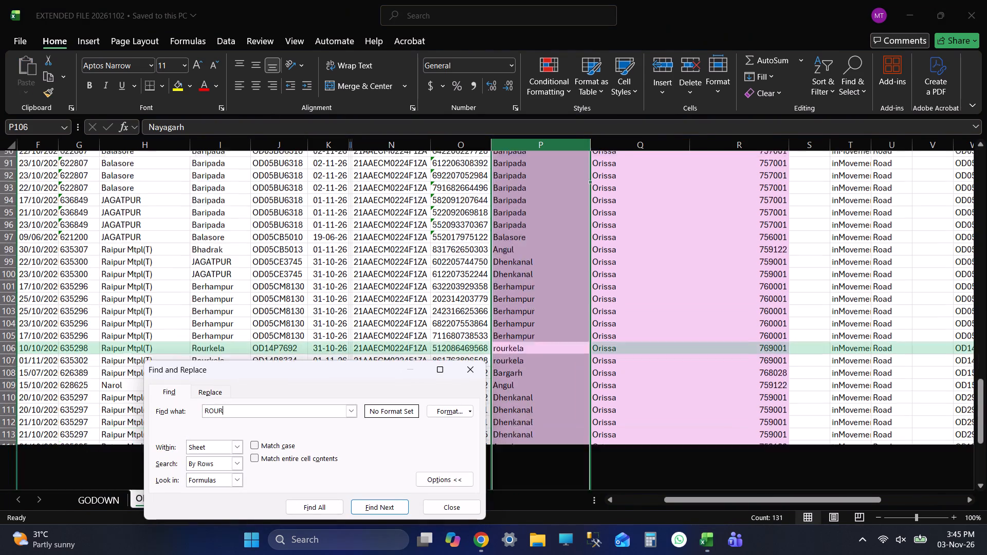
click(538, 319)
key(shift+Right)
key(shift+Right)
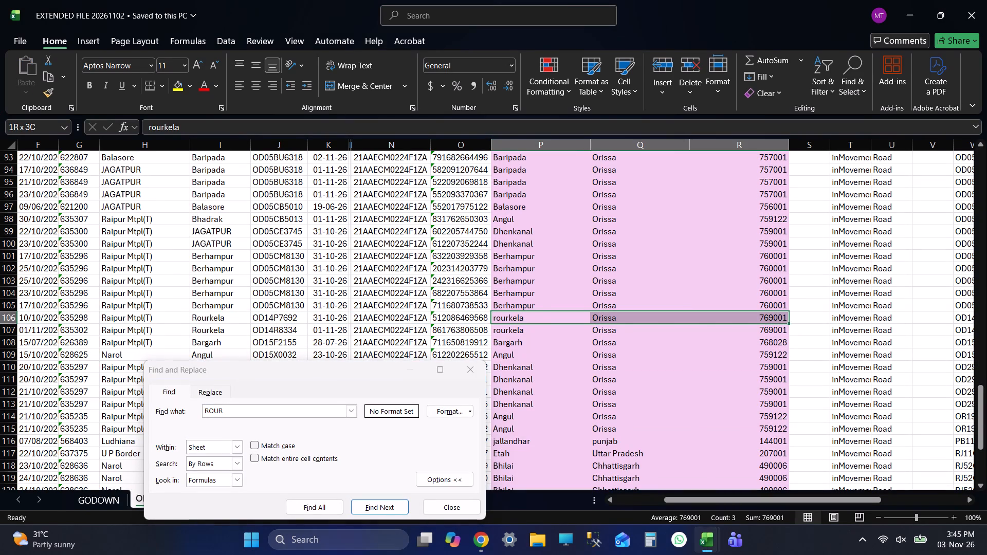
key(ctrl+c)
click(445, 505)
key(alt+Tab)
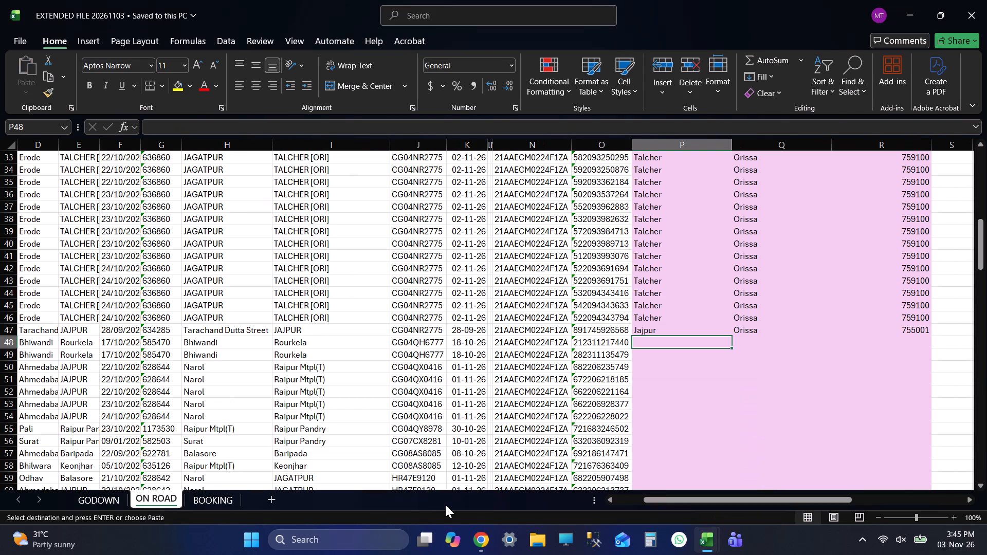
key(shift+Down)
key(ctrl+v)
key(Down)
key(Down)
key(ctrl+s)
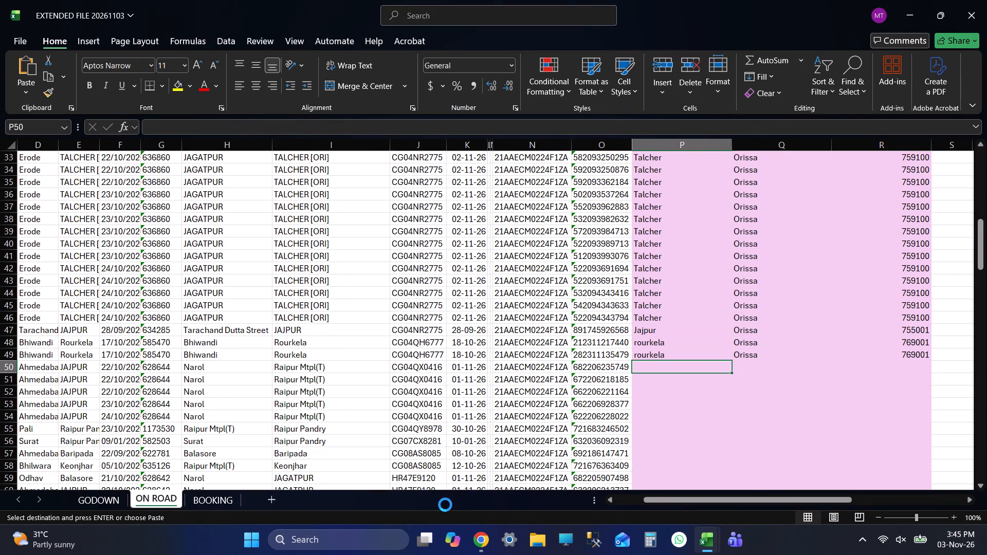
key(Left)
key(Left)
key(Left)
key(Left)
key(Left)
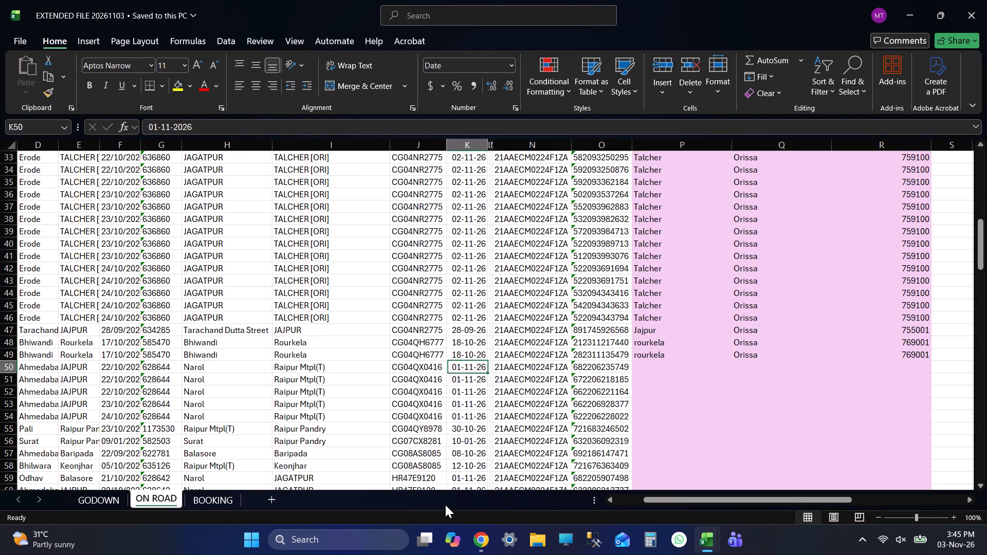
key(Left)
key(ctrl+c)
key(Right)
key(Right)
key(Right)
key(Right)
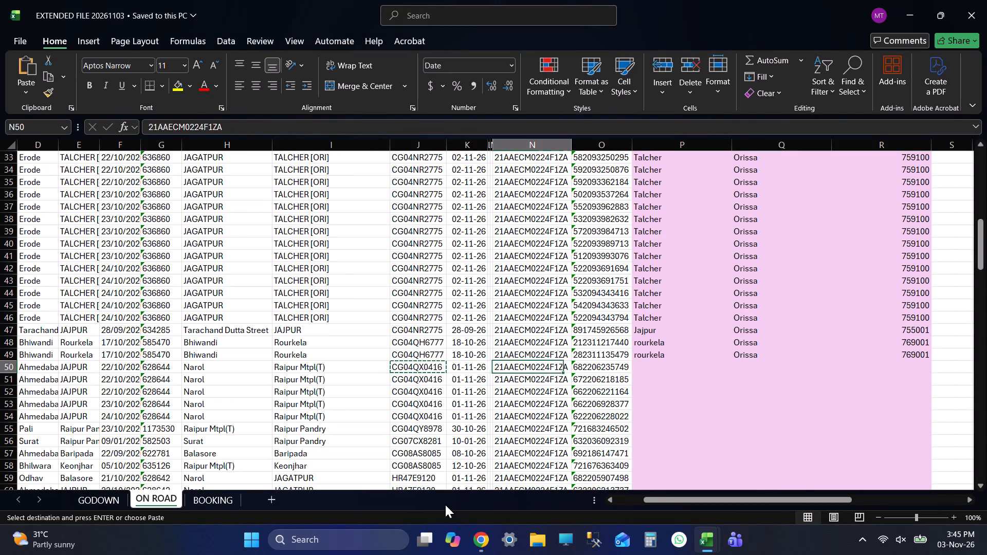
key(Right)
key(Right)
key(alt+Tab)
key(alt+Tab)
key(alt+Tab)
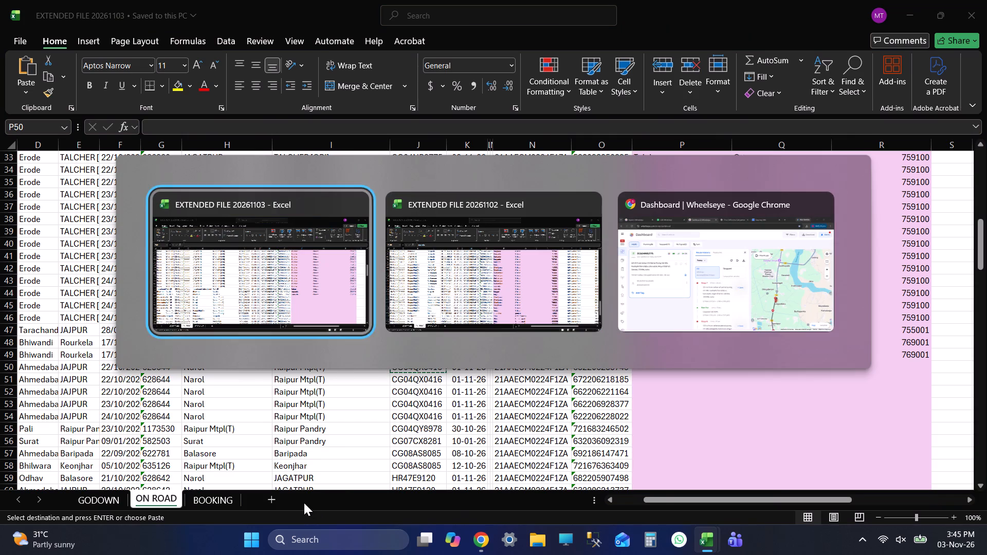
key(alt+Tab)
click(517, 146)
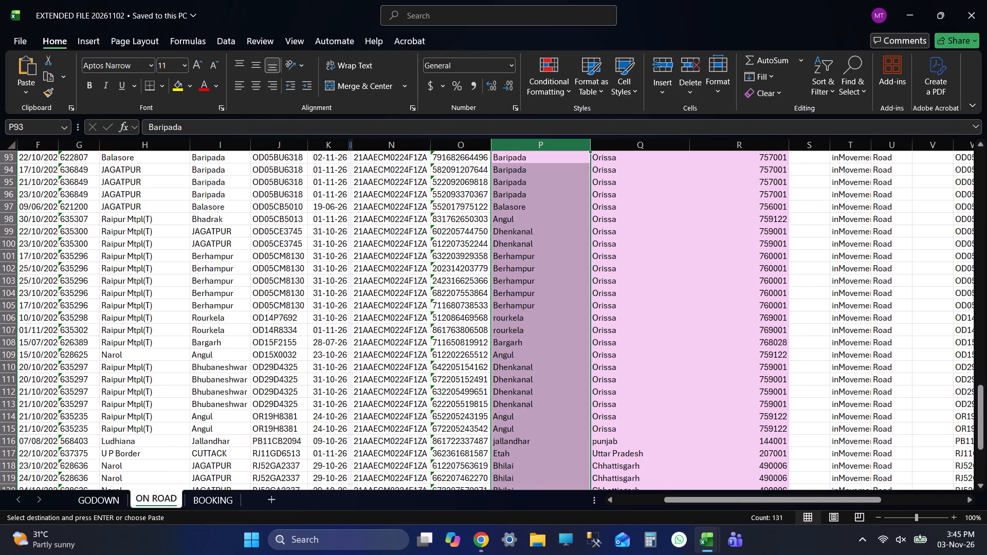
key(ctrl+f)
key(ctrl+v)
key(Return)
key(Return)
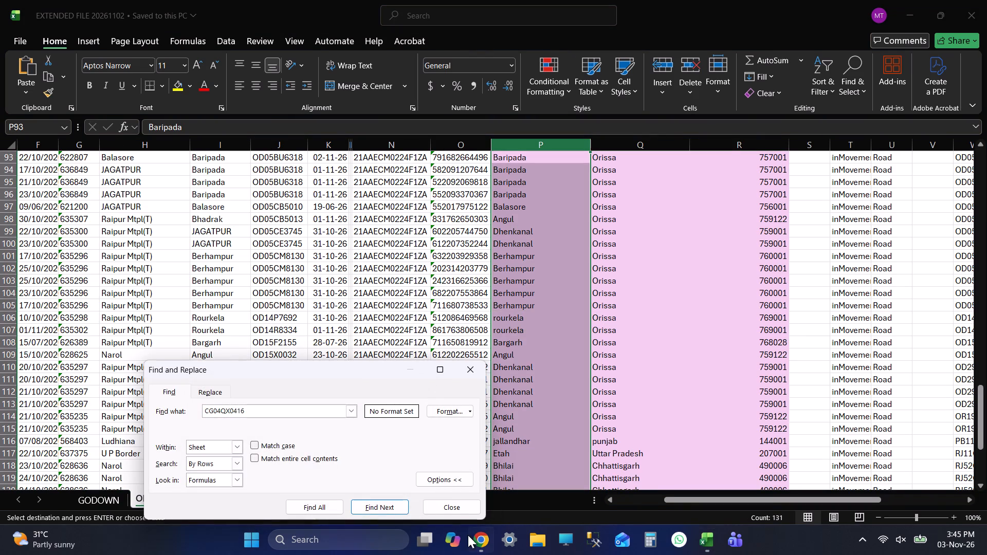
click(461, 502)
key(alt+Tab)
scroll(660, 432, down, 2)
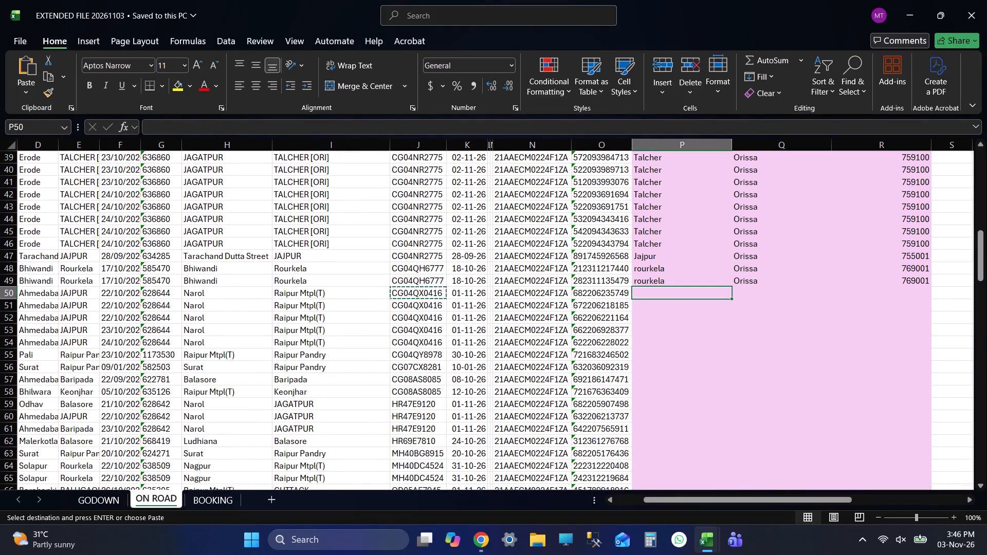
Switch to Chrome and open the list of all actionable EWBs on the Easy way Bills dashboard.
key(alt+Tab)
key(alt+Tab)
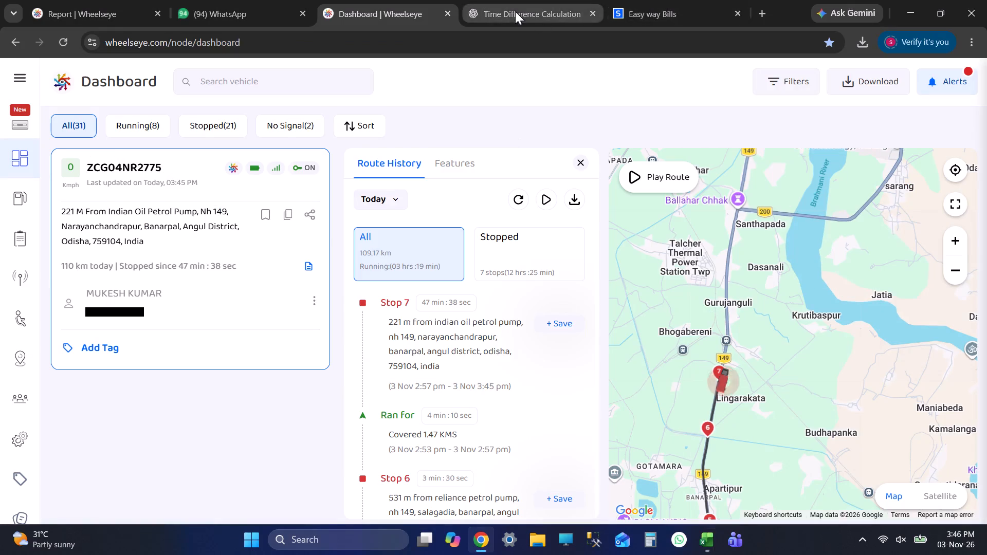
click(515, 11)
click(681, 13)
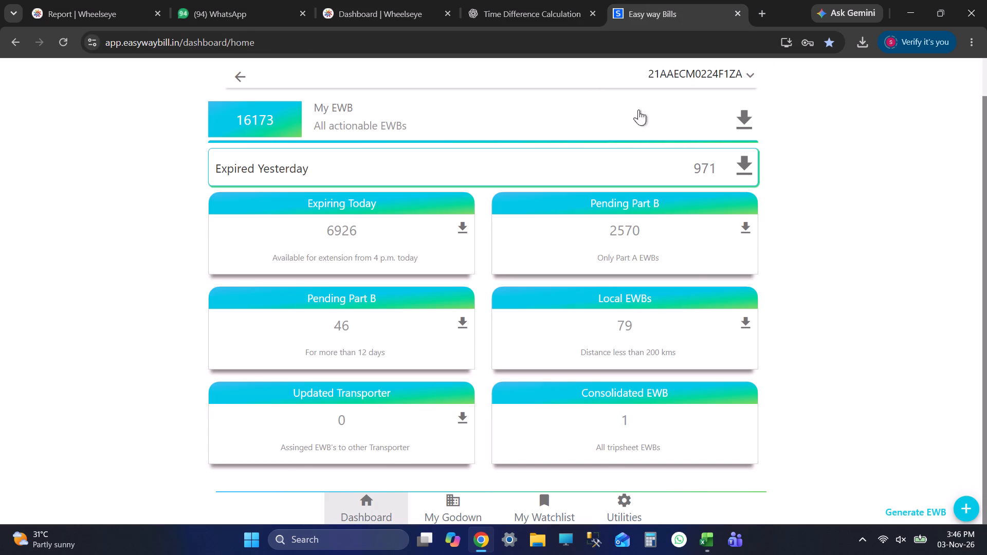
key(alt+Tab)
key(alt+Tab)
click(407, 109)
click(393, 179)
click(448, 159)
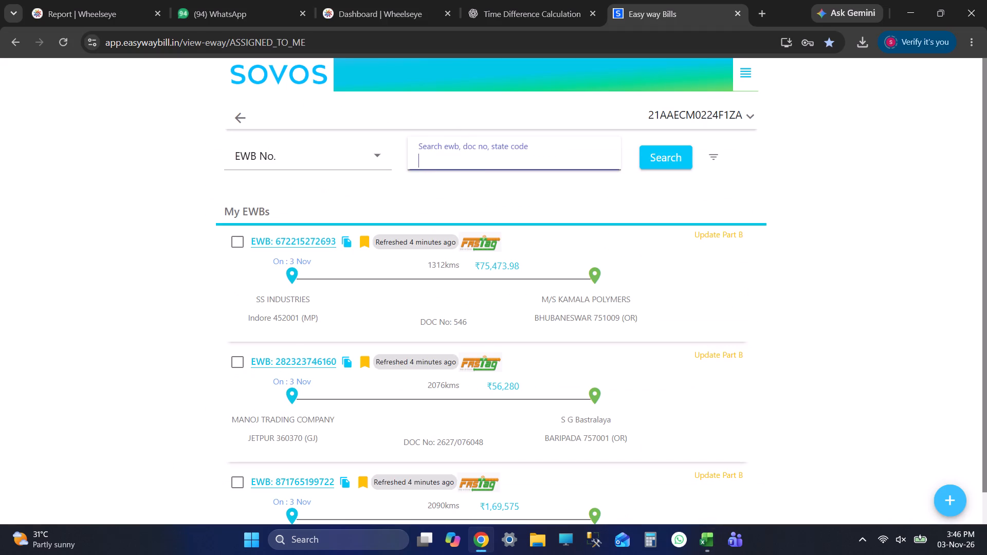
key(ctrl+v)
click(302, 164)
scroll(298, 224, down, 6)
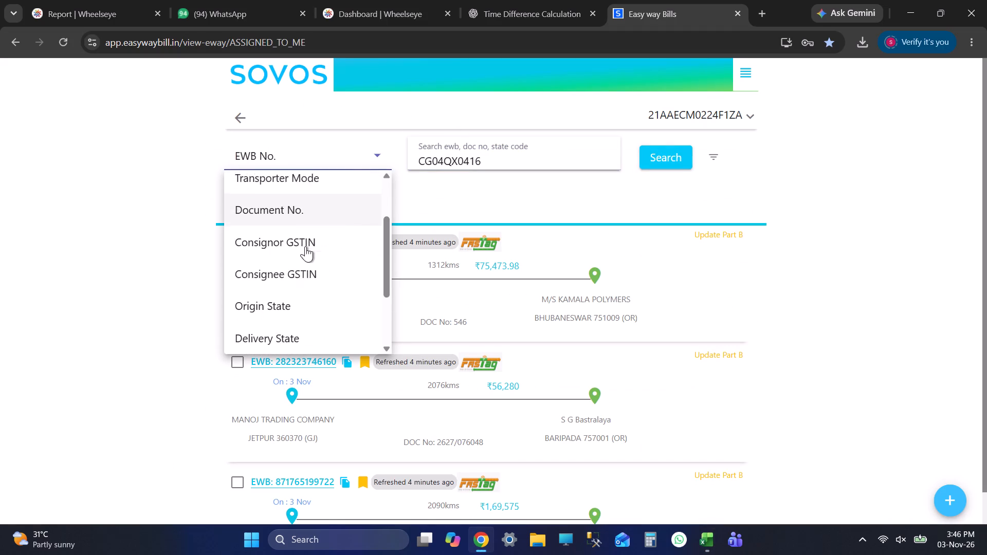
click(287, 241)
click(305, 163)
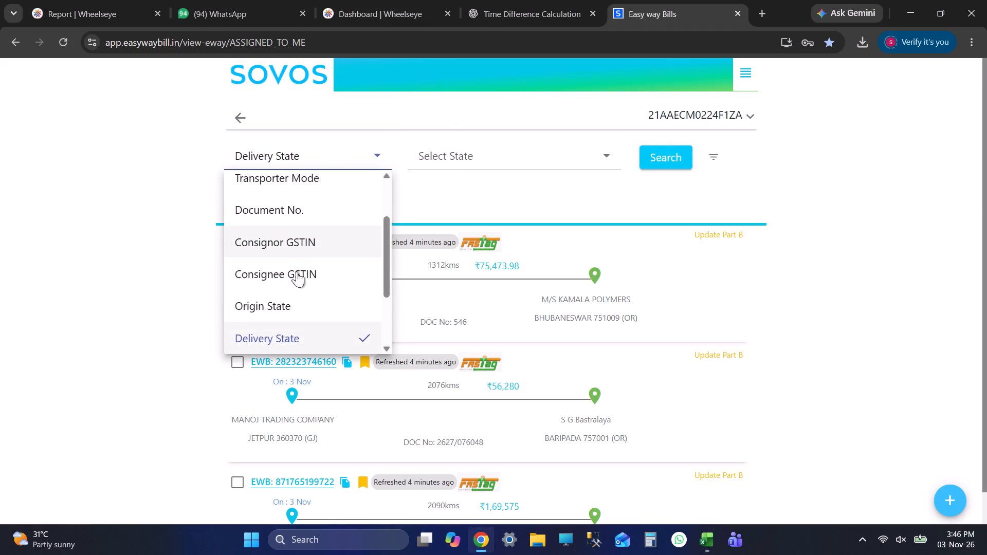
scroll(330, 294, down, 1)
click(312, 299)
click(516, 153)
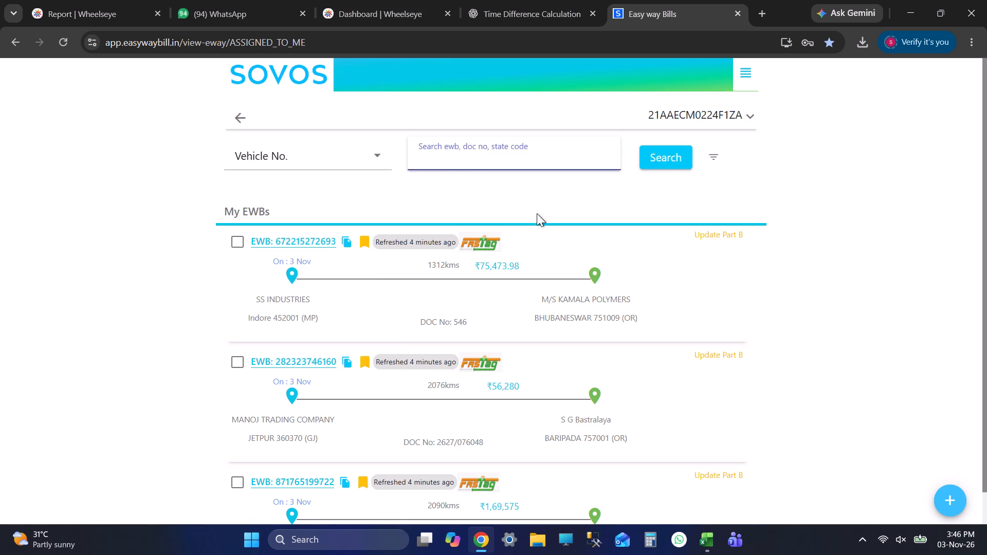
key(ctrl+v)
click(675, 148)
click(474, 324)
key(alt+Tab)
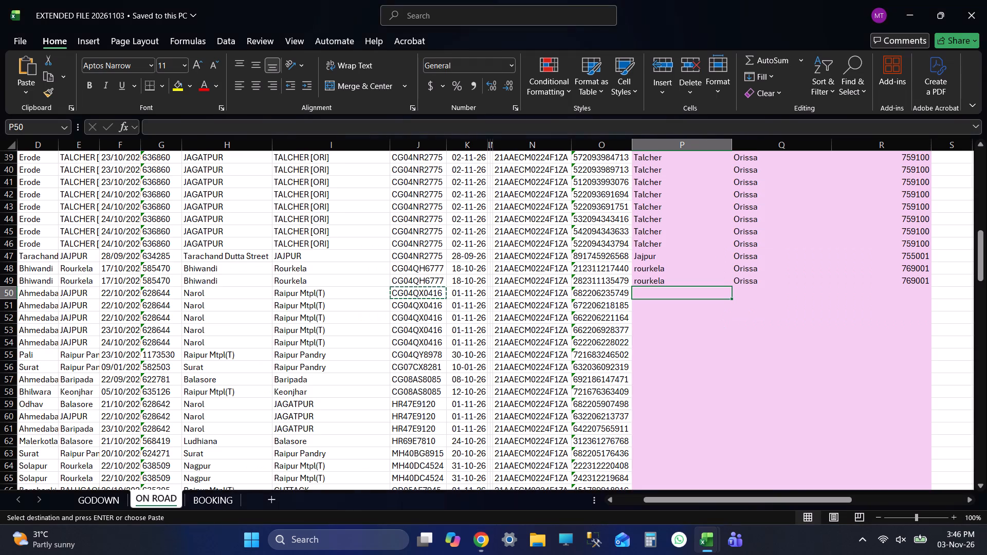
scroll(571, 303, down, 4)
scroll(581, 314, up, 1)
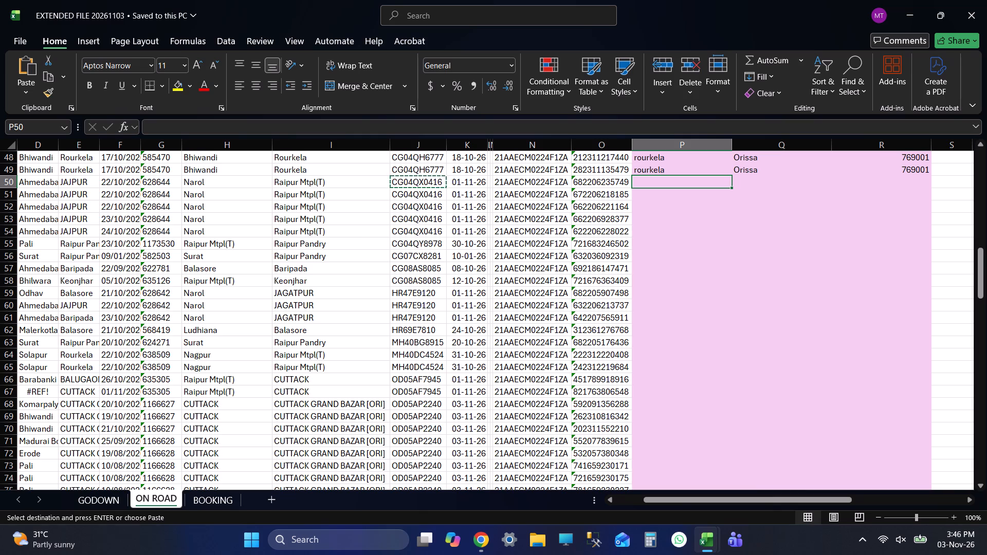
key(alt+Tab)
key(alt+Tab)
key(alt+Tab)
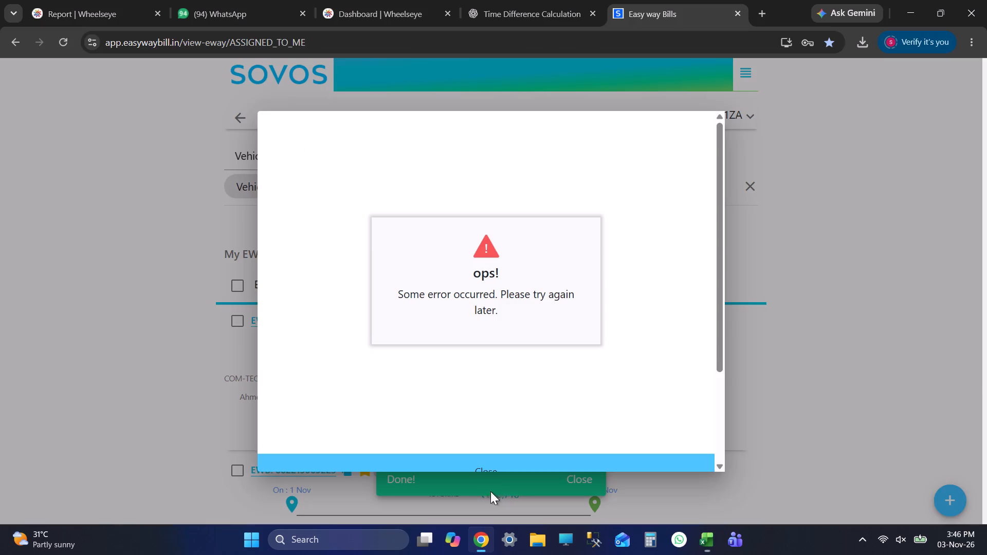
click(502, 469)
key(alt+Tab)
key(alt+Tab)
key(alt+Tab)
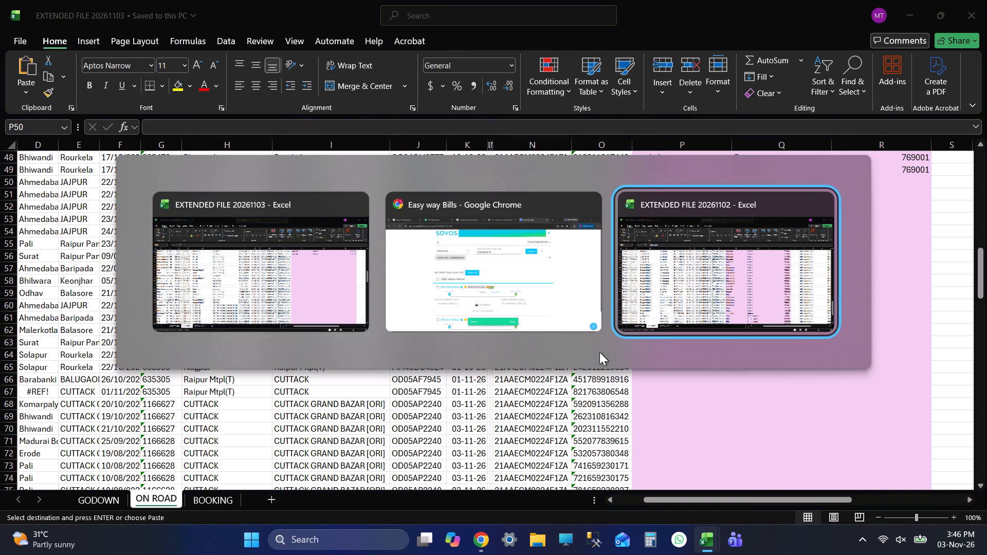
key(alt+Tab)
key(alt+Tab)
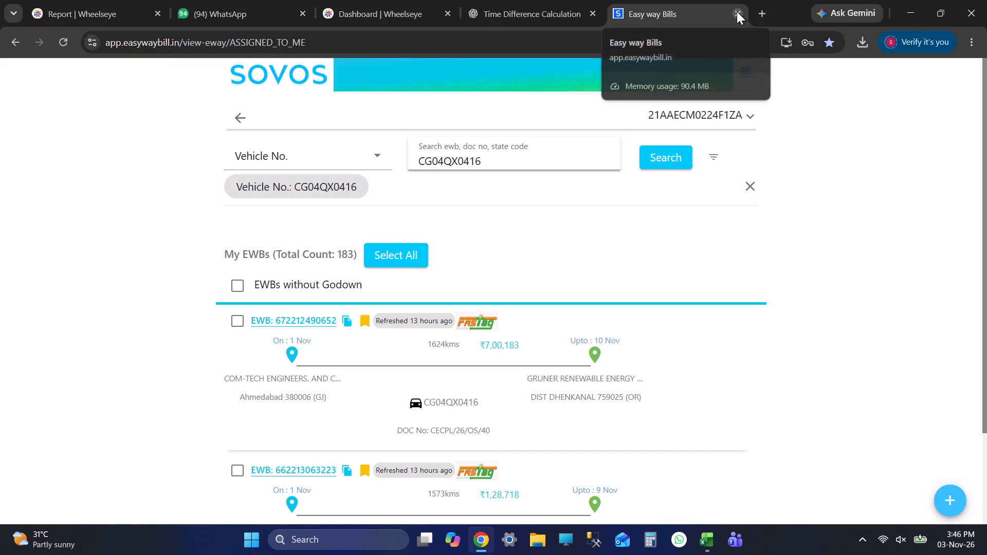
Open a new browser tab and close the Report | Wheelseye tab.
click(761, 10)
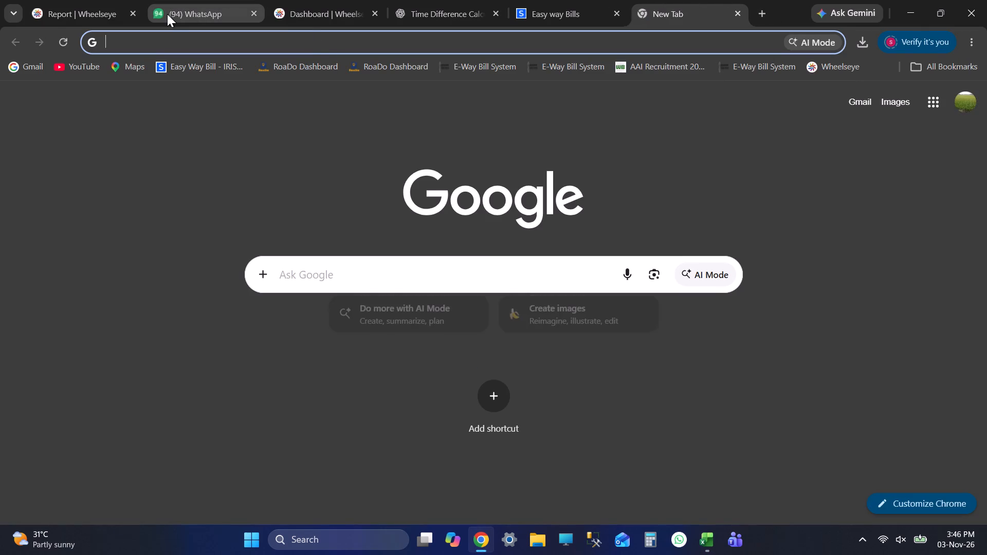
click(133, 9)
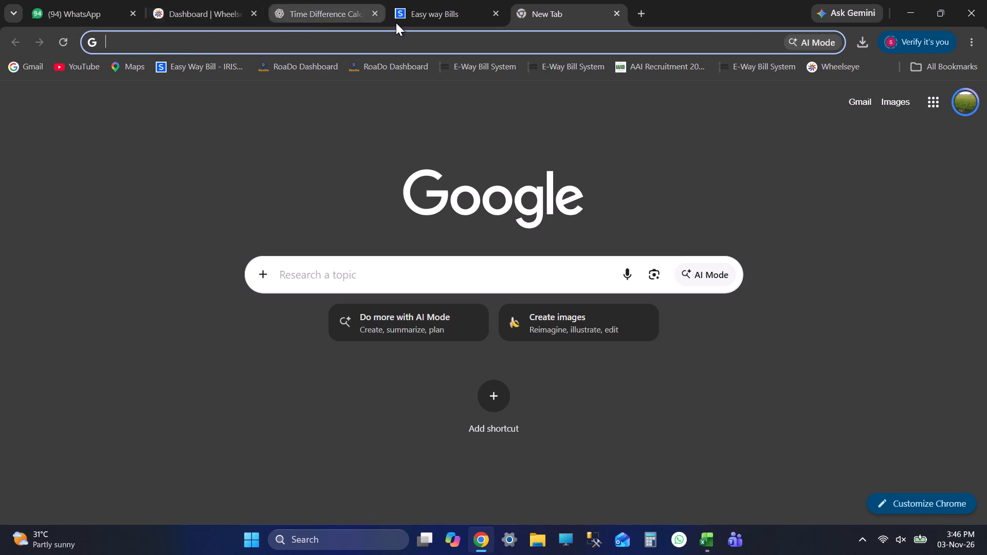
Search Google for narol to raipur, open the driving directions, and return to the 20261103 workbook in Excel.
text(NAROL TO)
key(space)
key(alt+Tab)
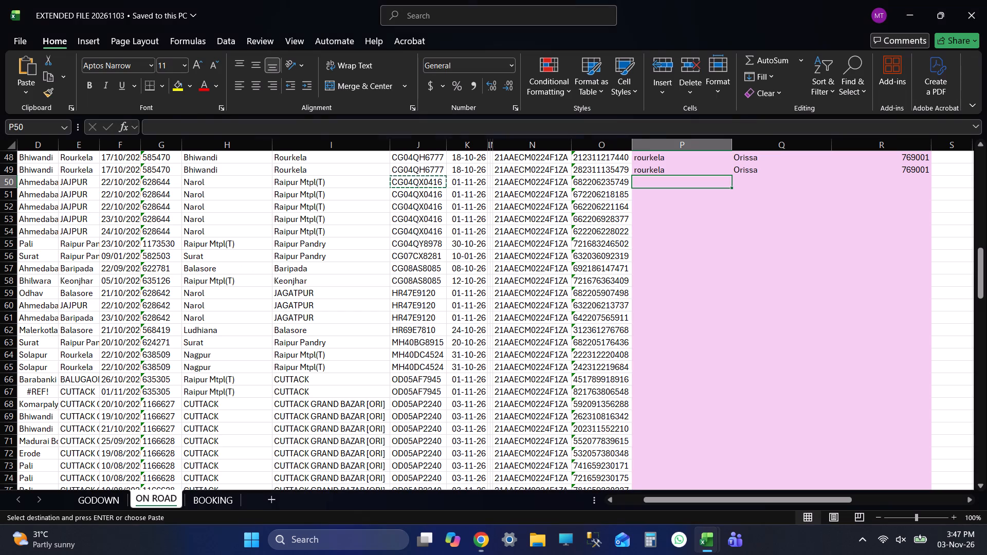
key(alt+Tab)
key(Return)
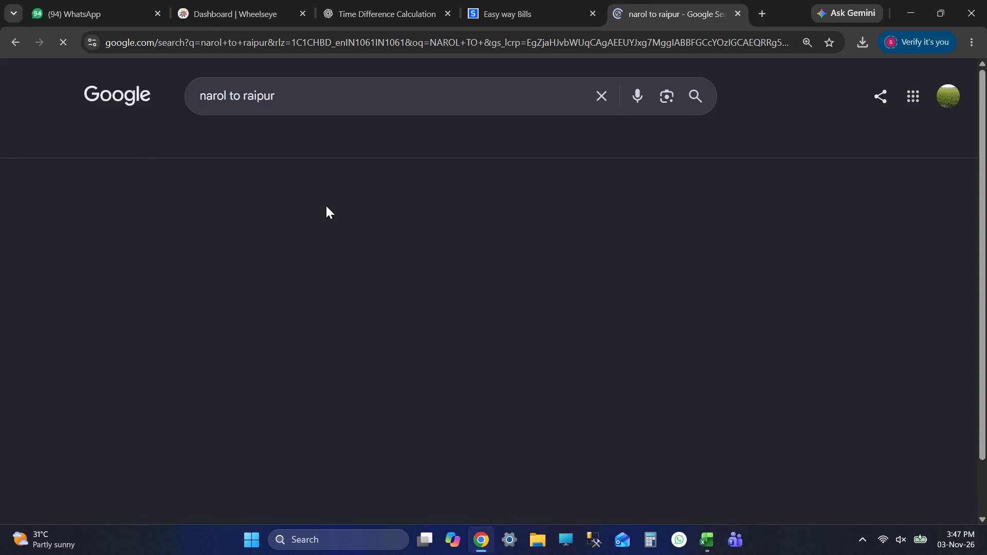
scroll(398, 352, down, 3)
scroll(462, 485, down, 1)
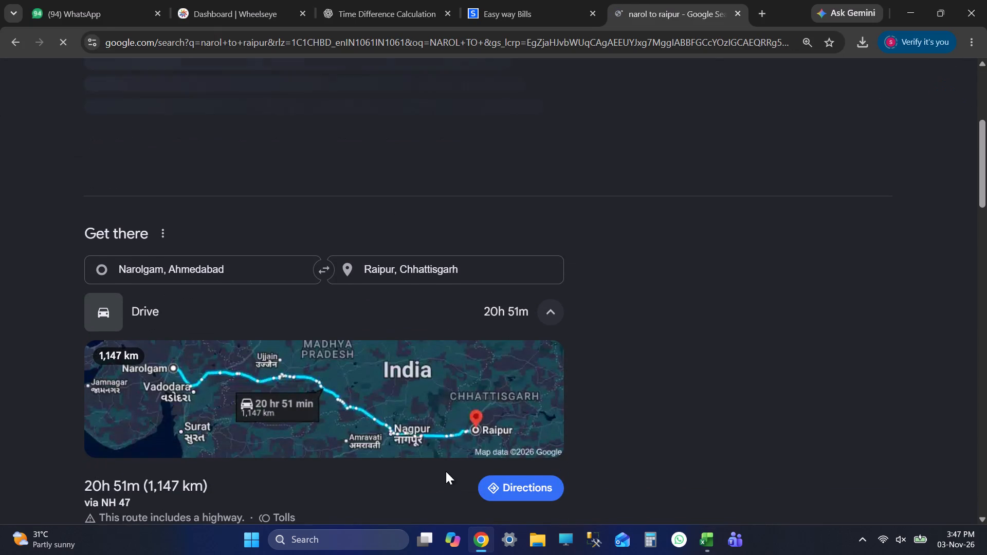
click(500, 489)
scroll(500, 489, down, 1)
key(alt+Tab)
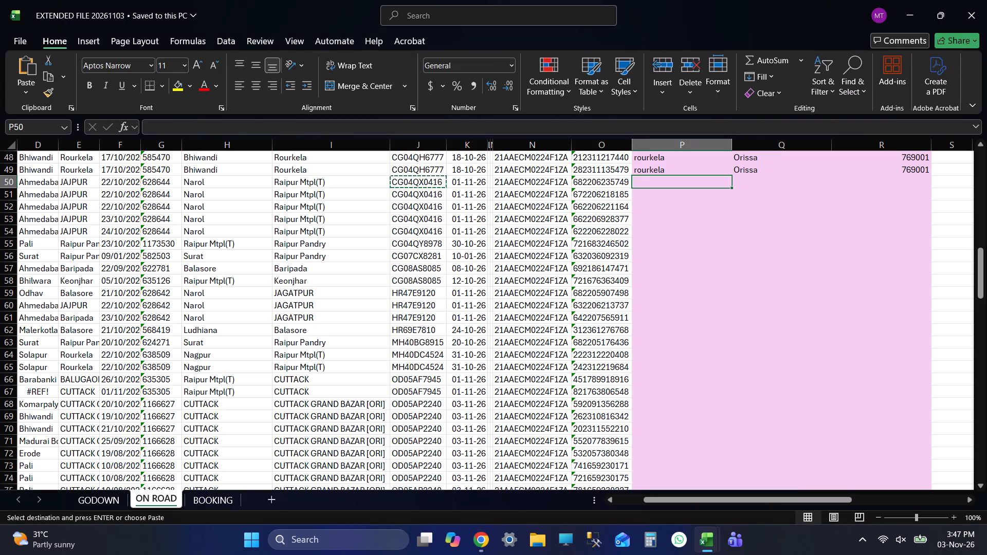
key(alt+Tab)
key(alt+Tab)
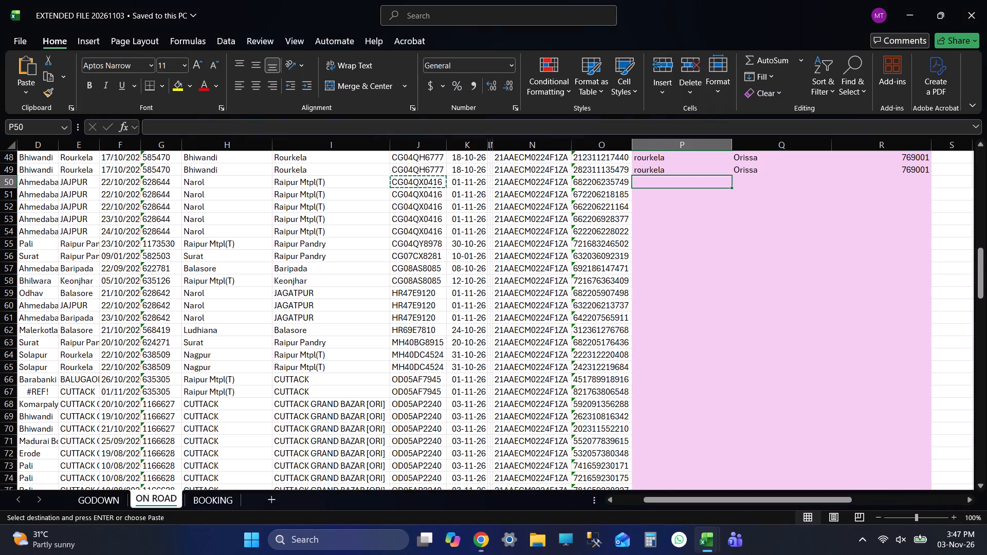
Examine the Narolgam, Ahmedabad to Raipur driving route on Google Maps in Chrome around Indore, and close the map.
key(alt+Tab)
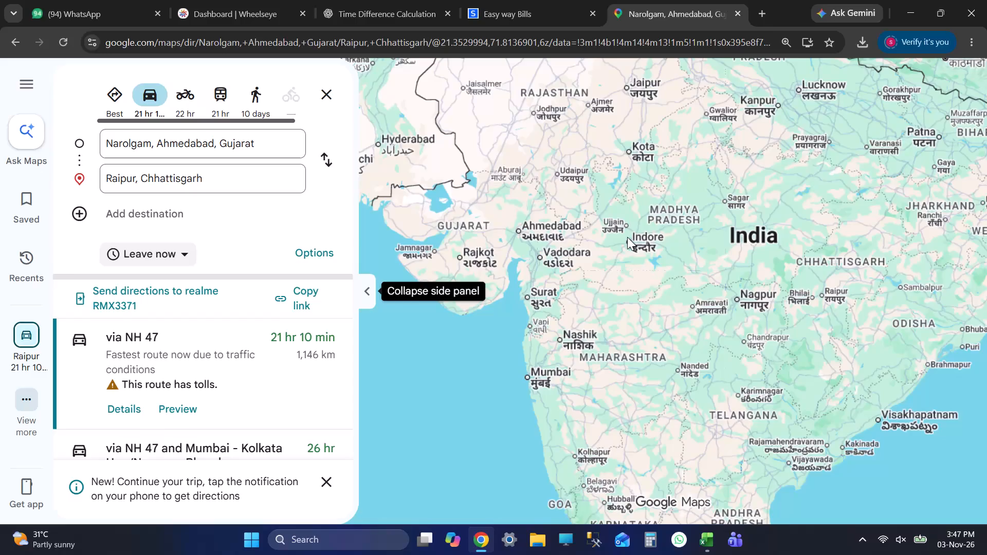
key(alt+Tab)
key(alt+Tab)
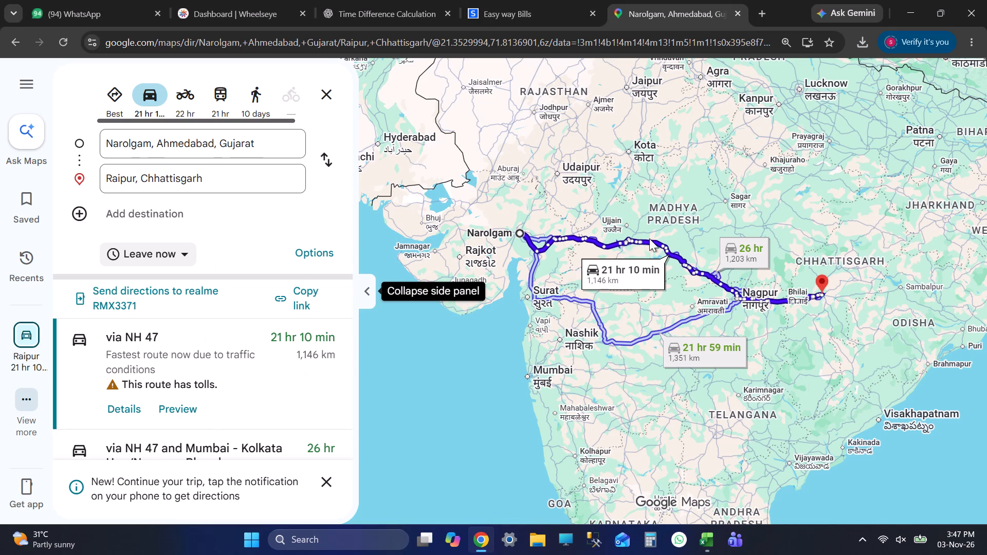
scroll(613, 232, up, 12)
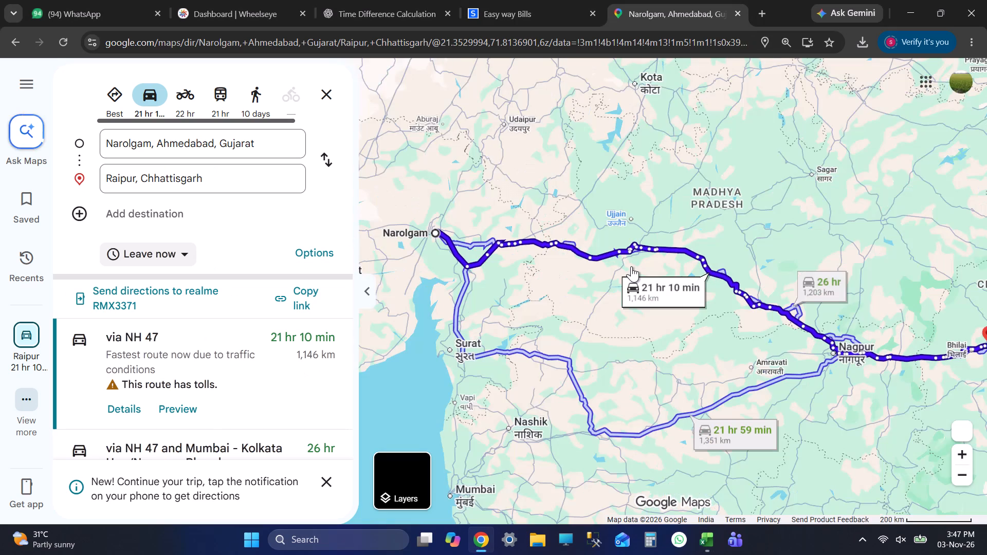
scroll(624, 239, down, 1)
scroll(625, 239, up, 7)
scroll(637, 242, down, 1)
scroll(637, 242, up, 6)
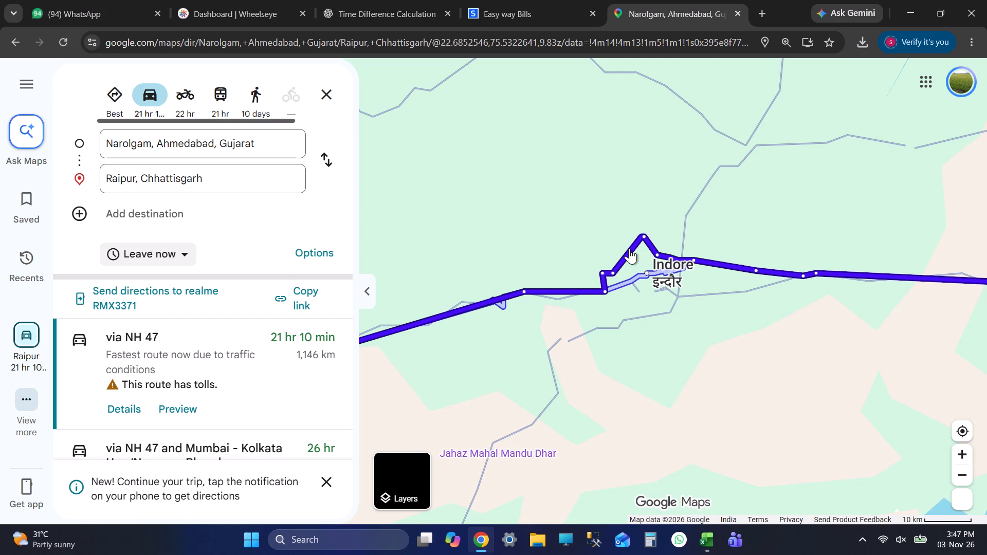
click(735, 9)
Switch to the 20261102 workbook, find INDORE in the current place column, and copy Indore, Madhya Pradesh, 452001.
key(alt+Tab)
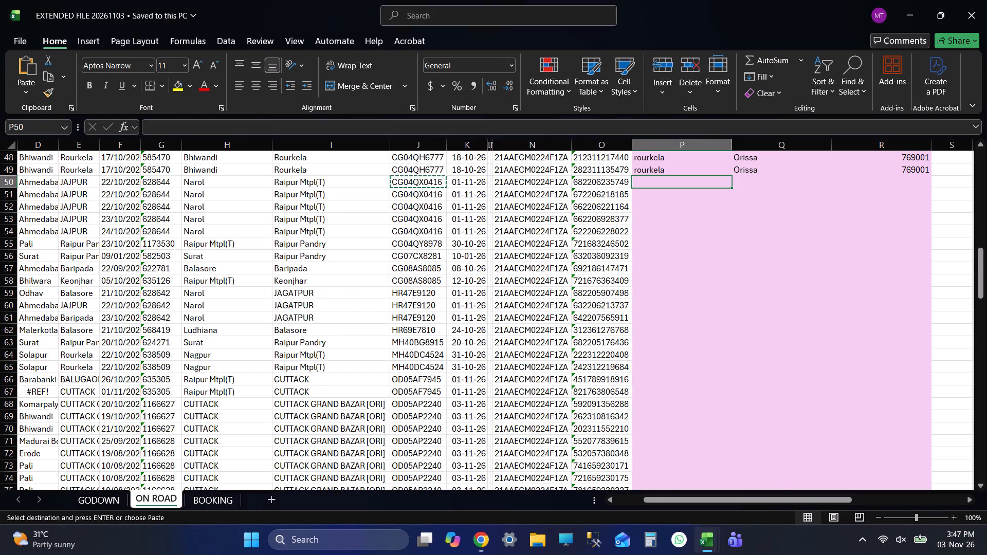
key(alt+Tab)
key(alt+Tab)
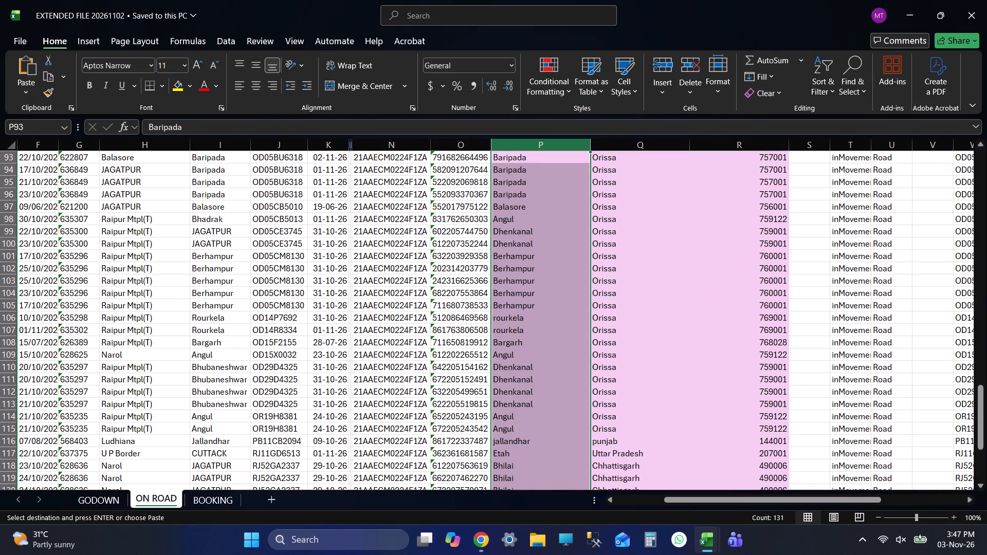
key(ctrl+f)
text(INDORE)
key(Return)
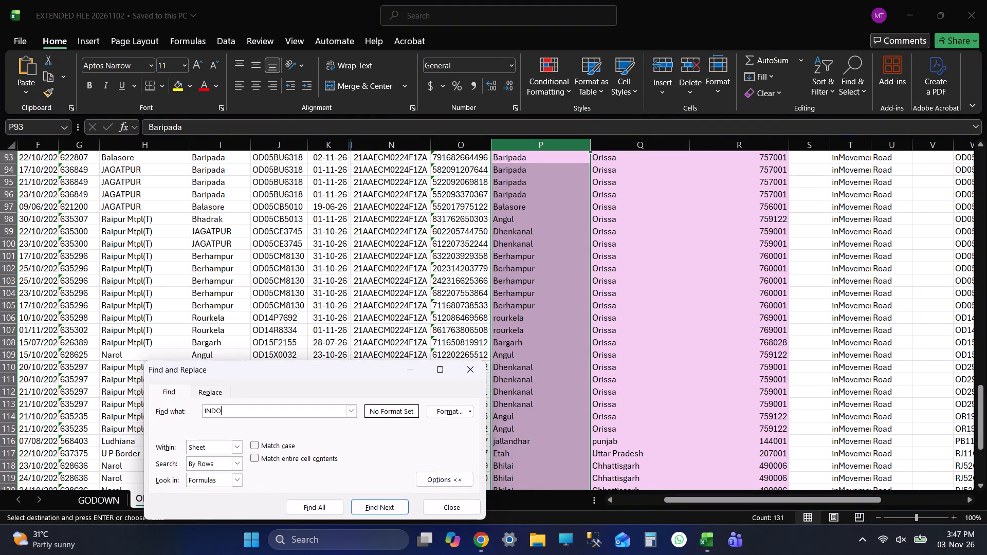
click(509, 319)
key(shift+Right)
key(shift+Right)
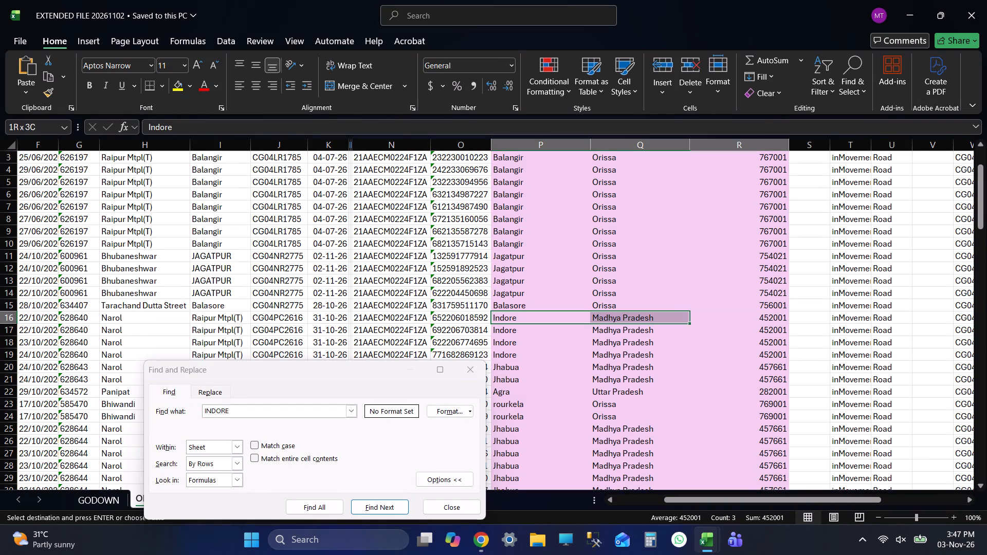
key(ctrl+c)
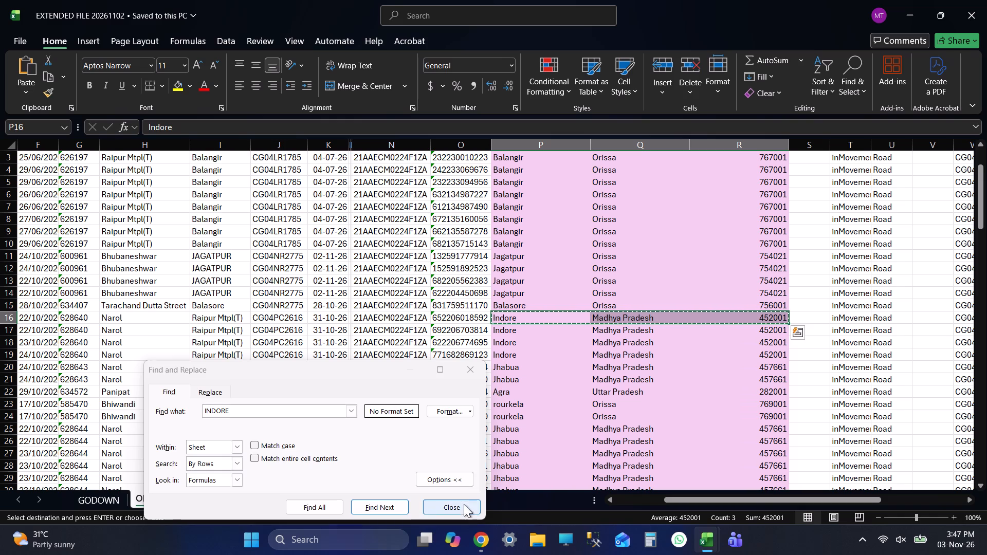
click(464, 504)
Paste Indore, Madhya Pradesh, 452001 into ON ROAD rows 50 to 54 of 20261103 and save the workbook.
key(alt+Tab)
key(shift+Down)
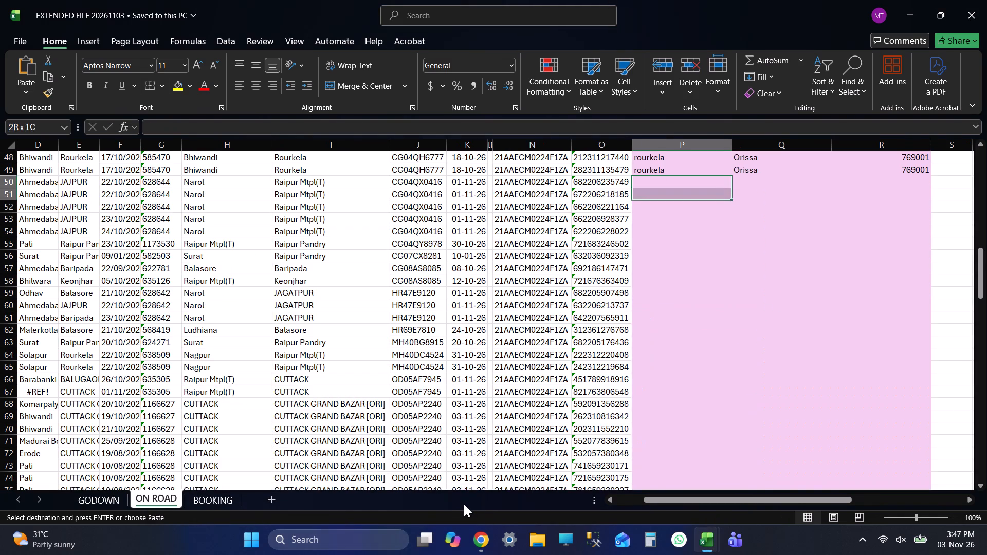
key(shift+Down)
key(shift+Down)
key(shift+Down)
key(ctrl+v)
key(ctrl+Down)
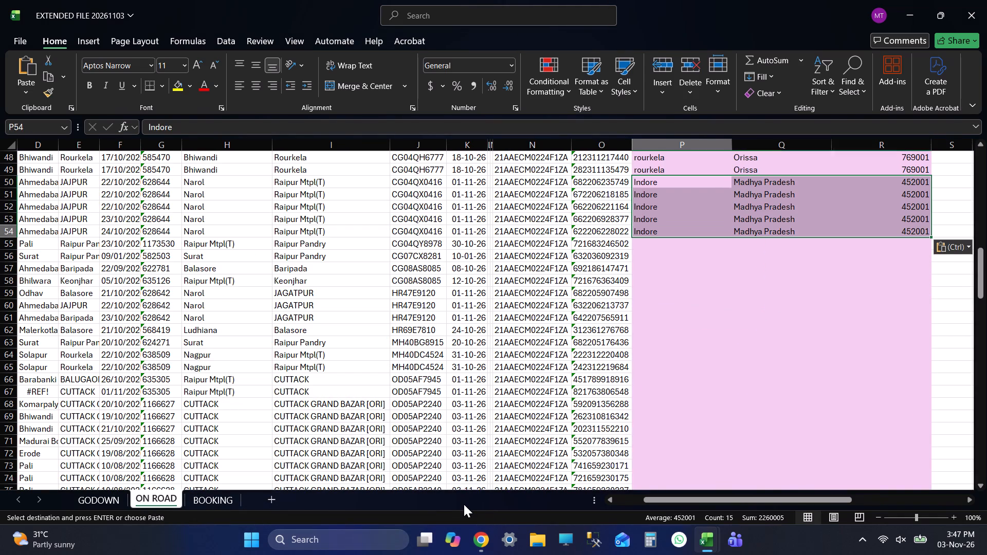
key(Down)
key(ctrl+s)
Check the truck number in ON ROAD row 55 and return to that row's current place cell.
key(Left)
key(Left)
key(Left)
key(Left)
key(Left)
key(Left)
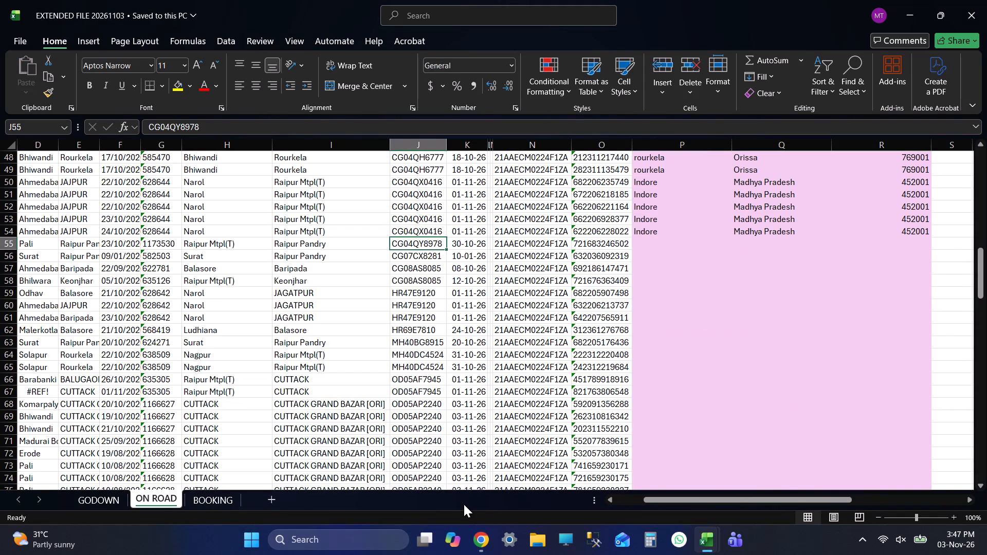
key(Right)
key(Right)
key(Right)
key(Right)
key(Right)
key(Right)
Locate a Raipur entry in 20261102's ON ROAD current place column and copy Raipur, Chhattisgarh, 492001.
key(alt+Tab)
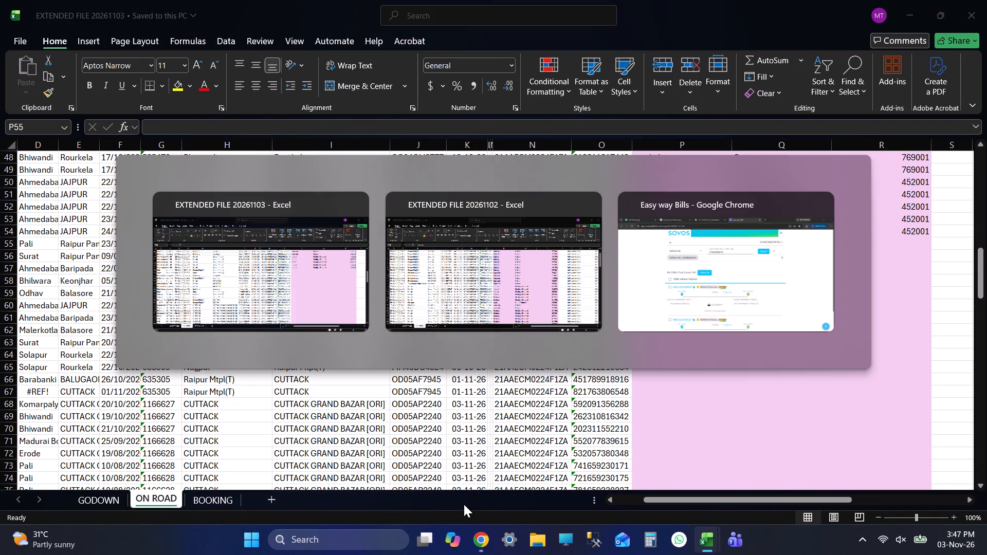
key(Down)
key(Down)
key(ctrl+Up)
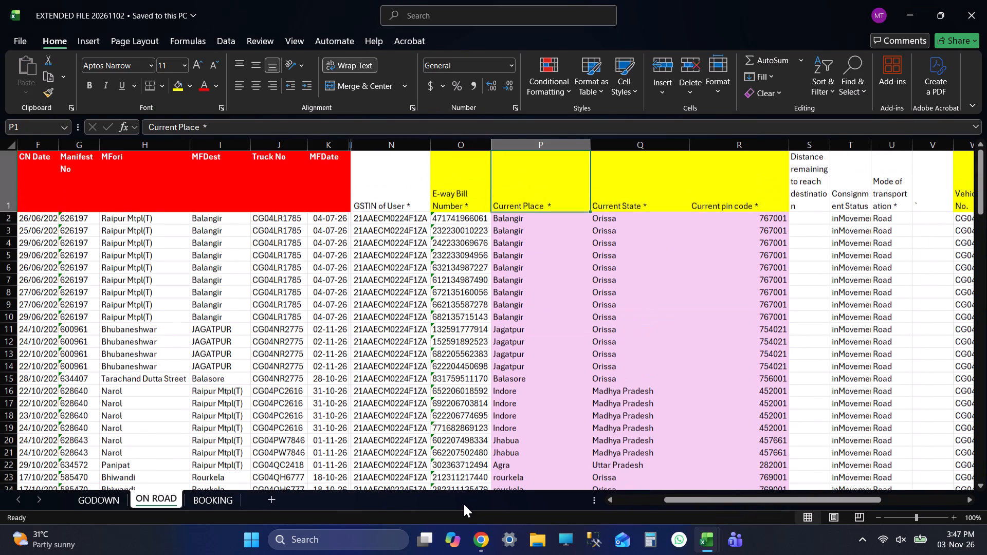
key(Down)
key(ctrl+Down)
key(Up)
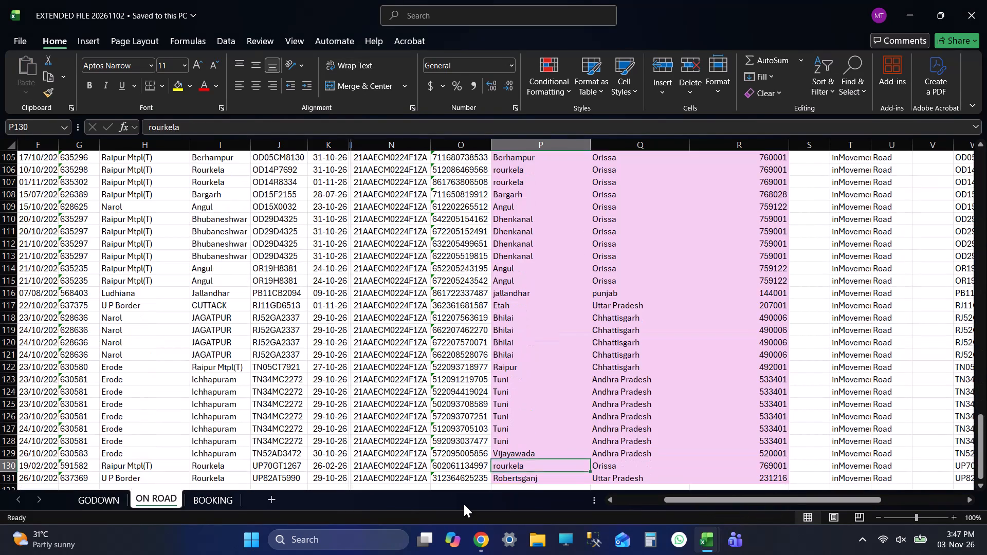
key(ctrl+Up)
key(Down)
key(Page_Down)
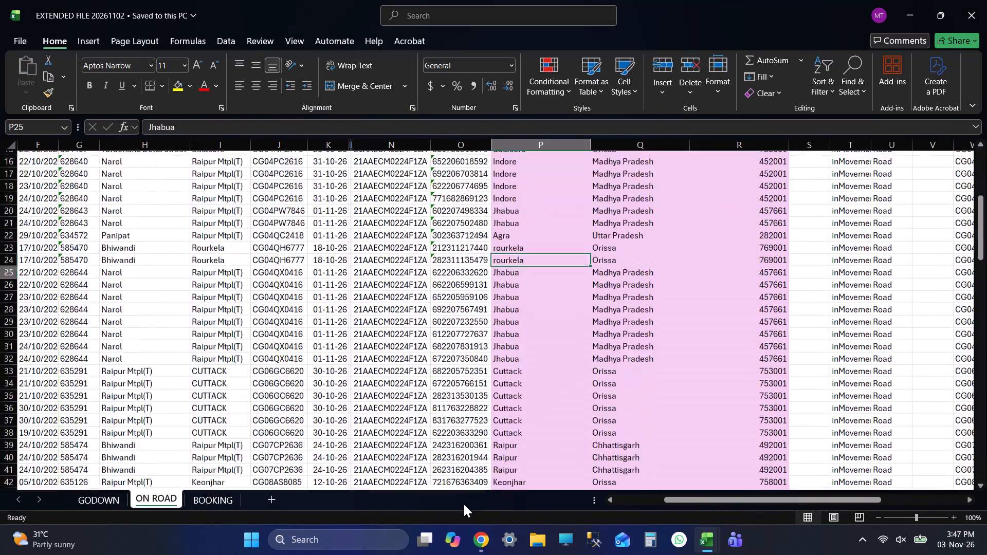
key(Page_Down)
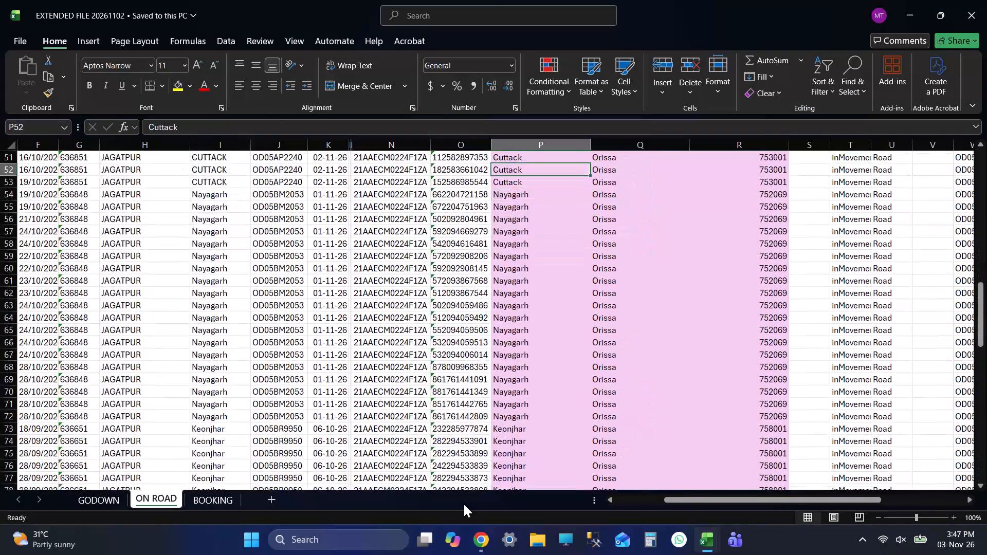
key(Page_Up)
key(Page_Up)
key(Page_Down)
key(Page_Down)
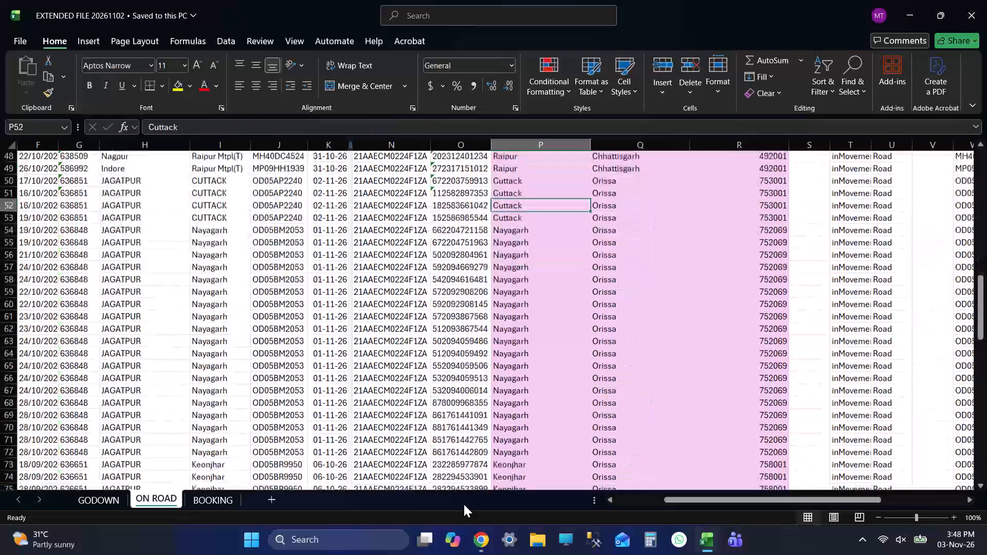
key(Page_Up)
key(Page_Up)
key(Page_Down)
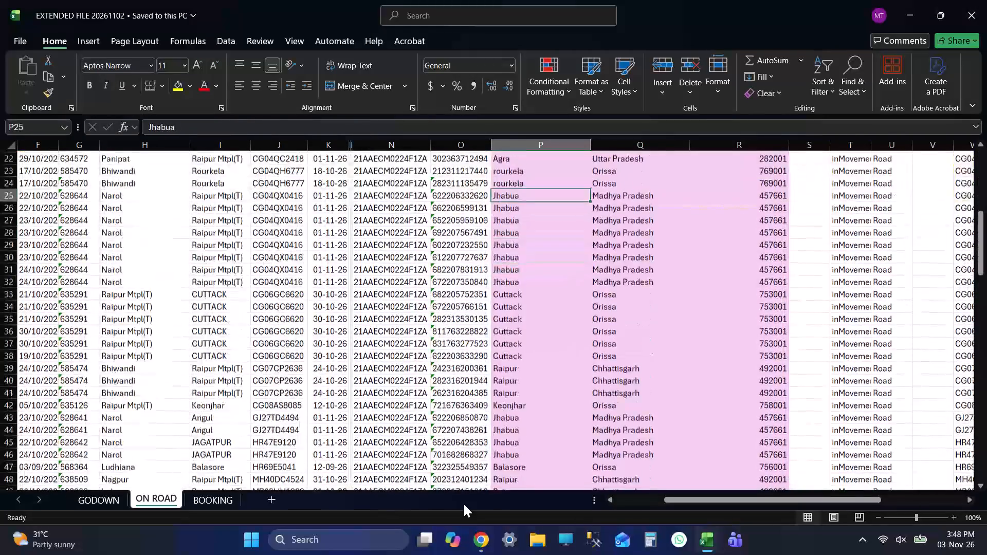
key(Down)
key(Down)
key(Down)
key(Down)
key(Down)
key(Down)
key(Down)
key(Down)
key(Down)
key(Down)
key(Down)
key(Down)
key(Down)
key(Down)
key(Down)
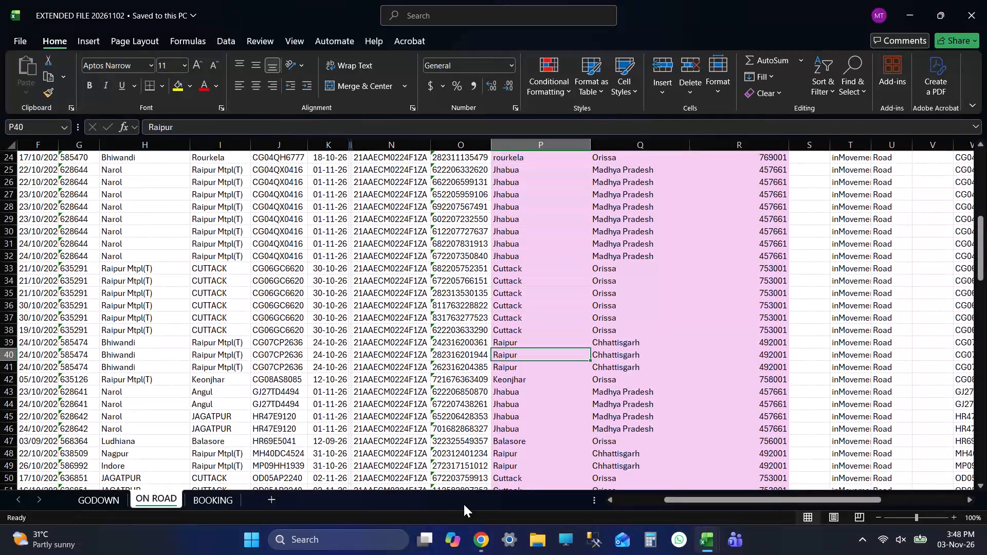
key(shift+Right)
key(shift+Right)
key(ctrl+c)
key(alt+Tab)
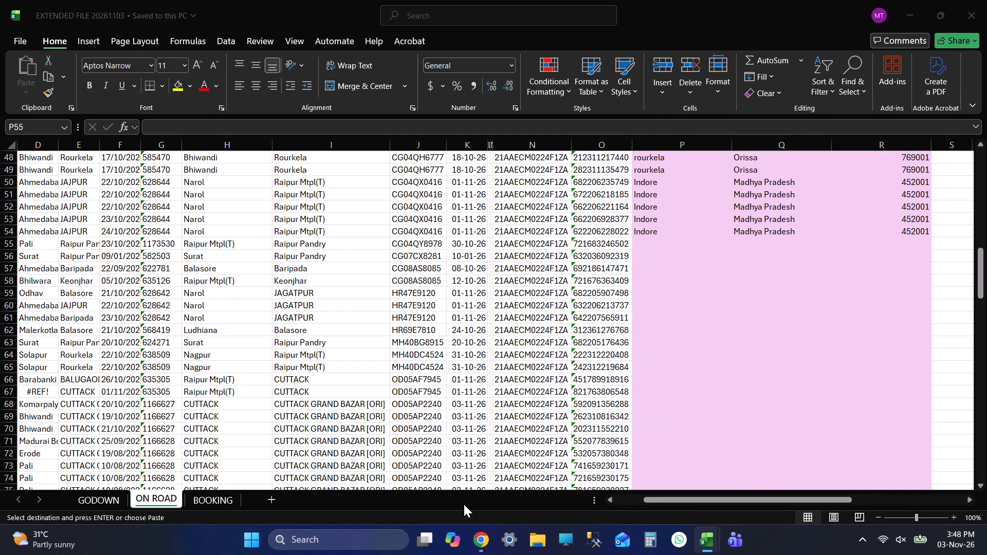
Paste Raipur, Chhattisgarh, 492001 into ON ROAD rows 55 and 56 of 20261103 and save the workbook.
key(shift+Down)
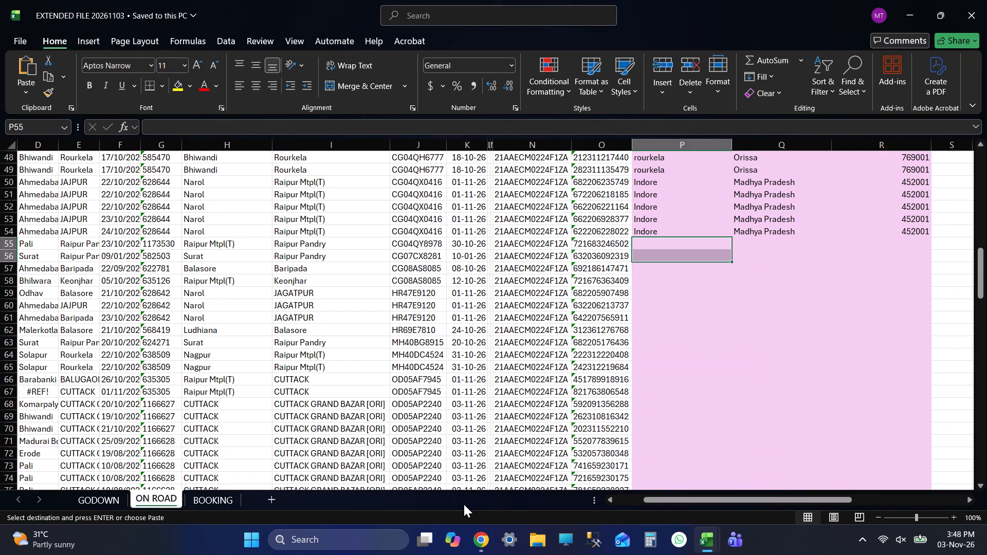
key(Up)
key(Down)
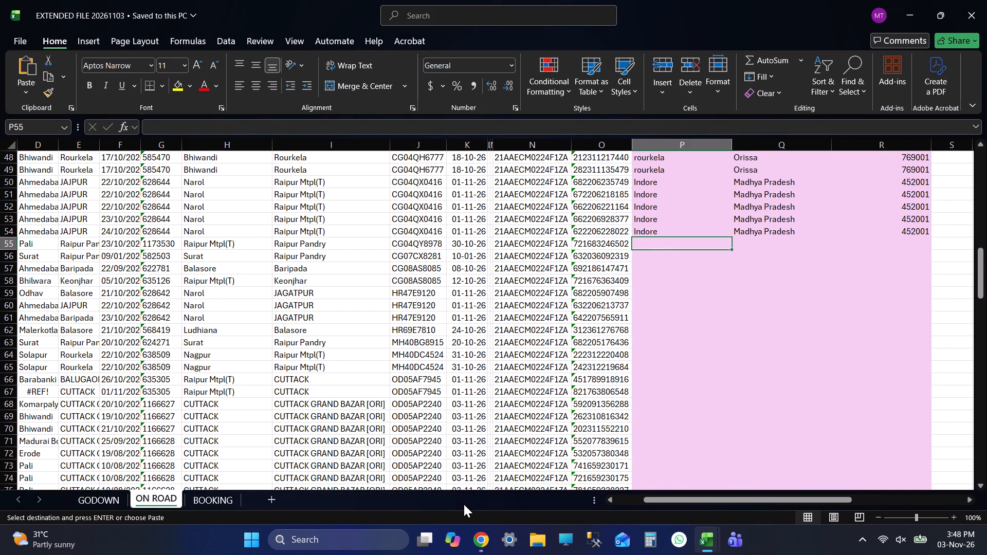
key(ctrl+v)
key(Down)
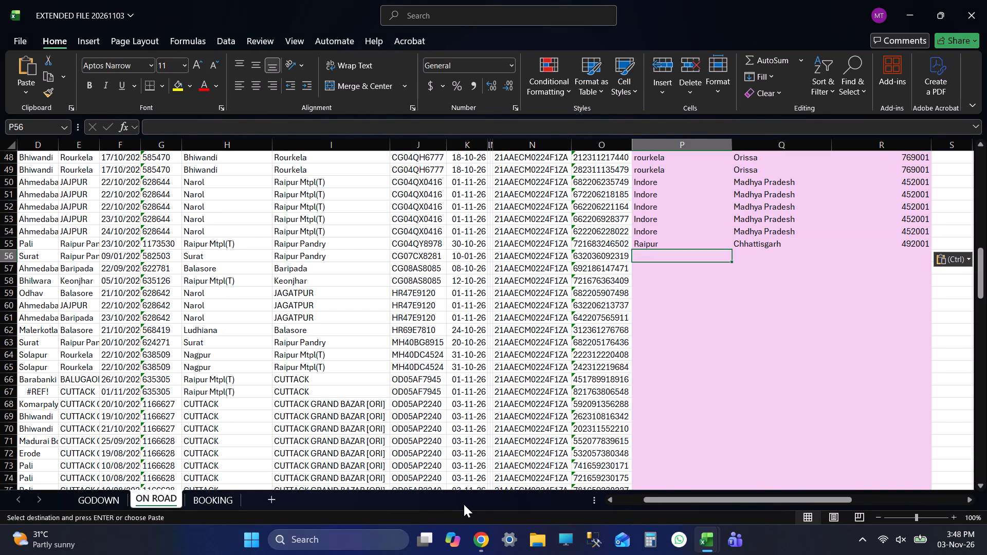
key(ctrl+v)
key(Down)
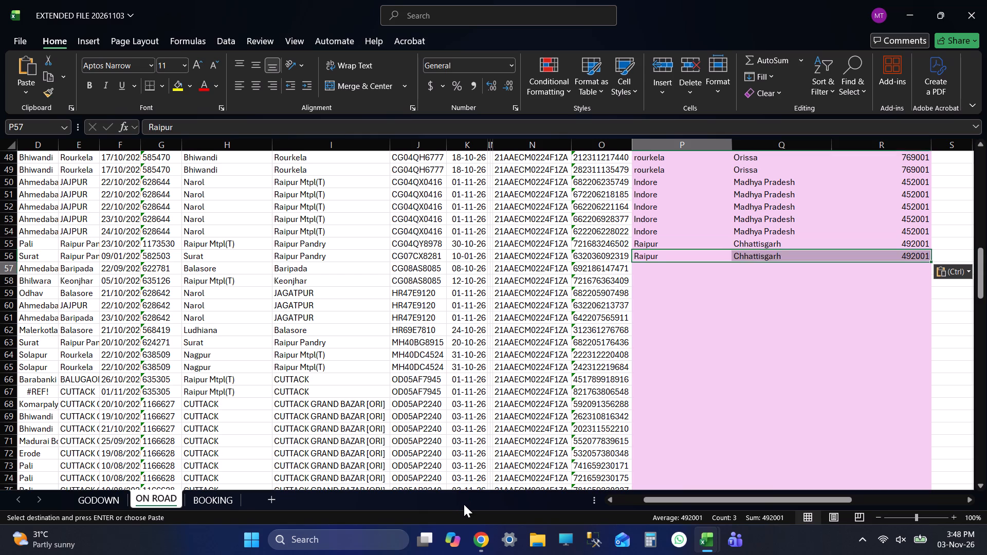
key(ctrl+s)
Check the truck number and manifest destination in ON ROAD row 57, and return to its current place cell.
key(Left)
key(Left)
key(Left)
key(Left)
key(Left)
key(Left)
key(Left)
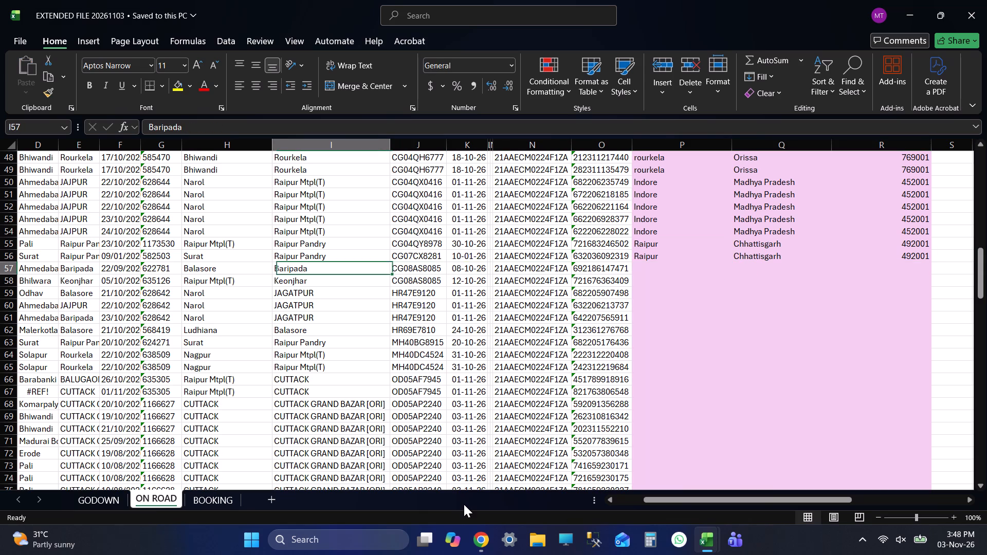
key(Right)
key(Right)
key(Right)
key(Right)
key(Right)
key(Right)
key(Right)
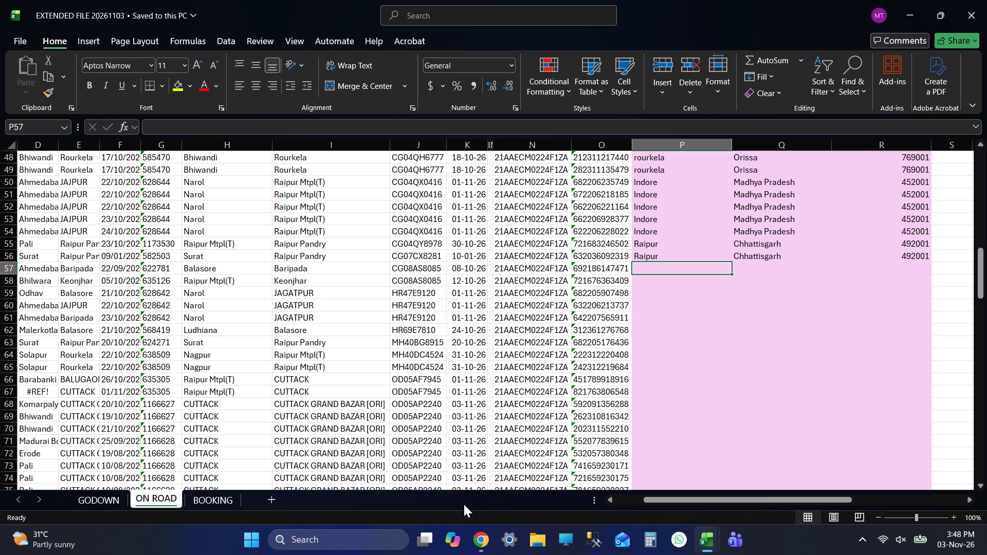
Find a Baripada entry in 20261102's ON ROAD current place column and copy Baripada, Orissa, 757001.
key(alt+Tab)
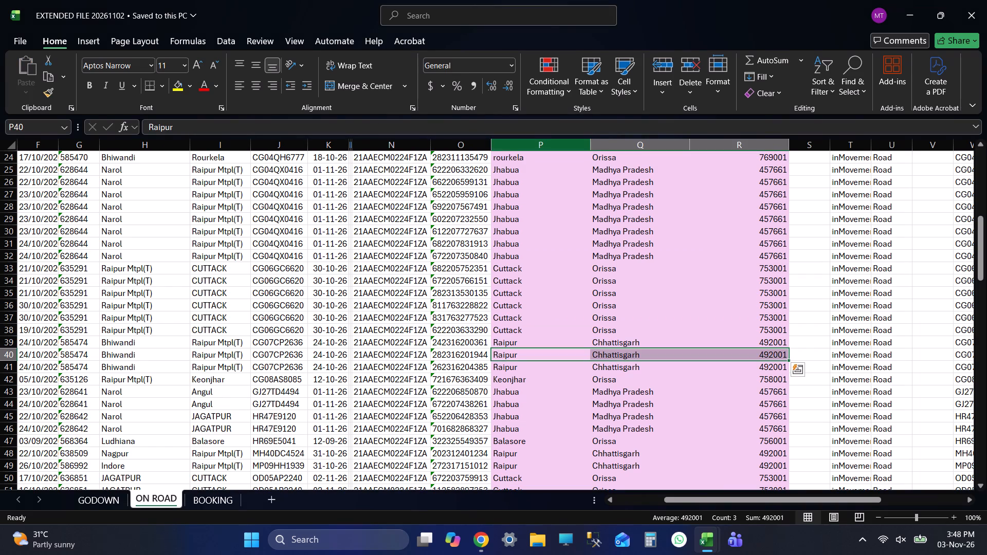
click(546, 140)
key(ctrl+g)
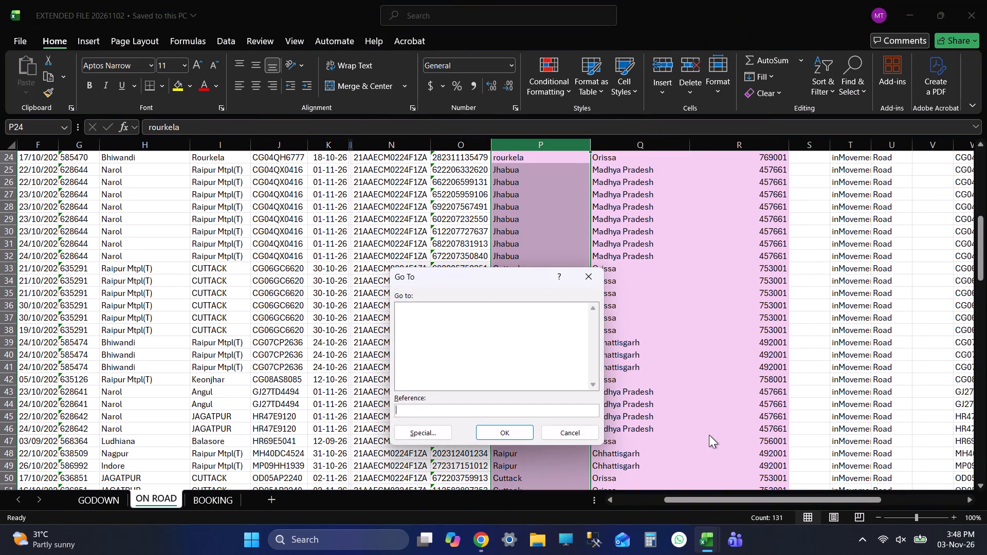
click(563, 425)
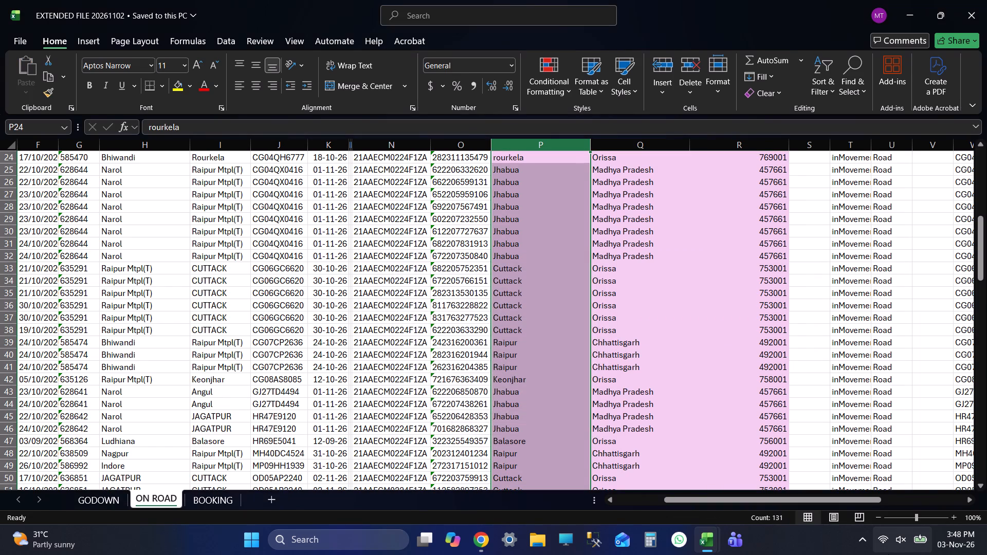
key(ctrl+f)
text(BARI)
key(Return)
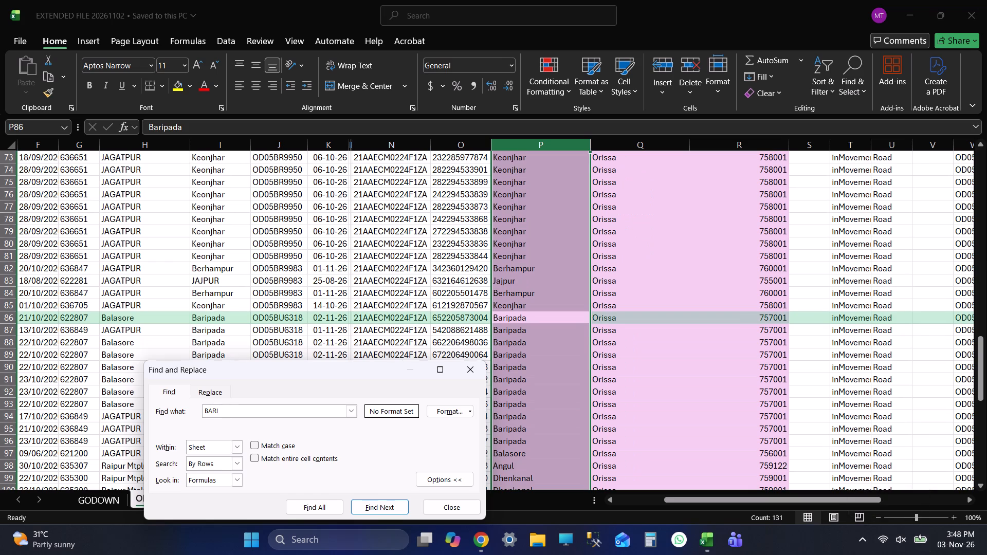
click(527, 301)
click(526, 319)
key(shift+Right)
key(shift+Right)
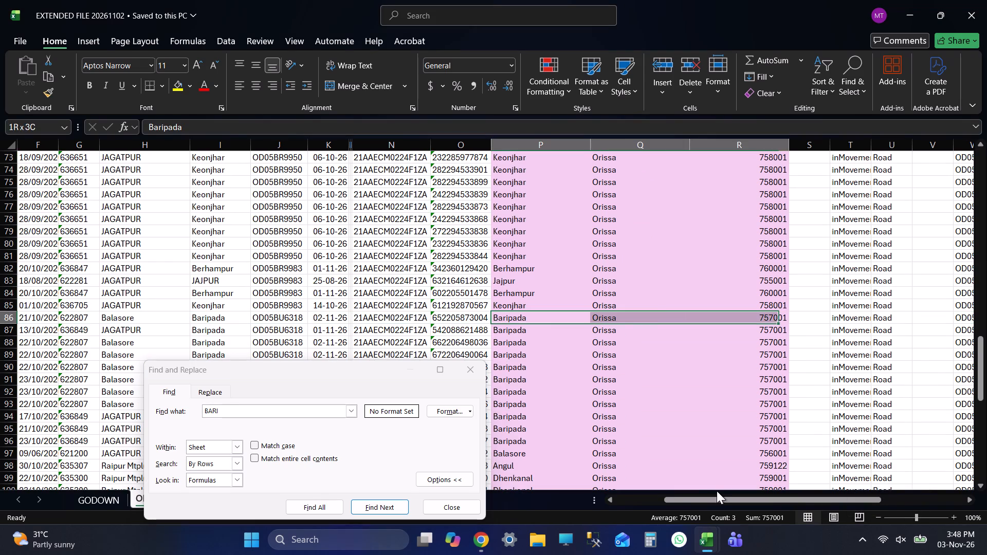
key(ctrl+c)
click(442, 503)
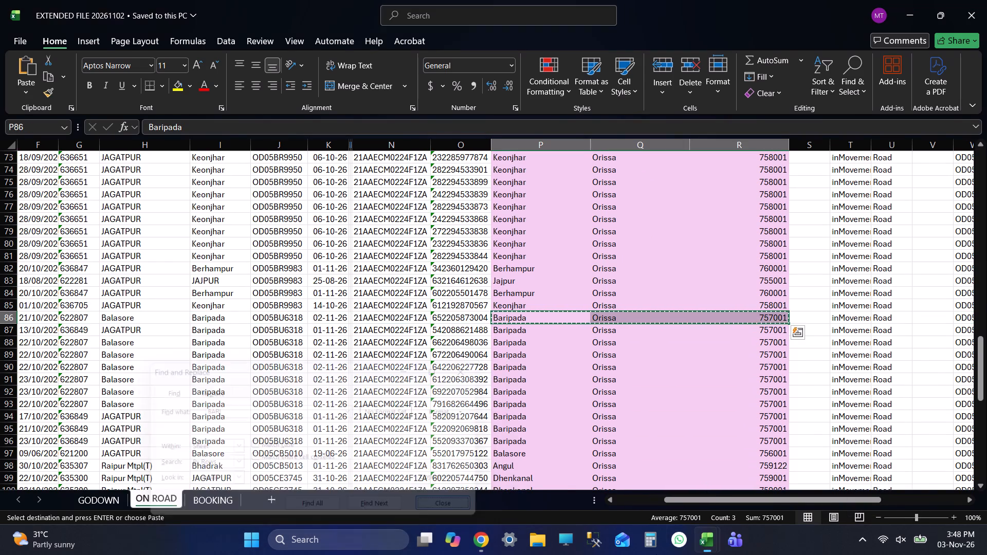
Paste Baripada, Orissa, 757001 into ON ROAD row 57 of 20261103 and save the workbook.
key(alt+Tab)
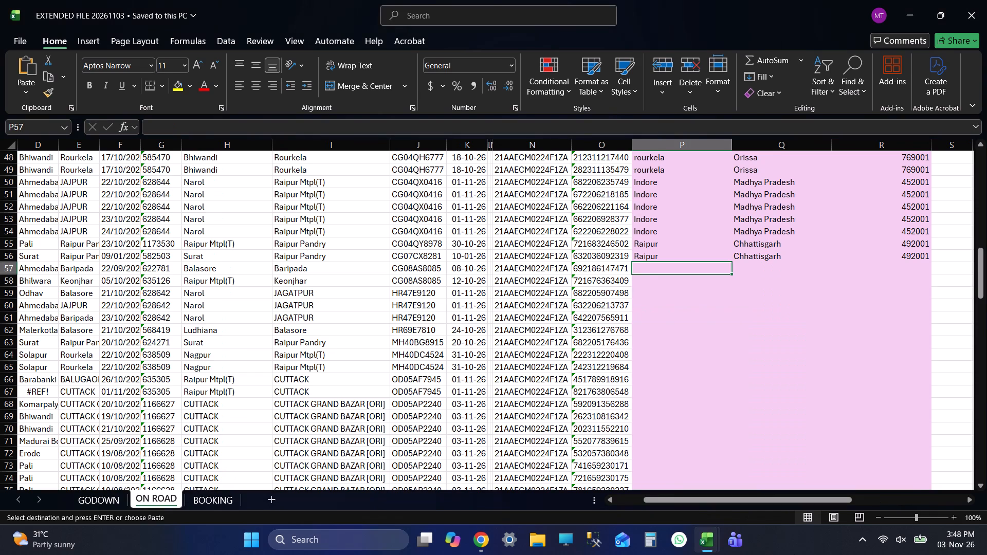
key(ctrl+v)
key(Down)
key(ctrl+s)
Check the truck number and manifest details in ON ROAD row 58, and return to its current place cell.
key(Left)
key(Left)
key(Left)
key(Left)
key(Left)
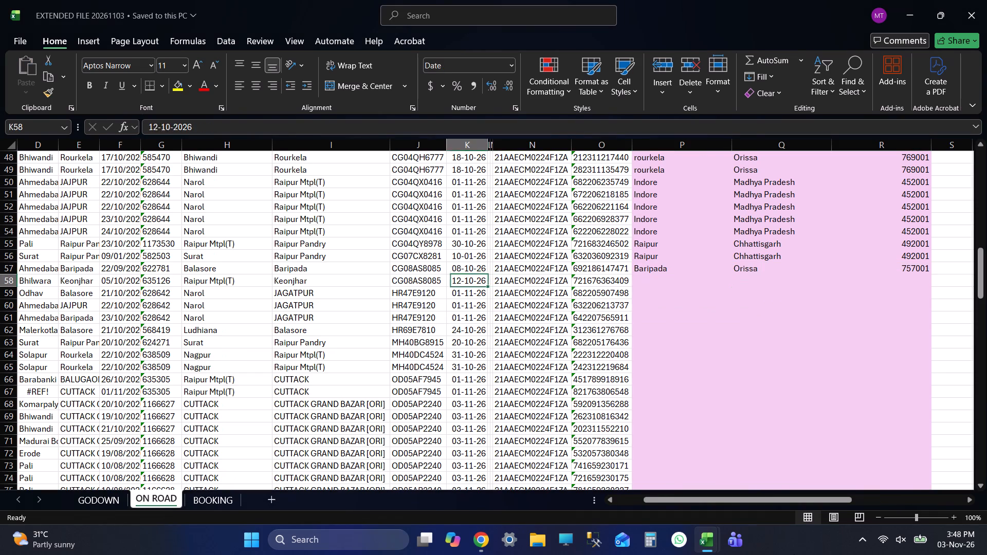
key(Left)
key(Right)
key(Right)
key(Right)
key(Right)
key(Right)
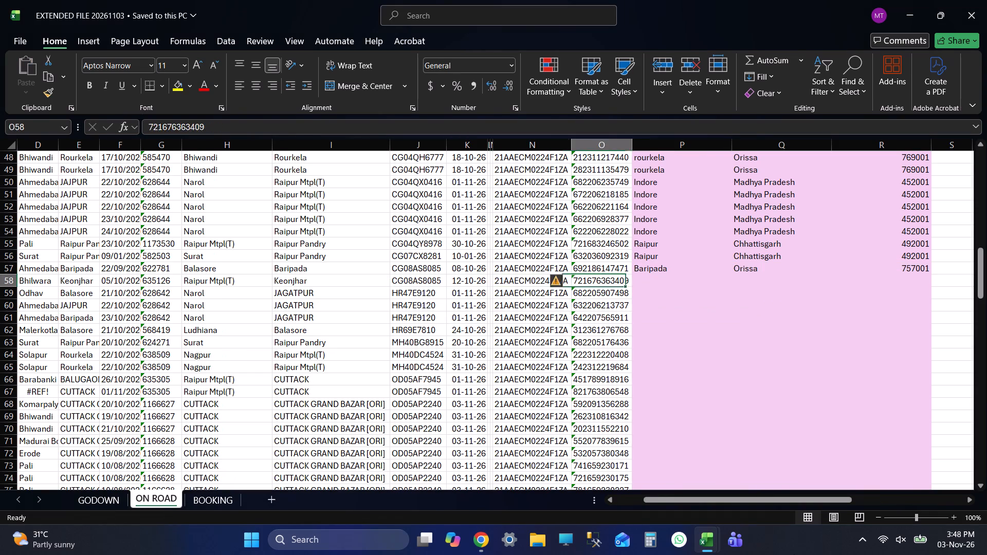
key(Right)
Copy Keonjhar, Orissa, 758001 from 20261102's ON ROAD sheet into row 58 of 20261103 and save the workbook.
key(alt+Tab)
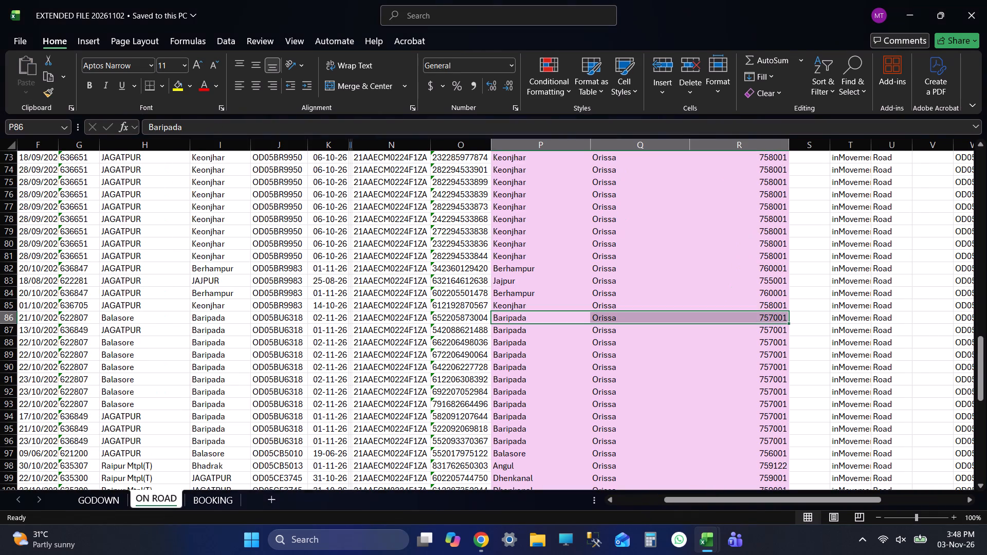
click(528, 202)
key(shift+Right)
key(shift+Right)
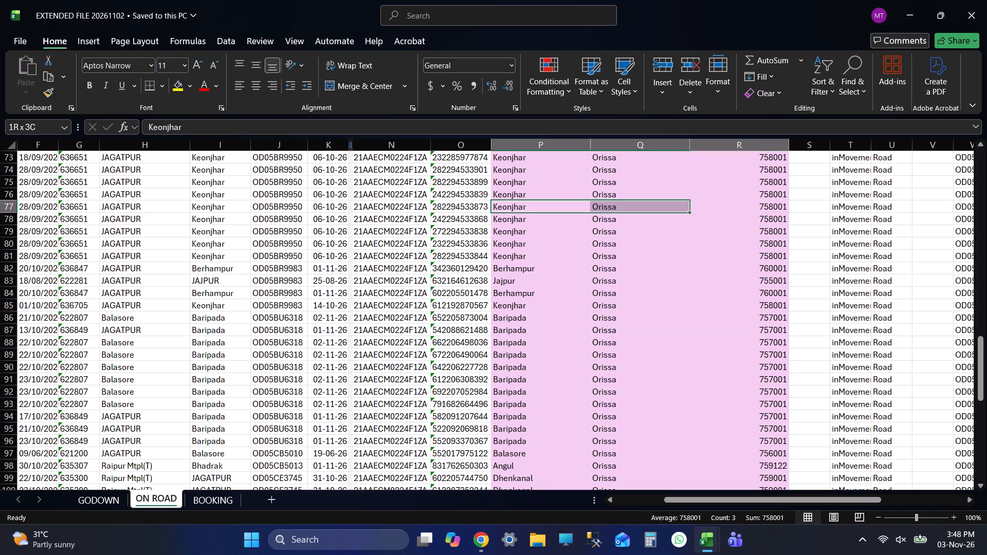
key(ctrl+c)
key(alt+Tab)
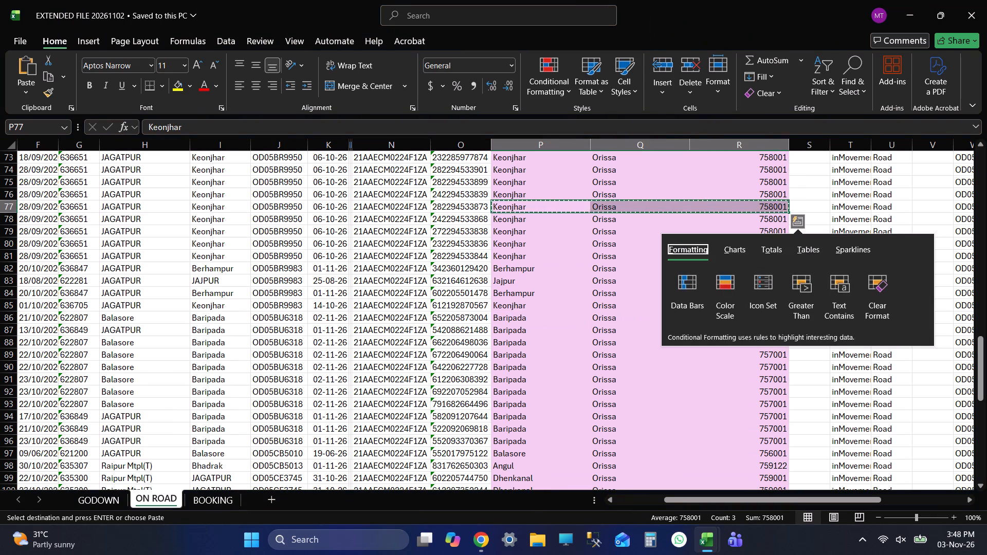
key(Escape)
key(alt+Tab)
key(ctrl+v)
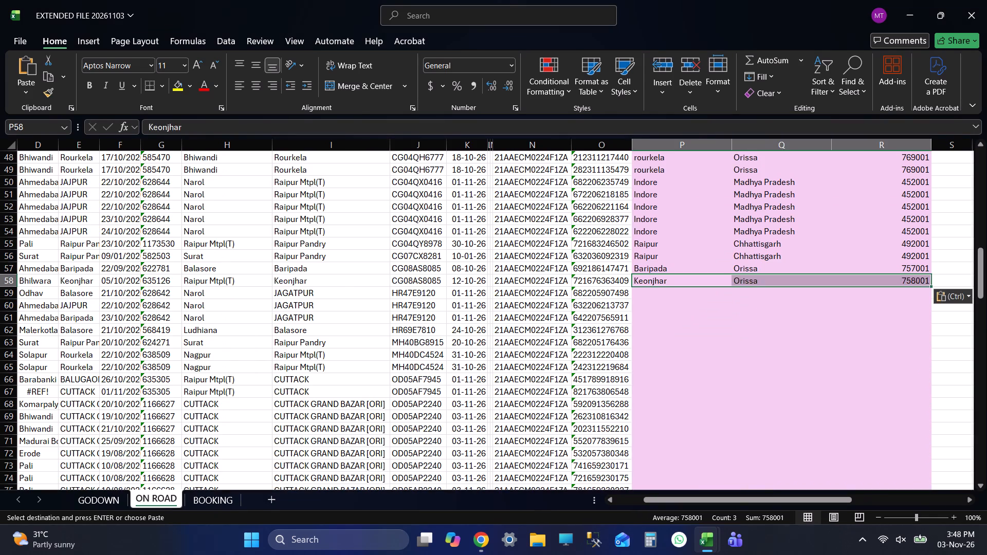
key(Down)
key(ctrl+s)
key(ctrl+s)
key(Left)
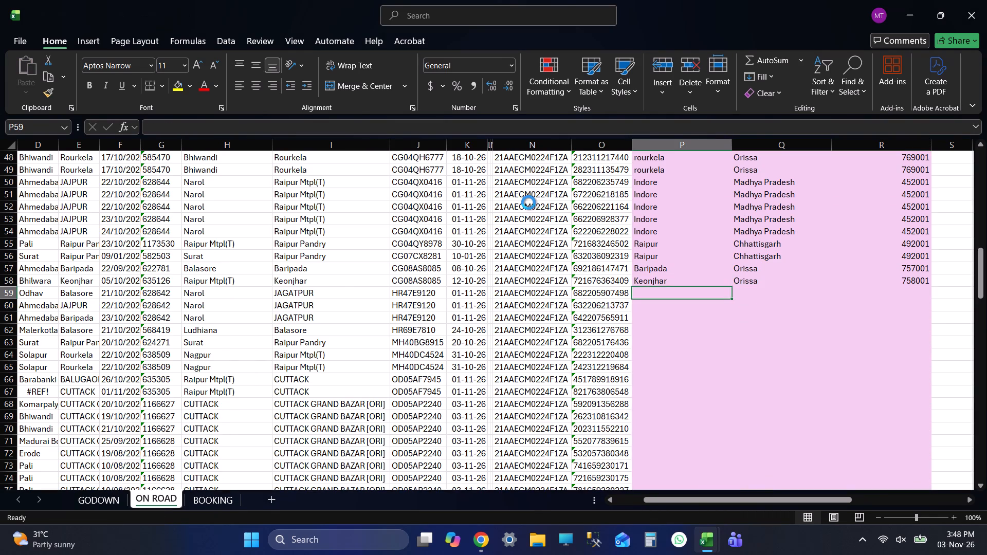
key(Left)
key(Left)
key(Left)
key(Left)
key(Left)
key(Left)
key(Right)
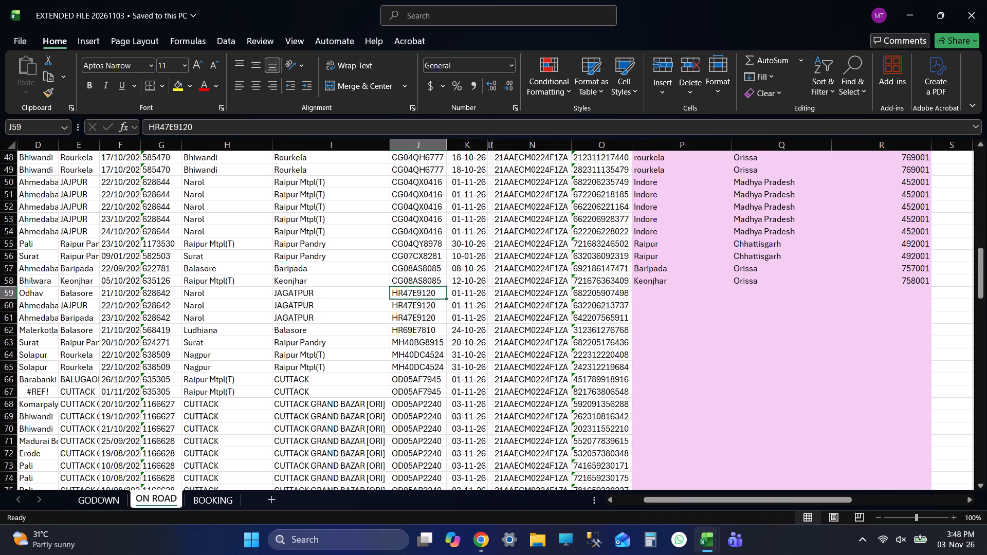
key(ctrl+c)
key(Right)
key(Right)
key(Right)
key(Right)
key(Right)
key(Right)
key(alt+Tab)
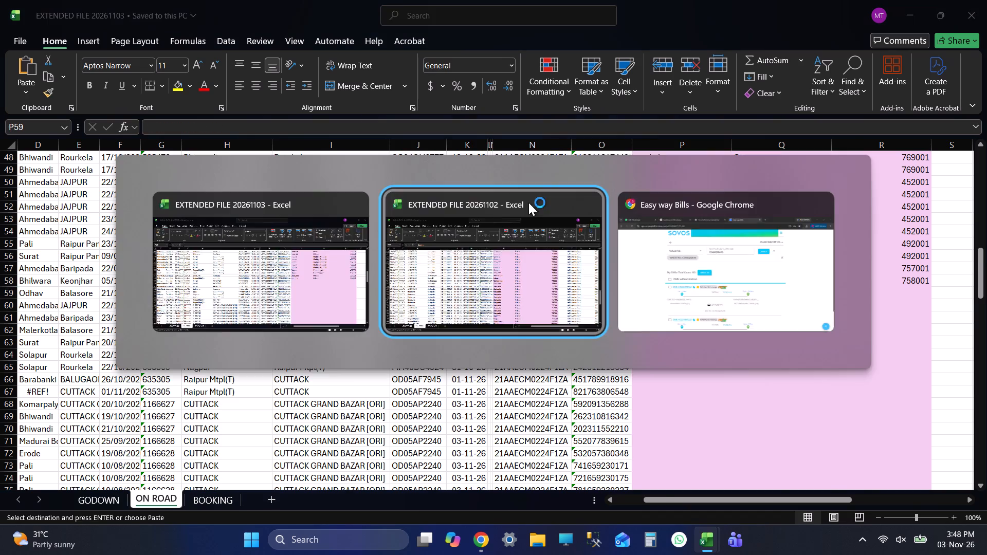
key(alt+Tab)
key(alt+Tab)
key(alt+Tab)
key(alt+Tab)
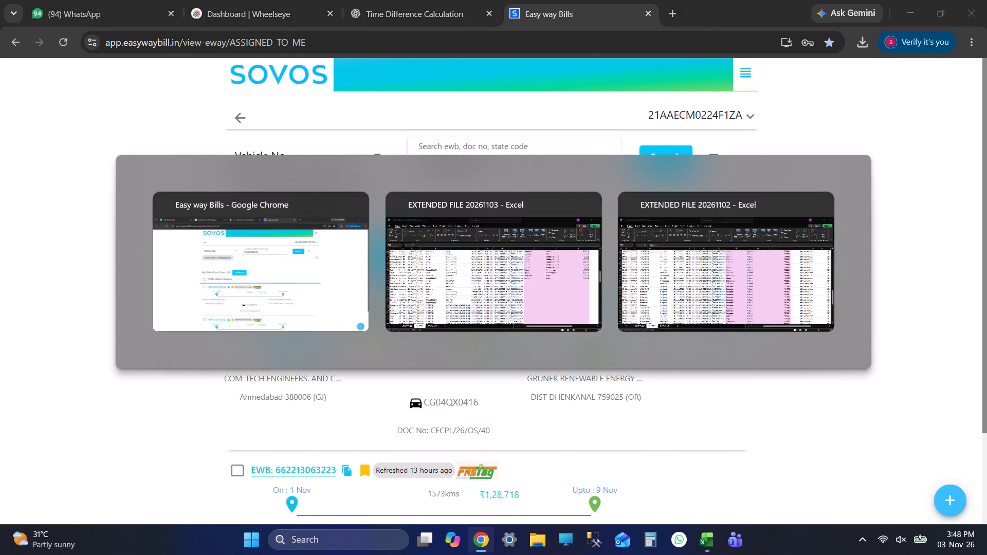
key(alt+Tab)
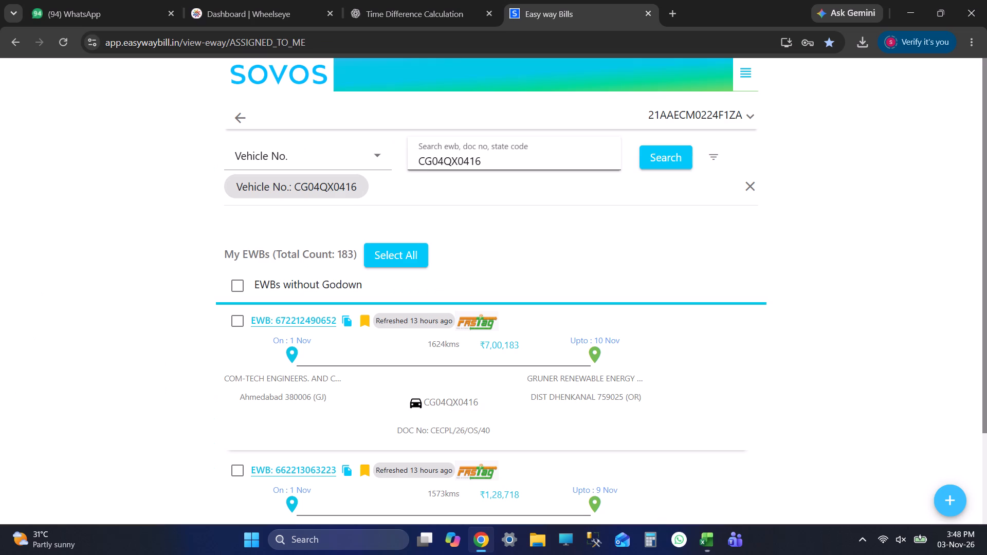
double_click(477, 156)
key(ctrl+v)
click(667, 156)
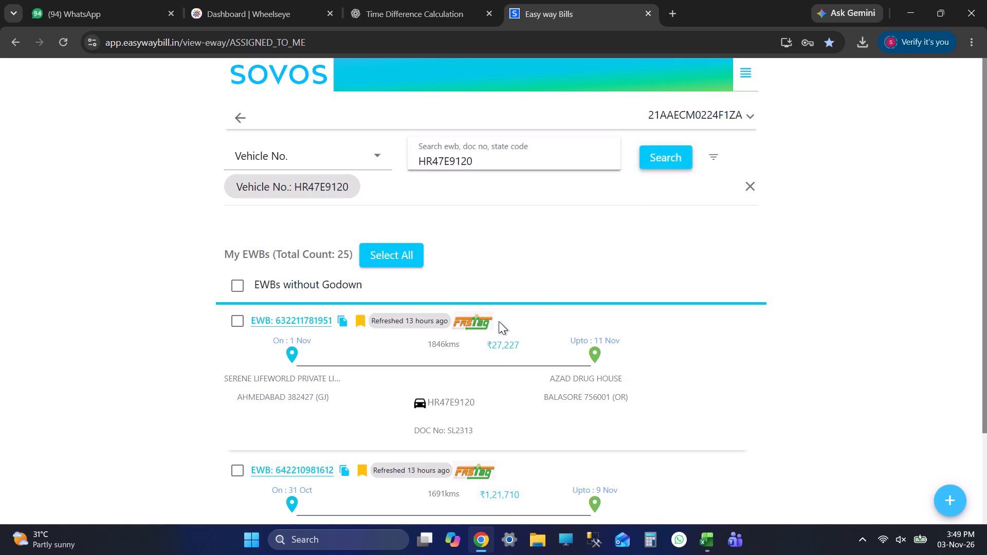
click(472, 314)
key(alt+Tab)
scroll(666, 352, down, 3)
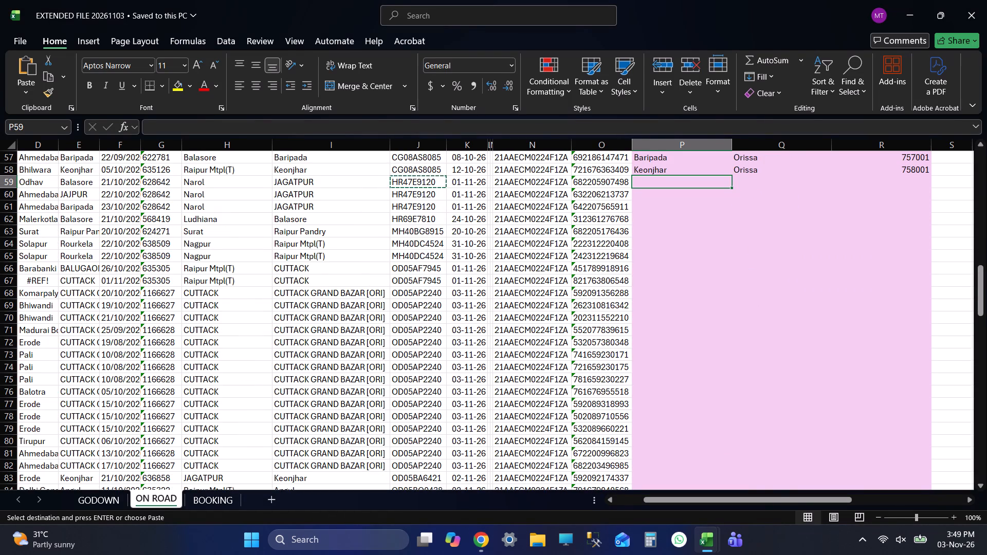
key(alt+Tab)
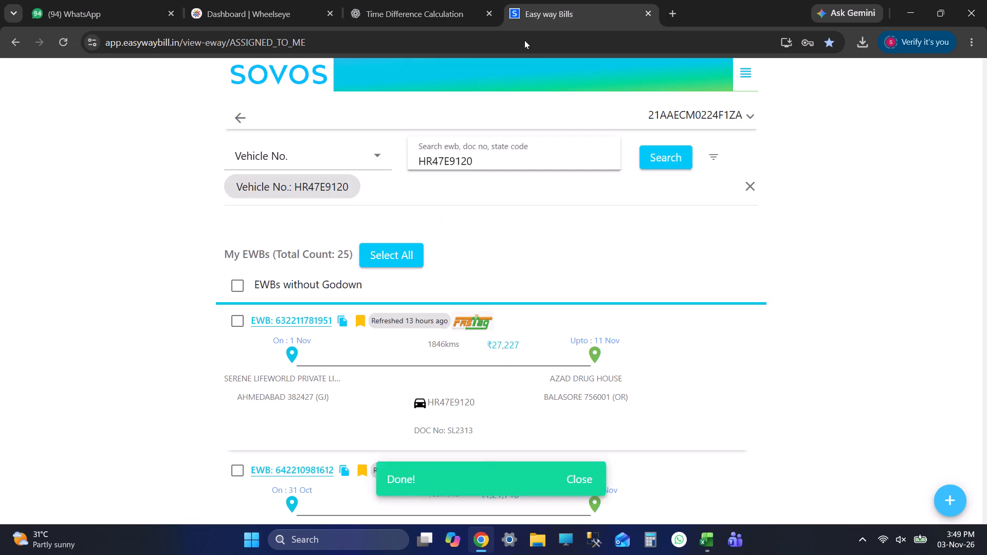
Search Google for NAROL TO JAGATPUR in a new browser tab and examine the driving route map.
click(672, 9)
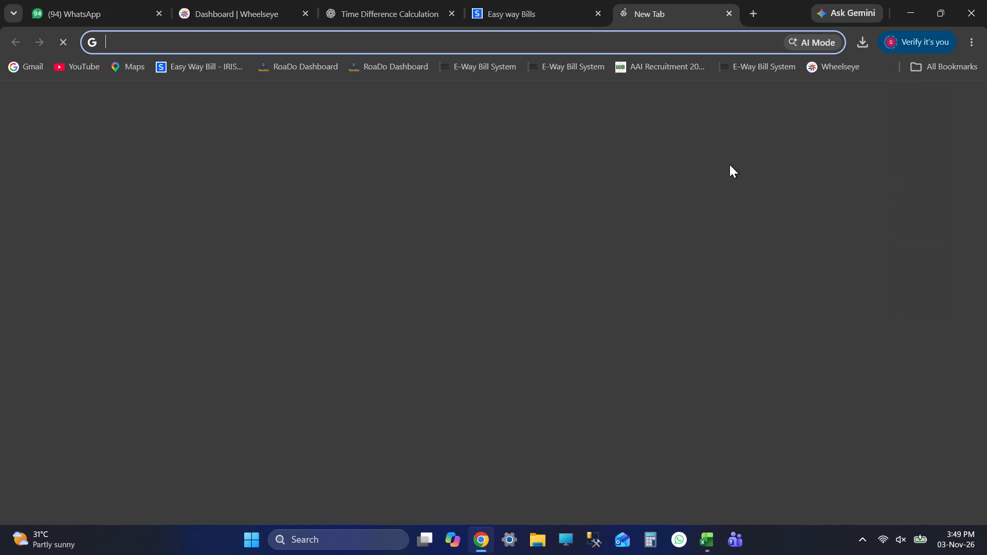
text(NAROL TO)
key(space)
text(JAGATPUR)
key(Return)
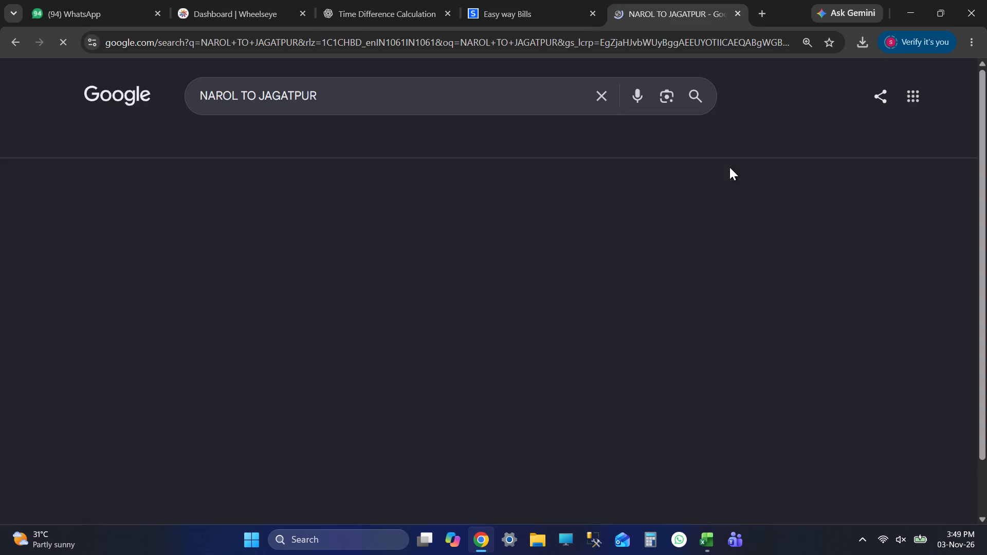
key(alt+Tab)
key(alt+Tab)
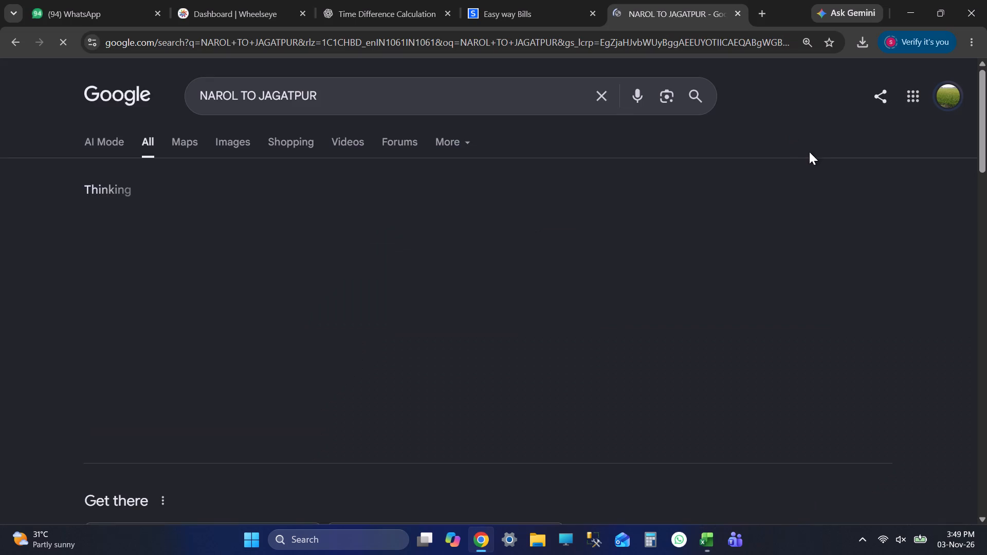
scroll(554, 275, down, 4)
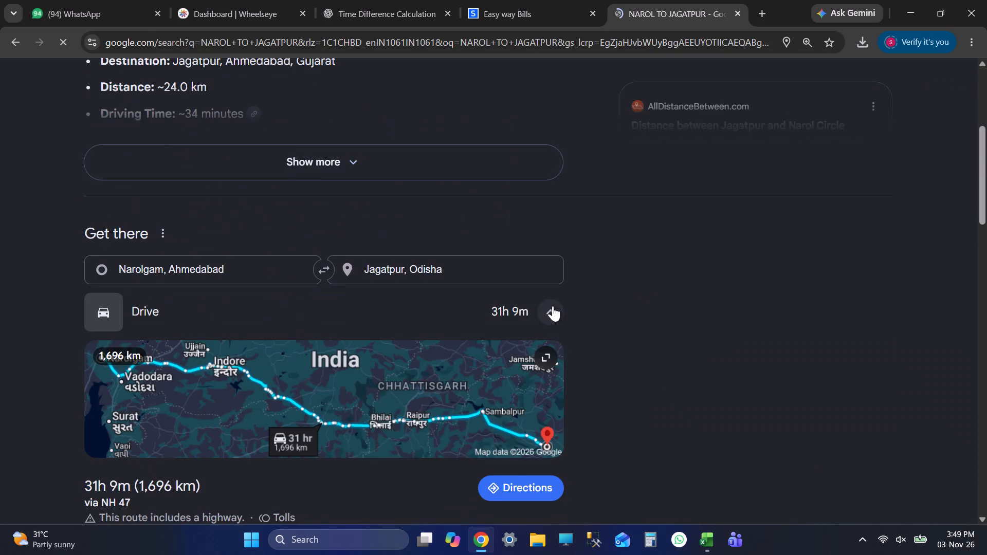
scroll(553, 306, down, 2)
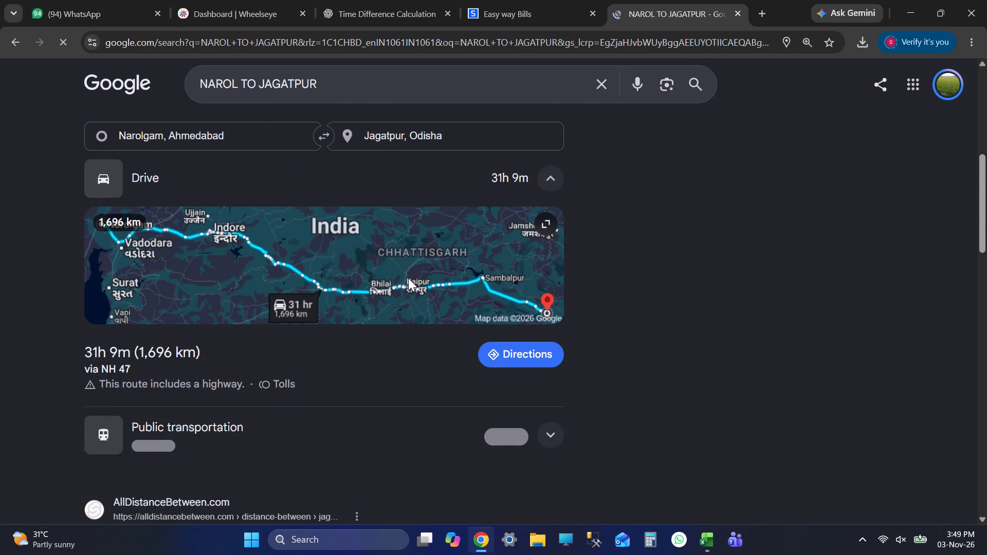
Copy Indore, Madhya Pradesh, 452001 from ON ROAD row 53 into rows 59 to 61 of 20261103 and save the workbook.
key(alt+Tab)
scroll(721, 248, up, 2)
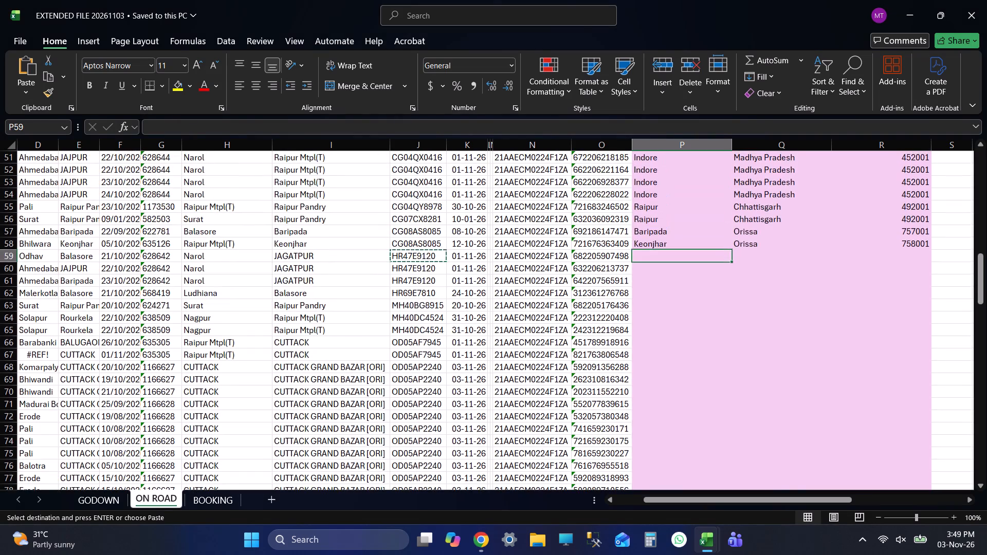
click(657, 180)
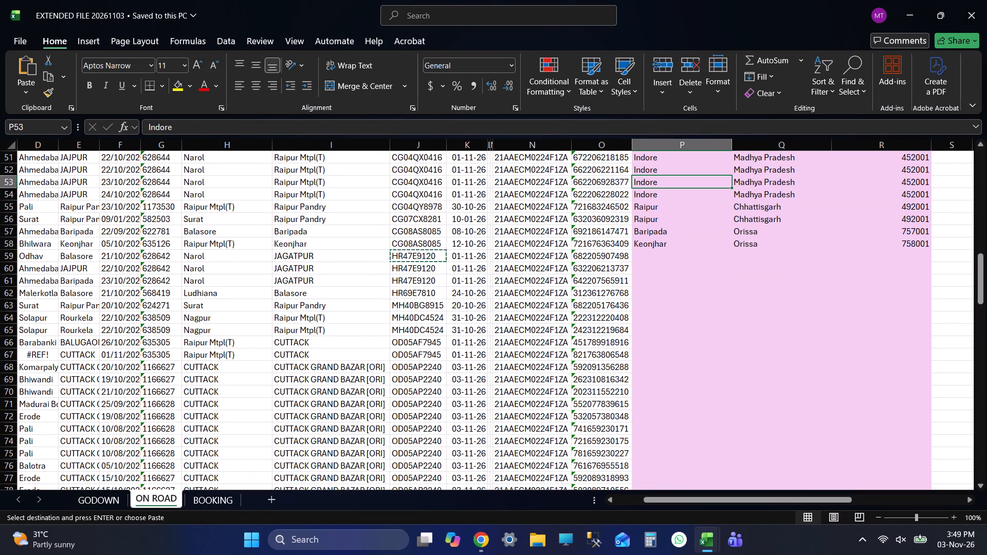
key(shift+Right)
key(shift+Right)
key(ctrl+c)
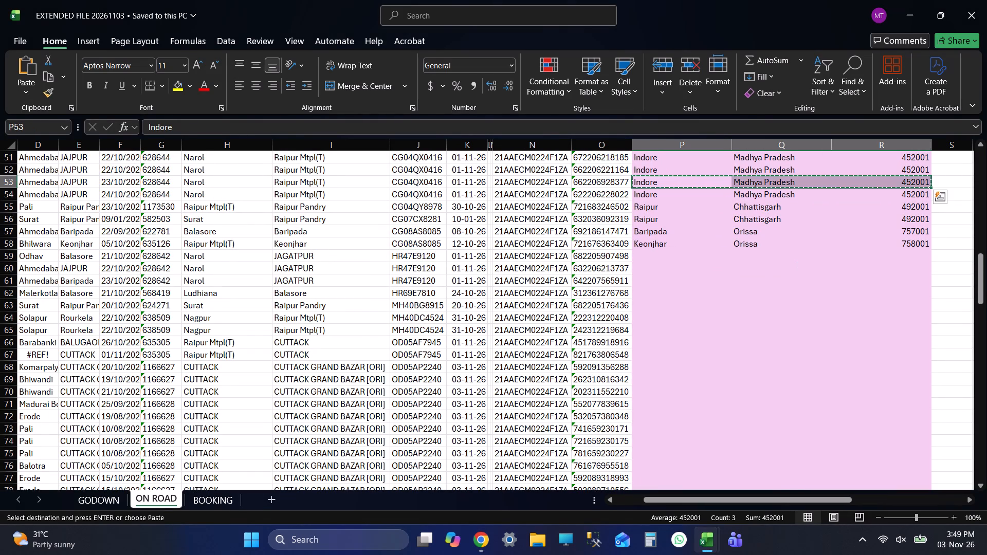
key(ctrl+Down)
key(Down)
key(shift+Down)
key(shift+Down)
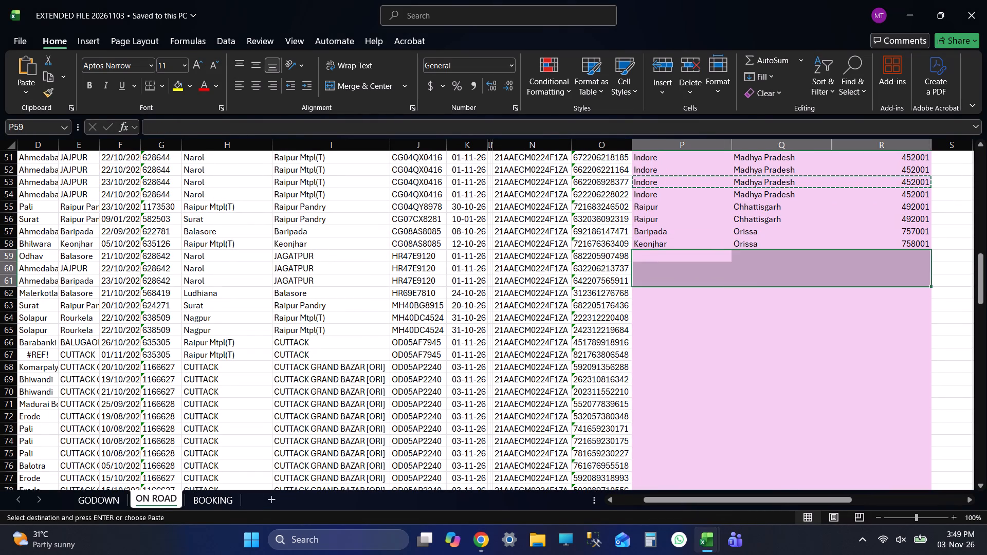
key(ctrl+v)
key(Down)
key(Down)
key(ctrl+s)
key(Down)
key(ctrl+s)
key(Left)
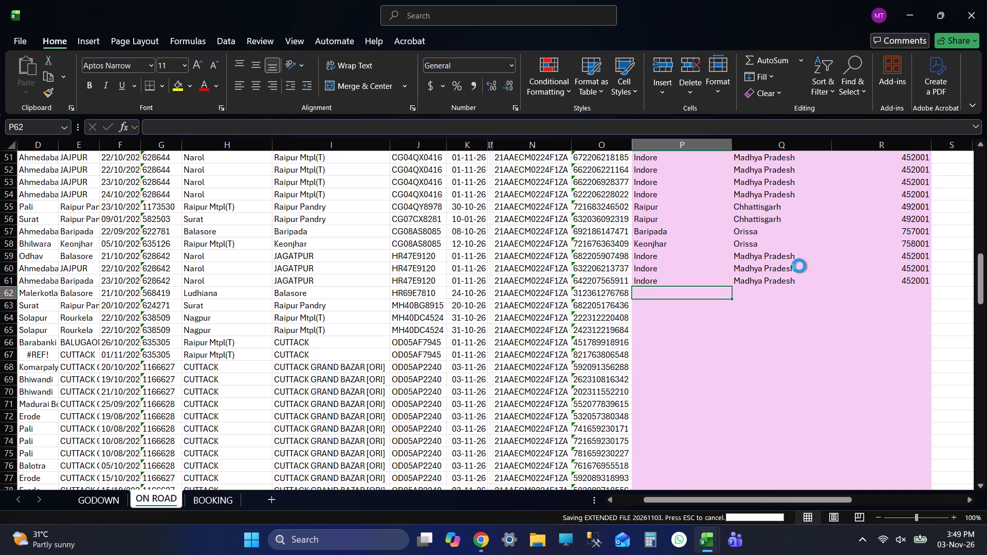
key(Left)
key(Left)
key(Left)
key(Left)
key(Left)
key(ctrl+c)
key(Right)
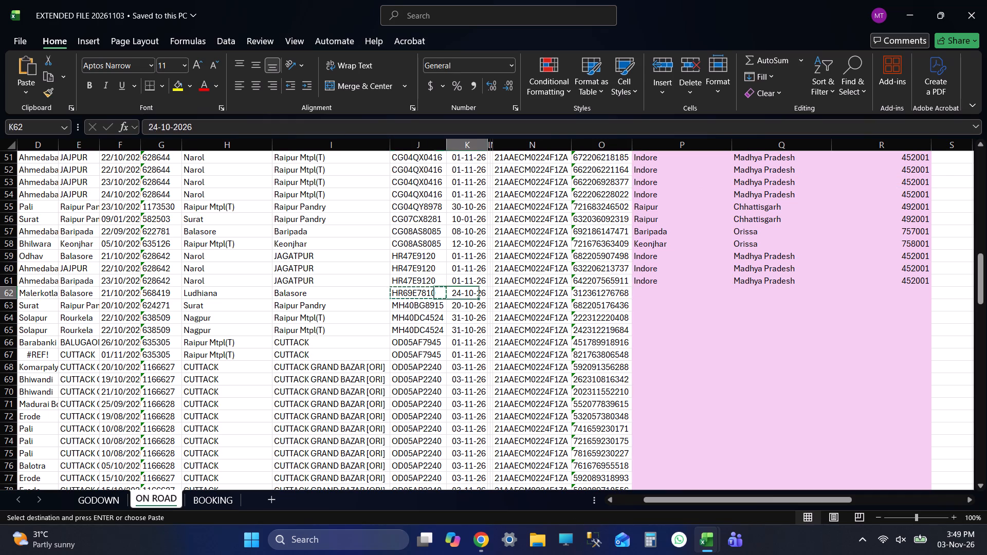
key(Right)
key(Right)
key(Right)
key(Right)
key(Right)
Find BALAS in 20261102's Current Place column, copy Balasore, Orissa, 756001 from row 97 into ON ROAD row 62 of 20261103, and save.
key(alt+Tab)
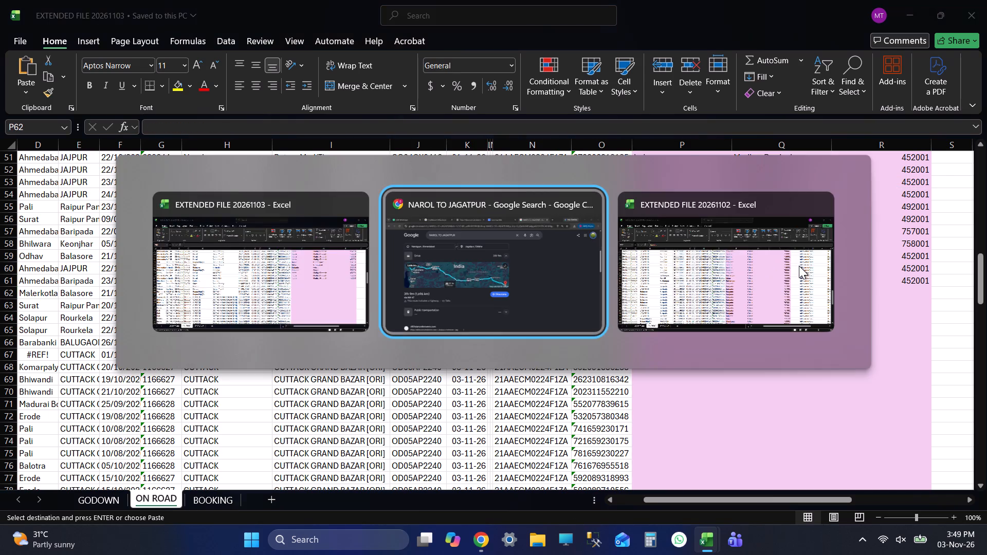
key(alt+Tab)
click(538, 137)
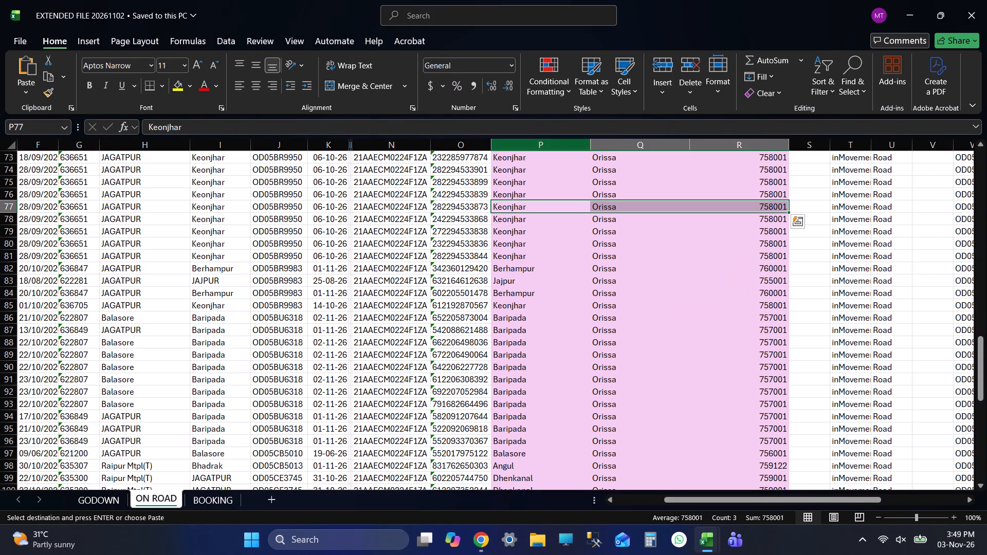
click(537, 144)
key(ctrl+f)
text(BALAS)
key(Return)
click(524, 455)
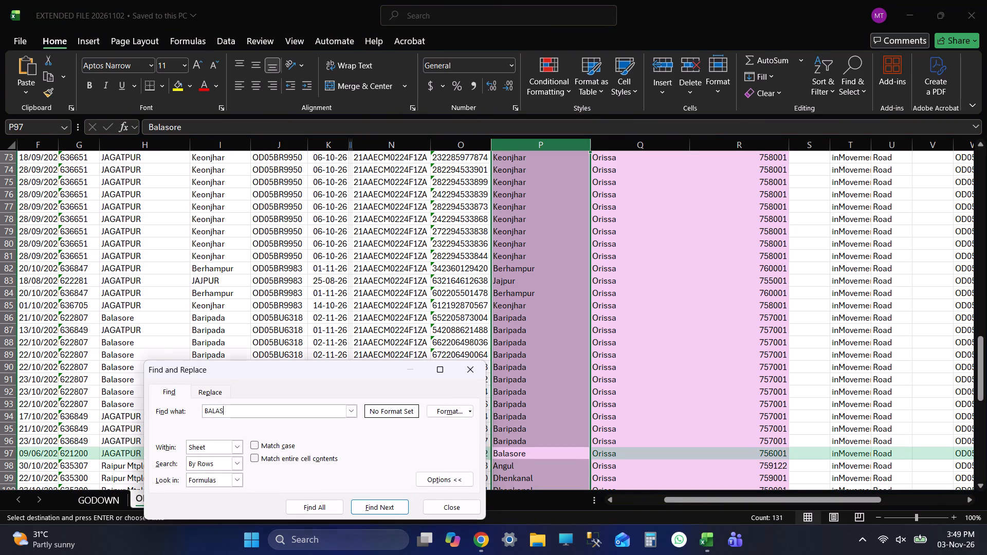
key(shift+Right)
key(shift+Right)
key(ctrl+c)
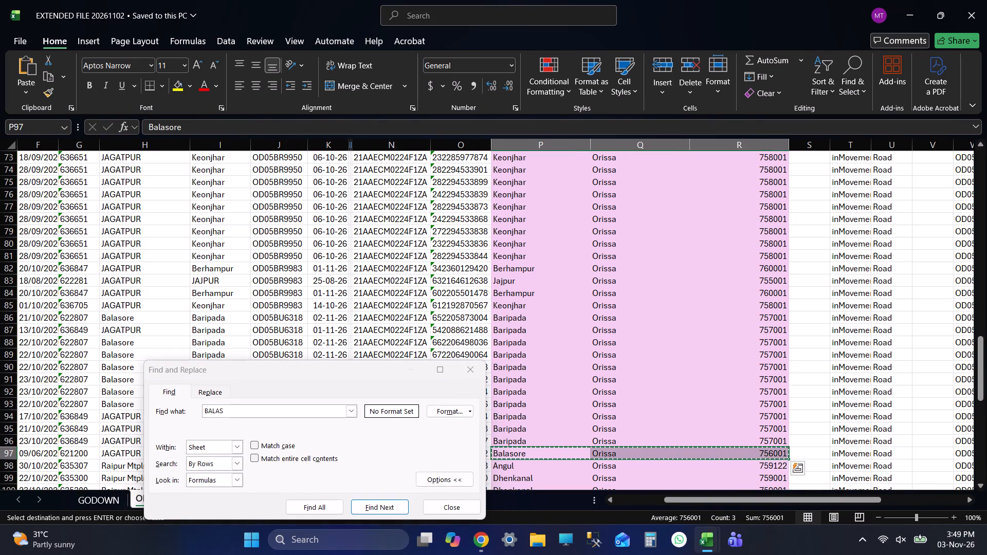
click(437, 506)
key(alt+Tab)
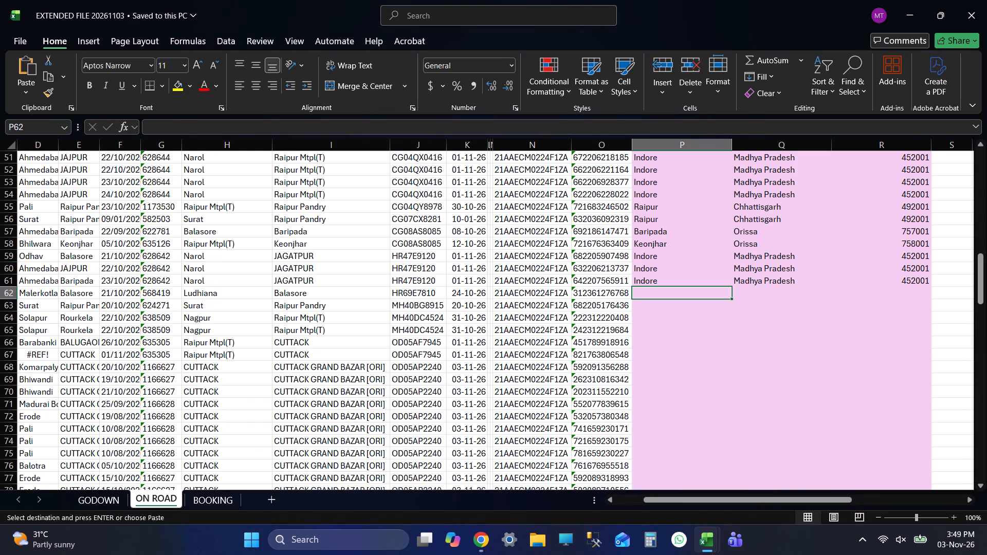
key(ctrl+v)
key(Down)
key(ctrl+s)
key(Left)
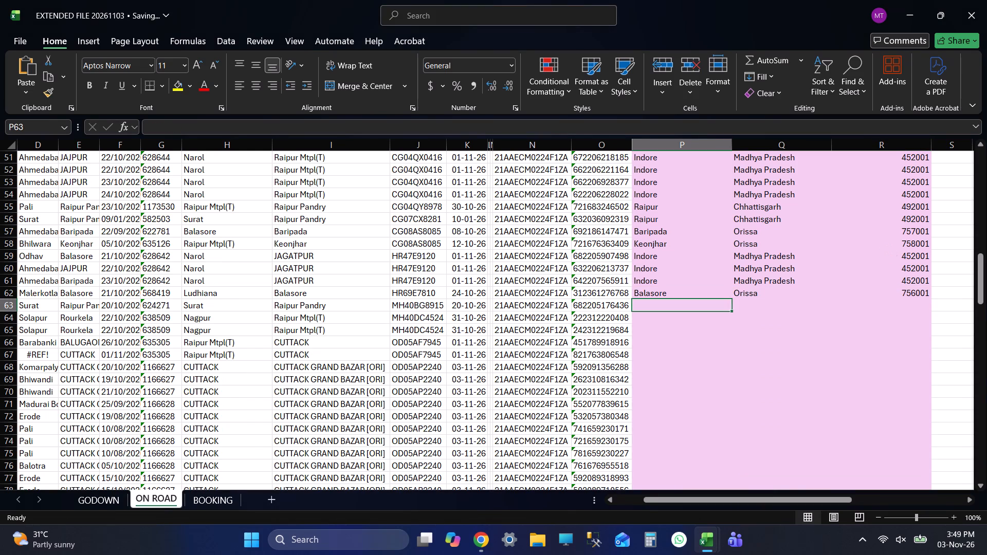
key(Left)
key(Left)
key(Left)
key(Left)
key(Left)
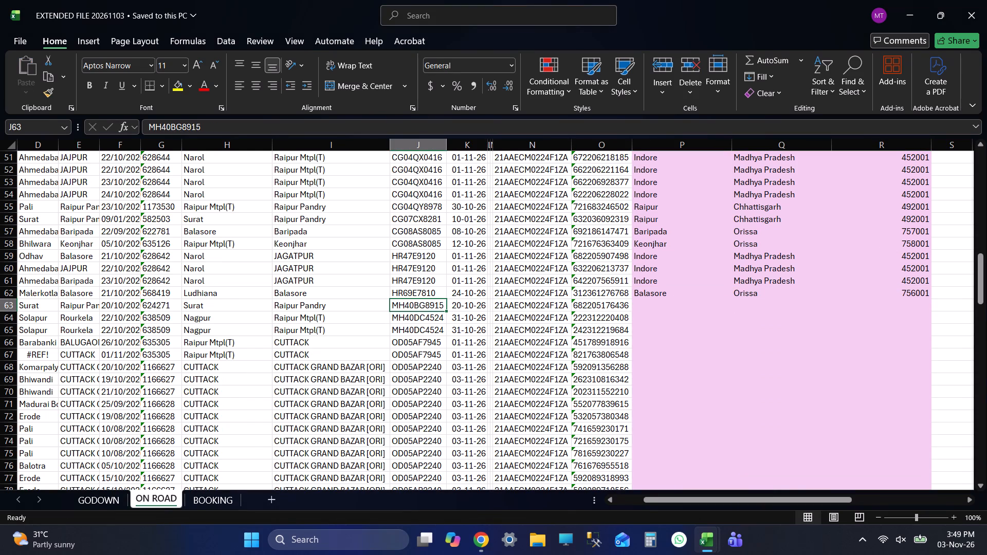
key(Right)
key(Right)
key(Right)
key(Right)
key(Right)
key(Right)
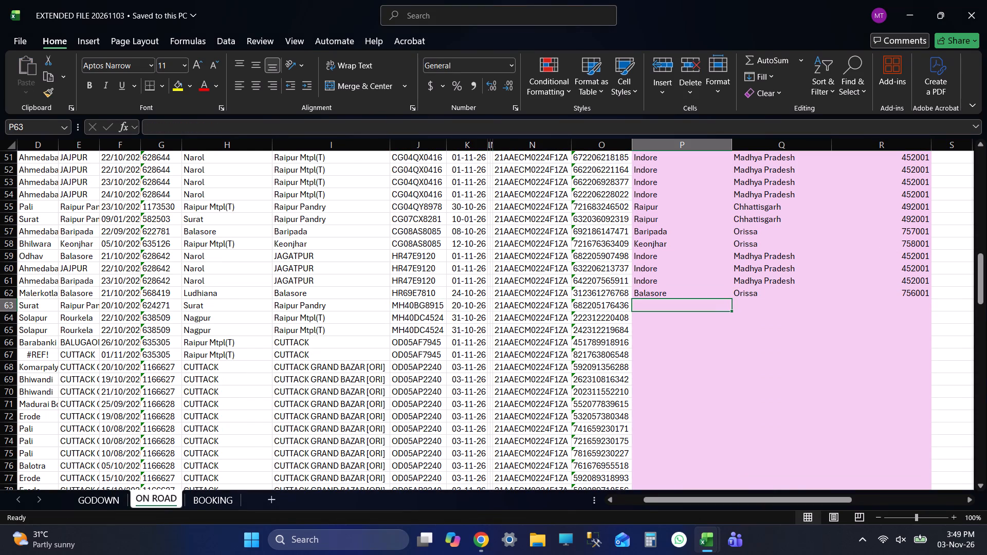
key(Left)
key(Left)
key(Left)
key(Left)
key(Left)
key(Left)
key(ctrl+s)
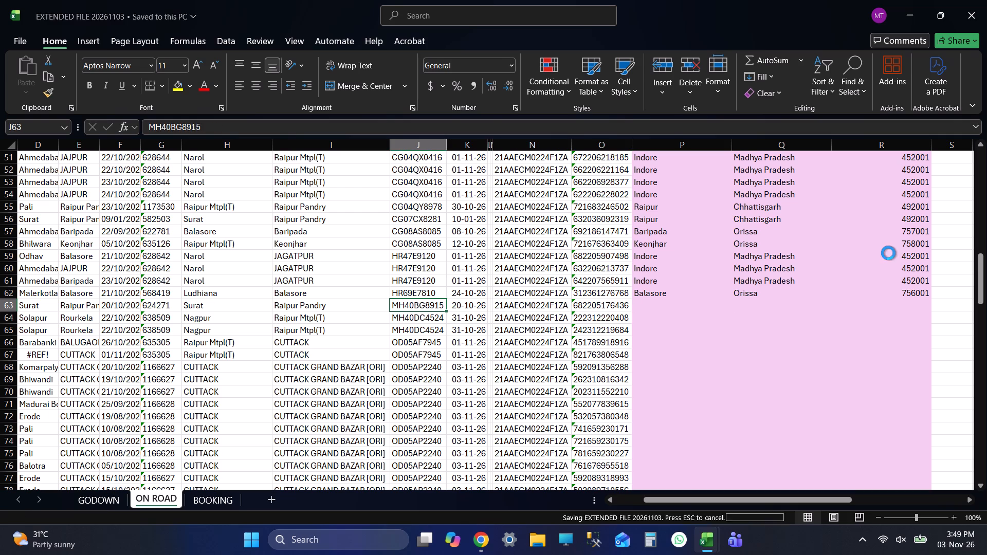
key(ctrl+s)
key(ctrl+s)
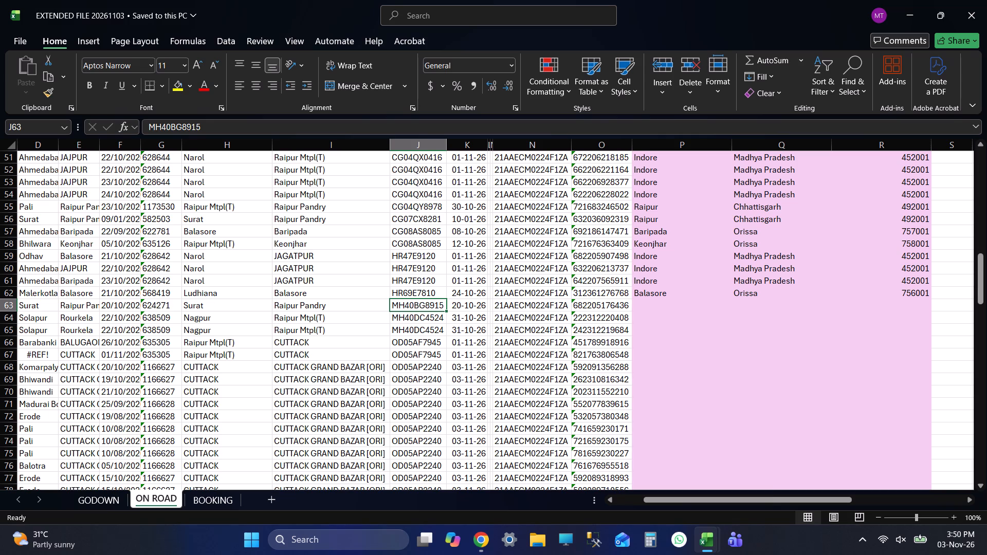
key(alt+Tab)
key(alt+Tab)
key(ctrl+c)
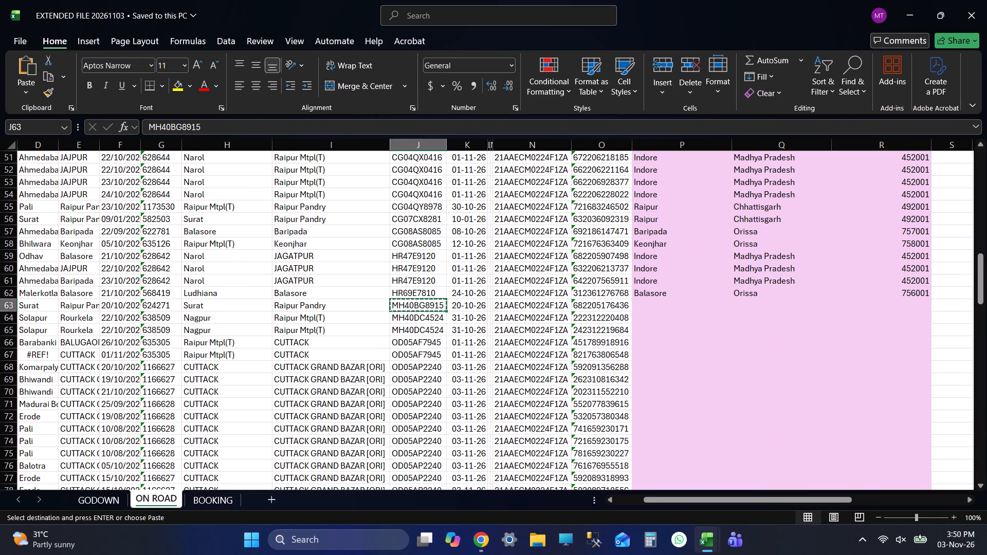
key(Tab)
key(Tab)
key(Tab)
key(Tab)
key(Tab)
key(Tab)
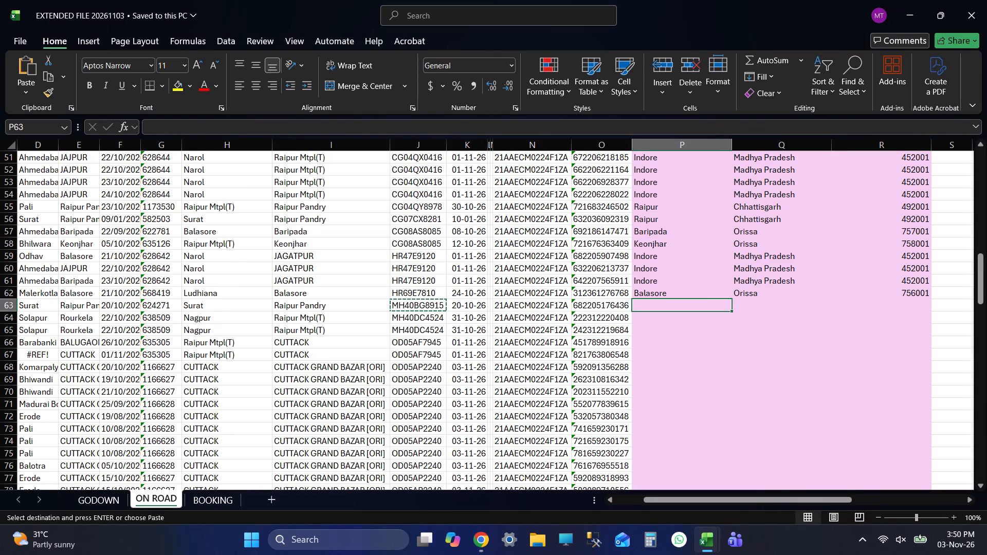
Look through the Current Place column on the ON ROAD sheet of 20261102 for a location matching row 63's route.
key(alt+Tab)
key(alt+Tab)
key(alt+Tab)
key(alt+Tab)
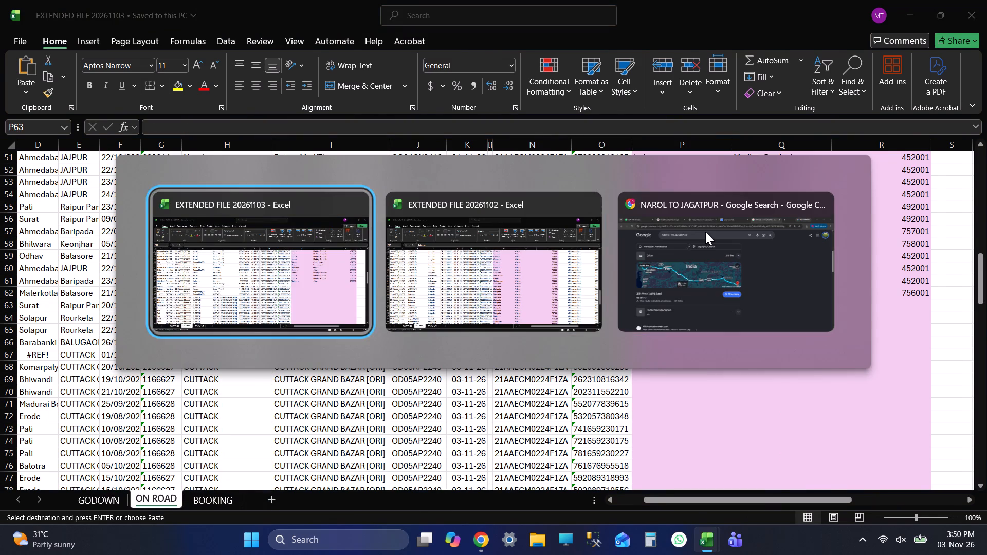
key(ctrl+Up)
key(Down)
key(Down)
key(Down)
key(Down)
key(Down)
key(Down)
key(Down)
key(Down)
key(Down)
key(Down)
key(Down)
key(Down)
key(Down)
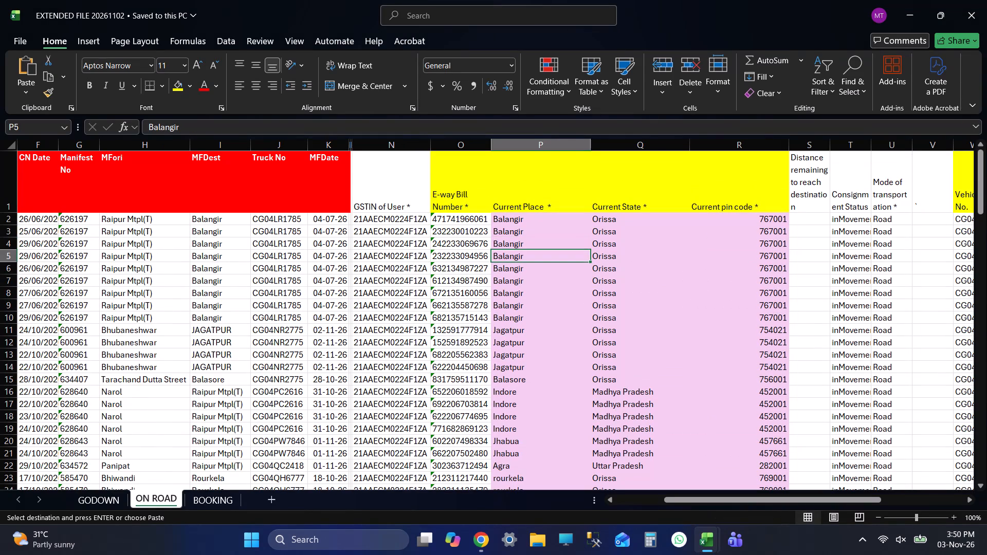
key(Down)
key(Down)
key(Down)
key(Down)
key(Down)
key(Down)
key(Down)
key(Down)
key(Down)
key(Down)
key(Down)
key(Down)
key(Down)
key(Down)
key(Down)
key(Down)
key(Down)
key(Down)
key(Down)
key(Down)
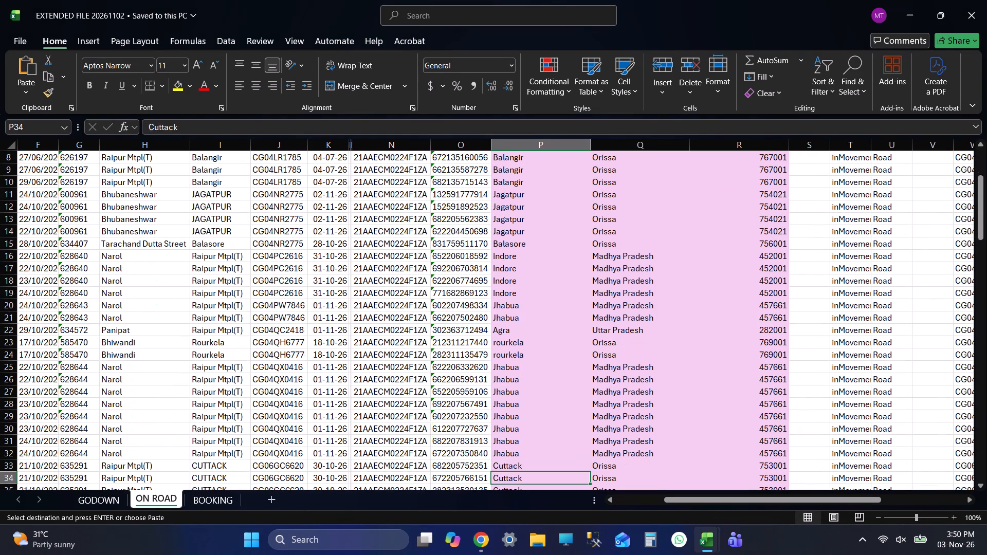
key(ctrl+Up)
key(Down)
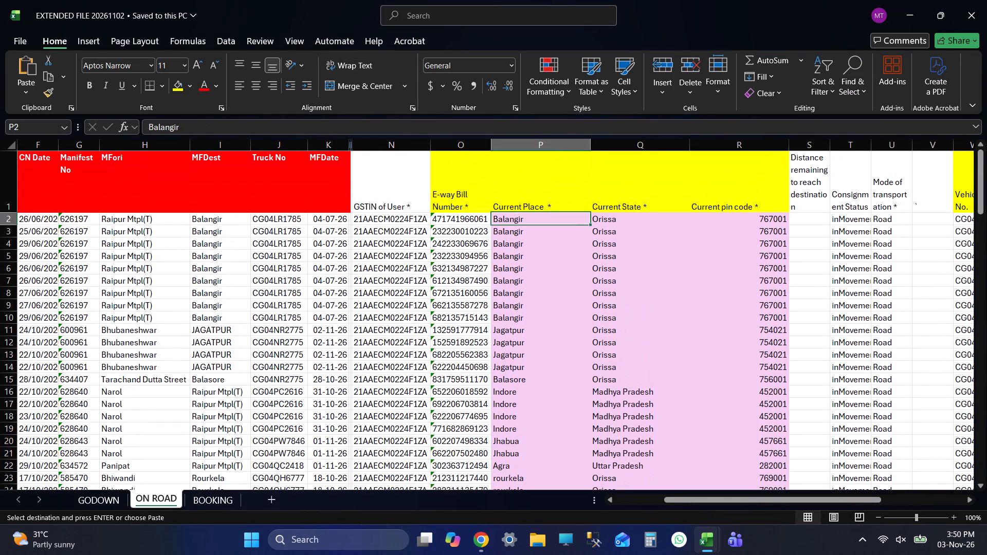
Copy Raipur, Chhattisgarh, 492001 from ON ROAD row 39 of 20261102 into row 63 of 20261103 and save the workbook.
key(Page_Down)
key(Down)
key(Down)
key(Down)
key(Down)
key(Down)
key(Down)
key(Down)
key(Down)
key(Down)
key(Down)
key(Down)
key(Down)
key(Down)
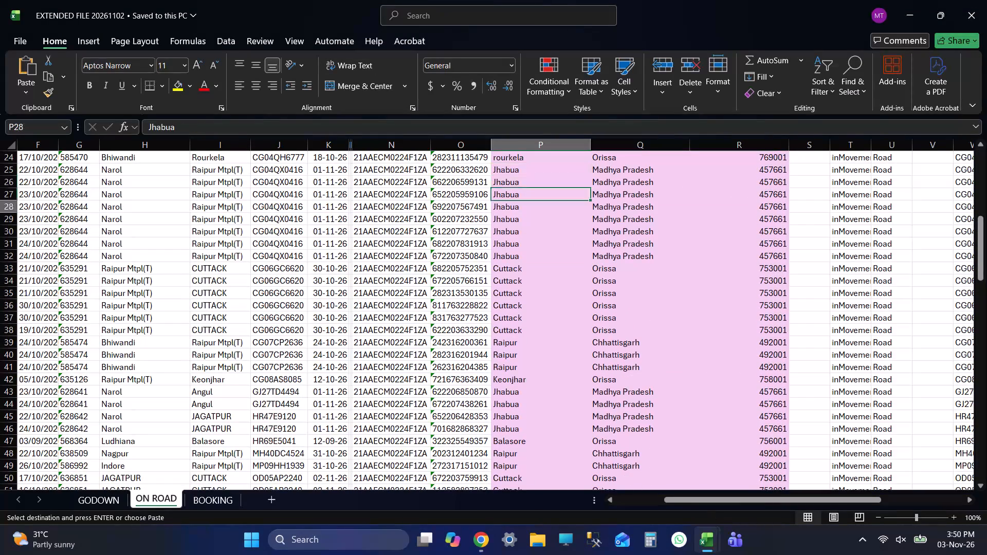
key(Down)
key(shift+Right)
key(shift+Right)
key(ctrl+c)
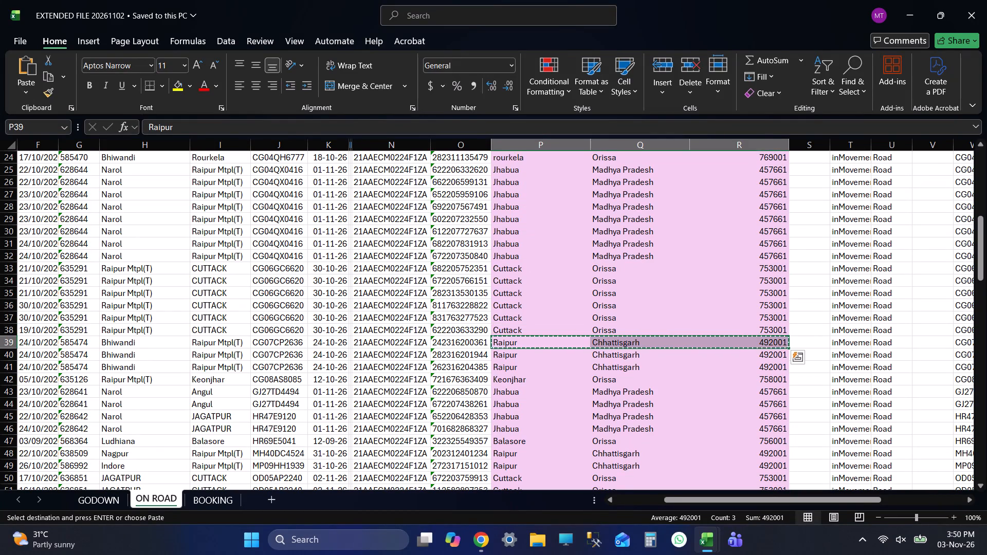
key(alt+Tab)
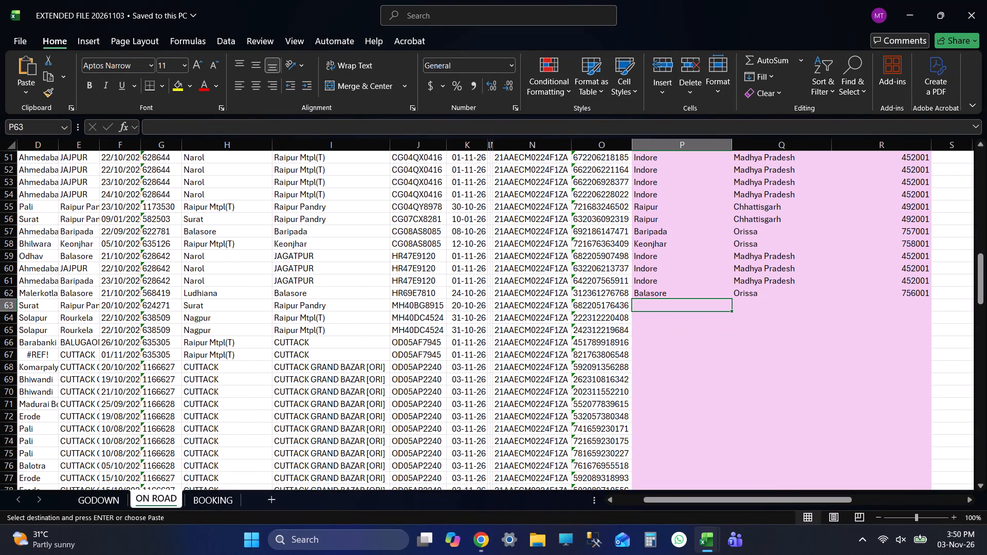
key(ctrl+v)
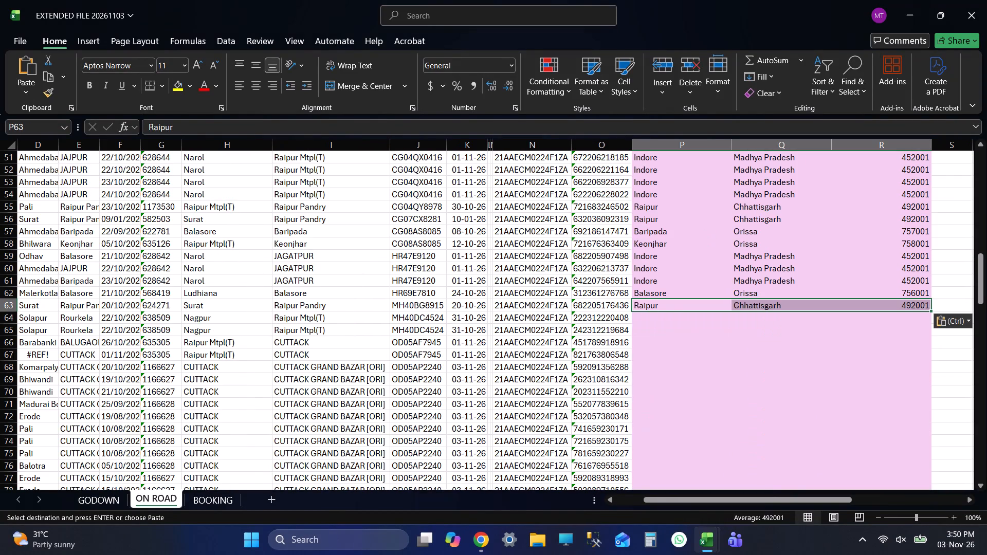
key(Down)
key(ctrl+s)
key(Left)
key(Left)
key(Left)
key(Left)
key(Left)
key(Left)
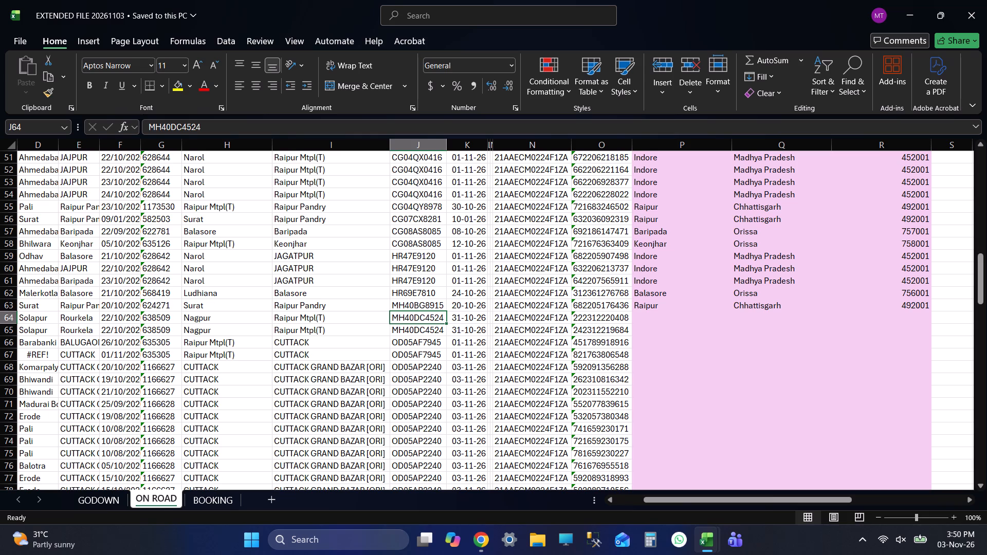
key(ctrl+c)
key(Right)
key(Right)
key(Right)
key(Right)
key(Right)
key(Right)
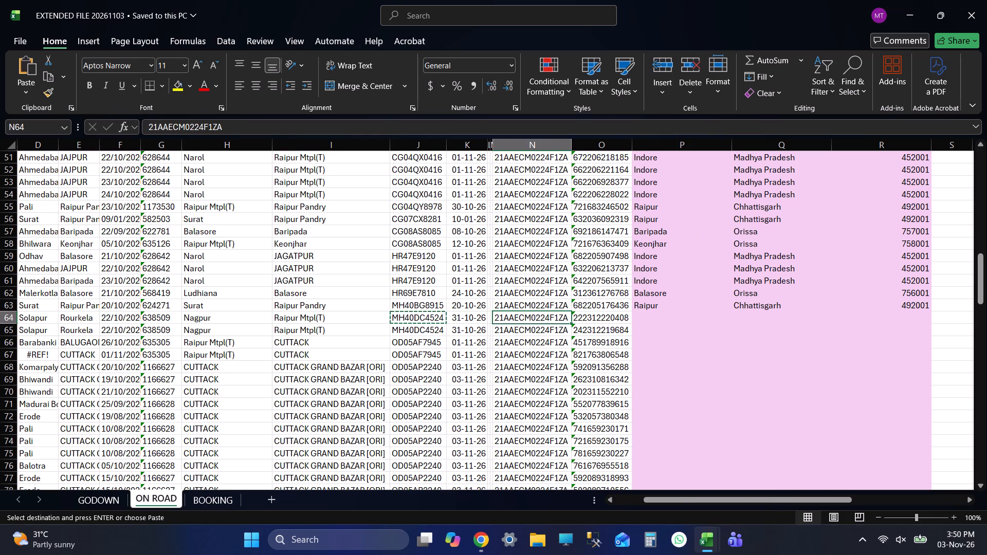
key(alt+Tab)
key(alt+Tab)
Copy Raipur, Chhattisgarh, 492001 from ON ROAD row 63 into rows 64 and 65 of 20261103 and save the workbook.
key(Up)
key(shift+Right)
key(shift+Right)
key(ctrl+c)
key(Down)
key(shift+Down)
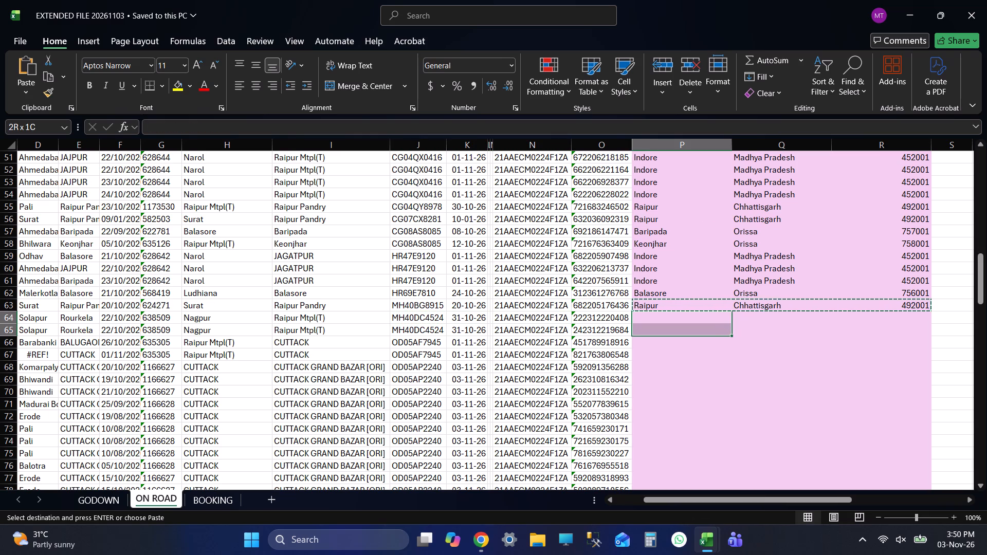
key(ctrl+v)
key(Down)
key(Down)
key(ctrl+s)
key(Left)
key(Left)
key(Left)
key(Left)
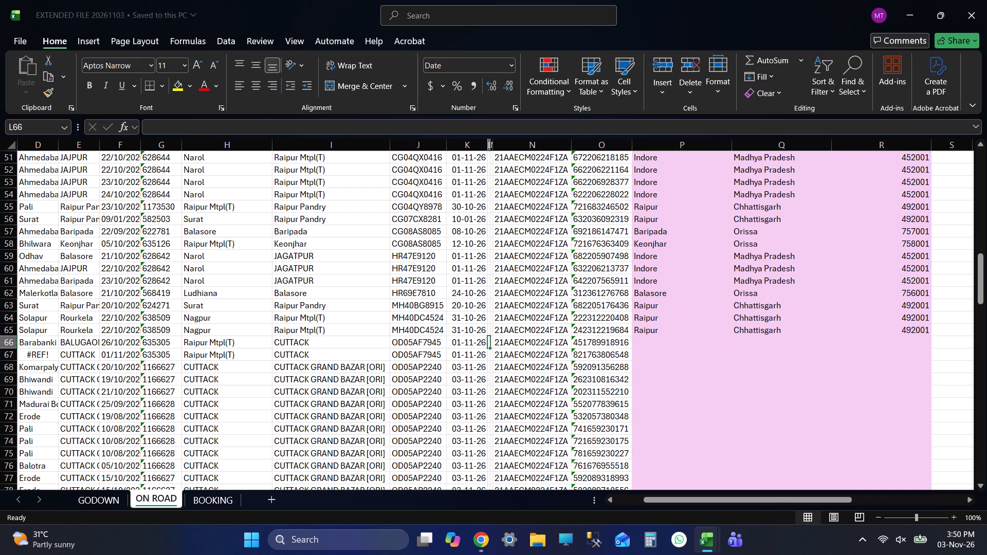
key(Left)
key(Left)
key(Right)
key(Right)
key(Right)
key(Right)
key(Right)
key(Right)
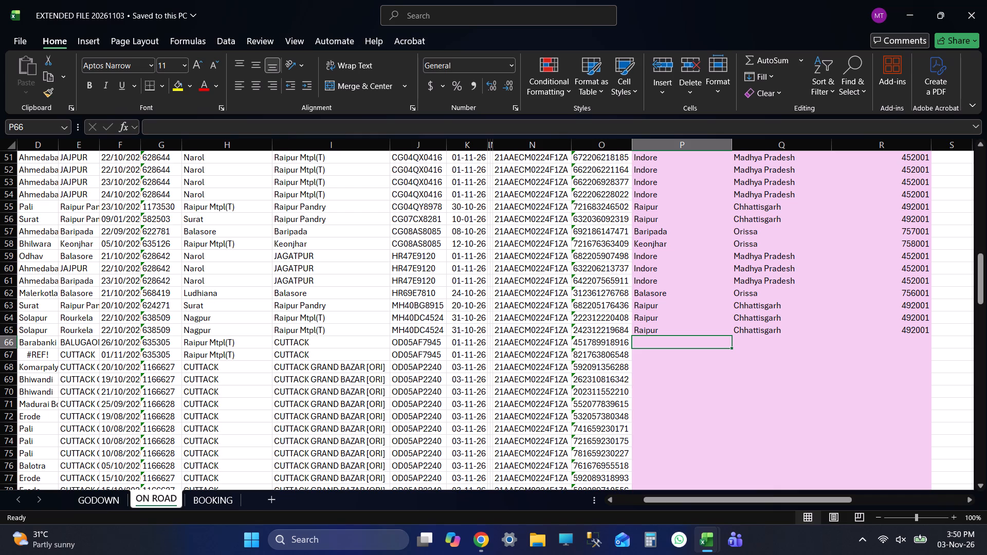
Search the Current Place column on 20261102's ON ROAD sheet for DHEN and copy Dhenkanal, Orissa, 759001 from row 99.
key(alt+Tab)
key(ctrl+Up)
key(Down)
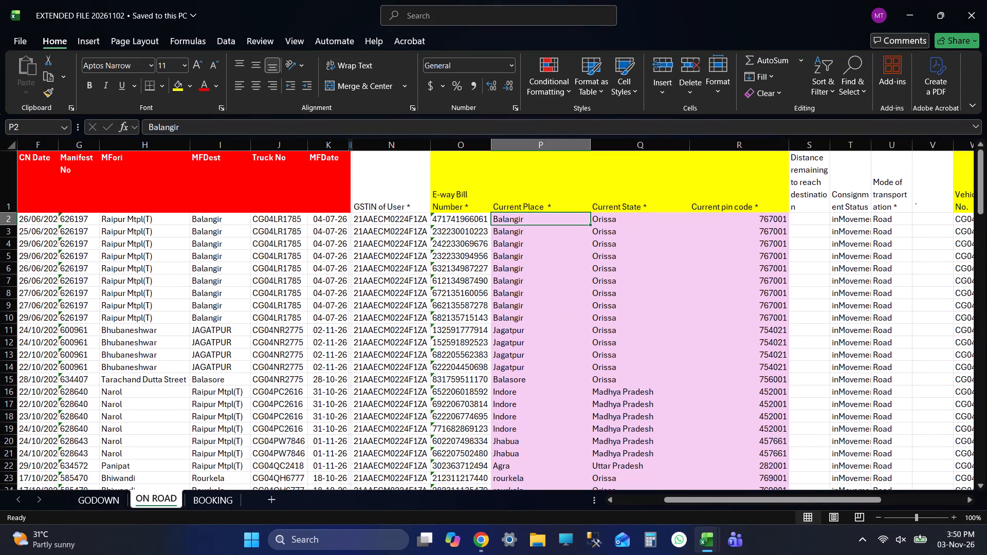
click(530, 150)
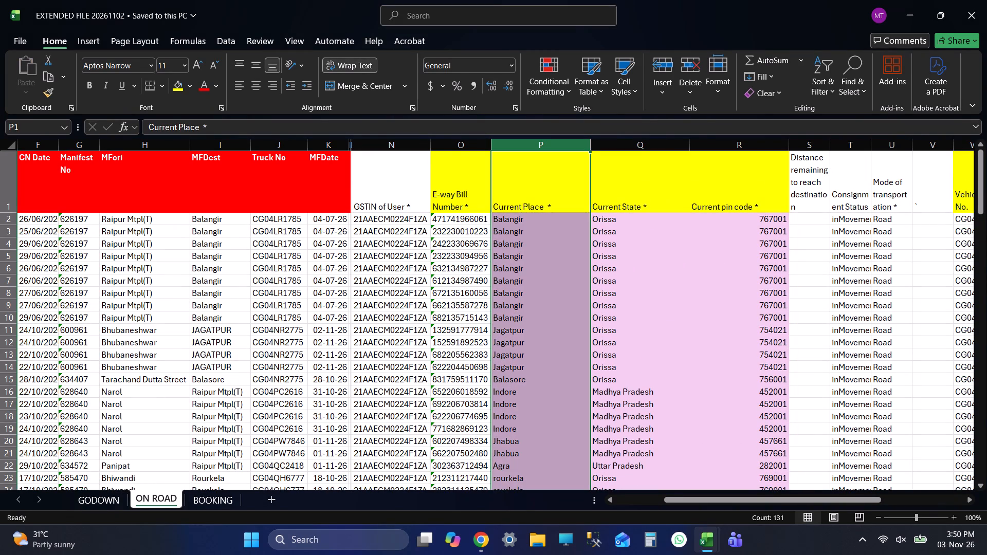
key(ctrl+f)
text(DHEN)
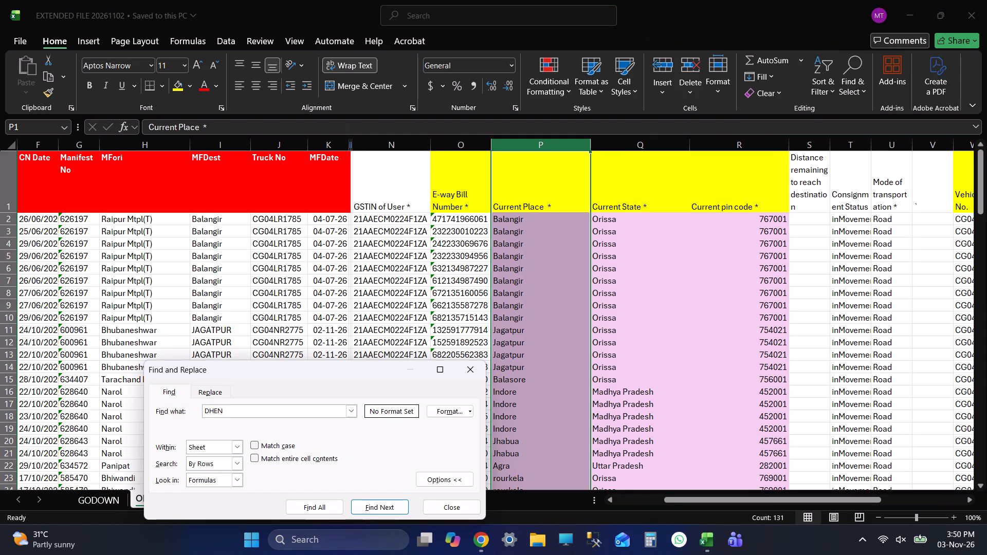
key(Return)
click(535, 323)
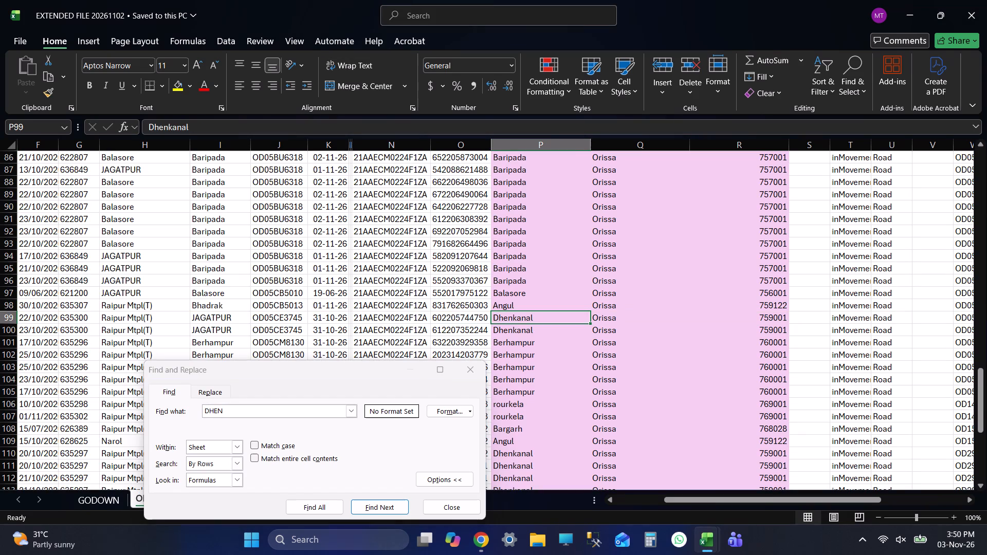
key(shift+Right)
key(shift+Right)
key(ctrl+c)
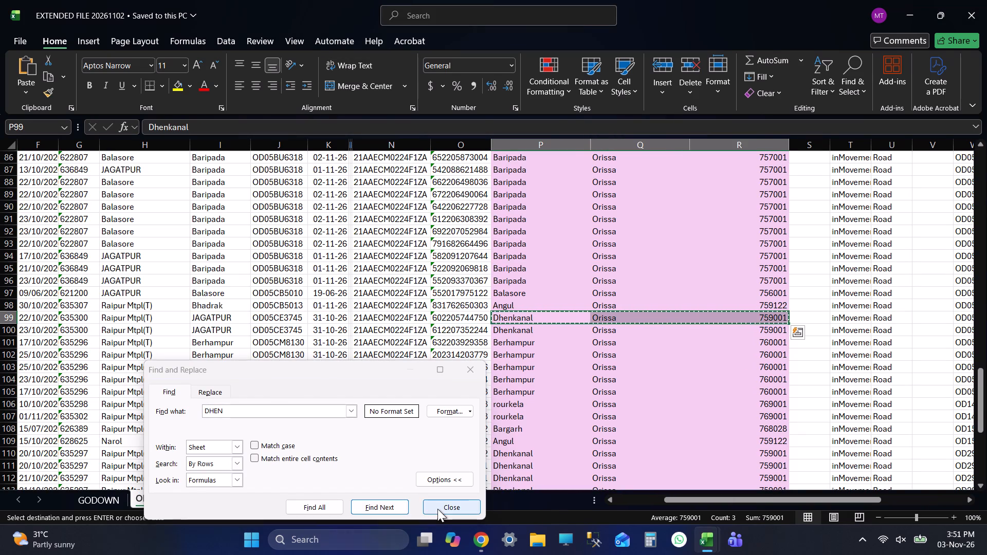
click(437, 509)
Paste Dhenkanal, Orissa, 759001 into ON ROAD rows 66 and 67 of 20261103 and save the workbook.
key(alt+Tab)
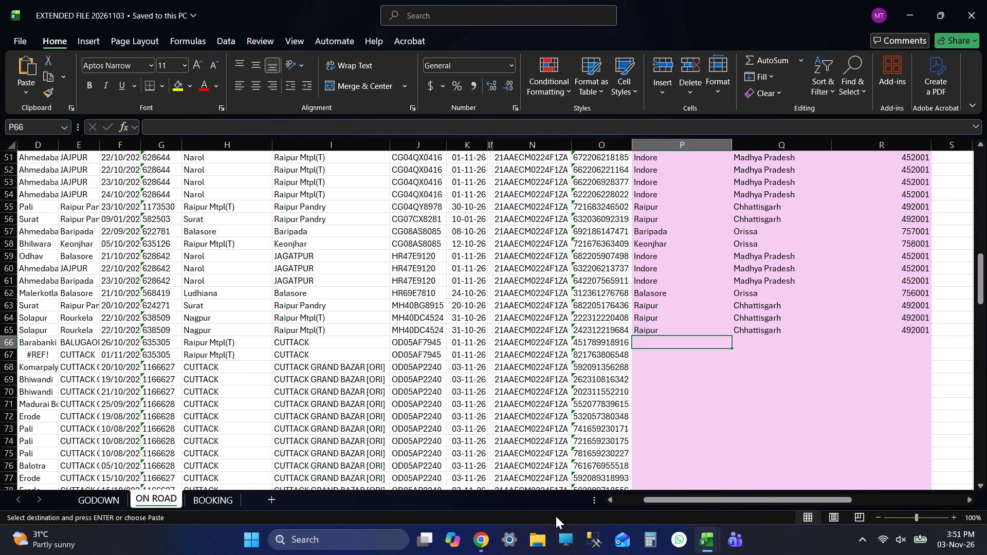
key(shift+Down)
key(ctrl+v)
key(Down)
key(Down)
key(ctrl+s)
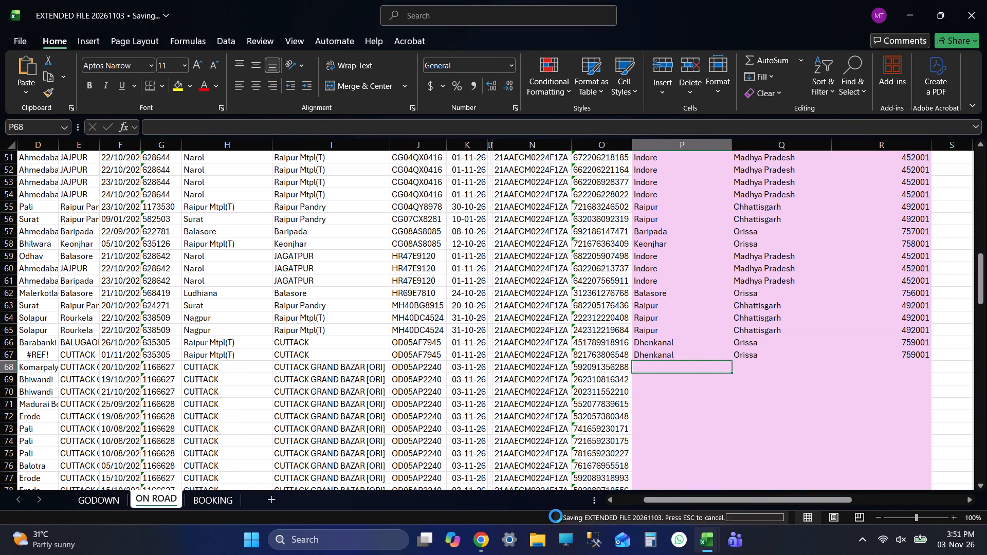
Look through 20261102's Current Place column for Cuttack and copy Cuttack, Orissa, 753001 from ON ROAD row 51.
key(alt+Tab)
key(Down)
key(Down)
key(Down)
key(Down)
key(Down)
key(Down)
key(Down)
key(Down)
key(Down)
key(Down)
key(Down)
key(Down)
key(Down)
key(Down)
key(Down)
key(Down)
key(Down)
key(Down)
key(Down)
key(Down)
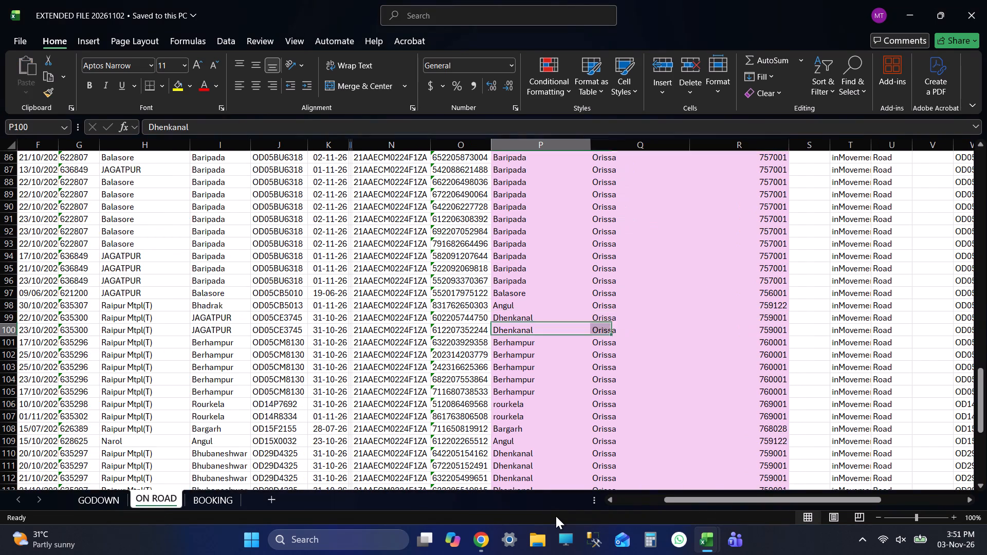
key(Down)
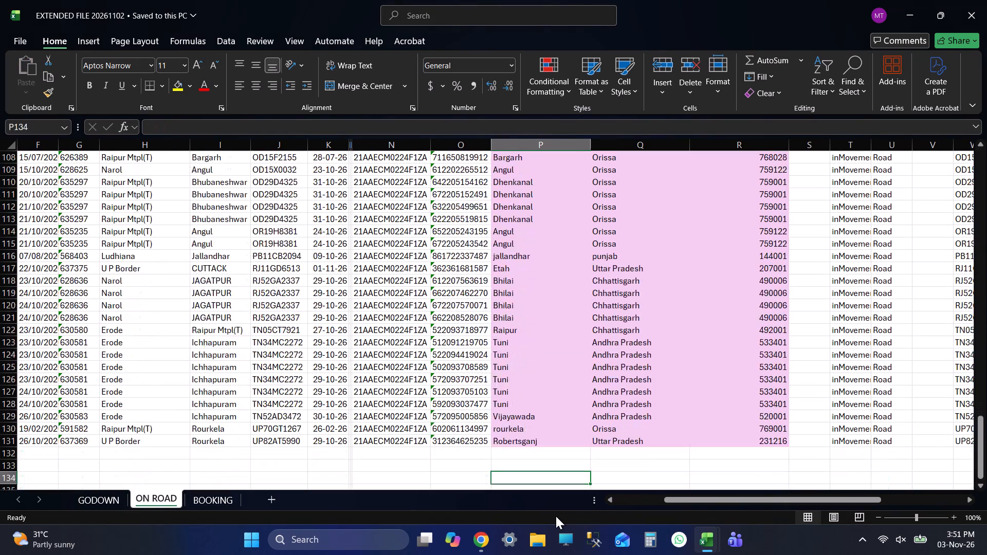
key(ctrl+Up)
key(ctrl+Up)
key(Page_Down)
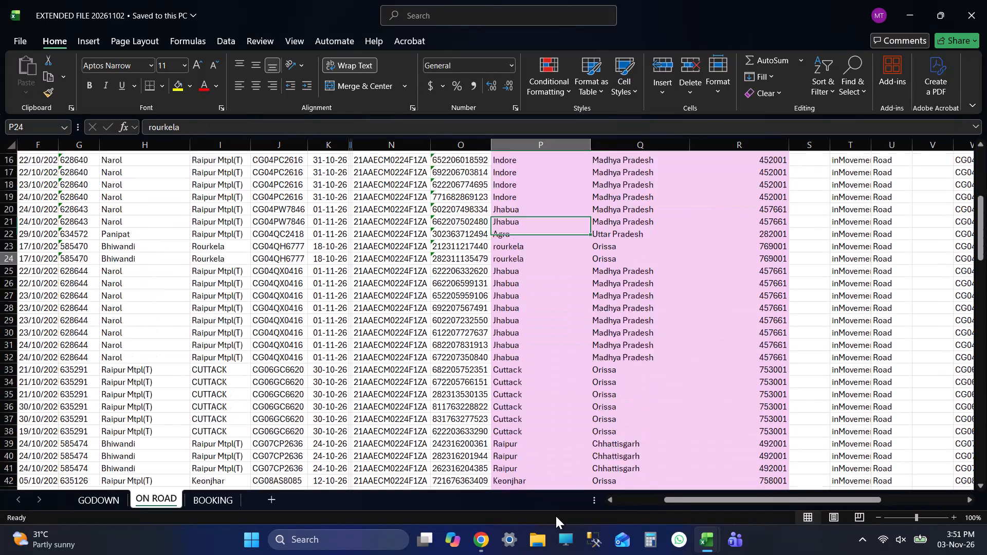
key(Page_Down)
key(shift+Right)
key(shift+Right)
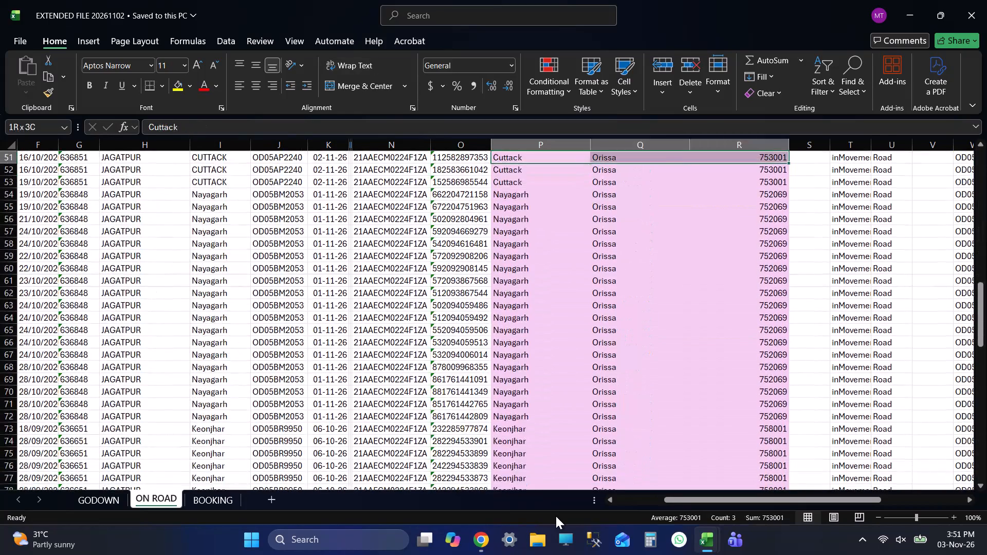
key(ctrl+c)
Paste Cuttack, Orissa, 753001 into ON ROAD rows 68 to 82 of 20261103 and save the workbook.
key(alt+Tab)
key(shift+Down)
key(shift+Down)
key(shift+Down)
key(shift+Down)
key(shift+Down)
key(shift+Down)
key(shift+Down)
key(shift+Down)
key(shift+Down)
key(shift+Down)
key(shift+Down)
key(shift+Down)
key(shift+Down)
key(shift+Down)
key(shift+Down)
key(shift+Down)
key(shift+Down)
key(shift+Down)
key(shift+Down)
key(shift+Down)
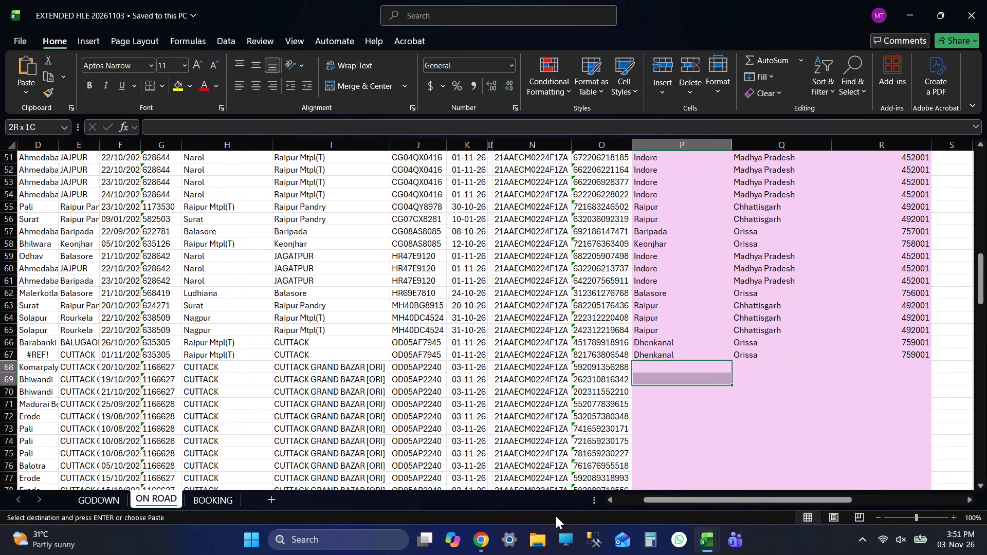
key(shift+Up)
key(shift+Up)
key(shift+Up)
key(shift+Up)
key(shift+Up)
key(shift+Up)
key(shift+Up)
key(shift+Up)
key(shift+Up)
key(shift+Up)
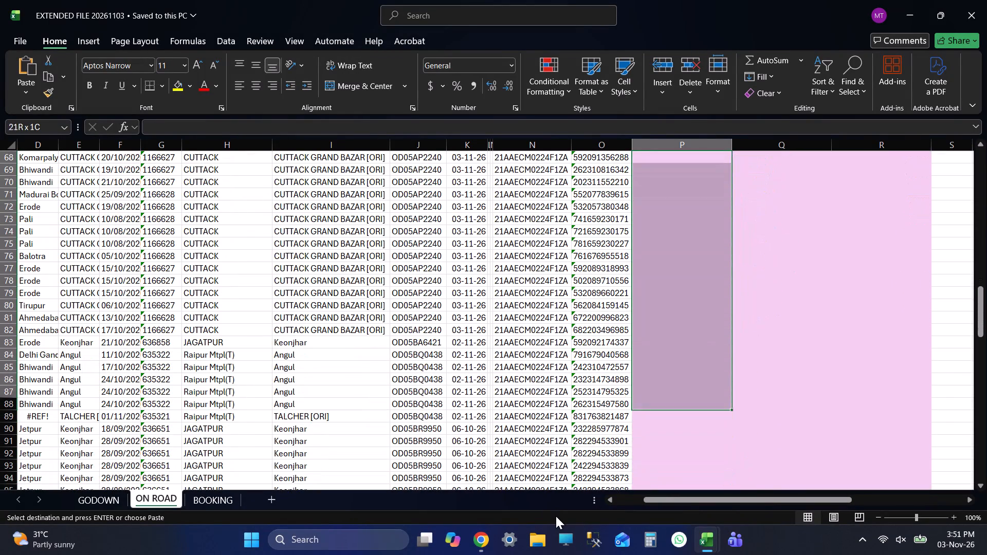
key(shift+Up)
key(shift+Up)
key(ctrl+v)
key(ctrl+Down)
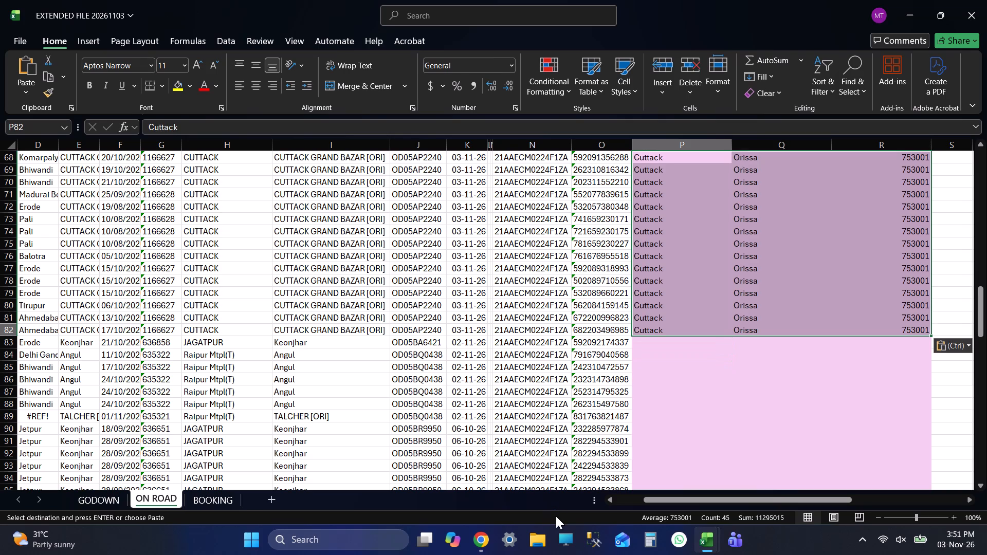
key(Down)
key(ctrl+s)
key(ctrl+s)
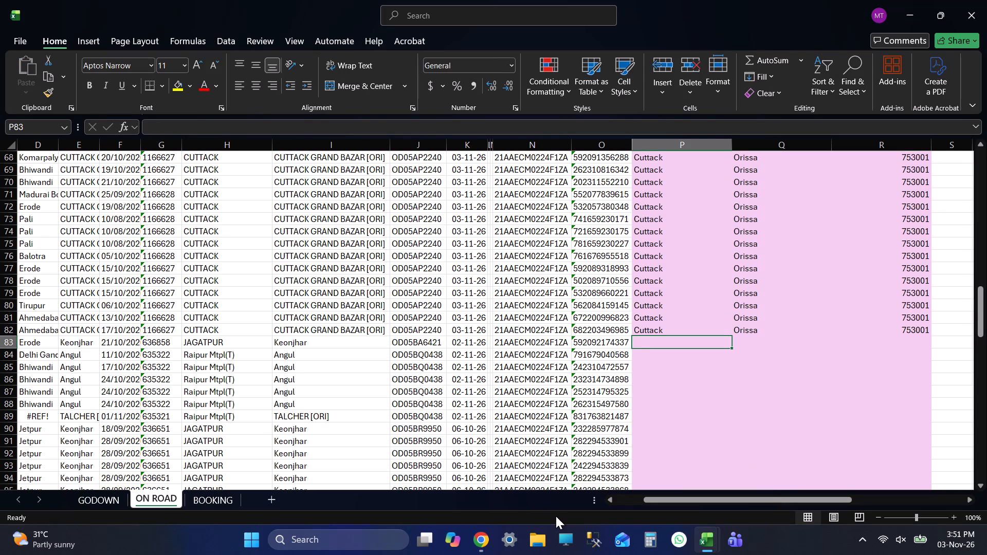
scroll(585, 502, down, 3)
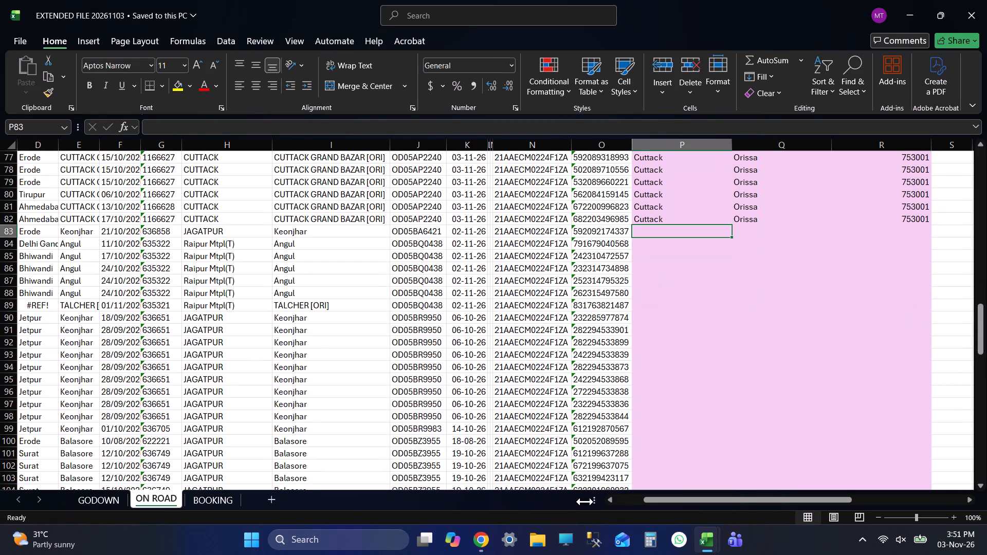
key(shift+Tab)
key(shift+Tab)
key(shift+Tab)
key(shift+Tab)
key(shift+Tab)
key(shift+Tab)
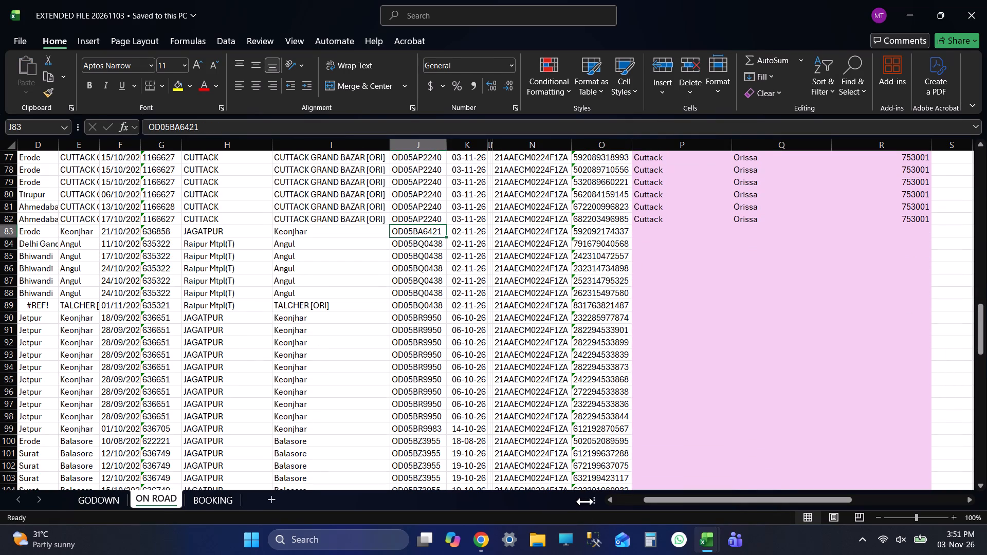
key(ctrl+c)
key(alt+Tab)
key(alt+Tab)
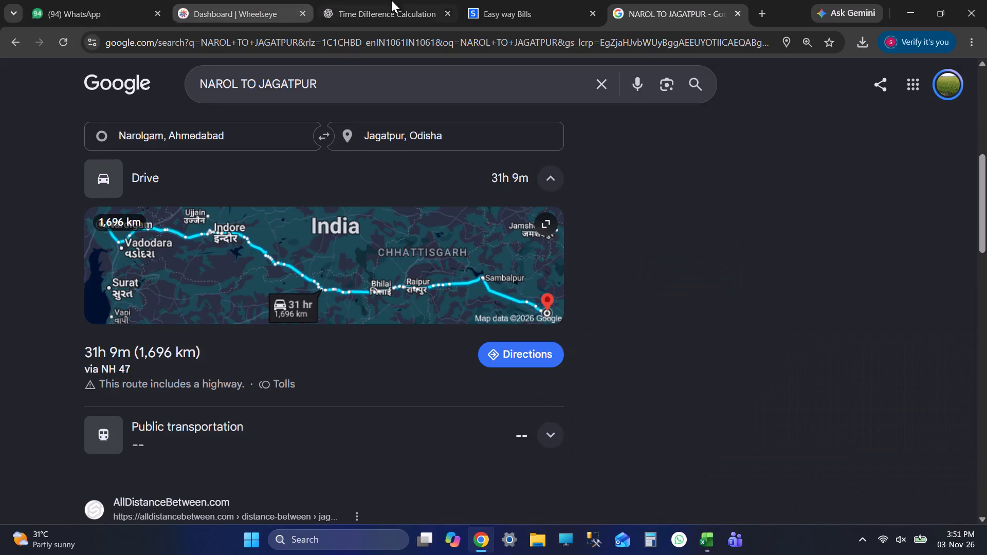
click(184, 8)
click(242, 86)
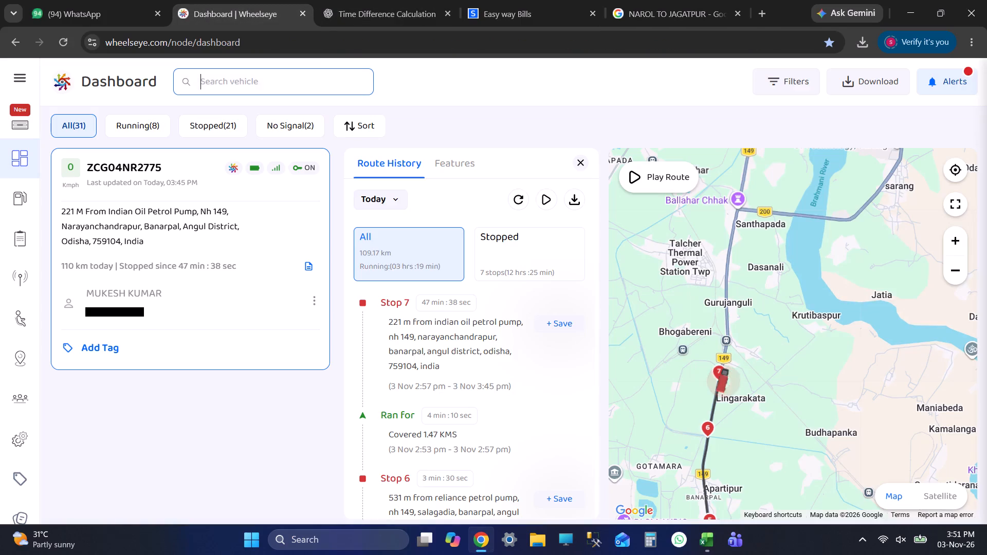
key(ctrl+v)
key(Return)
click(150, 233)
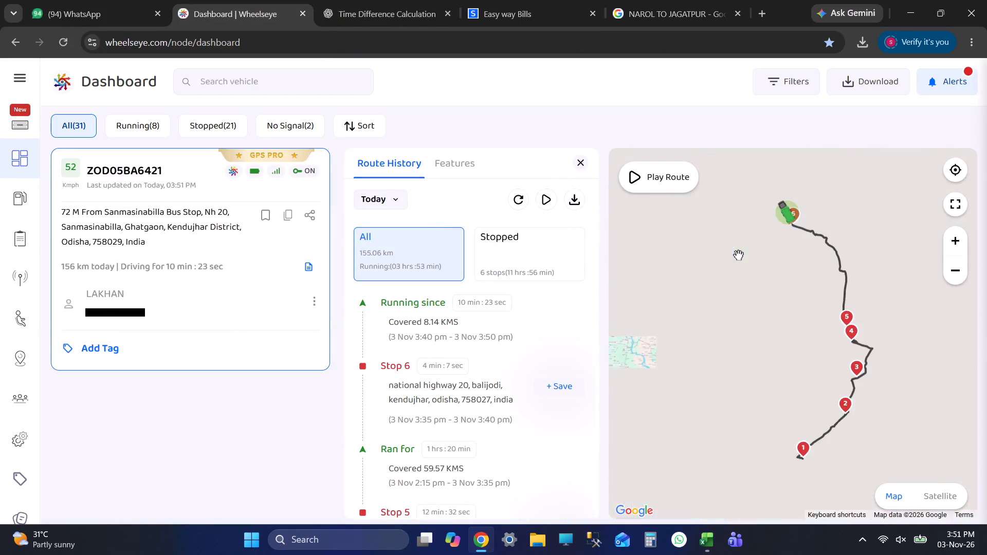
Examine the truck's position and nearby towns on the Wheelseye map, with row 83's current place cell selected in 20261103.
drag(758, 223, 776, 275)
key(alt+Tab)
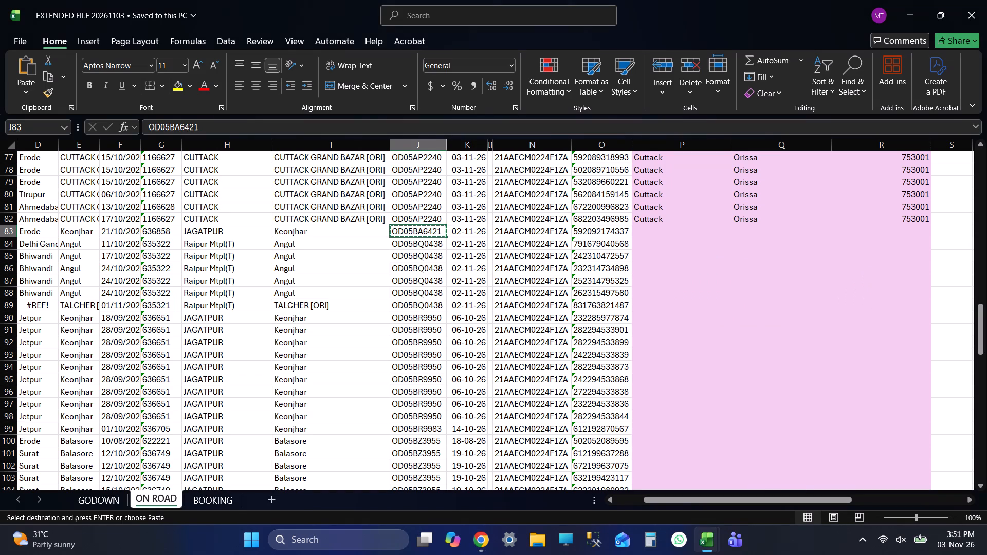
key(Tab)
key(Tab)
key(Tab)
key(Tab)
key(Tab)
key(Tab)
key(alt+Tab)
key(alt+Tab)
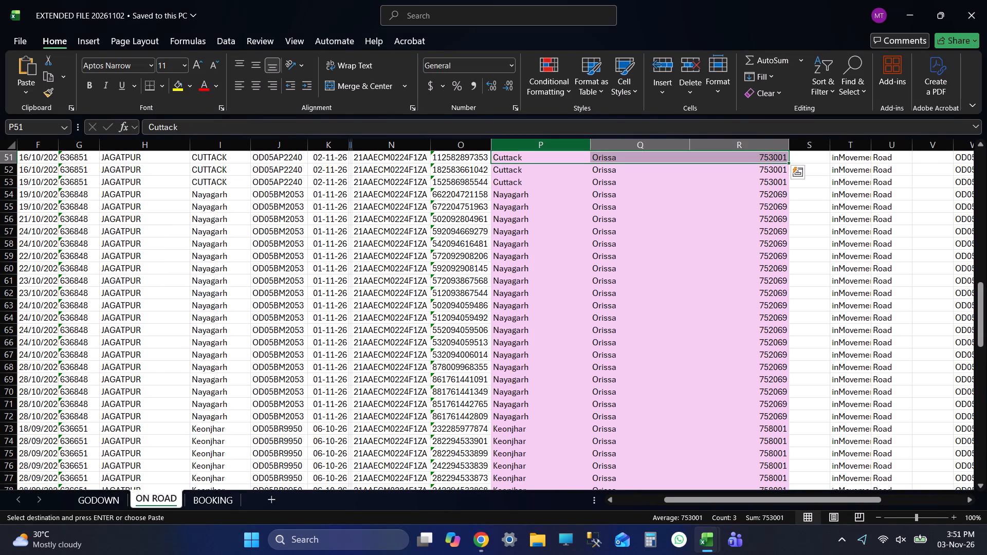
key(alt+Tab)
key(alt+Tab)
key(alt+Tab)
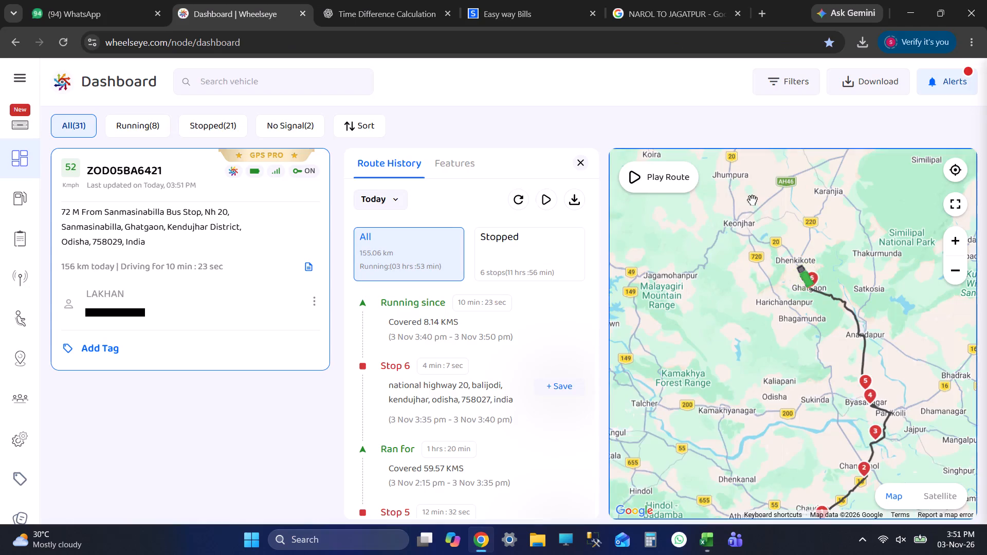
scroll(779, 216, up, 2)
scroll(779, 232, down, 4)
key(alt+Tab)
Search 20261102's Current Place column for KEONJHAR and copy Keonjhar, Orissa, 758001 from ON ROAD row 73.
key(alt+Tab)
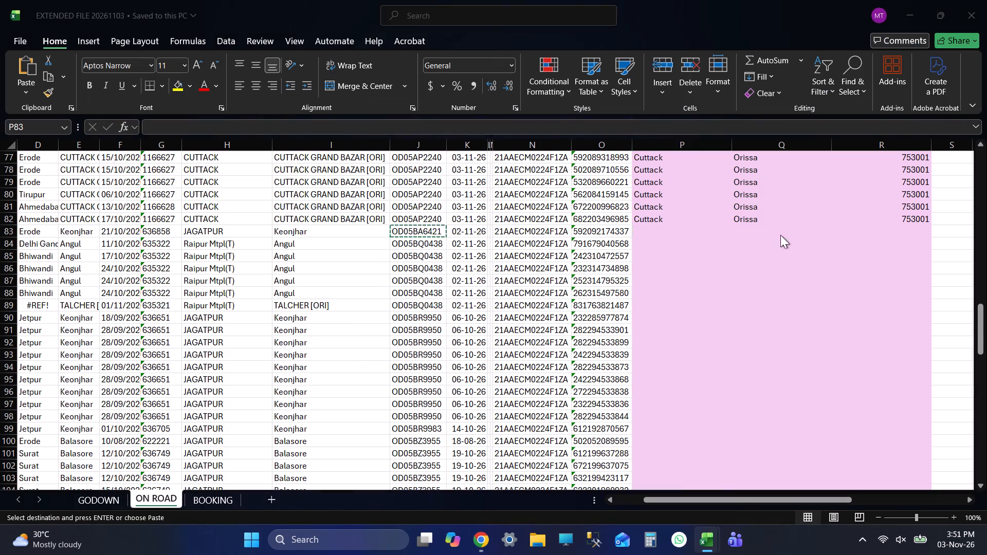
key(alt+Tab)
click(518, 145)
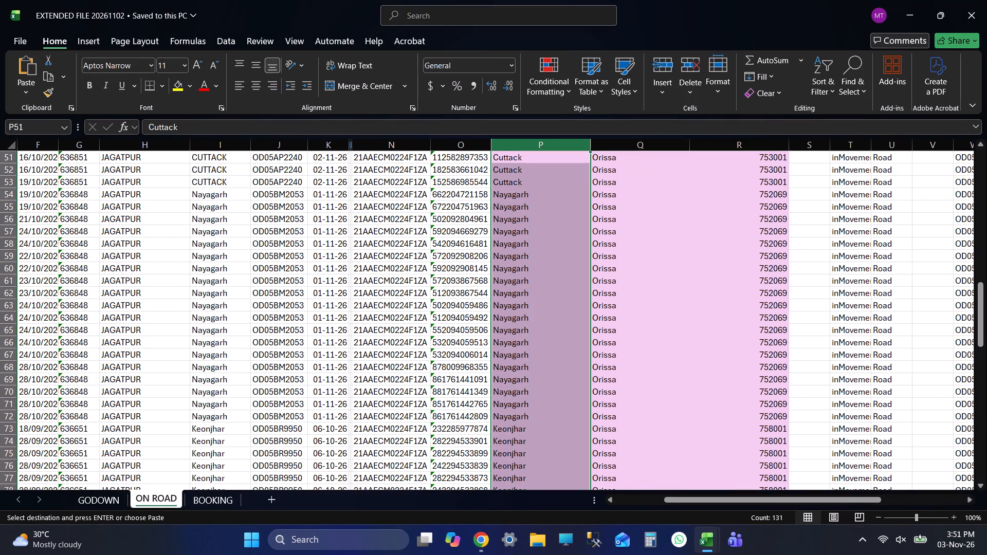
key(ctrl+f)
text(KE)
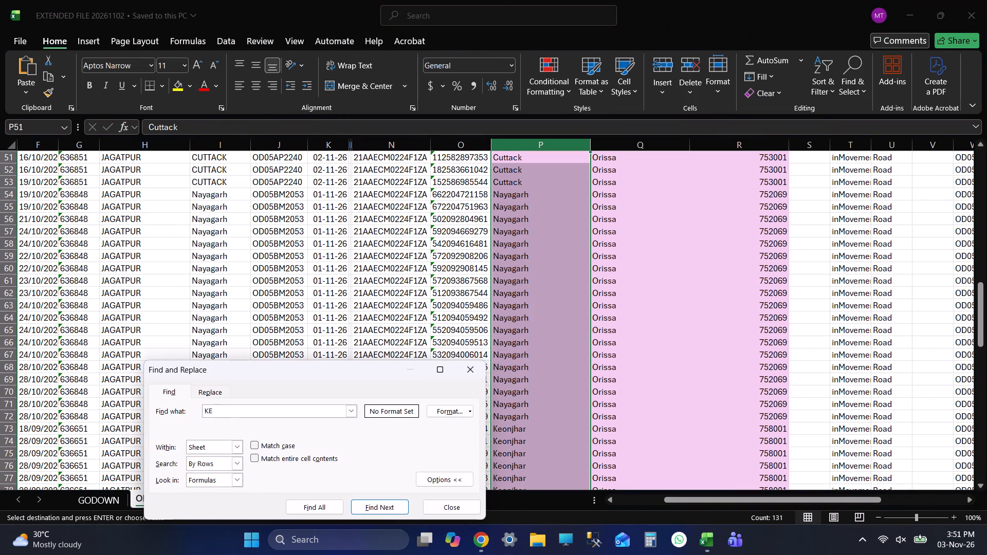
text(ONJHAR)
key(Return)
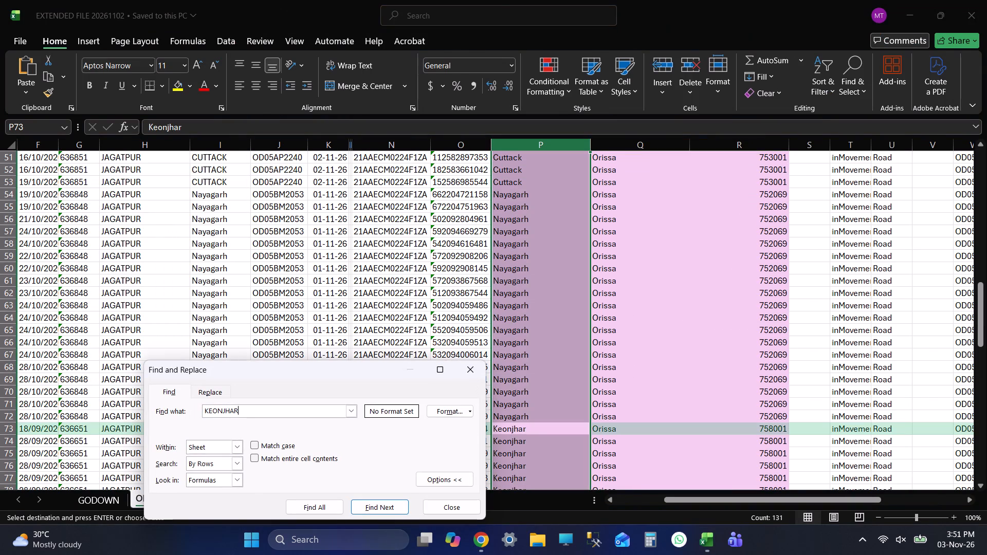
click(554, 428)
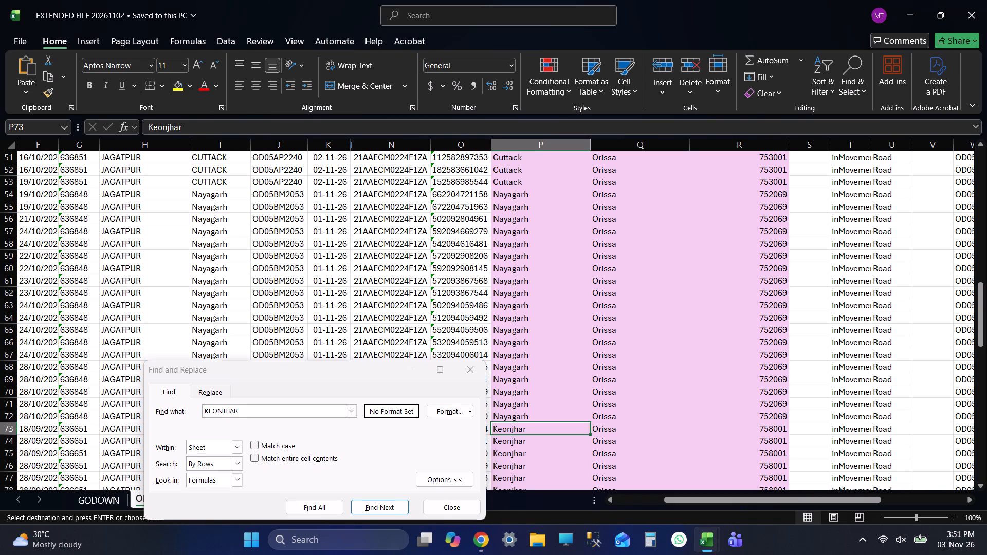
key(shift+Right)
key(shift+Right)
key(ctrl+c)
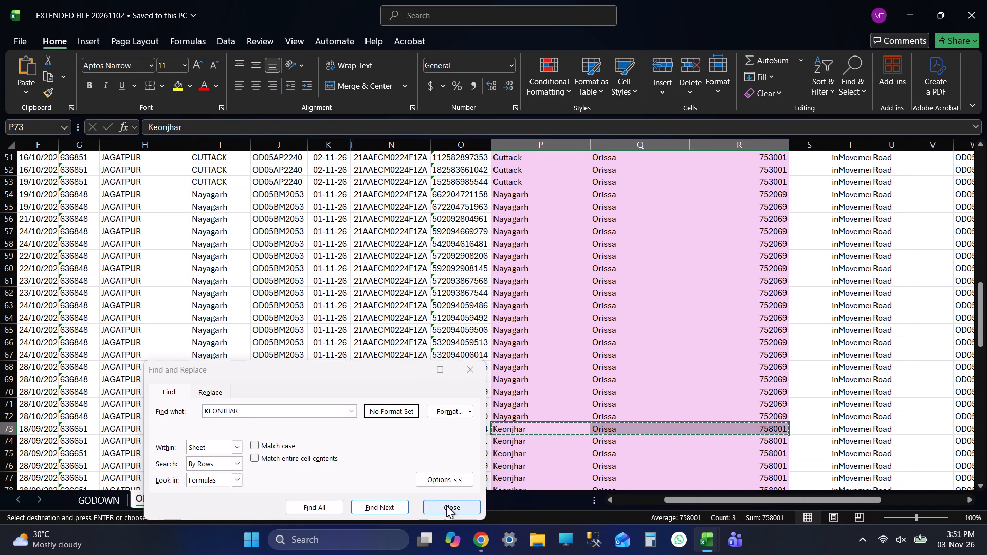
click(434, 498)
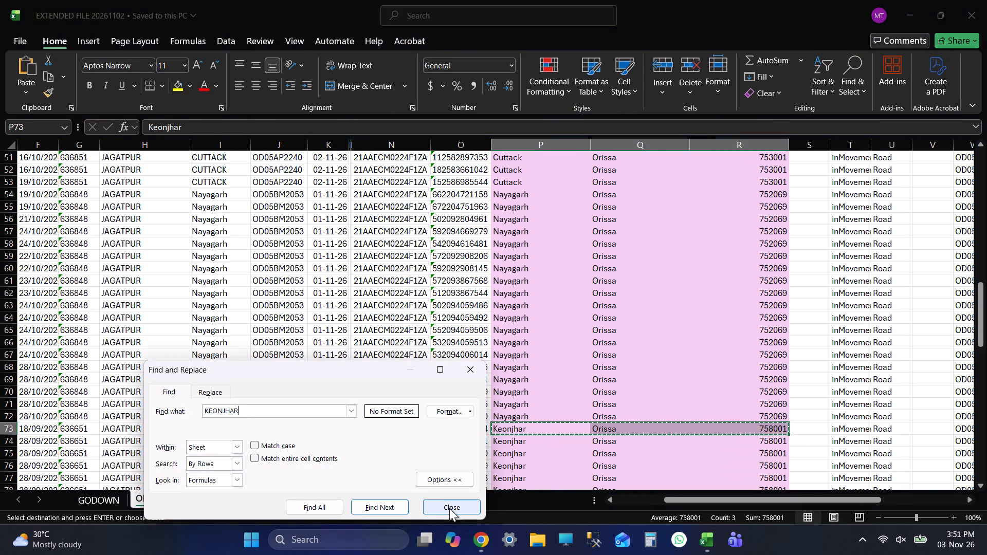
click(449, 508)
Paste Keonjhar, Orissa, 758001 into ON ROAD row 83 of 20261103 and save the workbook.
key(alt+Tab)
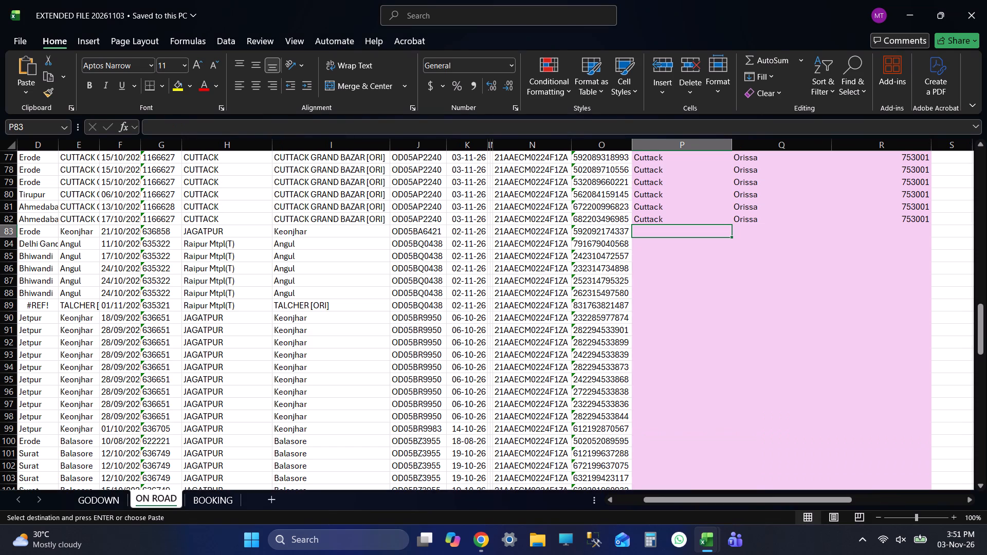
key(ctrl+v)
key(Down)
key(ctrl+s)
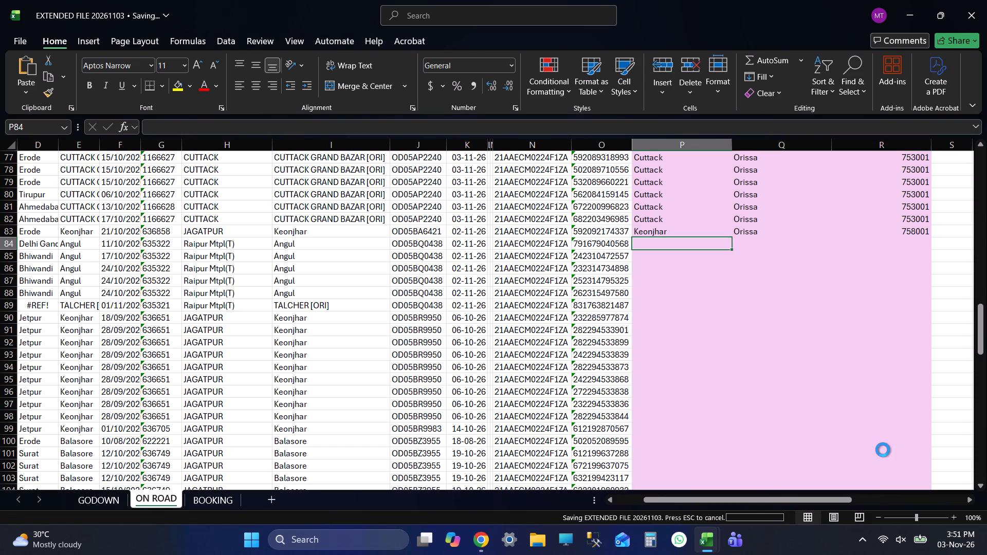
key(ctrl+s)
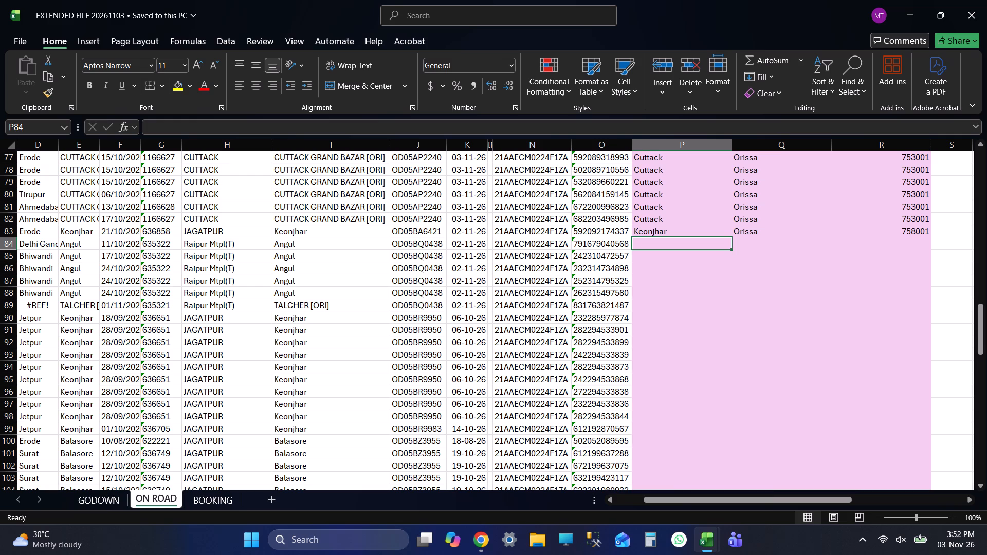
key(shift+Tab)
key(shift+Tab)
key(shift+Tab)
key(shift+Tab)
key(shift+Tab)
key(shift+Tab)
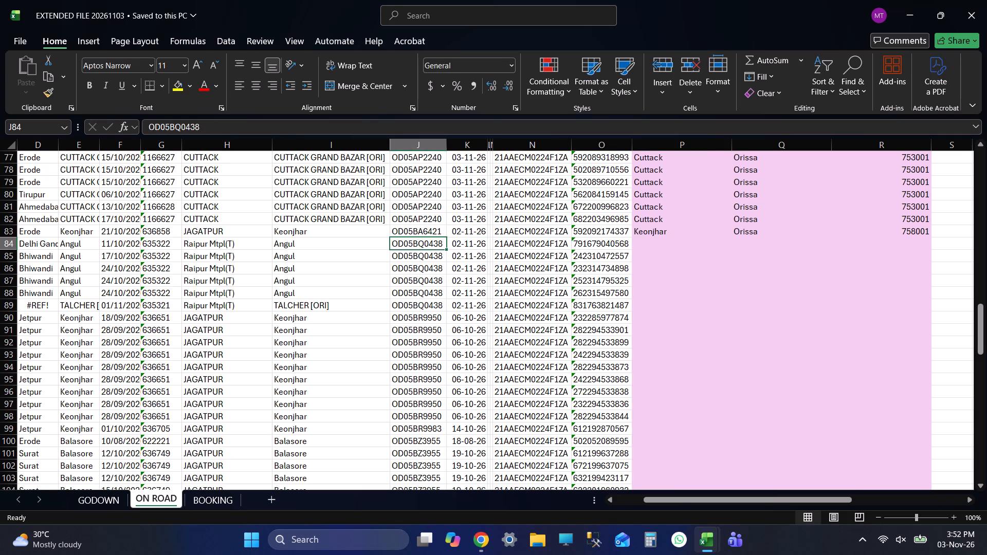
key(ctrl+c)
key(Tab)
key(Tab)
key(Tab)
key(Tab)
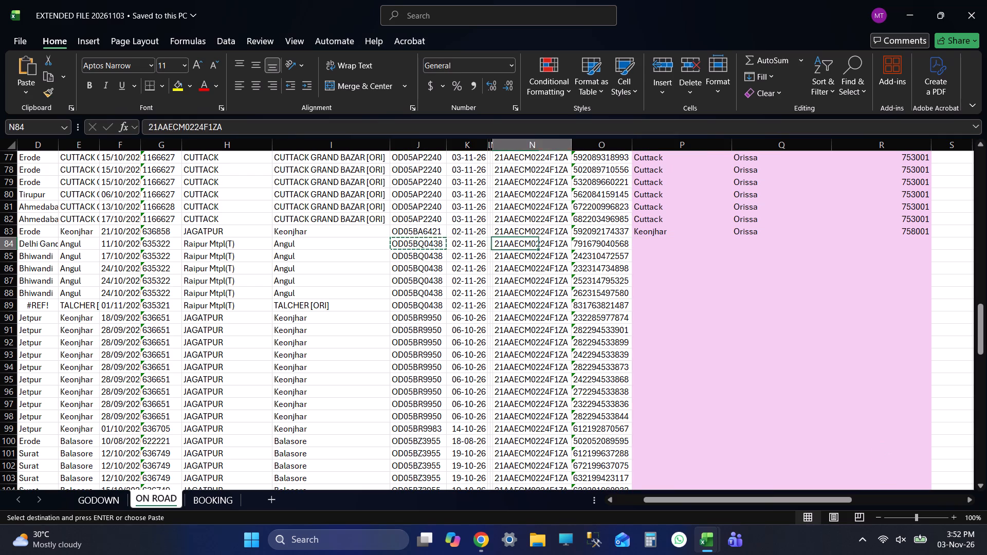
key(Tab)
key(Tab)
key(alt+Tab)
key(alt+Tab)
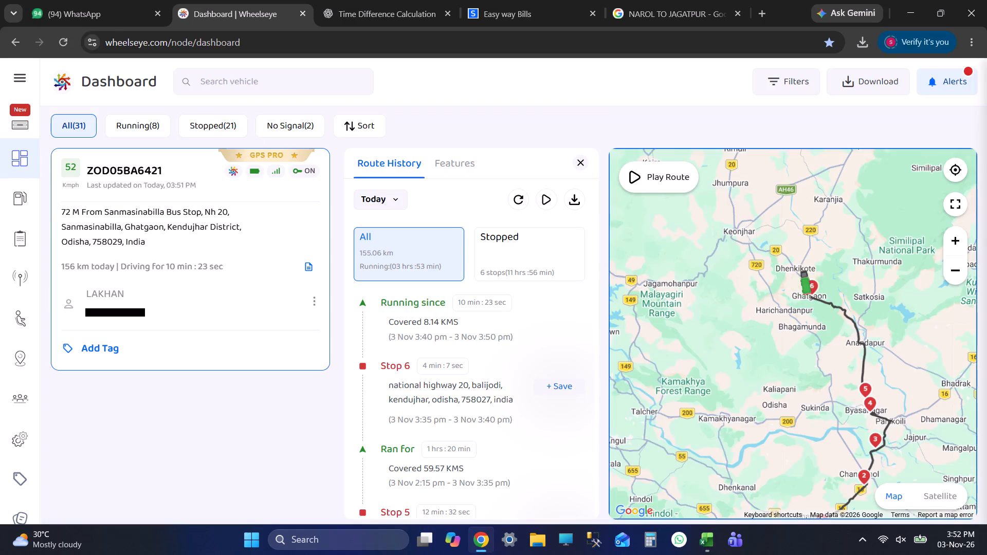
click(252, 81)
key(ctrl+v)
key(Return)
click(170, 240)
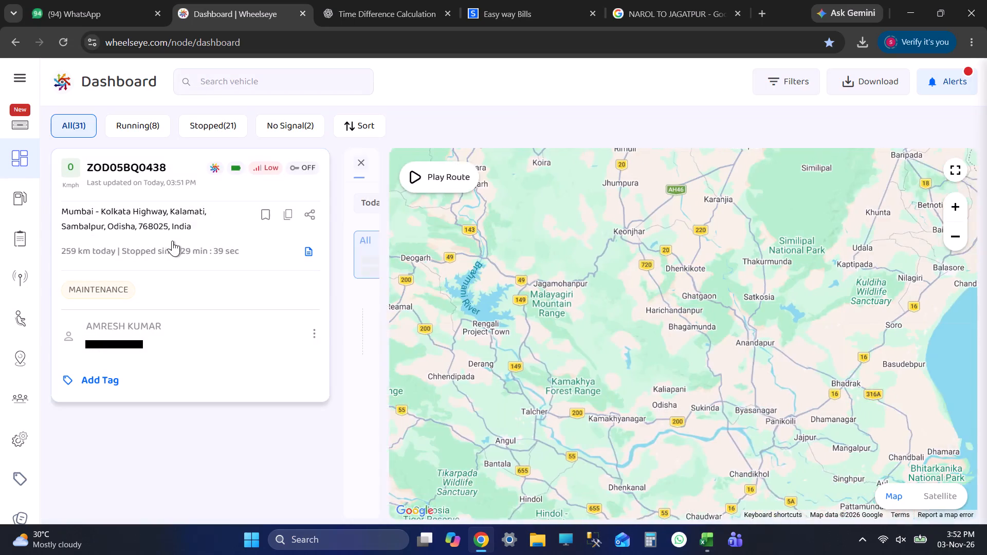
Examine the truck's recent stops in its route history and the towns around its position on the map.
scroll(928, 321, up, 4)
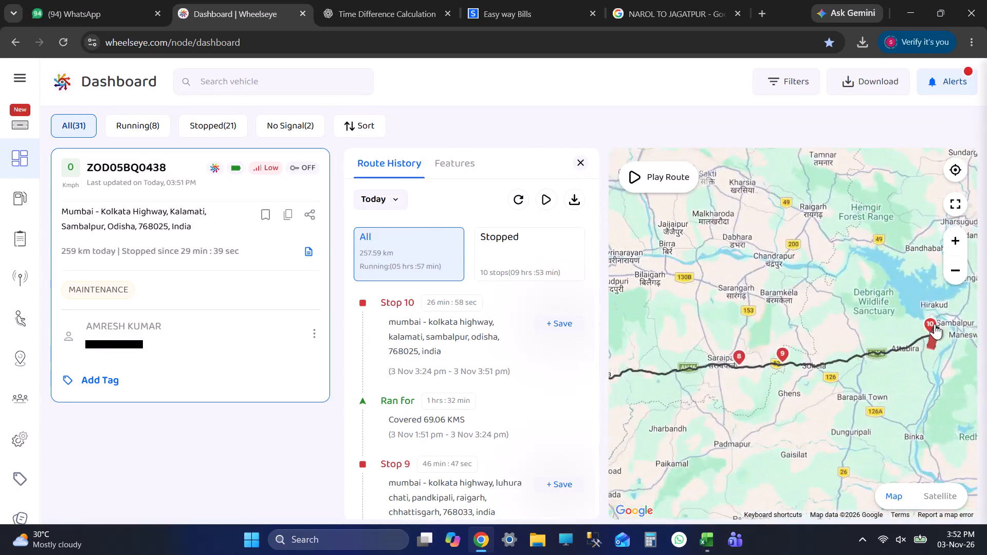
scroll(935, 324, up, 3)
click(402, 361)
scroll(502, 362, down, 2)
click(469, 384)
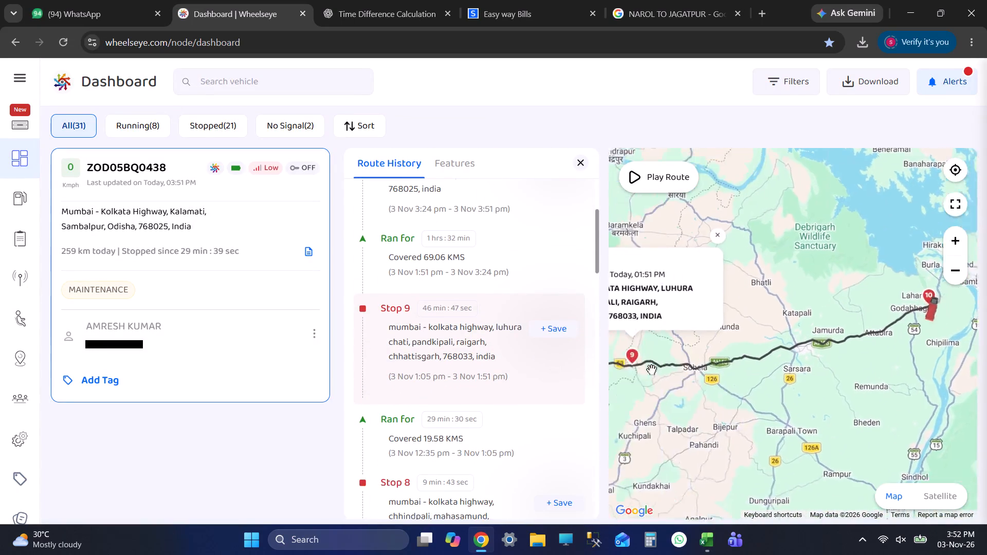
scroll(520, 374, down, 2)
click(467, 362)
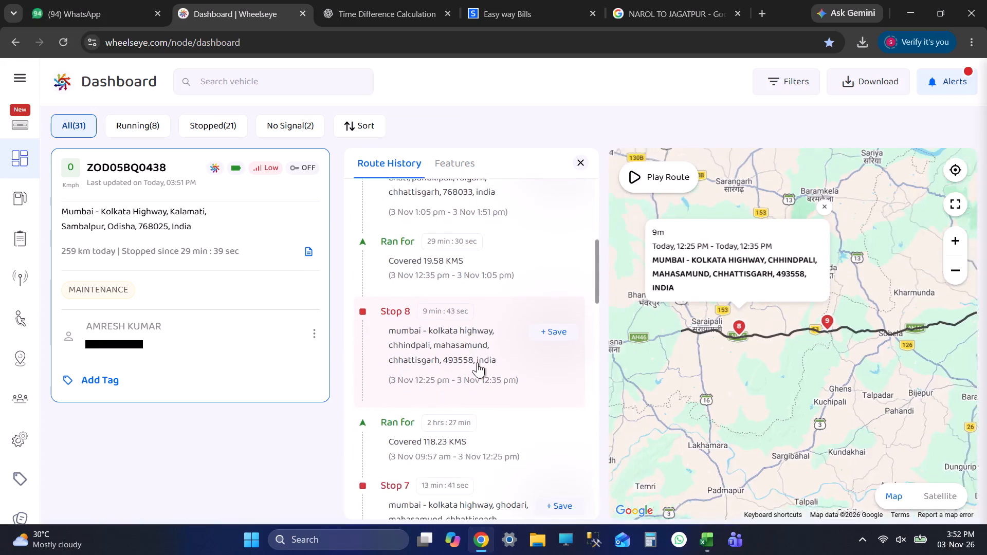
scroll(477, 362, up, 3)
click(466, 342)
scroll(470, 351, up, 3)
click(466, 317)
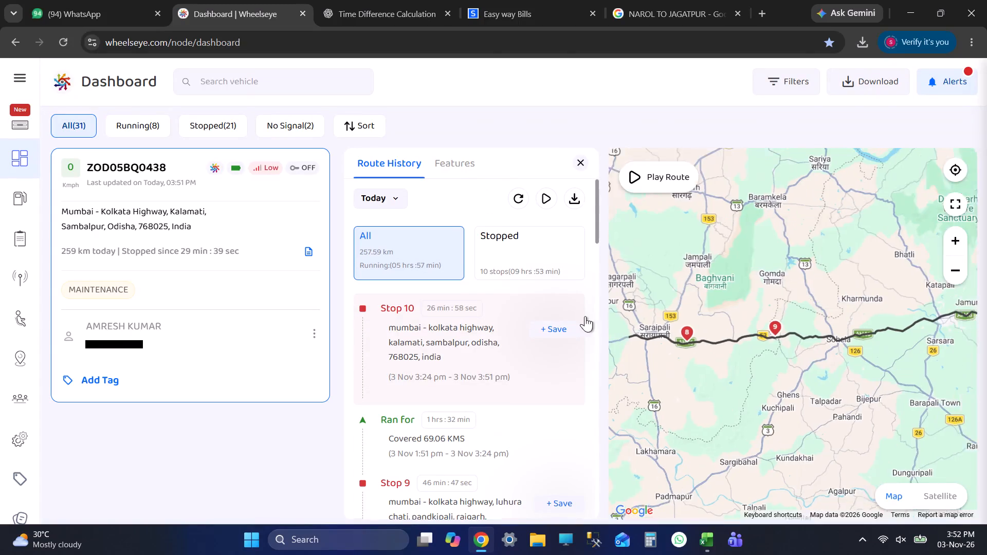
drag(839, 323, 775, 374)
click(802, 280)
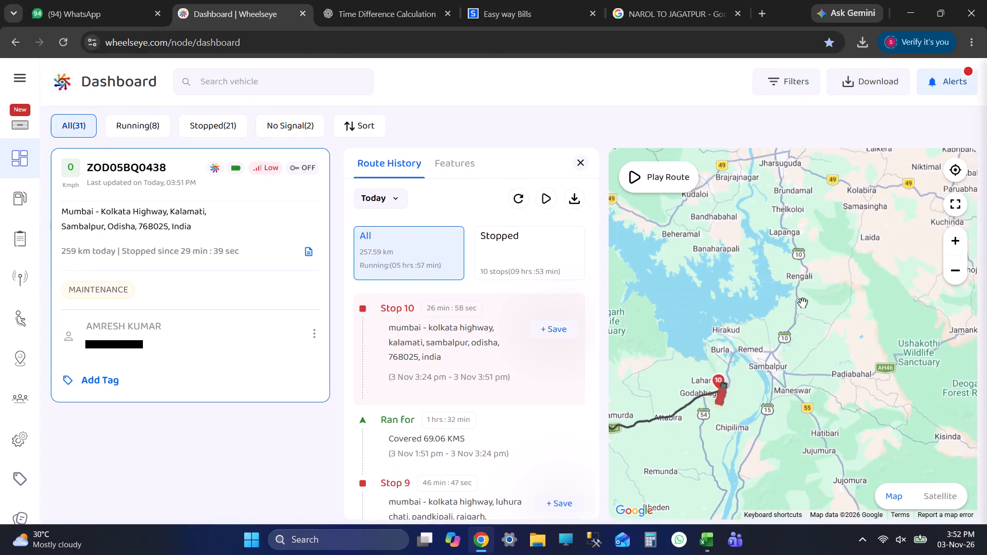
key(alt+Tab)
key(alt+Tab)
key(alt+Tab)
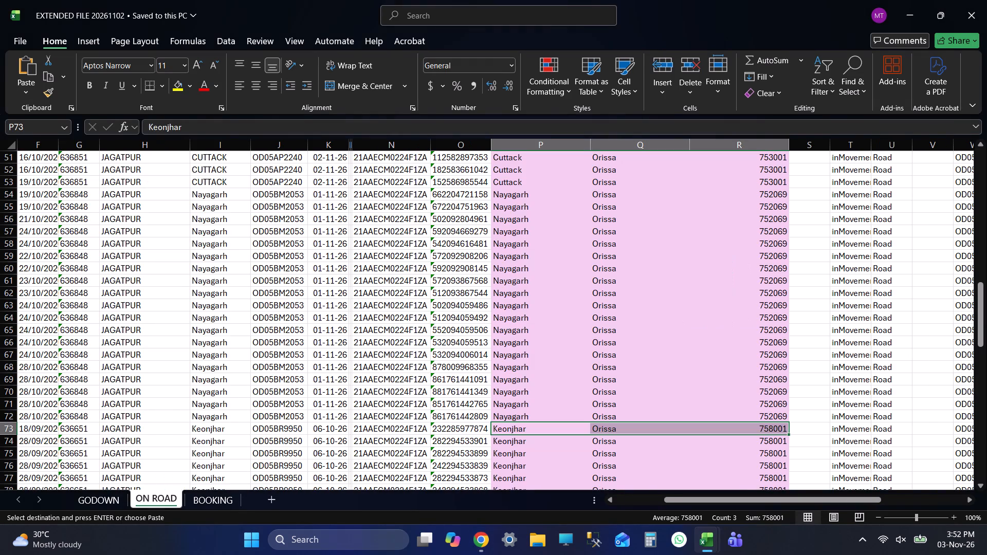
click(561, 138)
click(560, 150)
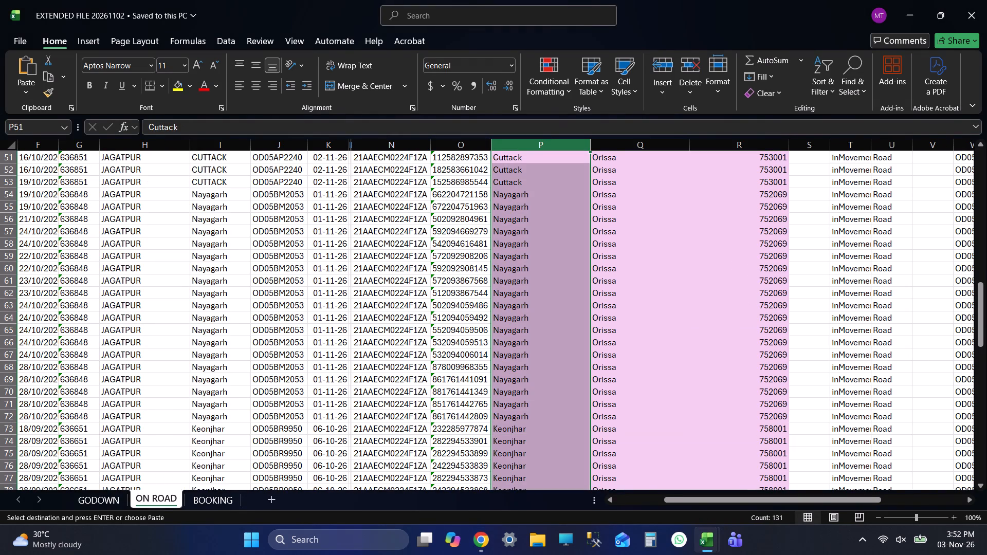
key(ctrl+f)
text(SAM)
key(Return)
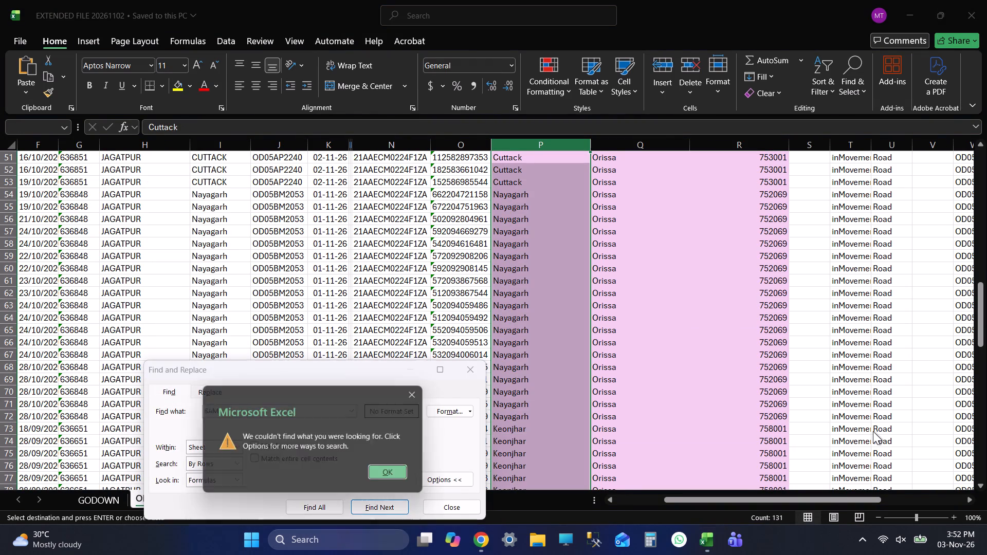
key(Return)
key(ctrl+a)
key(BackSpace)
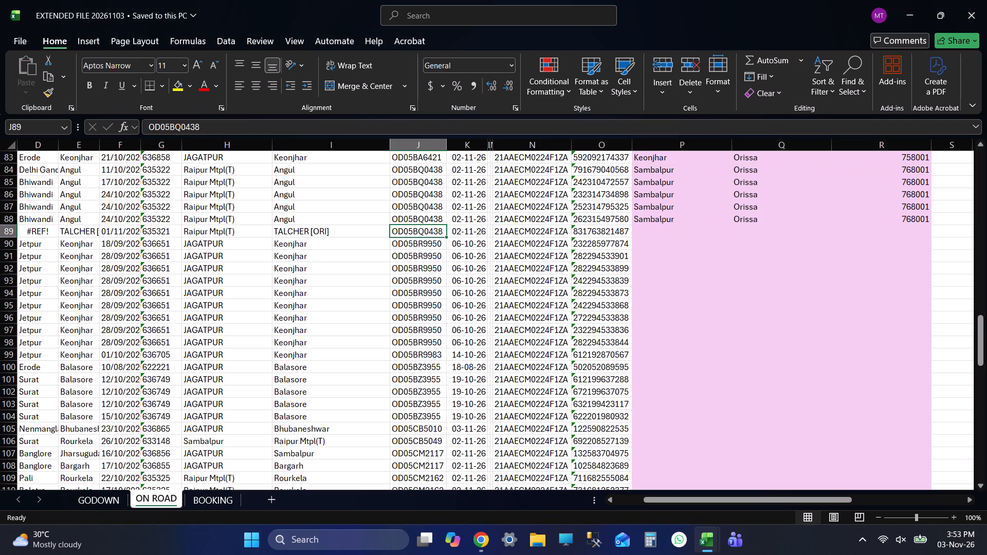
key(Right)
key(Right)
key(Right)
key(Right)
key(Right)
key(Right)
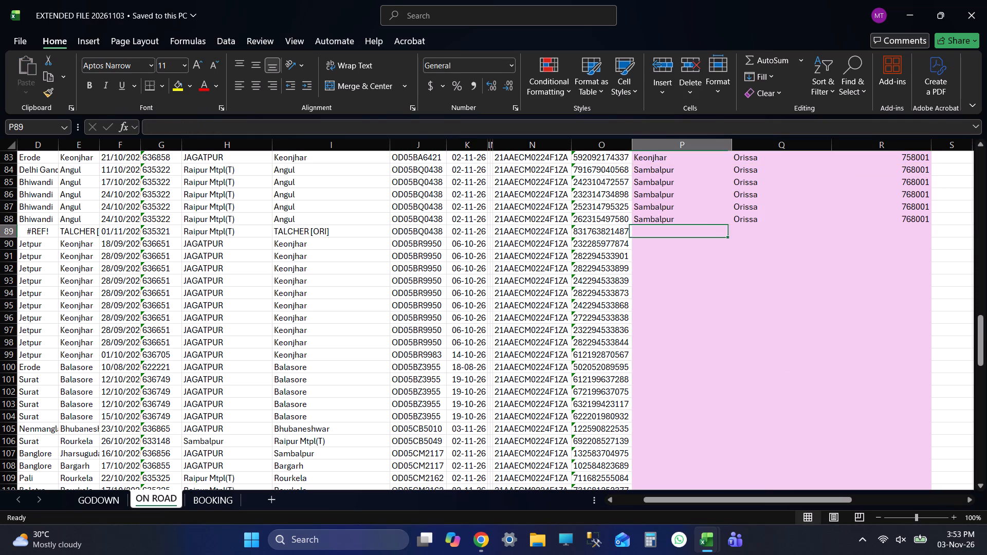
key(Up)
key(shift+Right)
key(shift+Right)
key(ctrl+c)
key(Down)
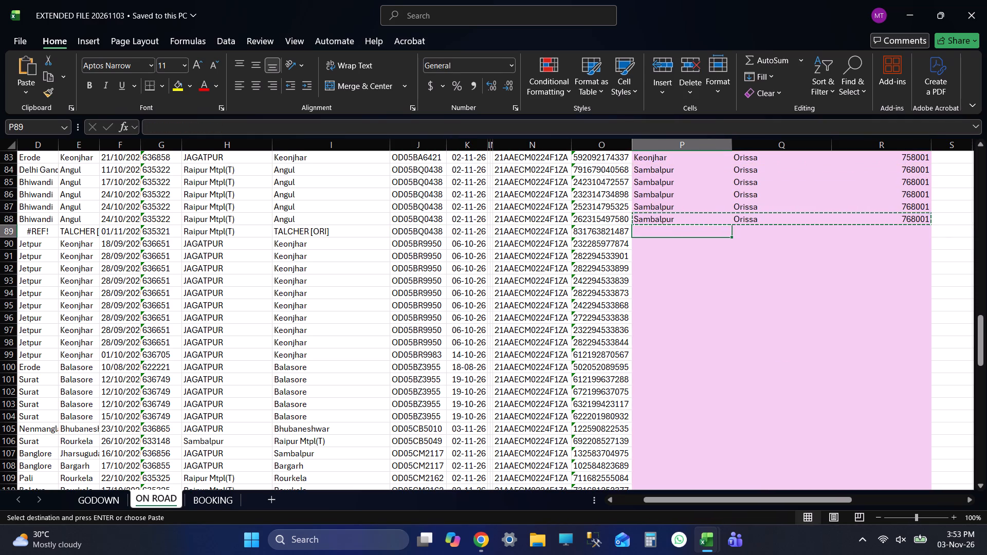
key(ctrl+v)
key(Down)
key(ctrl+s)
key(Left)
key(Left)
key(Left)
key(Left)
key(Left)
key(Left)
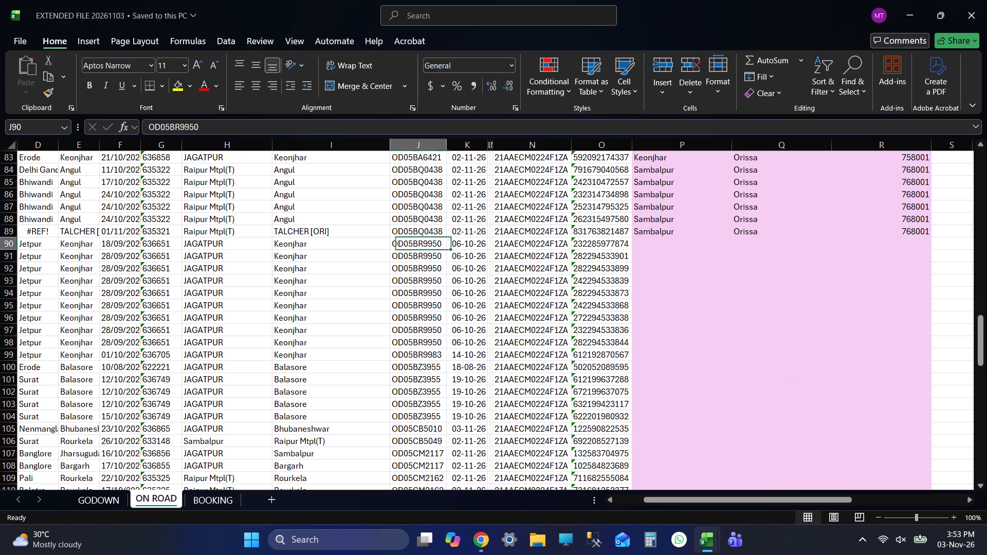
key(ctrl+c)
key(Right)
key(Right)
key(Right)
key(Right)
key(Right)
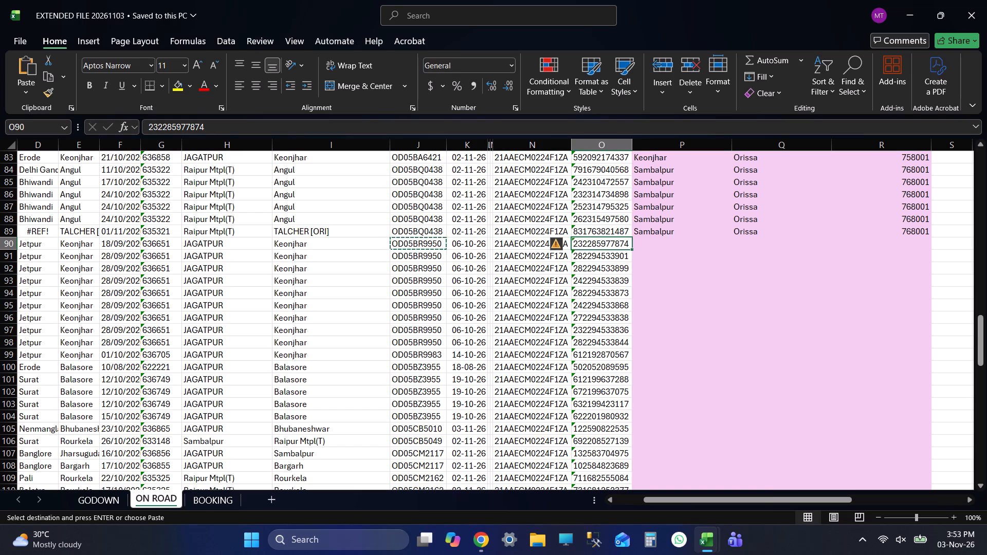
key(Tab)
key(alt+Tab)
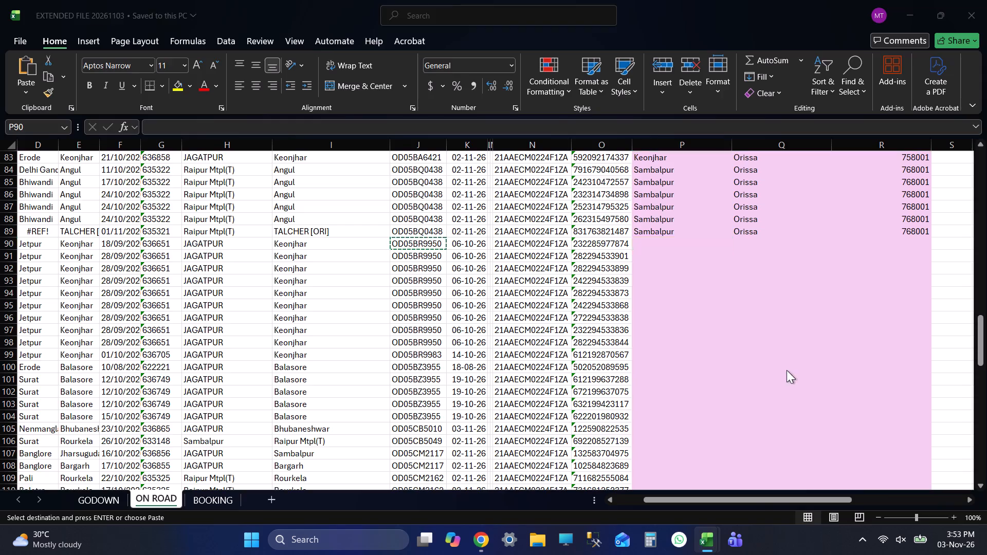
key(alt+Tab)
Copy row 83's Keonjhar, Orissa, 758001 into ON ROAD rows 90 to 99 and save the workbook.
scroll(670, 174, up, 1)
click(666, 188)
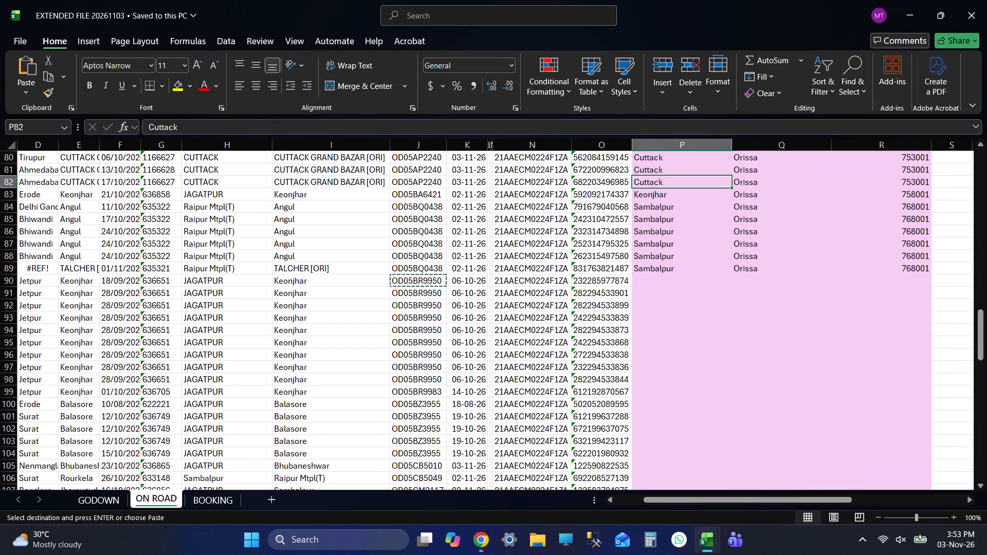
key(Down)
key(shift+Right)
key(shift+Right)
key(ctrl+c)
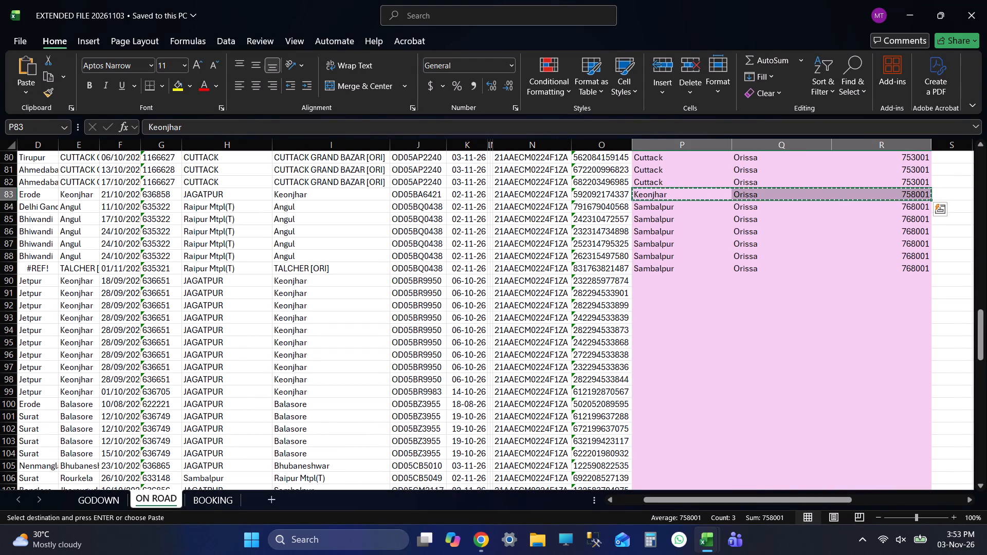
key(ctrl+Down)
key(Down)
key(shift+Down)
key(shift+Down)
key(shift+Down)
key(shift+Down)
key(shift+Down)
key(shift+Down)
key(shift+Down)
key(shift+Down)
key(shift+Down)
key(shift+Down)
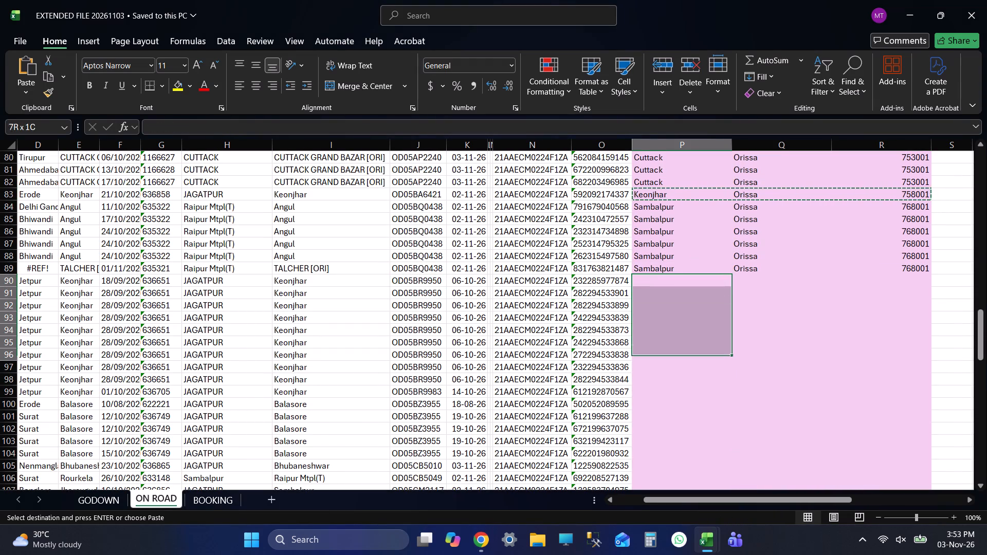
key(shift+Up)
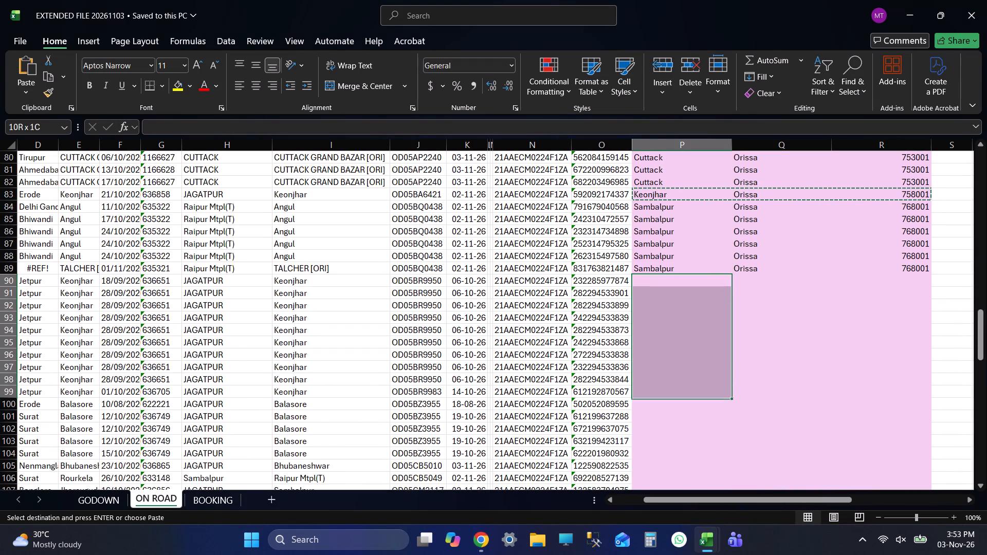
key(ctrl+v)
key(ctrl+Down)
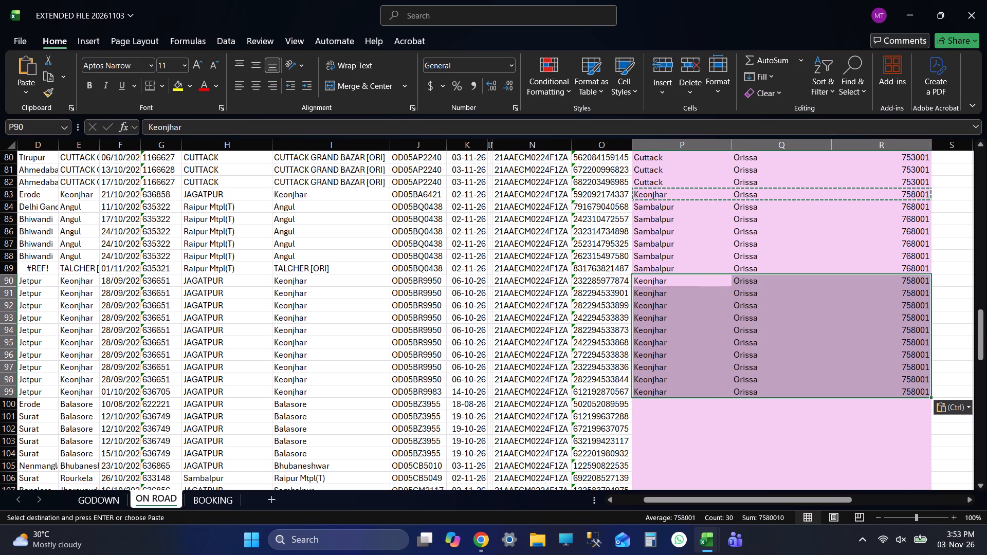
key(Down)
key(ctrl+s)
Check the truck number, date and route details of ON ROAD row 100 before choosing its current place.
scroll(796, 274, up, 1)
scroll(793, 279, down, 1)
scroll(791, 286, up, 1)
scroll(790, 290, down, 3)
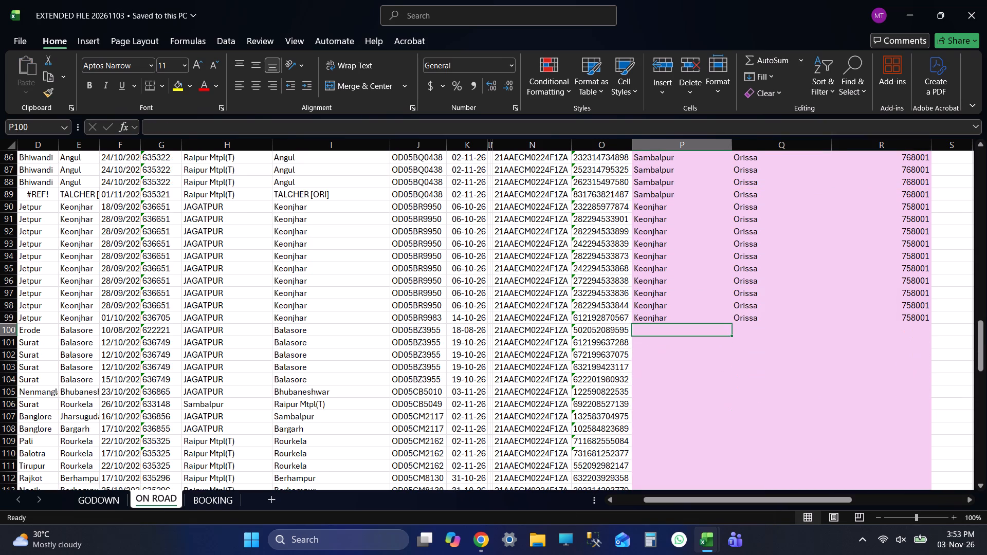
scroll(800, 303, down, 4)
key(shift+Tab)
key(shift+Tab)
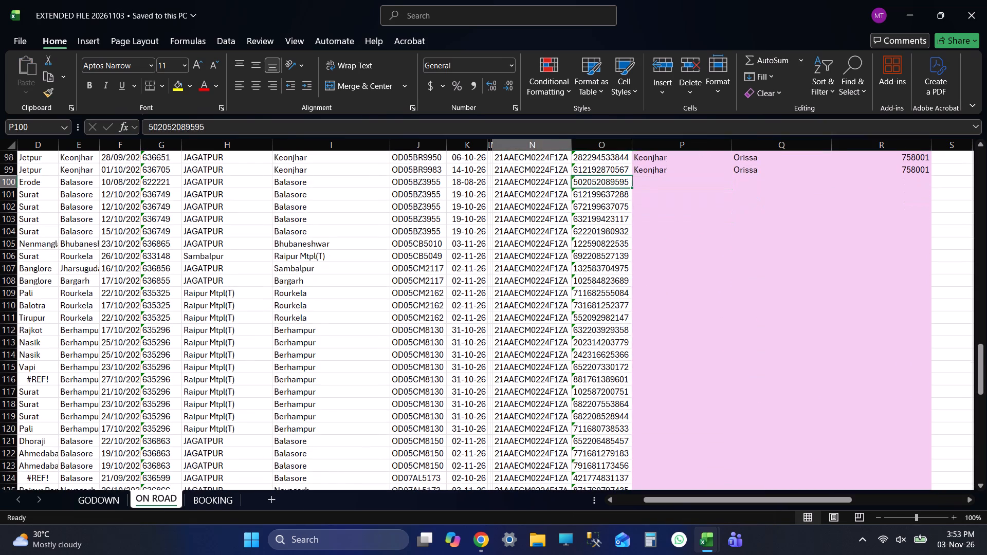
key(shift+Tab)
key(shift+Tab)
key(shift+Tab)
key(shift+Tab)
key(Tab)
key(Tab)
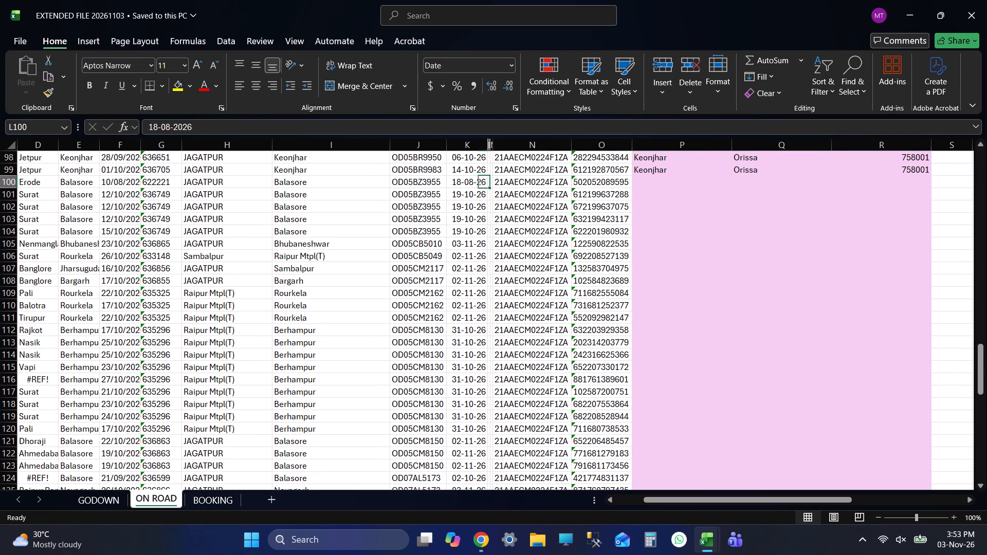
key(Tab)
key(Tab)
key(Tab)
key(Tab)
Search the 20261102 workbook's current place column for BALAS and copy Balasore, Orissa, 756001 from row 97.
key(alt+Tab)
key(alt+Tab)
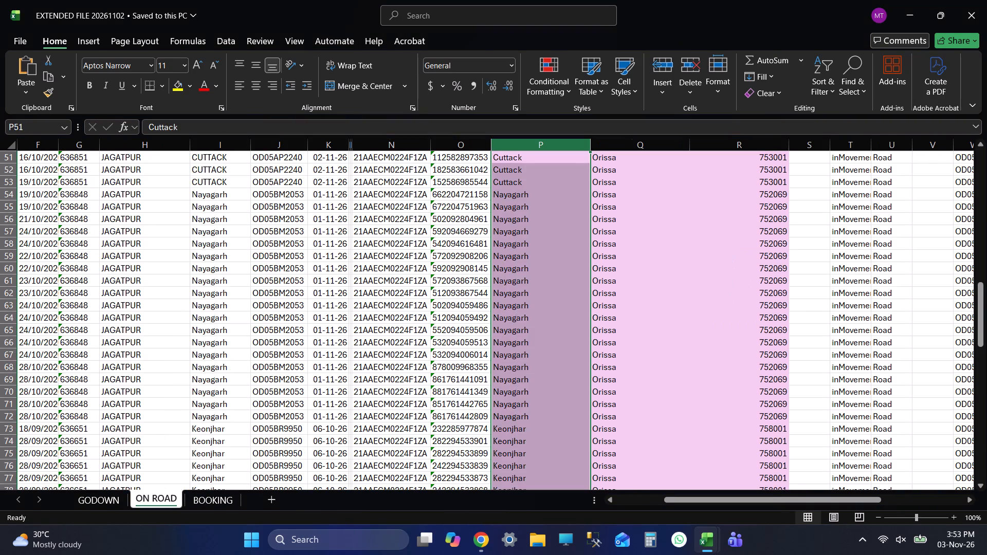
key(ctrl+f)
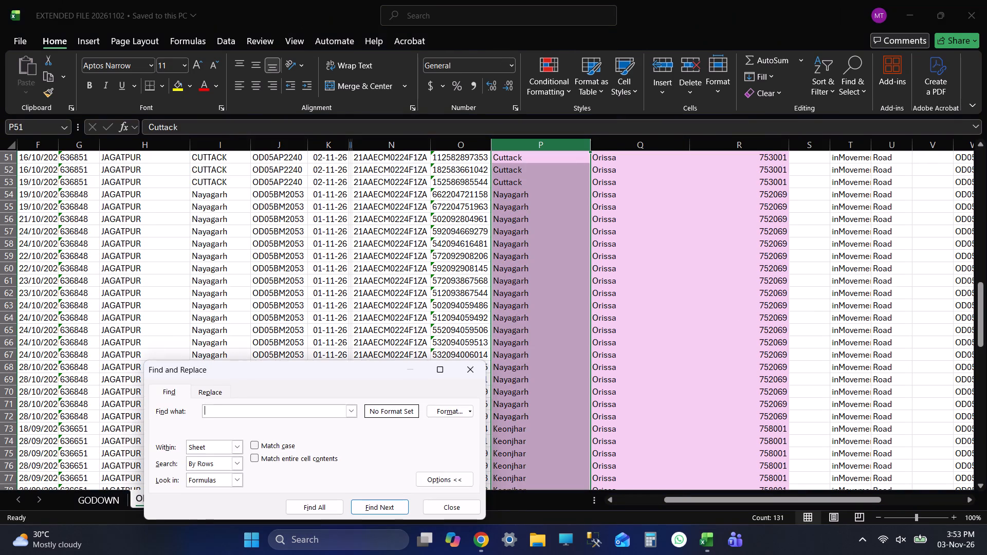
text(BALAS)
key(Return)
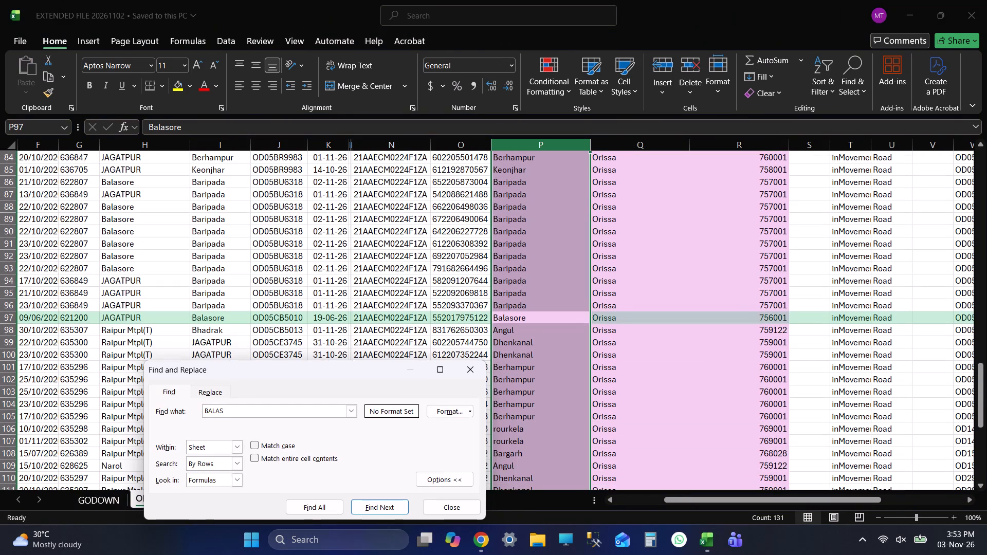
click(591, 317)
click(529, 318)
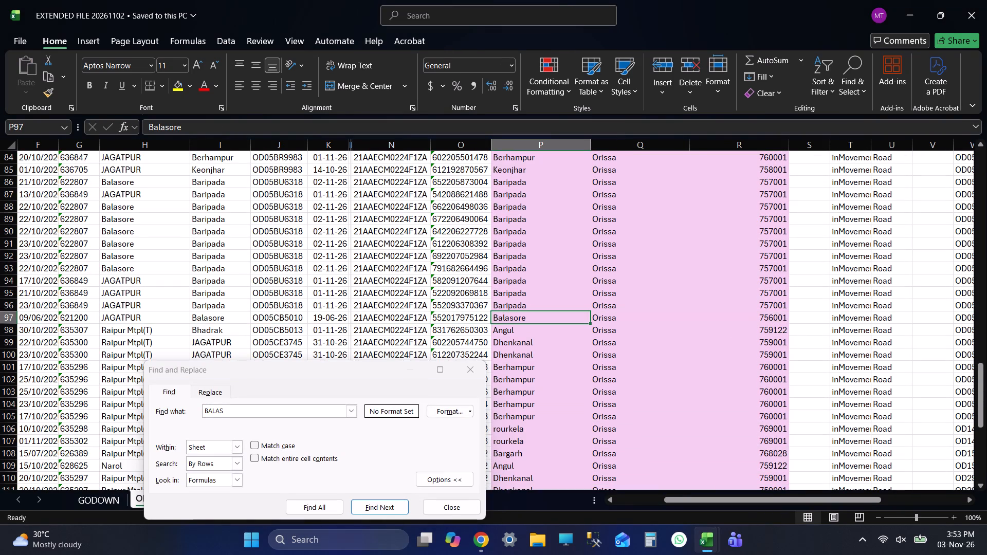
key(shift+Right)
key(shift+Right)
key(ctrl+c)
click(426, 498)
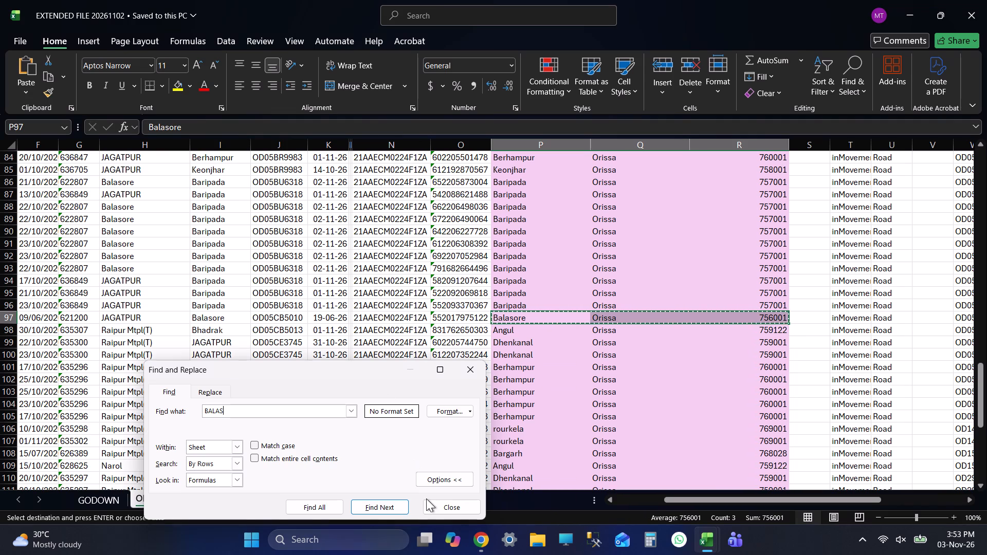
click(454, 513)
Paste Balasore, Orissa, 756001 into ON ROAD rows 100 to 104 of the 20261103 workbook and save it.
key(alt+Tab)
key(shift+Down)
key(shift+Down)
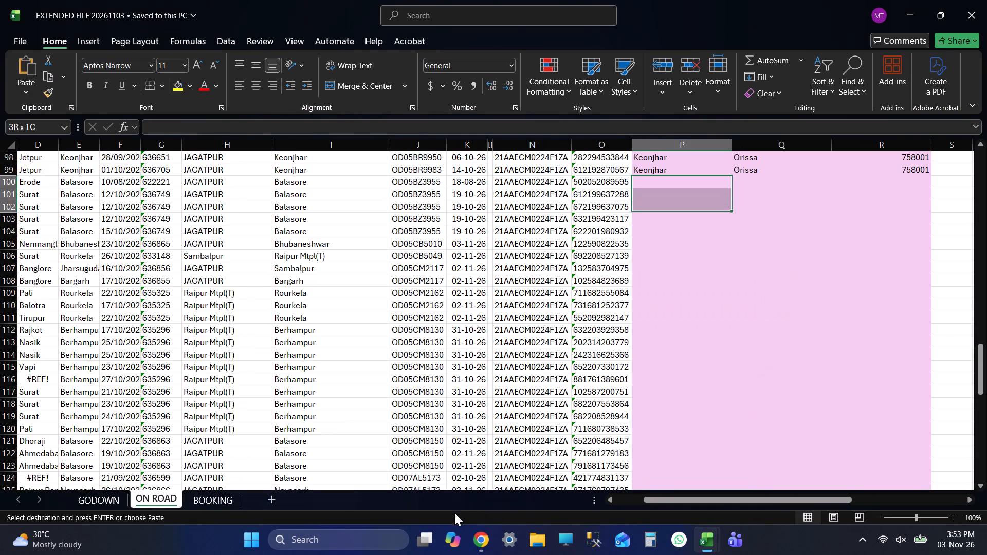
key(shift+Down)
key(shift+Down)
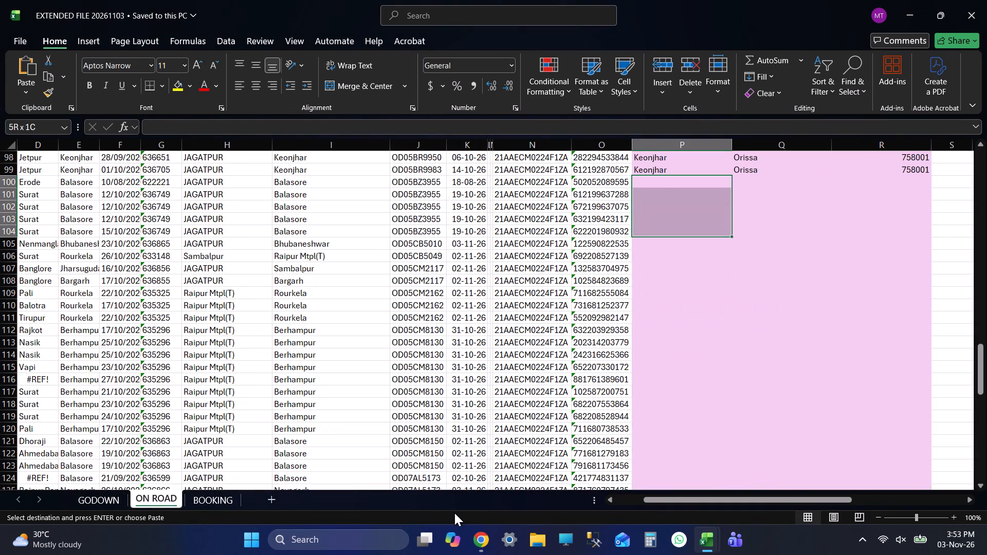
key(ctrl+v)
key(ctrl+Down)
key(Down)
key(ctrl+s)
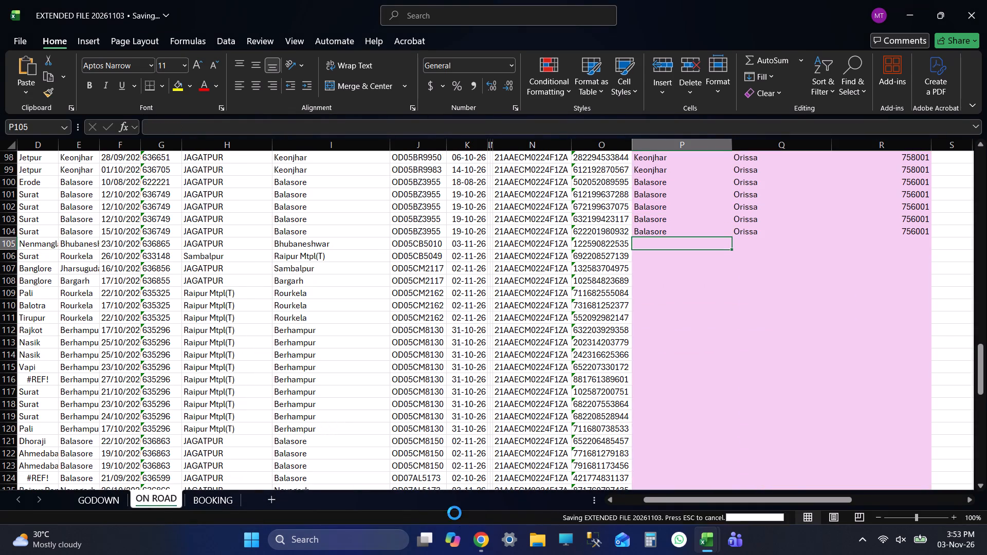
Check the truck number, date and destination of ON ROAD row 105.
key(Left)
key(Left)
key(Left)
key(Left)
key(Left)
key(Left)
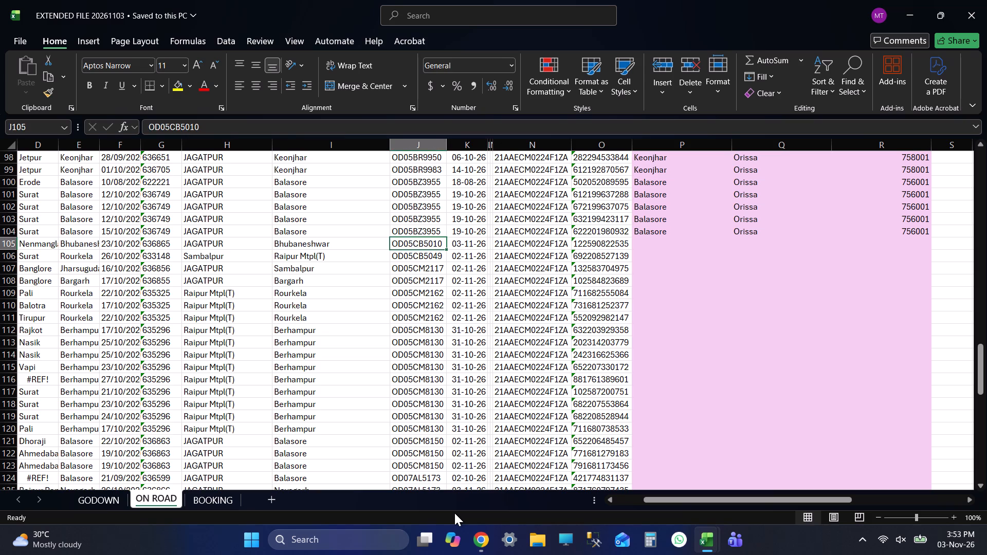
key(Right)
key(Right)
key(Left)
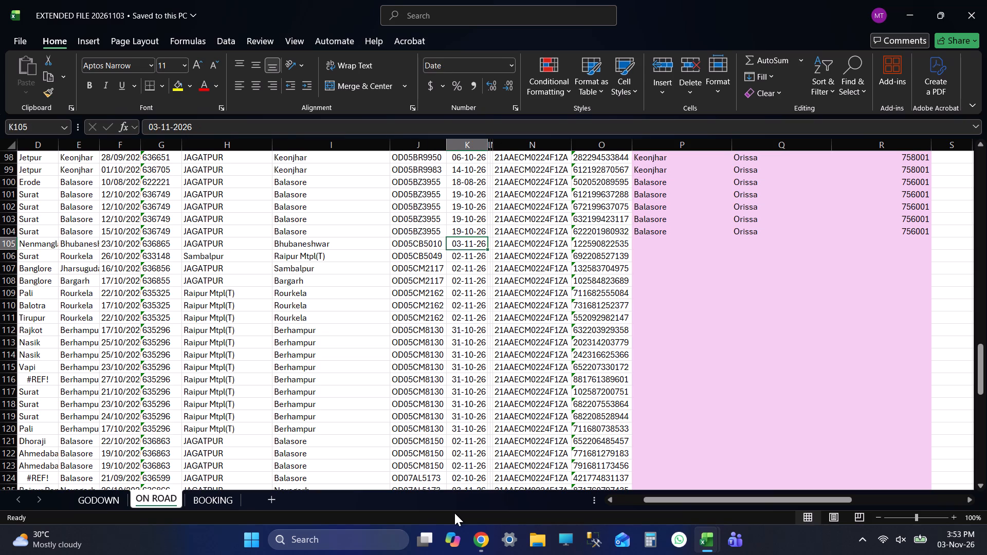
key(Left)
key(Left)
key(Left)
key(Right)
key(Right)
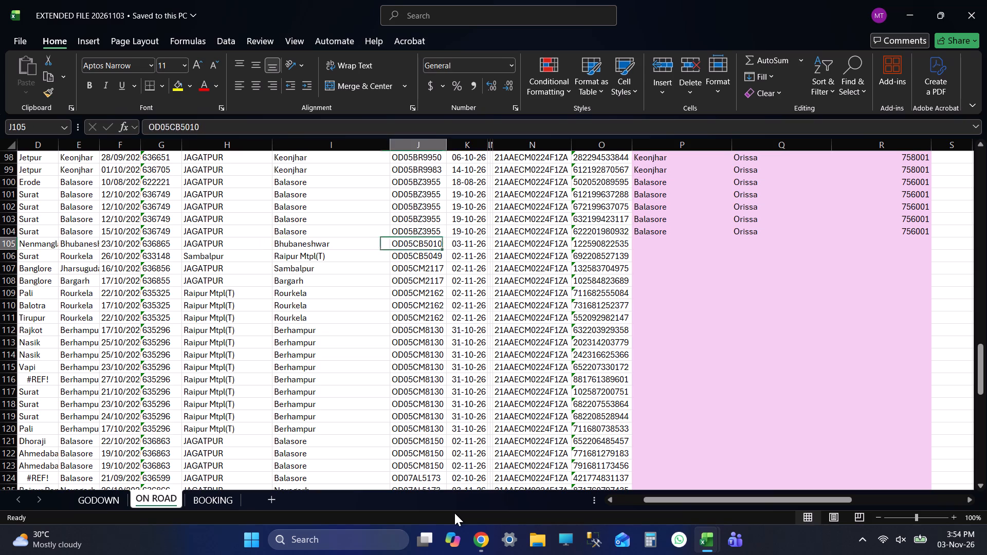
key(Right)
key(Right)
key(Right)
key(Right)
key(Right)
key(Right)
Look through the 20261102 workbook's ON ROAD place, state and pin code entries for a match to row 105.
key(alt+Tab)
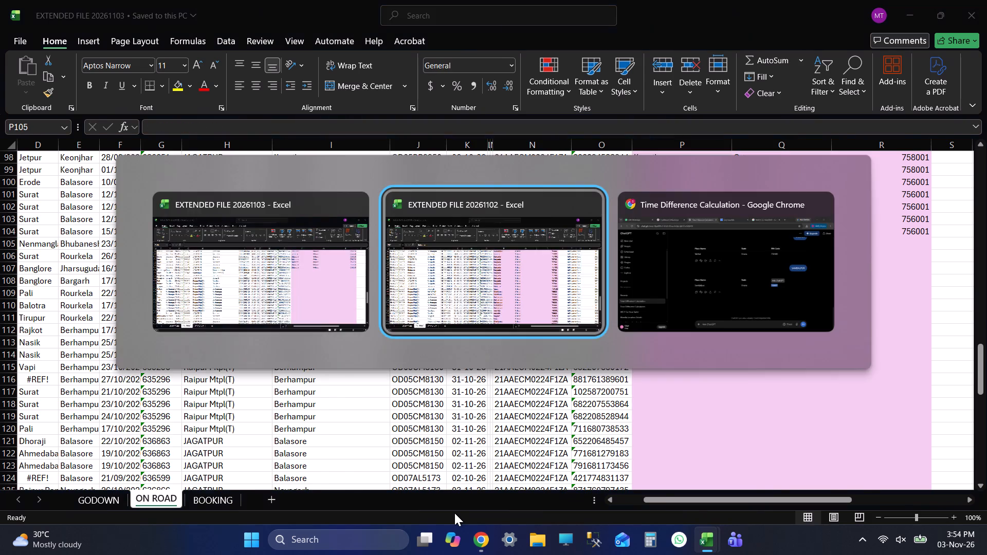
scroll(570, 387, down, 10)
scroll(622, 380, up, 1)
scroll(622, 380, down, 1)
scroll(622, 380, up, 3)
scroll(622, 380, down, 1)
scroll(622, 380, up, 1)
scroll(620, 380, down, 1)
scroll(617, 380, up, 1)
scroll(616, 380, down, 1)
scroll(615, 381, up, 5)
scroll(615, 381, down, 1)
scroll(615, 381, up, 7)
scroll(611, 382, down, 1)
scroll(611, 382, up, 5)
scroll(593, 349, down, 1)
scroll(593, 349, up, 6)
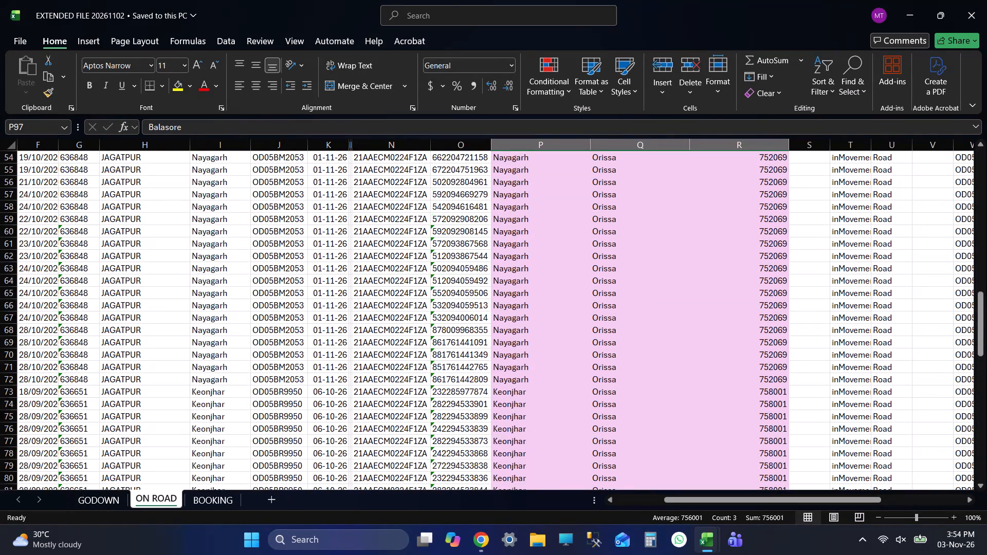
scroll(593, 349, down, 1)
scroll(592, 349, up, 5)
scroll(588, 352, down, 1)
scroll(588, 352, up, 9)
scroll(588, 354, down, 1)
scroll(588, 354, up, 4)
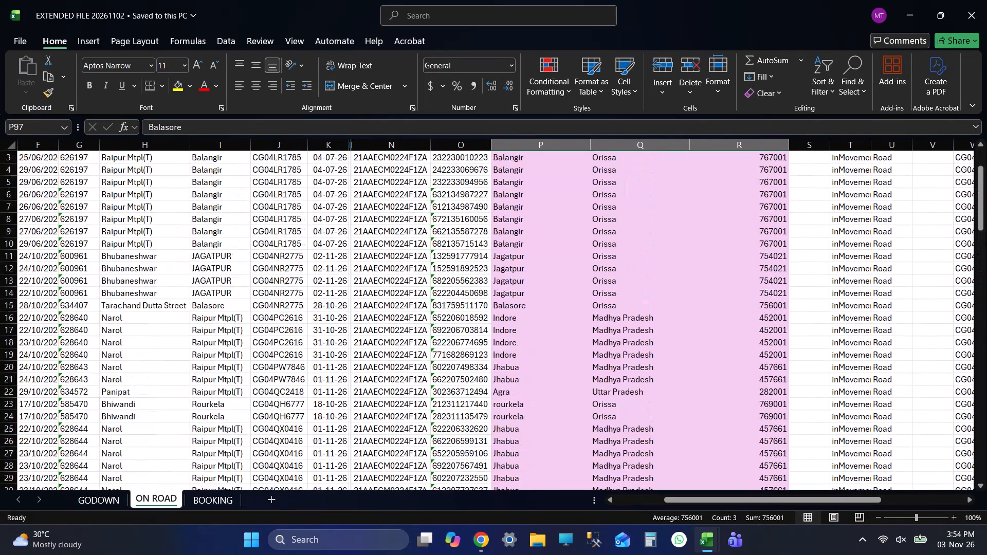
scroll(588, 354, down, 1)
scroll(588, 354, up, 1)
scroll(588, 354, down, 1)
scroll(588, 354, up, 5)
Search the 20261102 workbook's current place column for BHU.
click(550, 130)
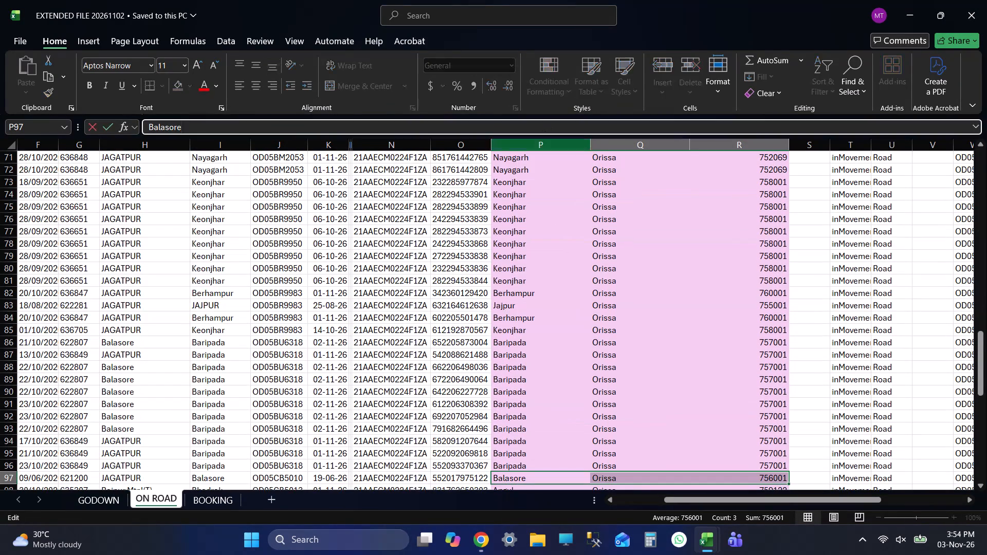
click(545, 149)
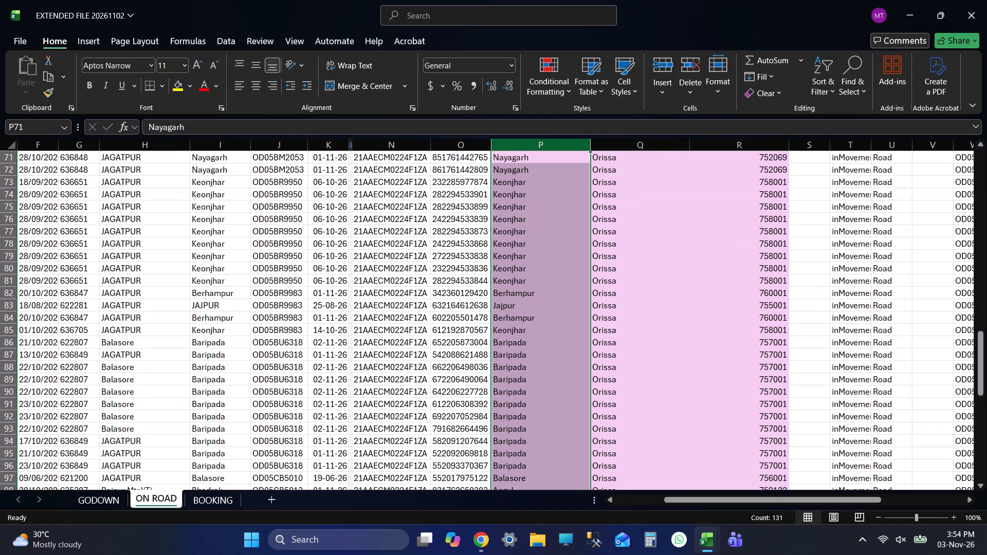
key(ctrl+f)
text(BHU)
key(Return)
key(Return)
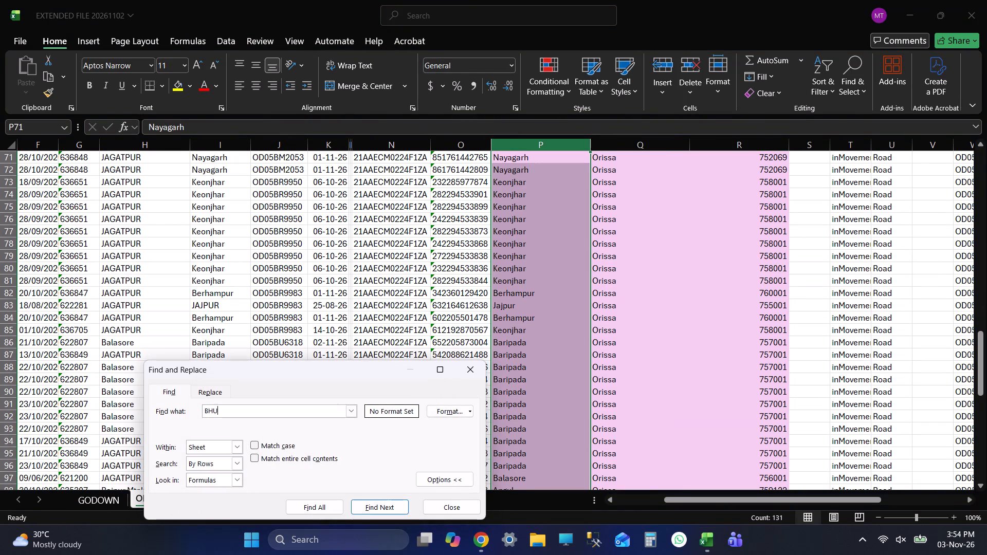
click(443, 510)
key(alt+Tab)
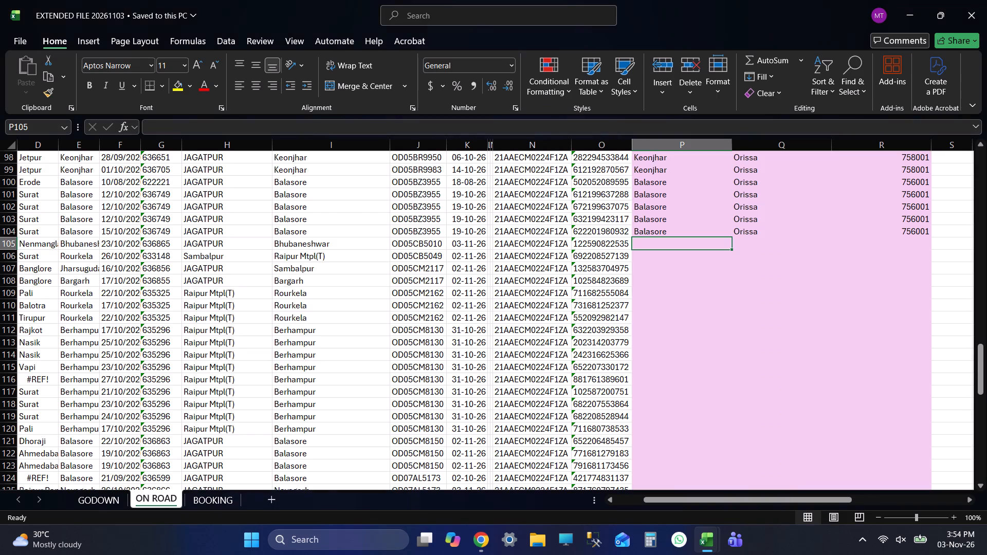
key(alt+Tab)
key(alt+Tab)
click(657, 2)
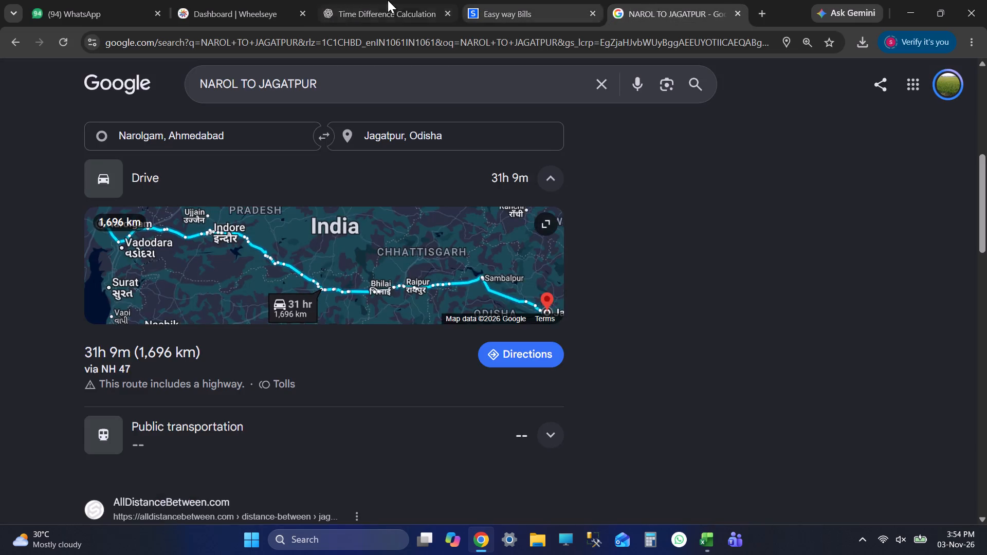
click(381, 0)
click(194, 0)
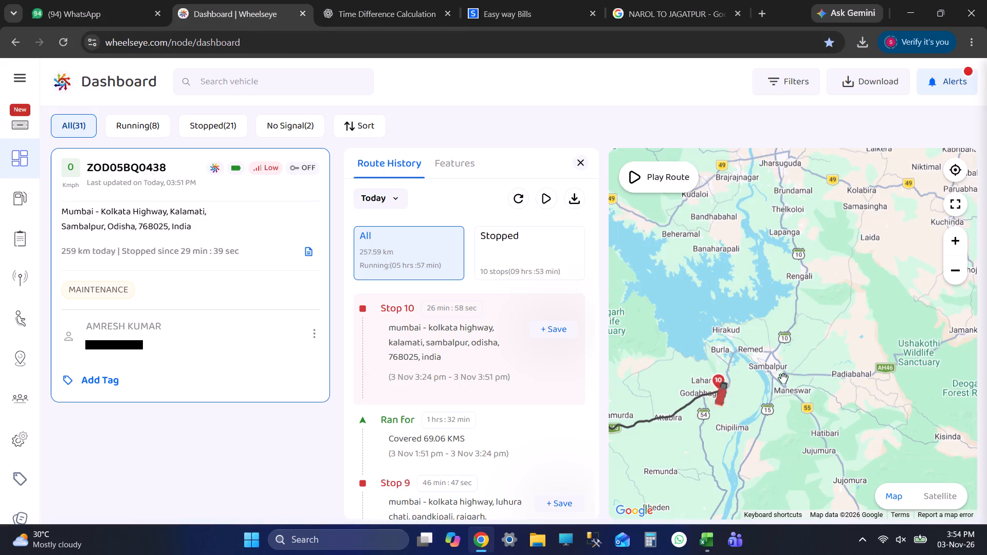
drag(784, 386, 683, 201)
drag(865, 353, 714, 239)
drag(799, 236, 785, 240)
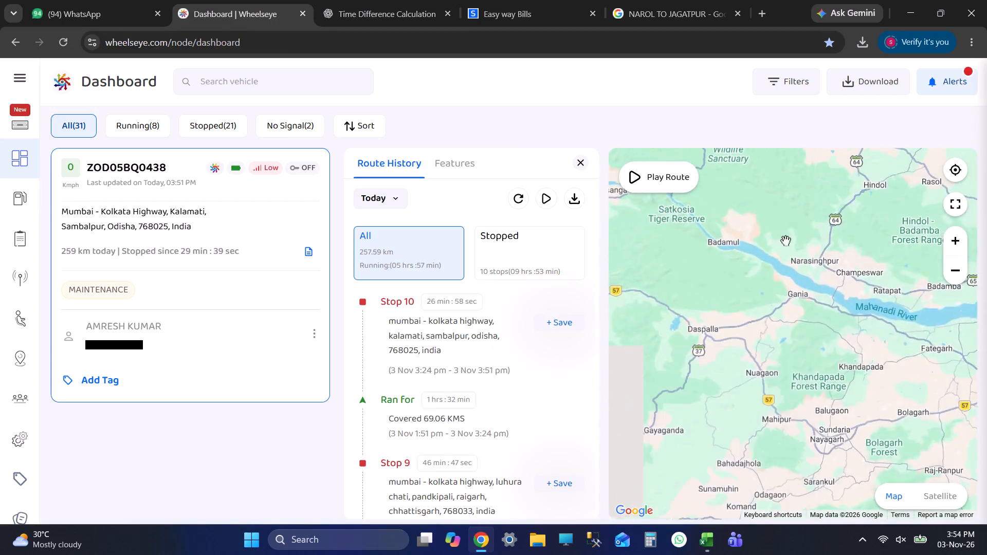
drag(785, 240, 669, 285)
scroll(834, 287, down, 5)
drag(868, 313, 714, 290)
drag(693, 234, 799, 294)
scroll(833, 343, up, 6)
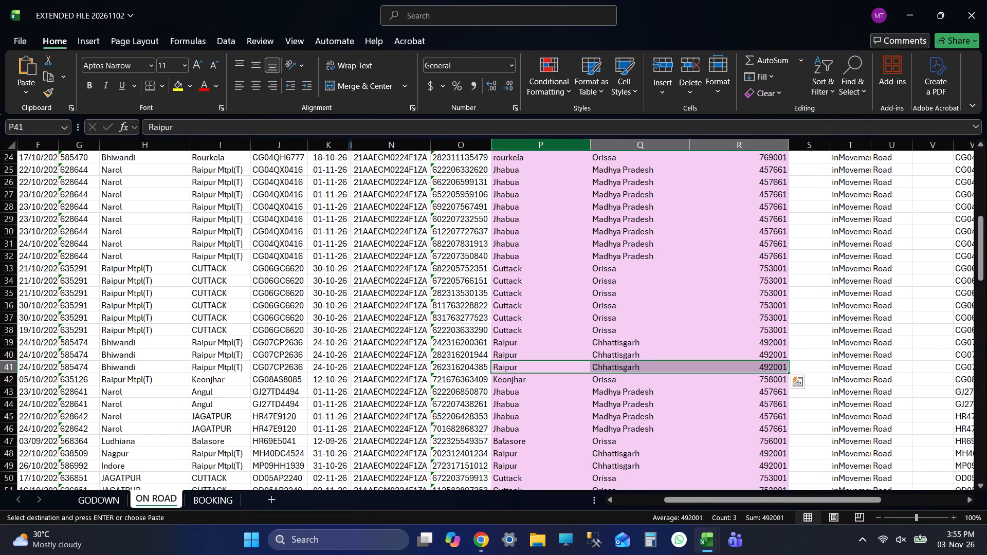
click(528, 143)
key(ctrl+f)
text(SAM)
key(Return)
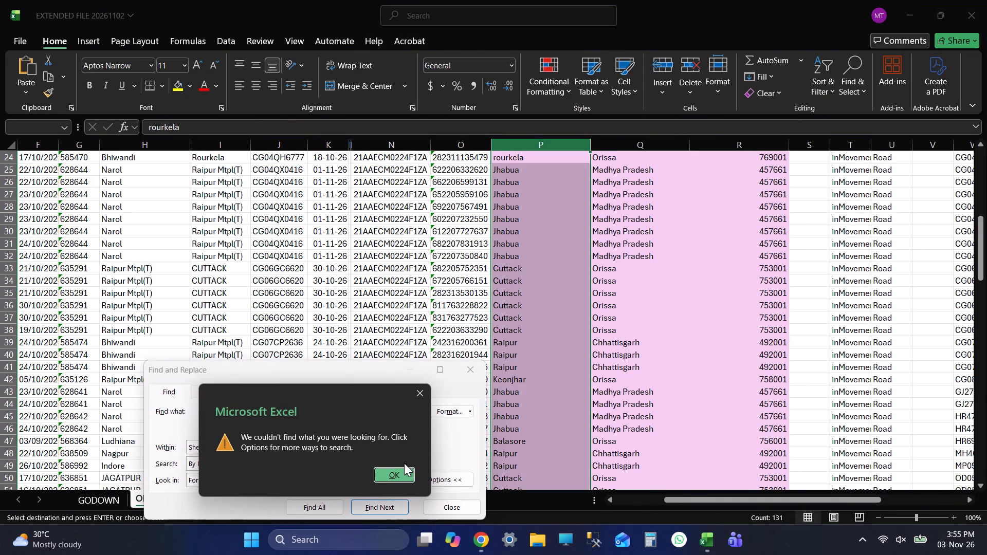
click(392, 470)
click(454, 518)
click(448, 502)
In the 20261103 workbook, search the ON ROAD current place column for SAM and copy row 84's Sambalpur, Orissa, 768001 entry.
key(alt+Tab)
key(alt+Tab)
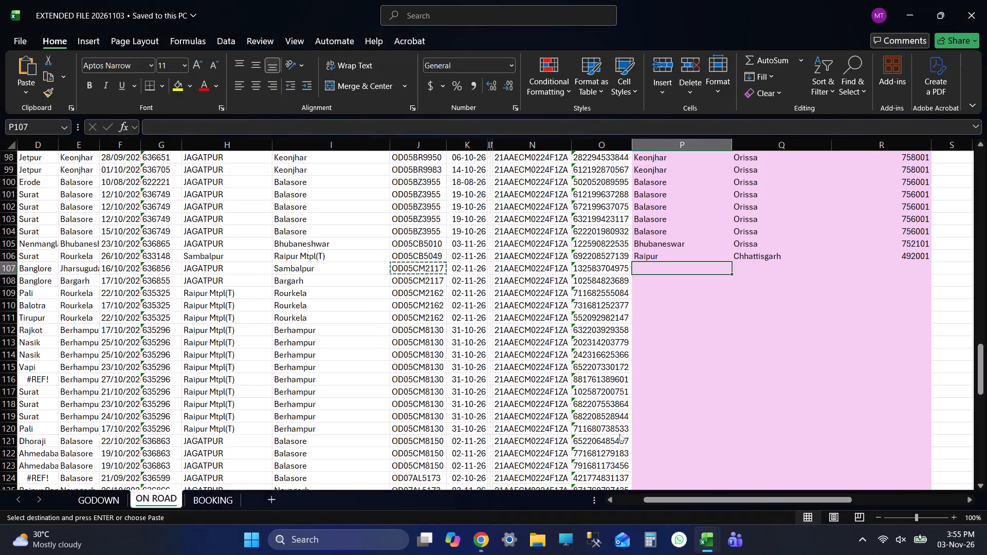
key(alt+Tab)
key(alt+Tab)
key(alt+Tab)
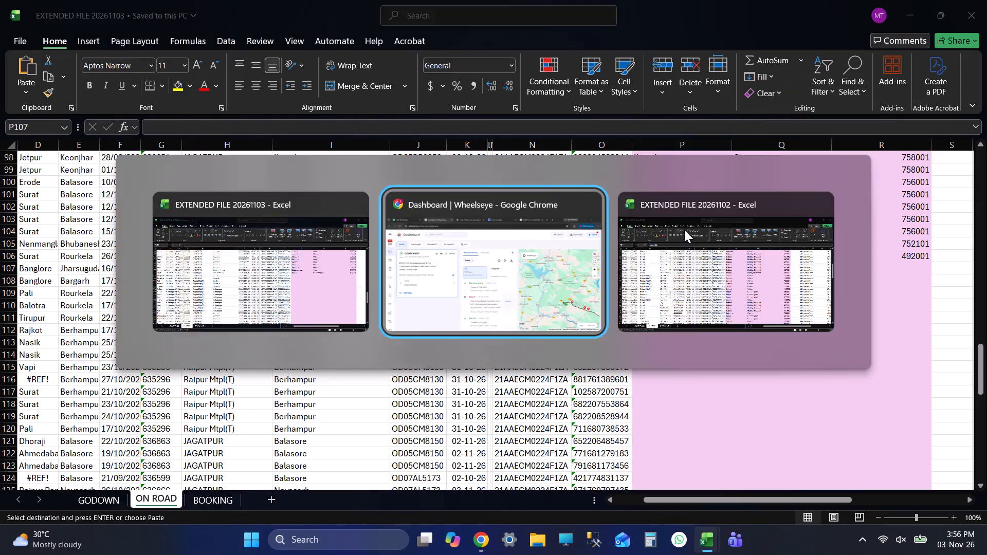
key(alt+Tab)
click(687, 144)
key(ctrl+f)
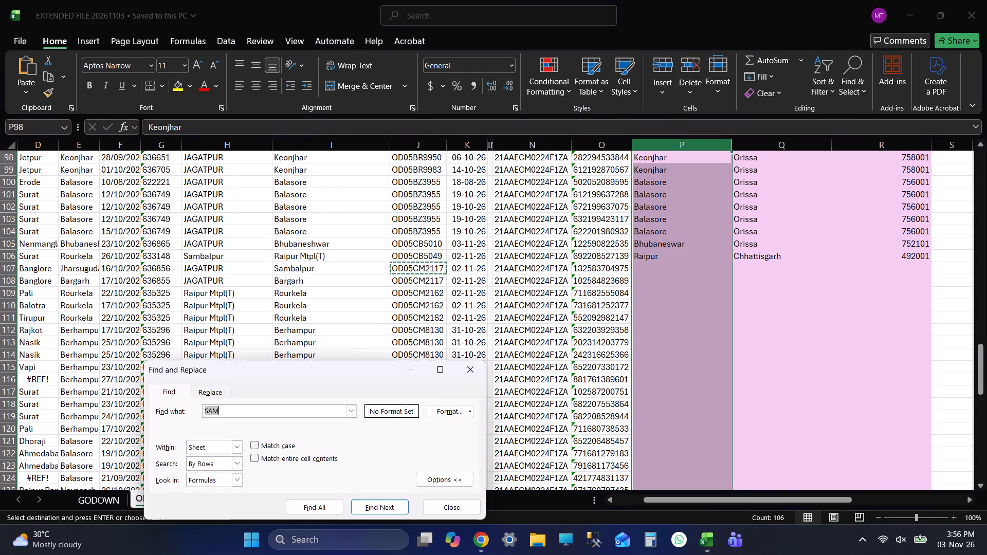
text(SAM)
key(Return)
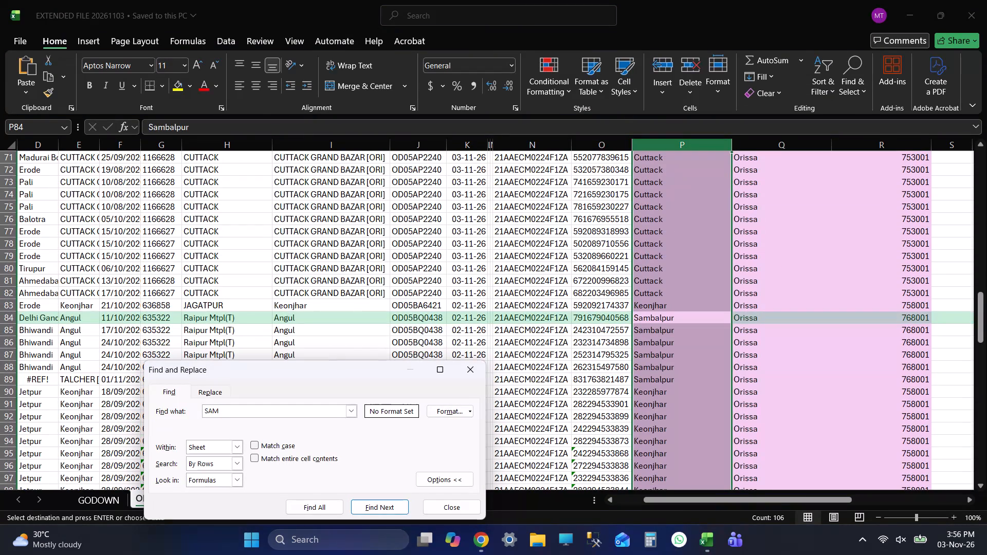
click(672, 322)
key(shift+Right)
key(shift+Right)
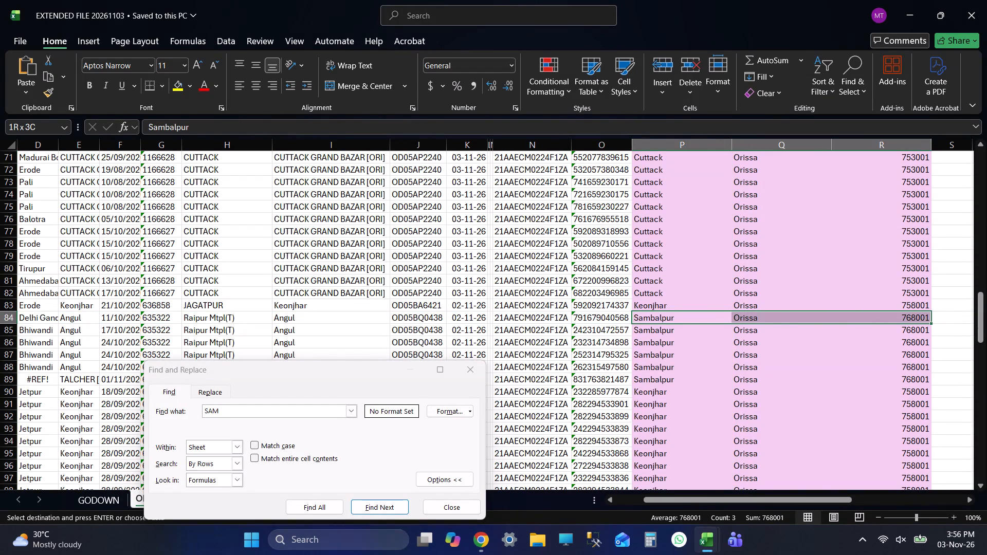
key(ctrl+c)
click(448, 505)
Paste Sambalpur, Orissa and 768001 into ON ROAD row 107 and save the workbook.
key(ctrl+Down)
key(Down)
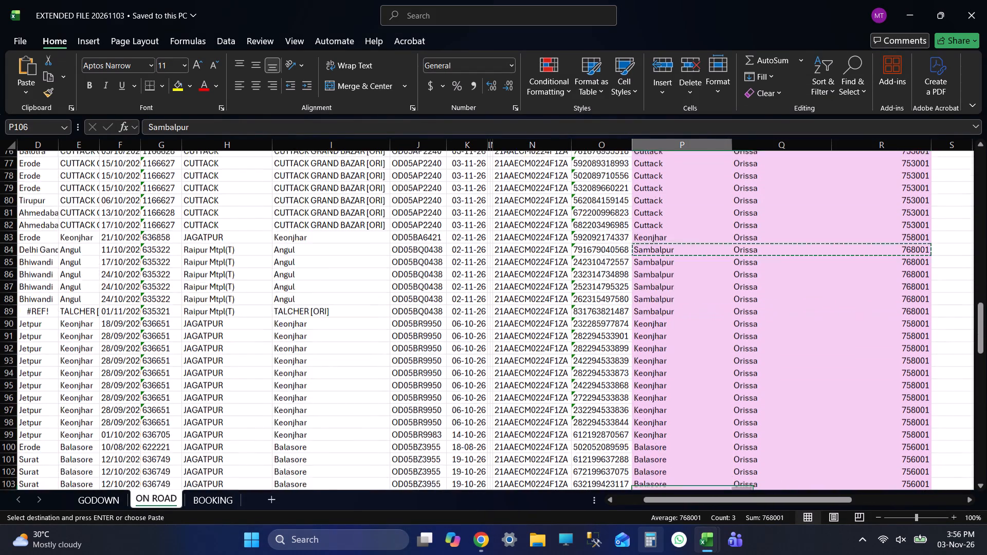
scroll(835, 215, down, 6)
scroll(800, 241, down, 1)
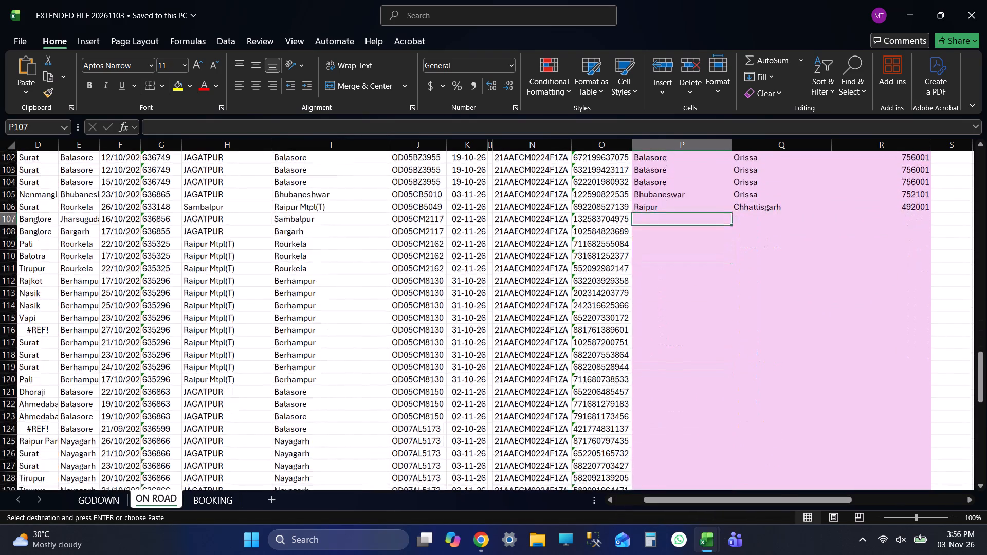
key(ctrl+v)
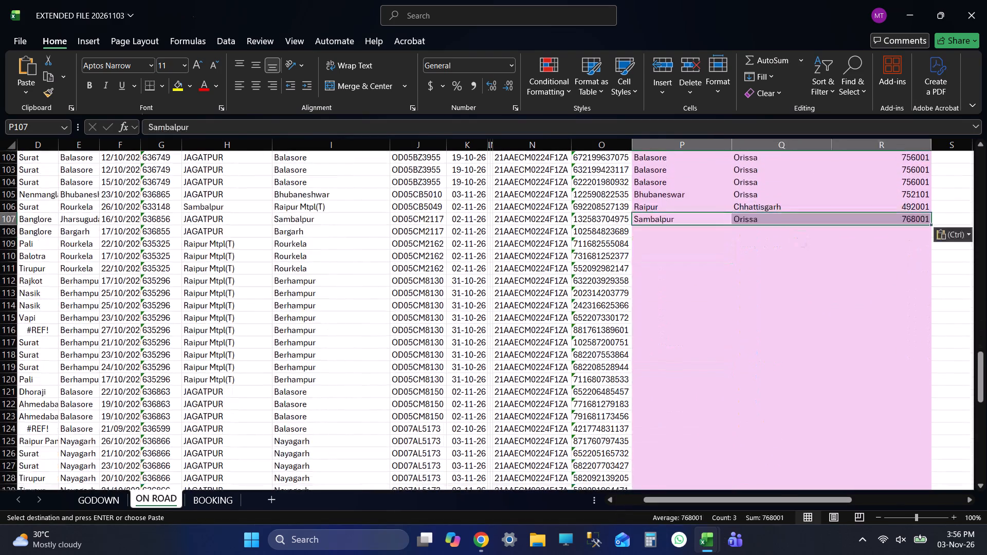
key(Down)
key(ctrl+s)
Check row 108's truck number, copy row 107's Sambalpur, Orissa, 768001 entry into row 108, and save the workbook.
key(Left)
key(Left)
key(Left)
key(Left)
key(Left)
key(Left)
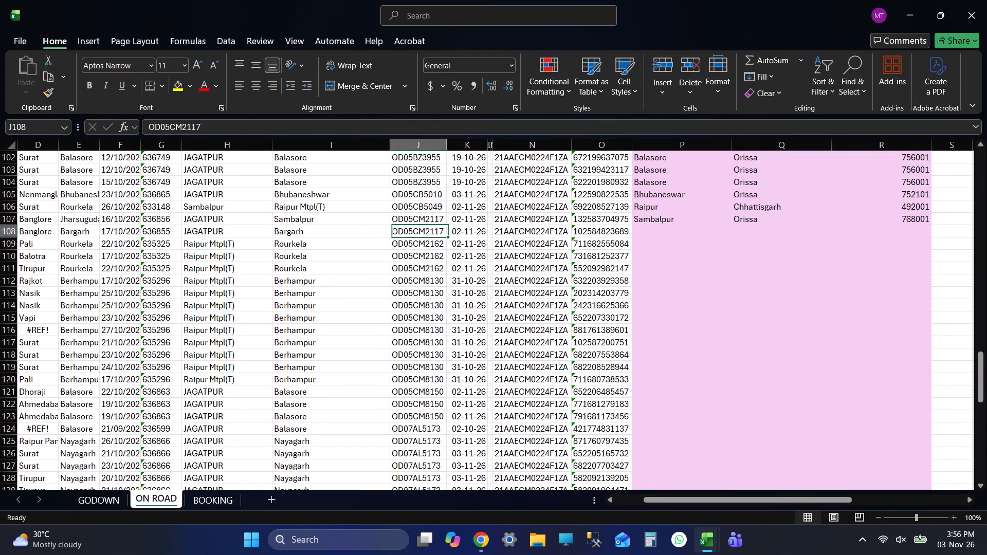
key(Right)
key(Left)
key(Right)
key(Right)
key(Right)
key(Right)
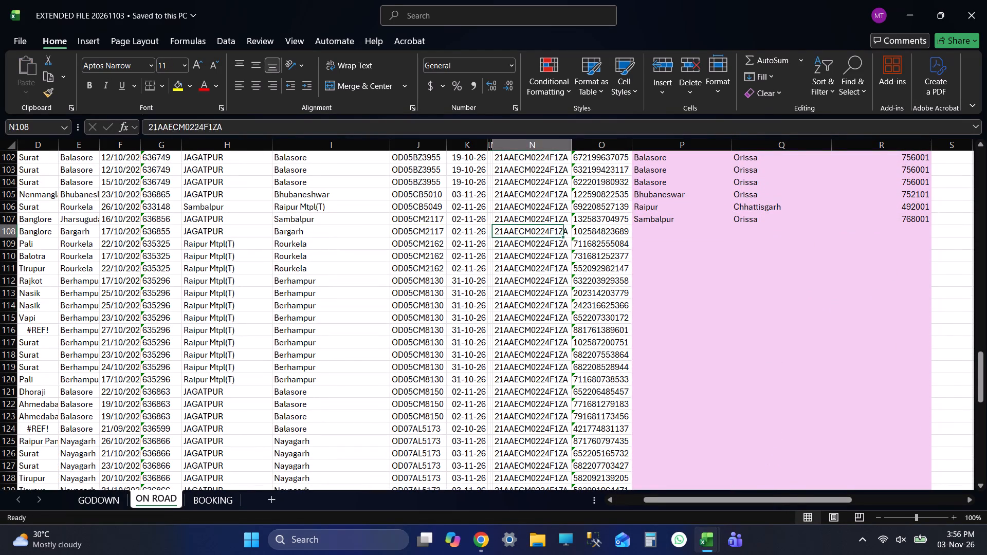
key(Right)
key(Right)
key(Up)
key(shift+Right)
key(shift+Right)
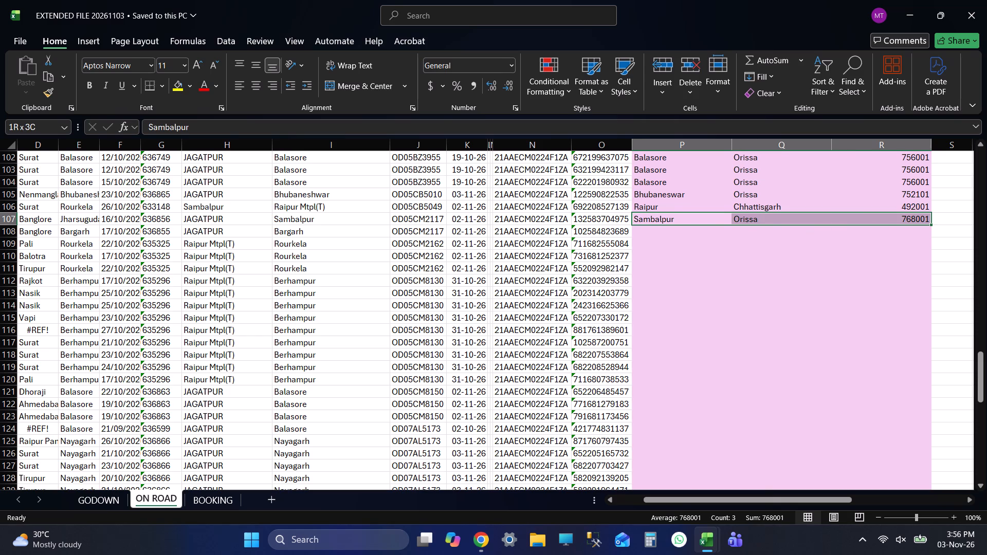
key(ctrl+c)
key(Down)
key(ctrl+v)
key(Down)
key(ctrl+s)
key(Left)
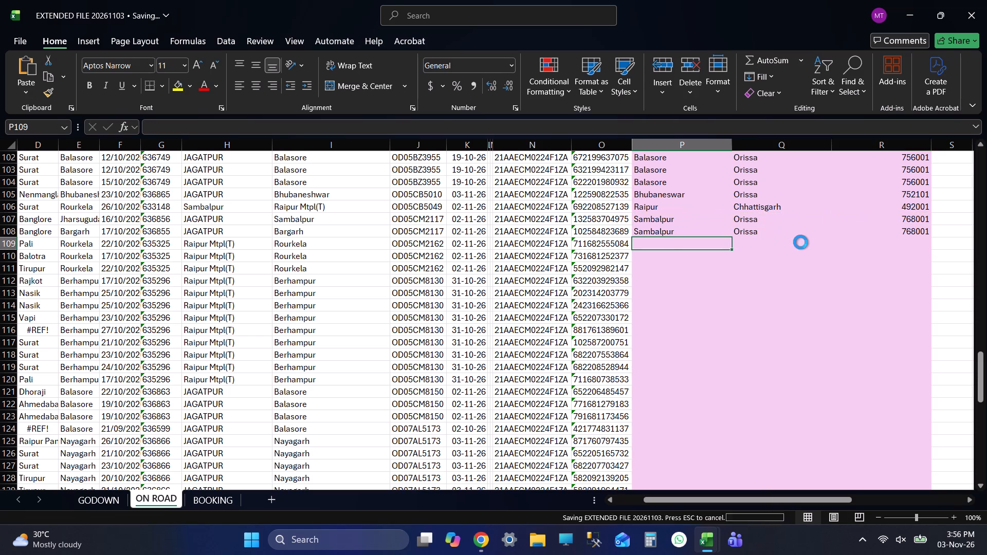
key(Left)
key(Left)
key(Left)
key(Left)
key(Left)
key(Left)
key(Right)
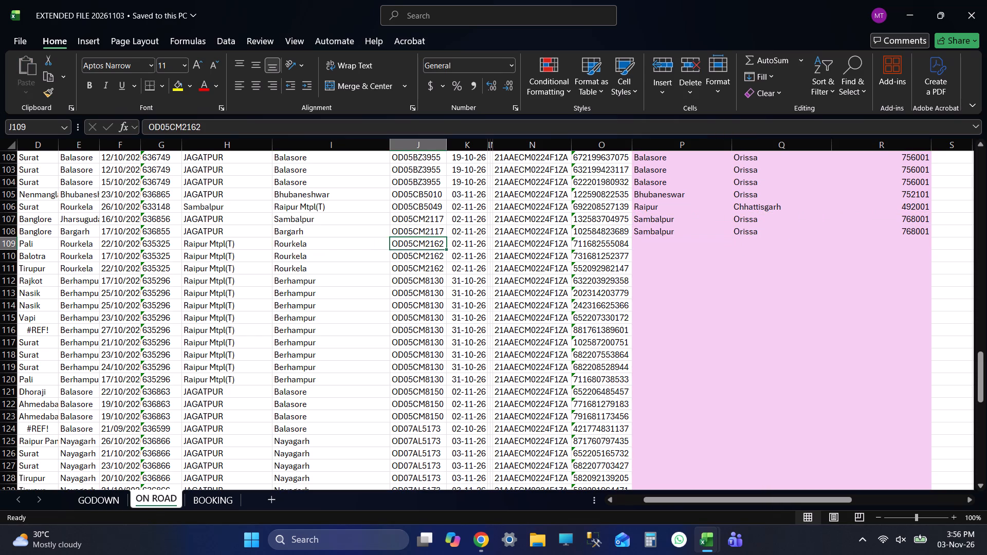
key(ctrl+c)
key(ctrl+Right)
key(Right)
key(Right)
key(Right)
key(Right)
key(Right)
key(Left)
key(alt+Tab)
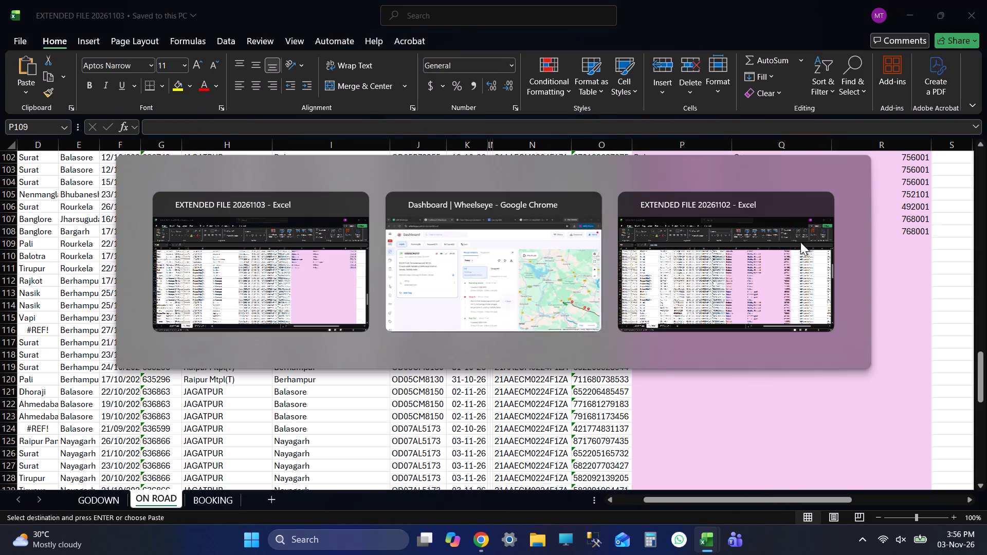
key(alt+Tab)
key(alt+Tab)
key(alt+Tab)
click(284, 68)
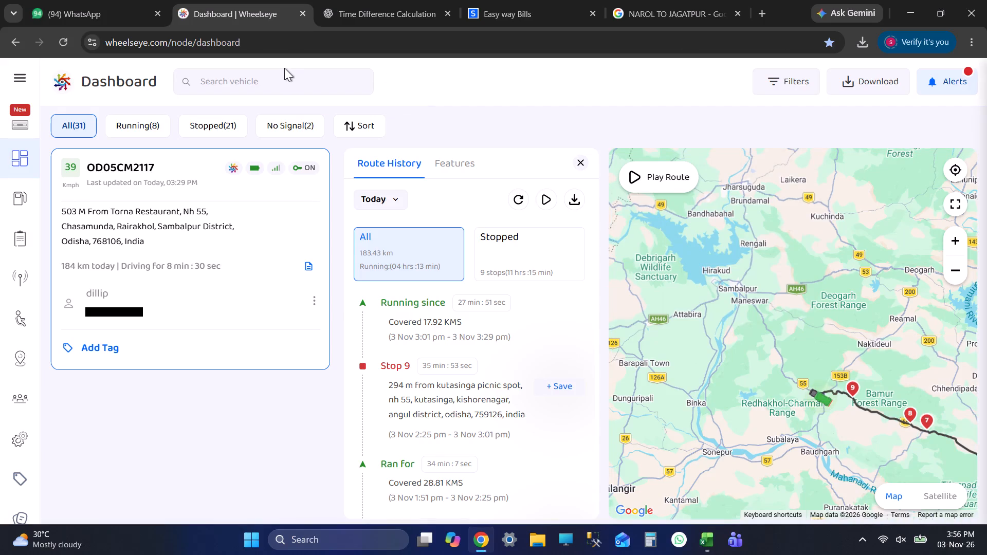
click(242, 84)
key(ctrl+v)
key(Return)
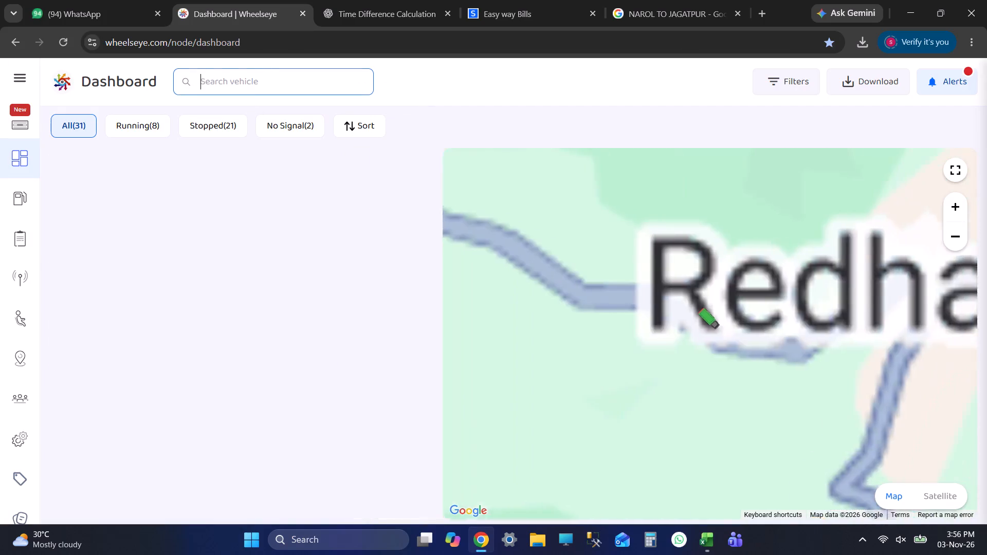
click(137, 190)
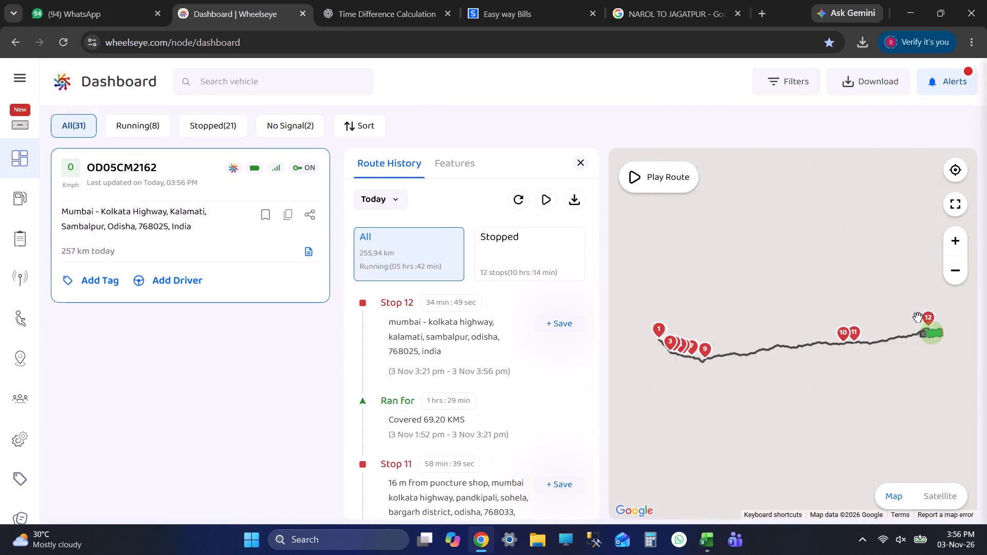
key(alt+Tab)
key(alt+Tab)
scroll(937, 330, up, 9)
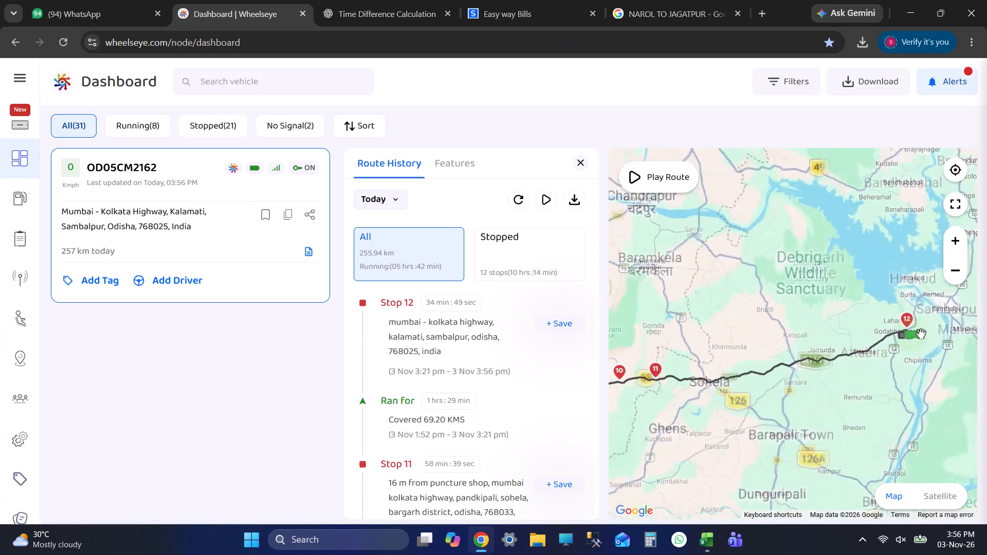
scroll(921, 334, up, 10)
scroll(859, 349, up, 3)
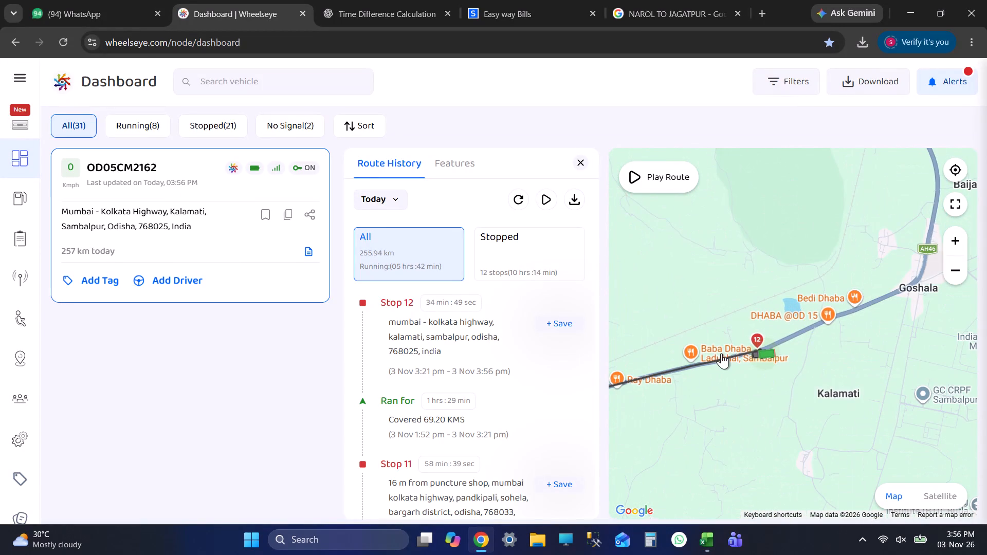
scroll(748, 354, up, 6)
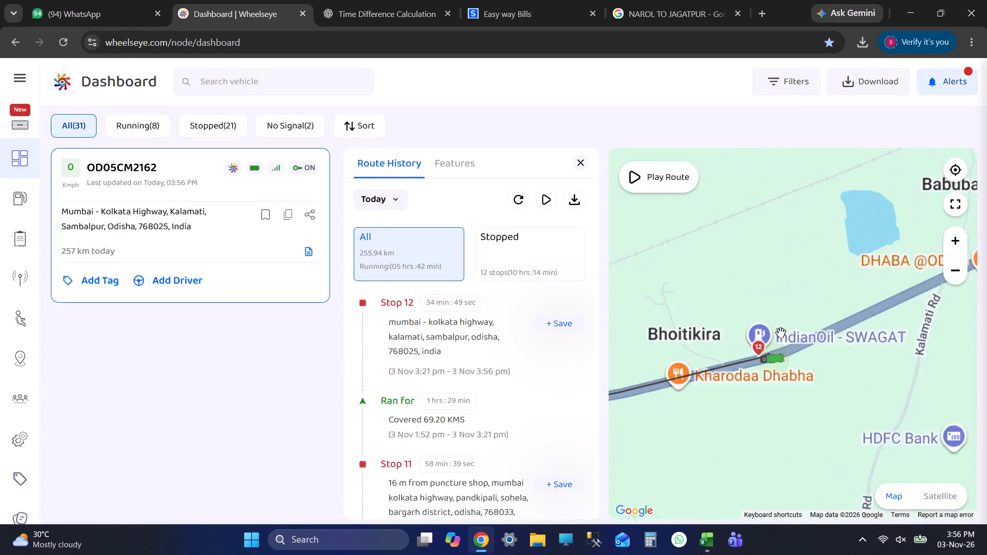
scroll(780, 332, down, 11)
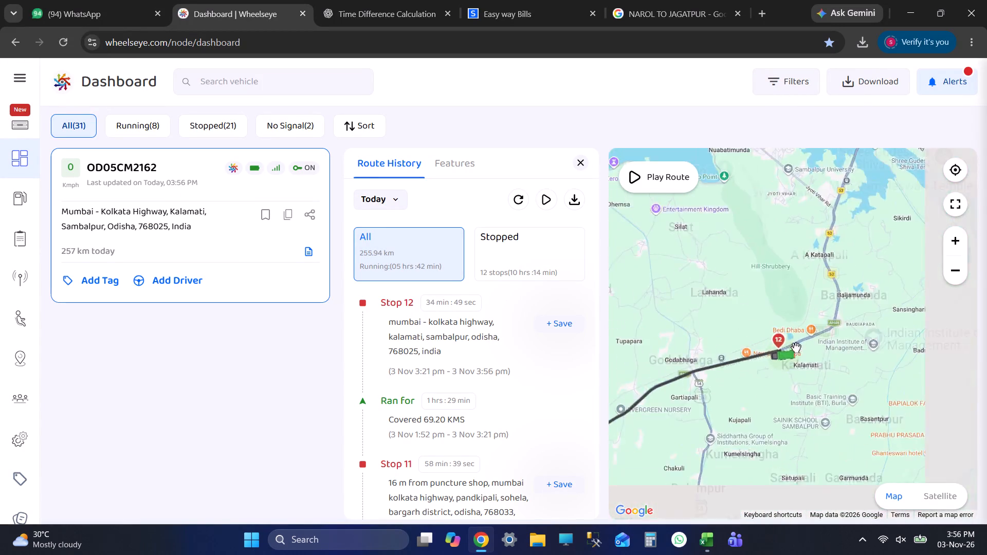
scroll(796, 347, down, 8)
key(alt+Tab)
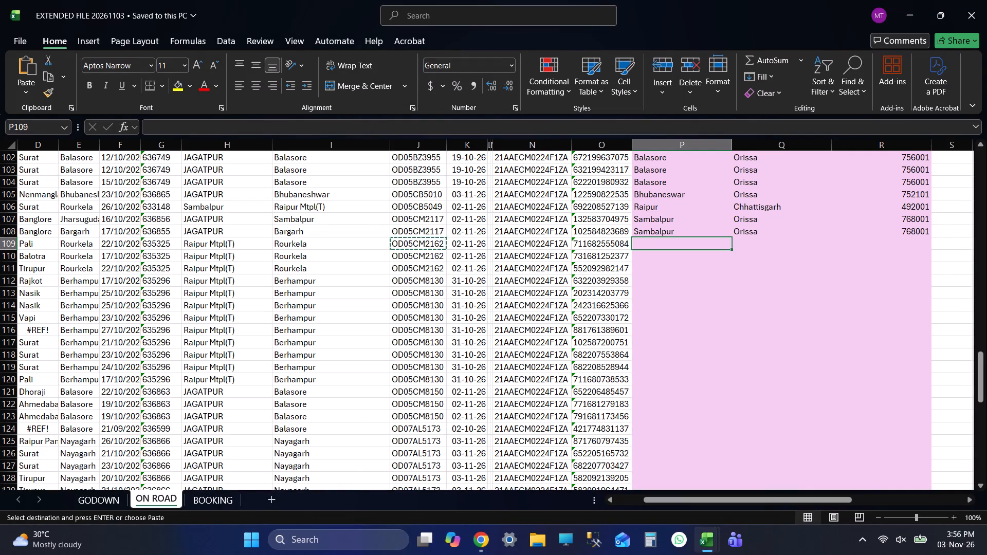
key(alt+Tab)
key(alt+Tab)
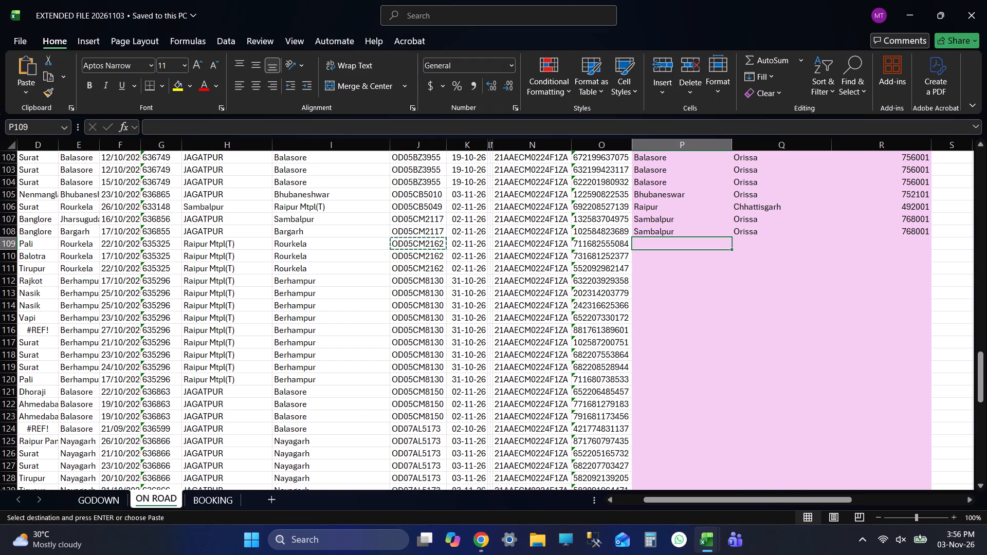
Copy row 108's Sambalpur, Orissa, 768001 entry into ON ROAD rows 109 to 111 and save the workbook.
key(Up)
key(Up)
key(Down)
key(shift+Right)
key(shift+Right)
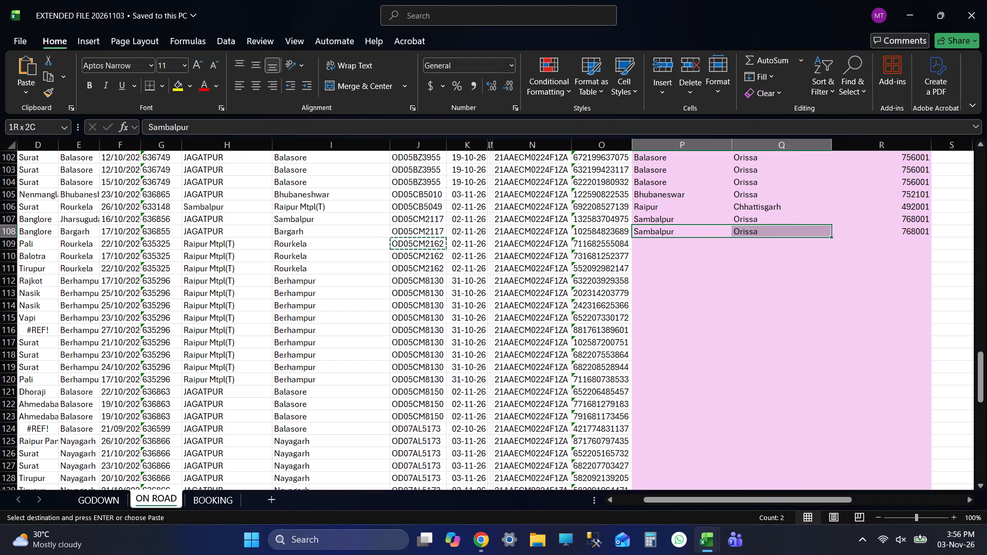
key(ctrl+c)
key(Down)
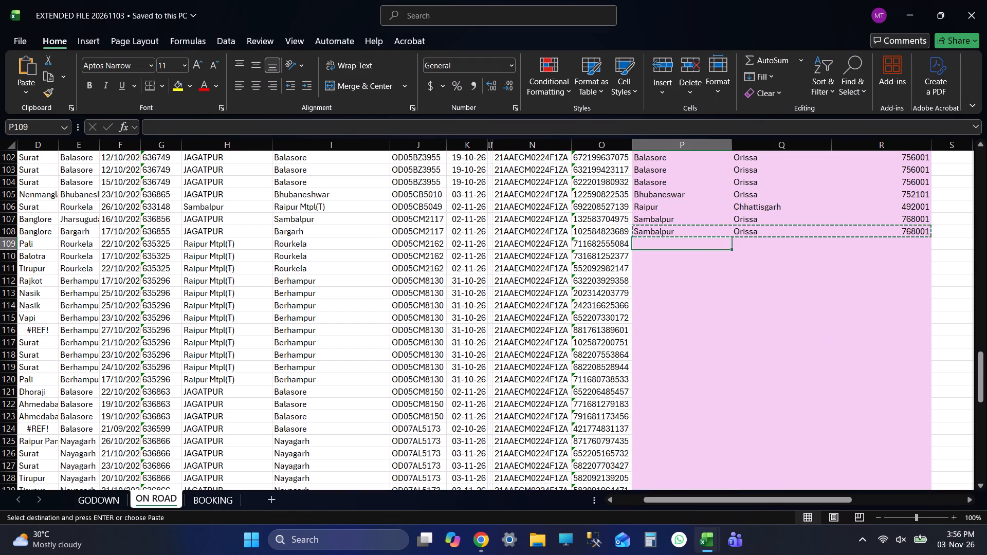
key(shift+Down)
key(shift+Down)
key(ctrl+v)
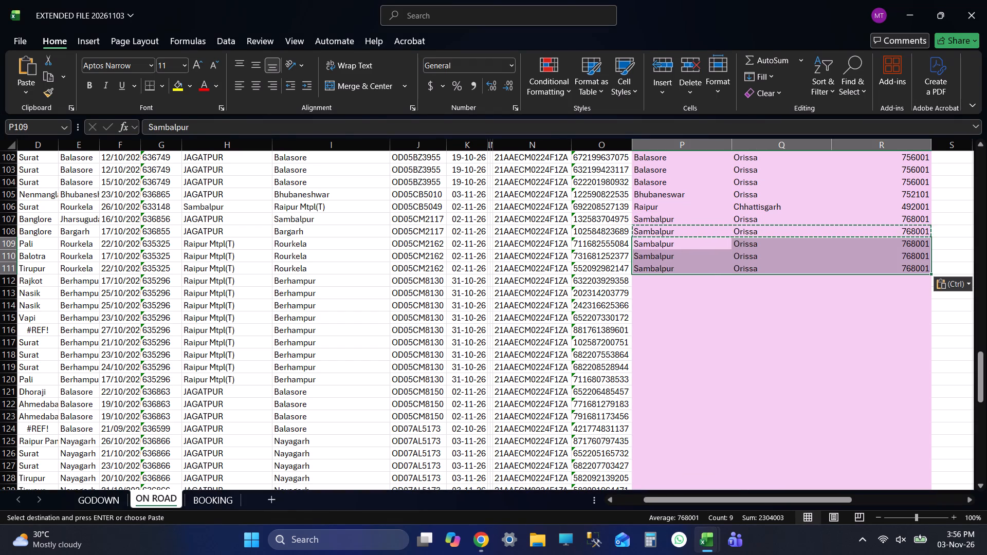
key(ctrl+Down)
key(Down)
key(ctrl+s)
key(Left)
key(Left)
key(Left)
key(Left)
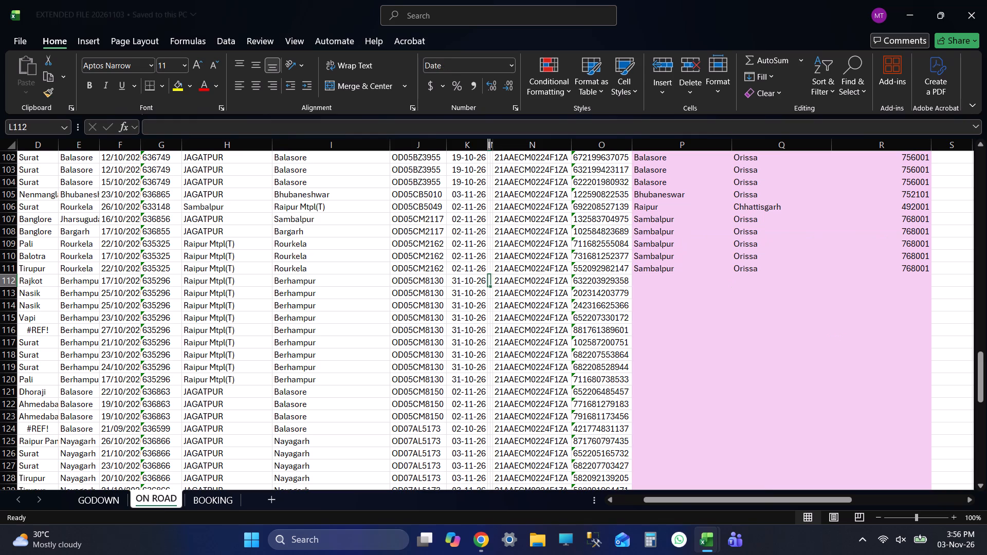
key(Left)
key(Left)
key(ctrl+c)
key(Right)
key(Right)
key(Right)
key(Right)
key(Right)
key(Right)
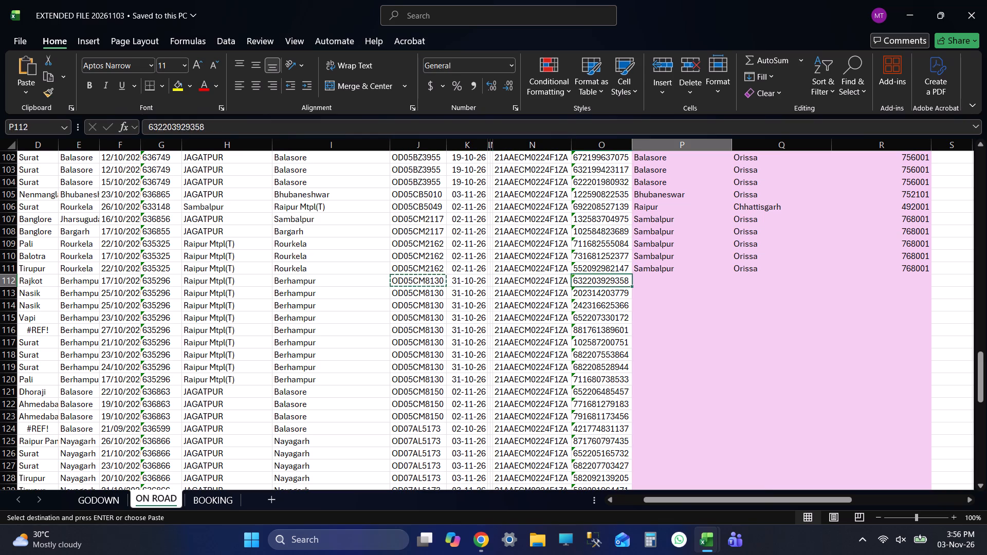
key(alt+Tab)
click(231, 76)
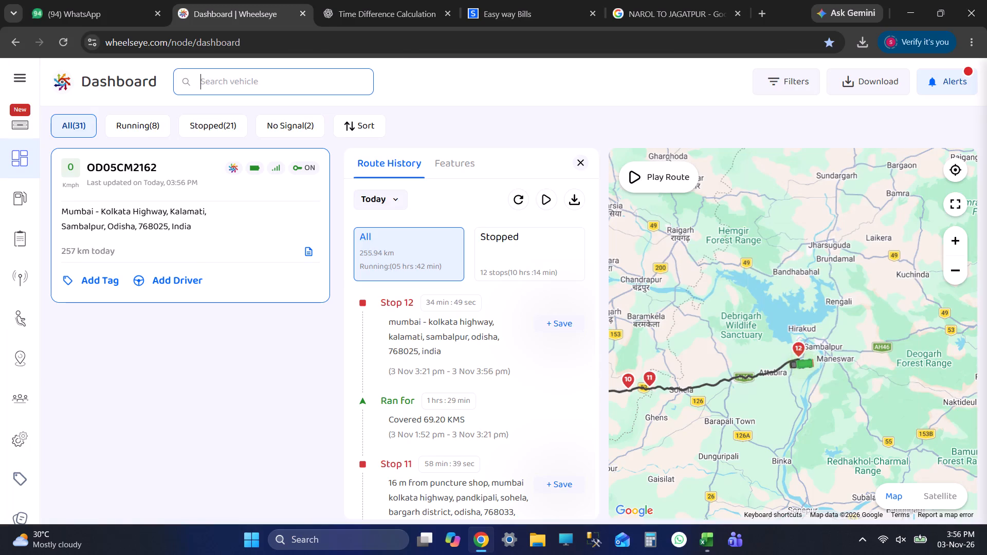
key(ctrl+v)
key(Return)
click(154, 289)
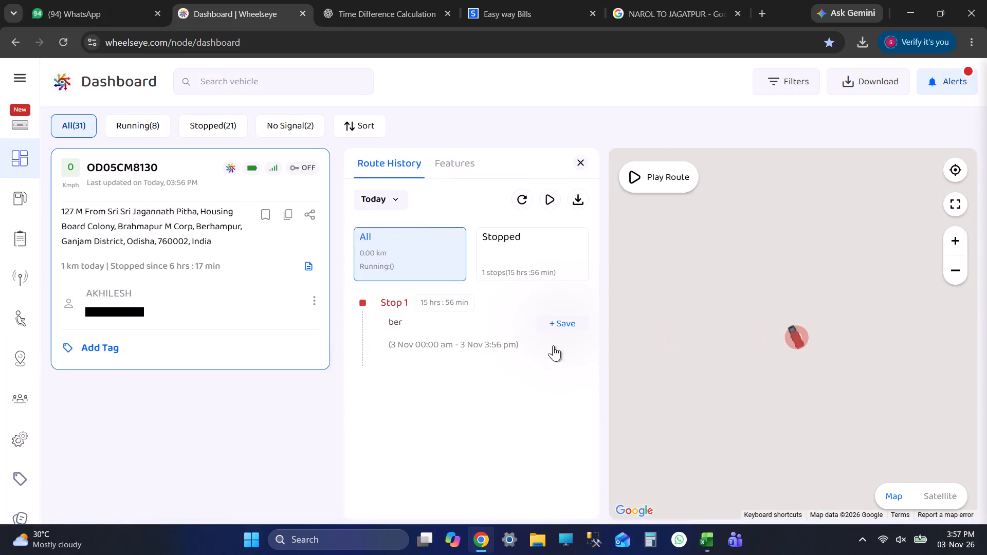
In the 20261102 workbook, search the ON ROAD current place column for BERH and copy row 82's Berhampur, Orissa, 760001 entry.
key(alt+Tab)
key(alt+Tab)
key(alt+Tab)
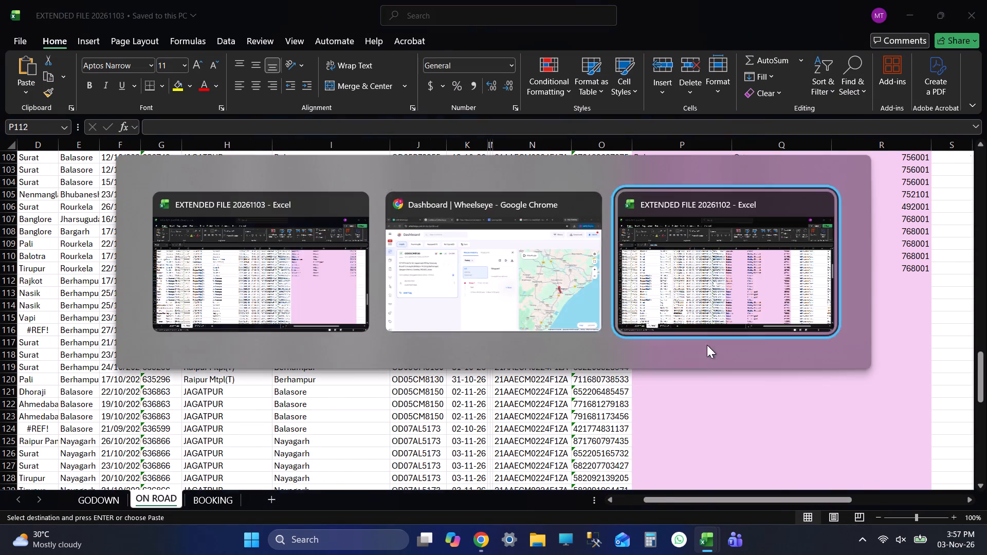
key(ctrl+f)
text(BERH)
key(Return)
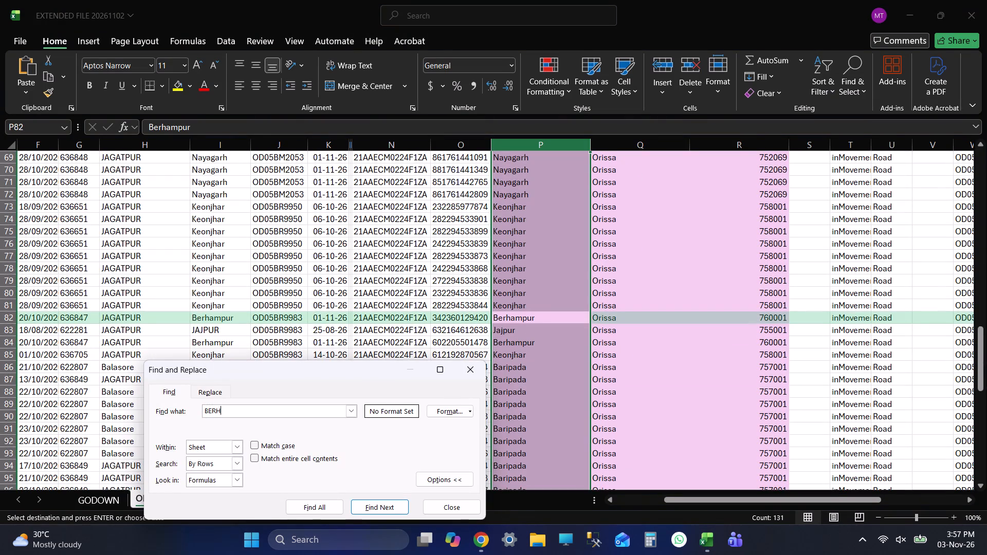
click(525, 316)
key(shift+Right)
key(shift+Right)
key(ctrl+c)
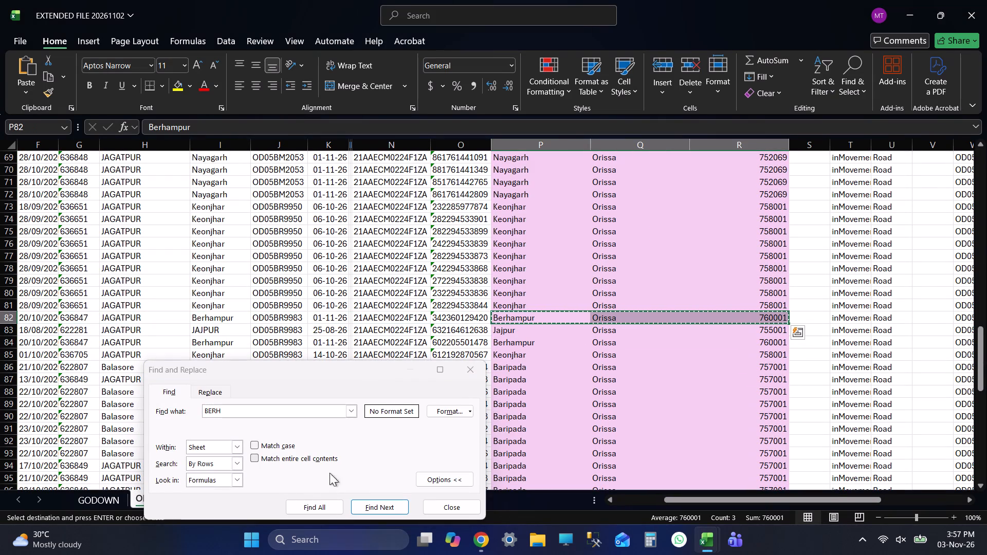
Paste the copied Berhampur, Orissa, 760001 entry into ON ROAD rows 112 to 120 of the 20261103 workbook and save it.
click(444, 507)
key(alt+Tab)
key(shift+Down)
key(shift+Down)
key(shift+Down)
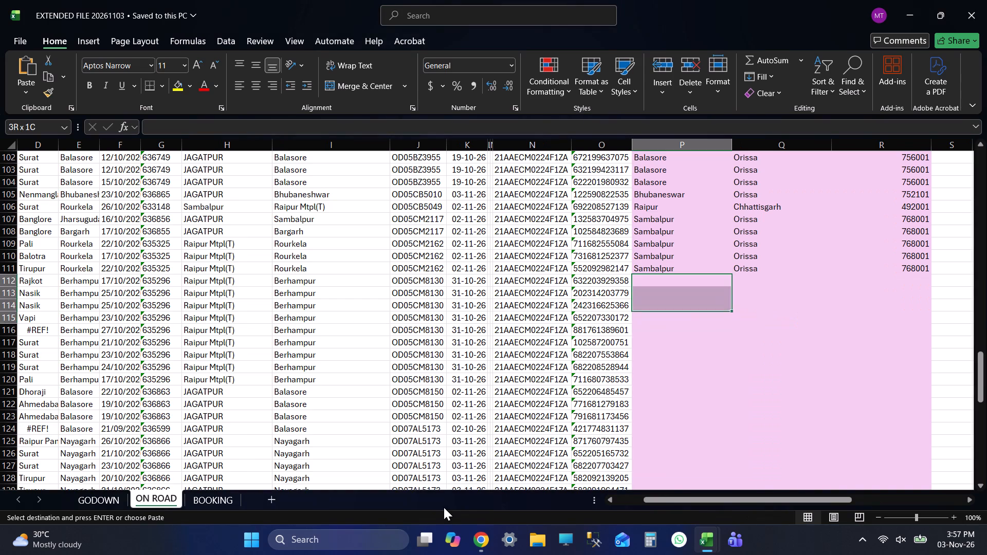
key(shift+Down)
key(shift+Down)
key(shift+Down)
key(shift+Down)
key(shift+Down)
key(ctrl+v)
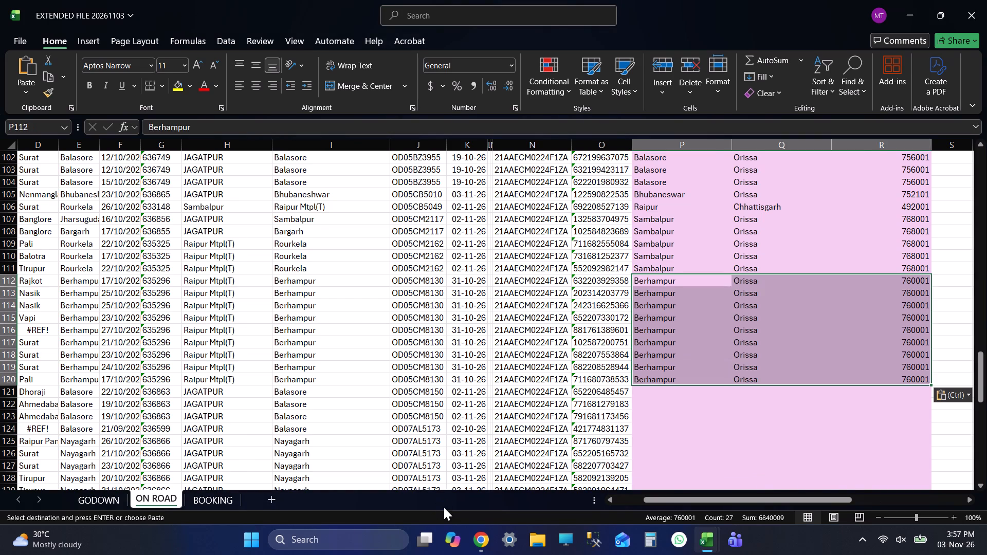
key(ctrl+Down)
key(Down)
key(ctrl+s)
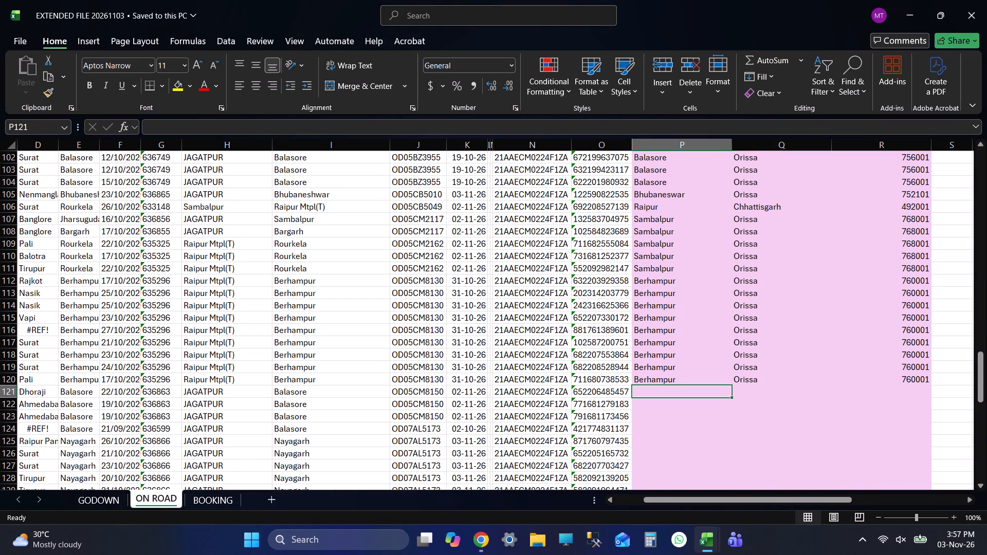
scroll(794, 265, down, 6)
key(shift+Tab)
key(shift+Tab)
key(shift+Tab)
key(shift+Tab)
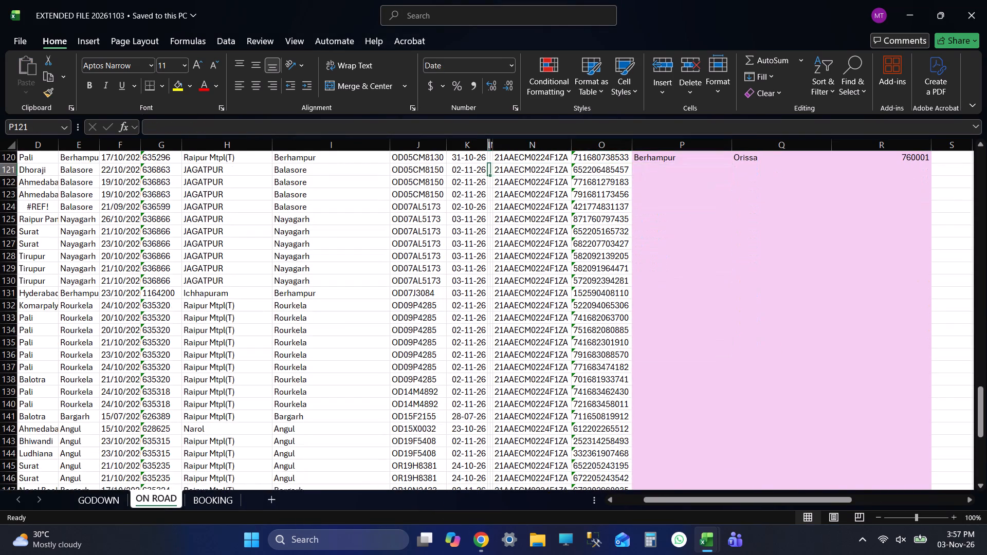
key(shift+Tab)
key(shift+Tab)
key(ctrl+c)
key(Tab)
key(Tab)
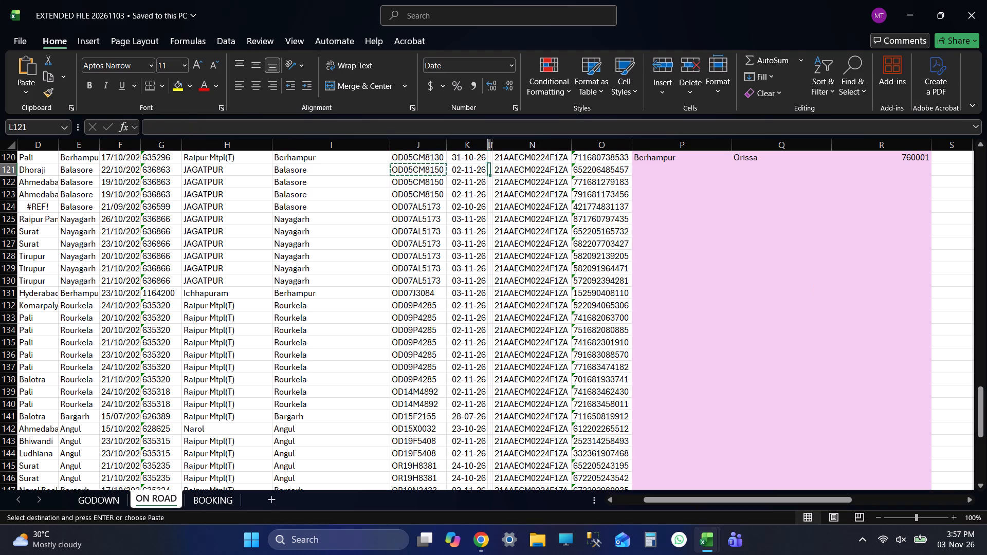
key(Tab)
key(Tab)
key(Tab)
key(Tab)
key(alt+Tab)
key(alt+Tab)
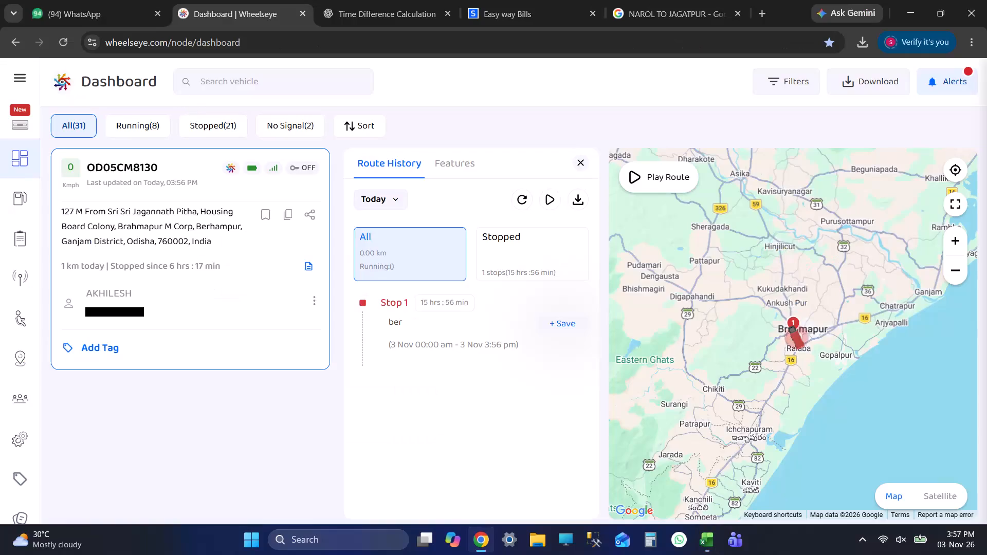
click(177, 81)
key(ctrl+v)
key(Return)
click(207, 286)
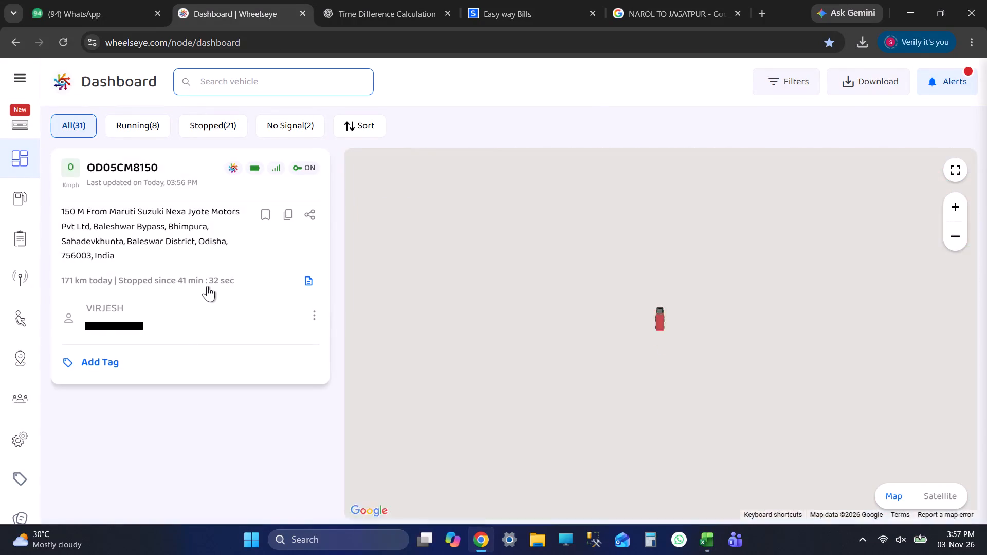
drag(716, 244, 680, 315)
In the 20261102 workbook, search the ON ROAD current place column for BALAS and copy row 97's Balasore, Orissa, 756001 entry.
key(alt+Tab)
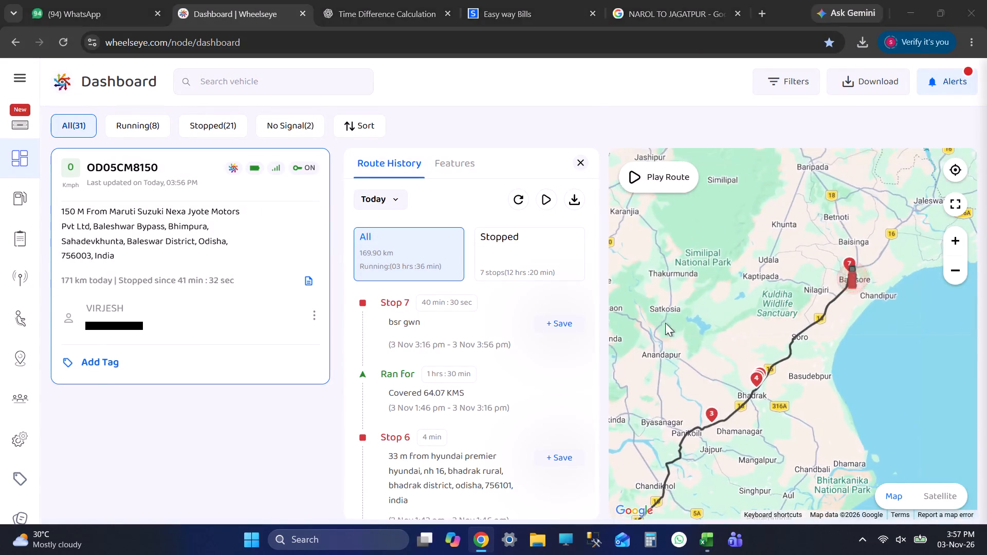
key(alt+Tab)
key(alt+Tab)
click(543, 145)
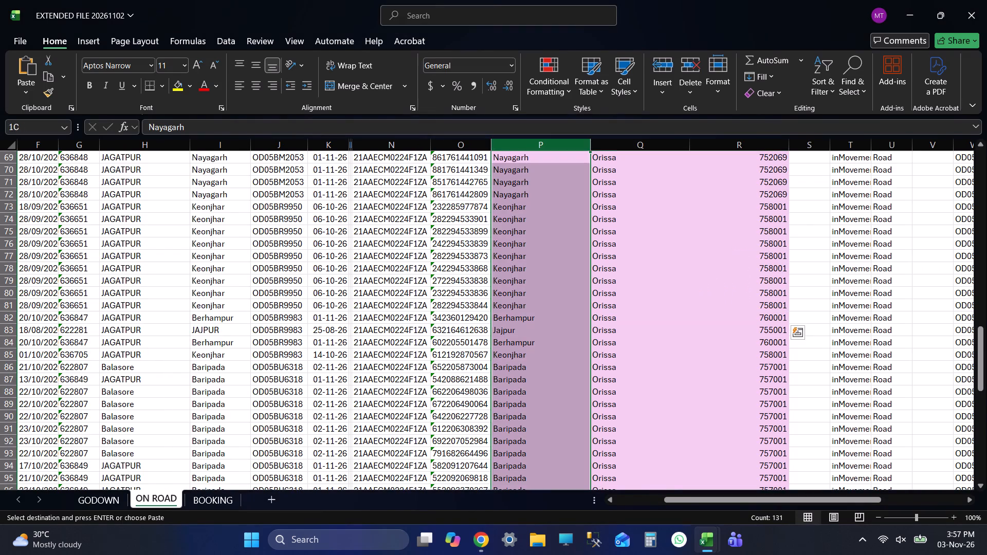
key(ctrl+f)
key(s)
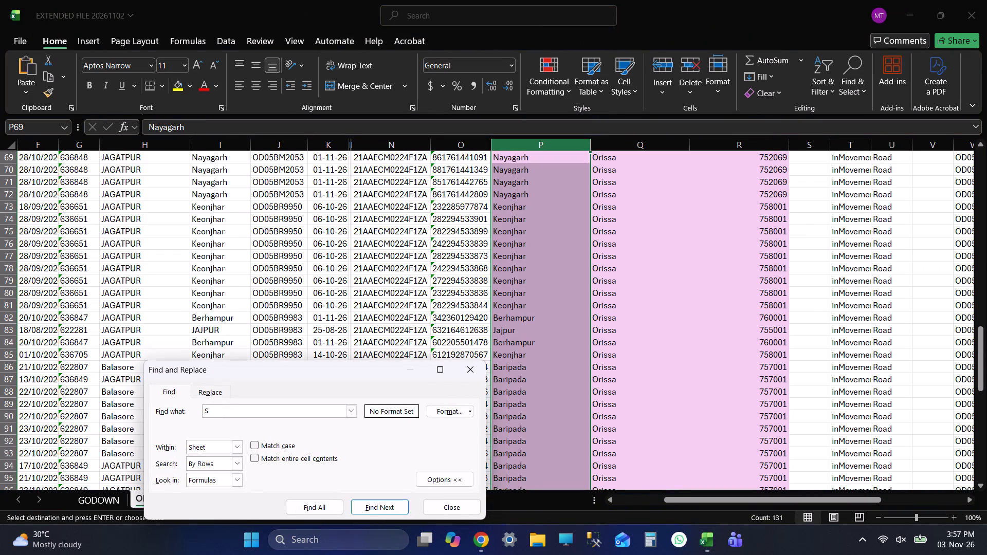
key(BackSpace)
text(BALAS)
key(Return)
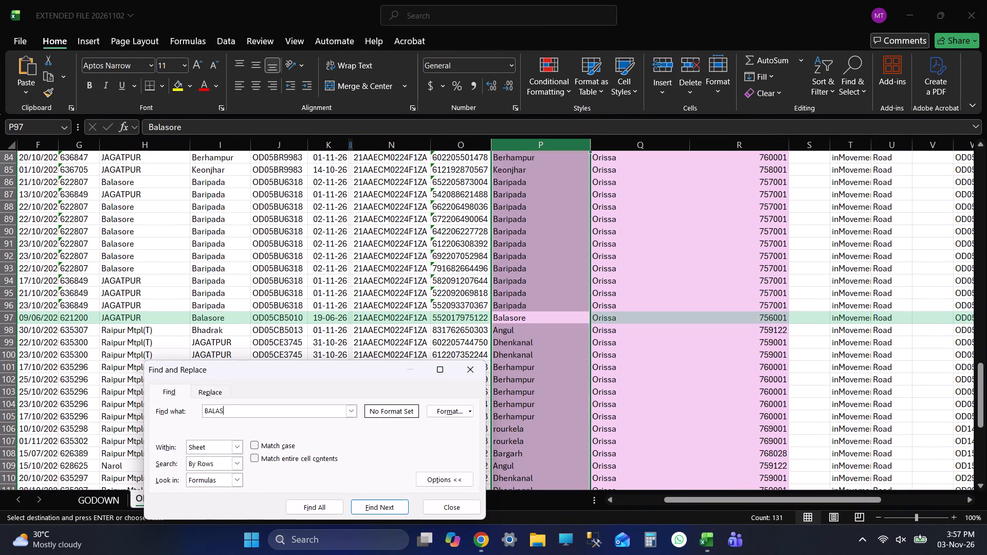
click(519, 313)
key(shift+Right)
key(shift+Right)
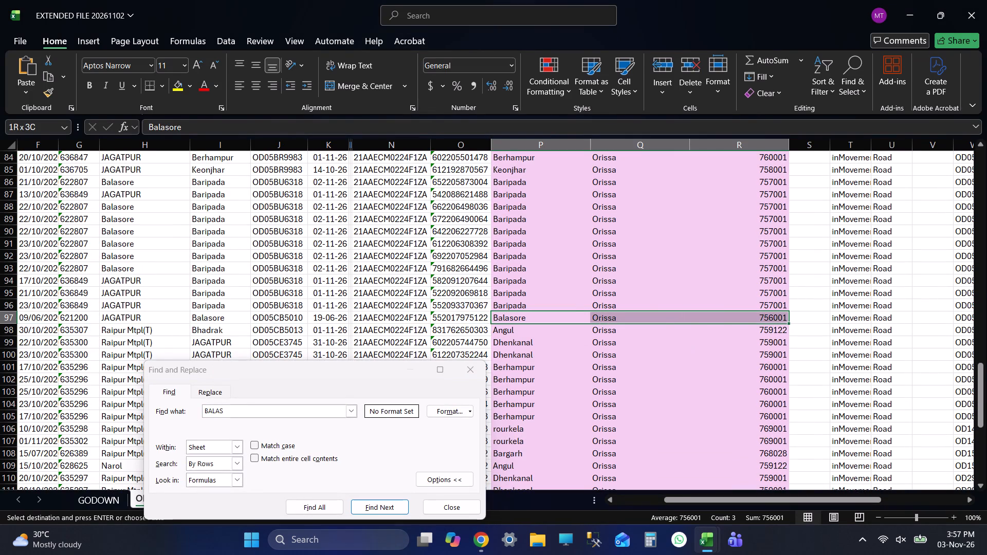
key(ctrl+c)
click(448, 503)
Paste the Balasore, Orissa, 756001 entry into ON ROAD rows 121 to 124 of the 20261103 workbook and save it.
key(alt+Tab)
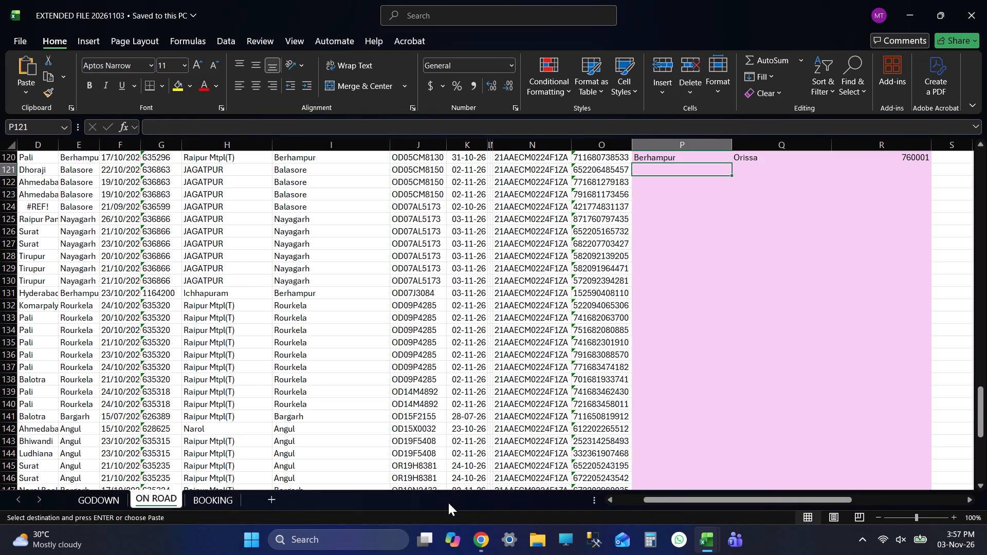
key(shift+Down)
key(shift+Down)
key(shift+Down)
key(ctrl+v)
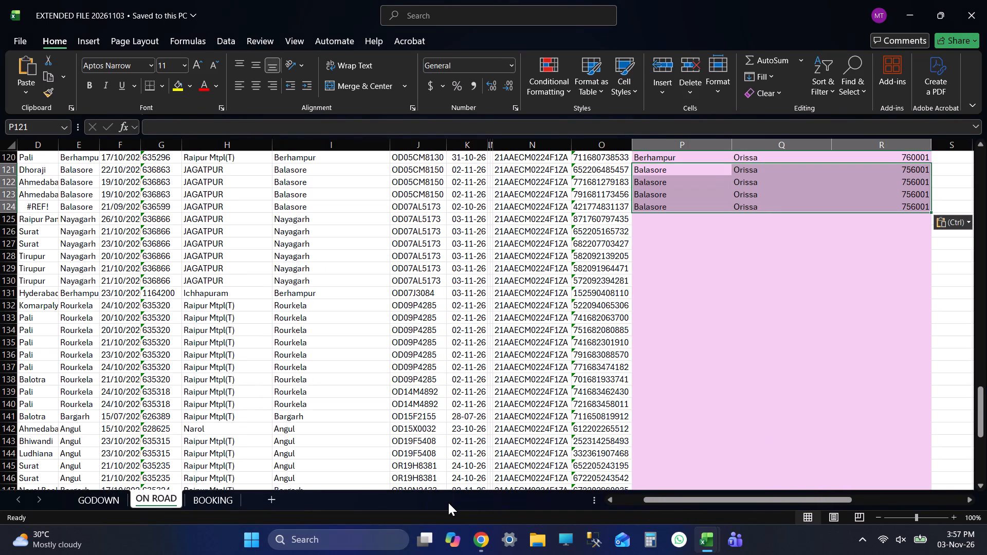
key(ctrl+Down)
key(Down)
key(ctrl+s)
key(Left)
key(Left)
key(Left)
key(Left)
key(Left)
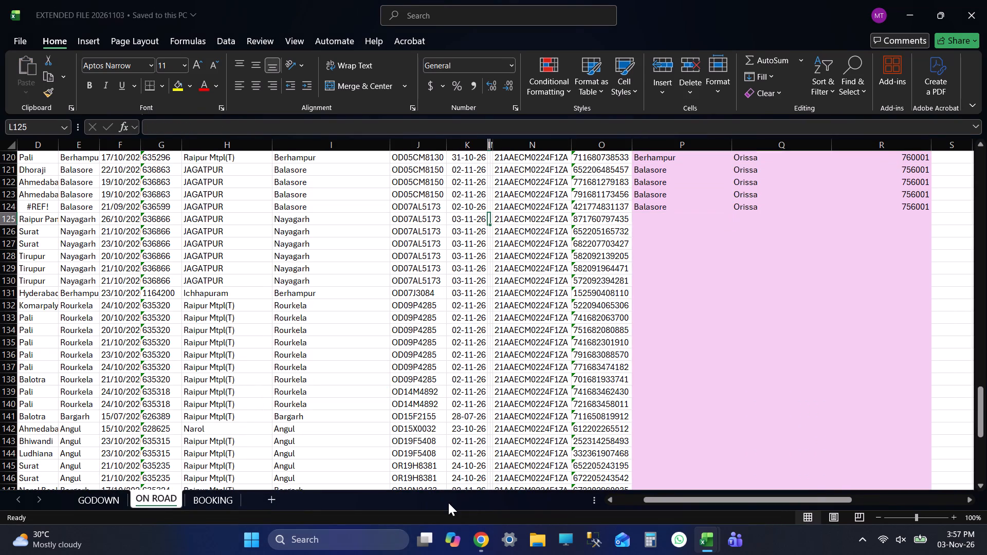
key(Left)
key(ctrl+c)
key(Right)
key(Right)
key(Right)
key(Right)
key(Right)
key(Right)
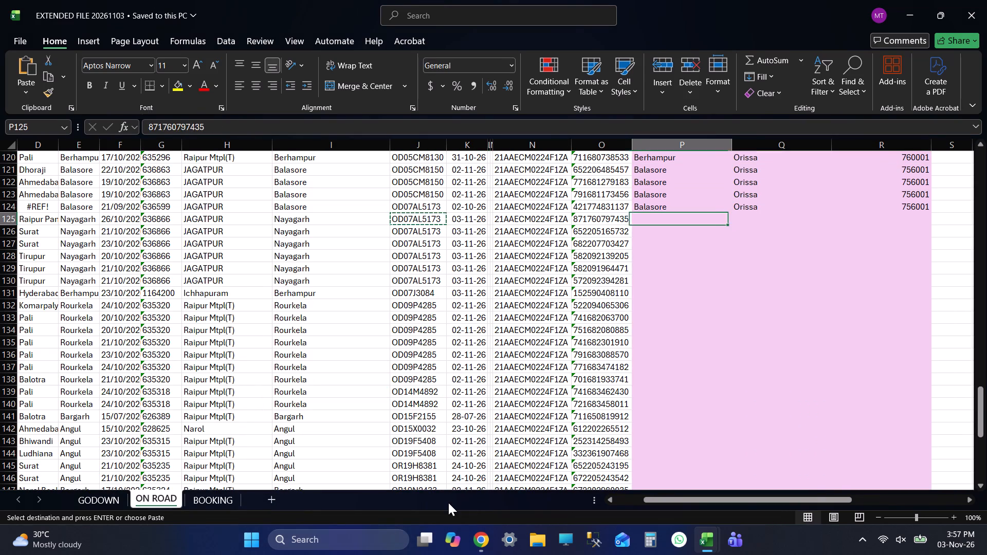
key(alt+Tab)
key(alt+Tab)
click(229, 65)
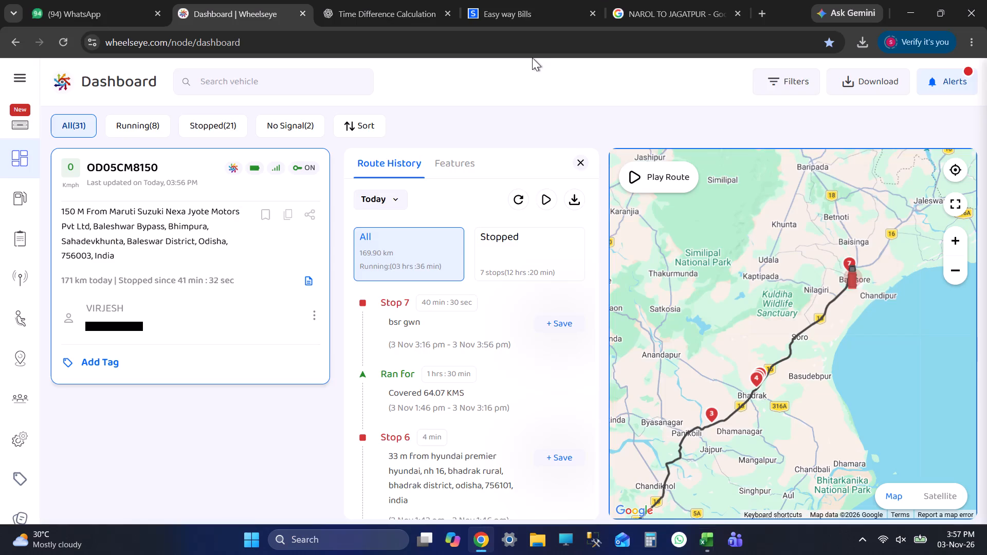
click(228, 84)
click(317, 82)
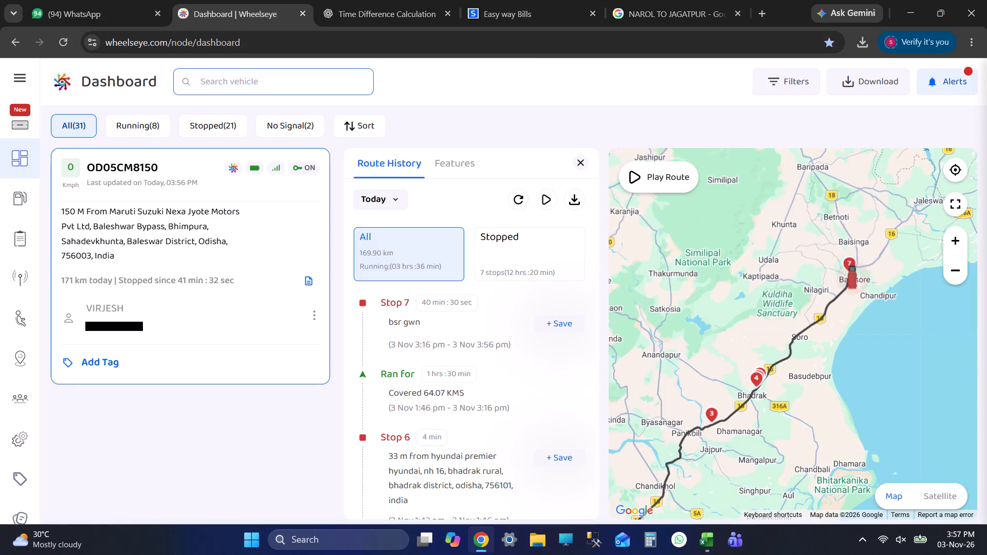
key(ctrl+v)
key(Return)
click(147, 237)
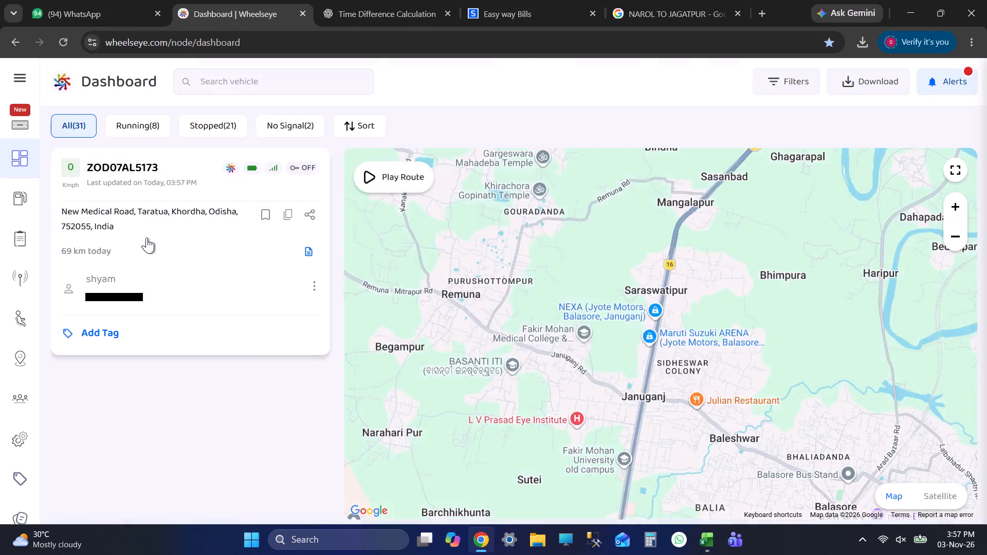
scroll(712, 421, up, 4)
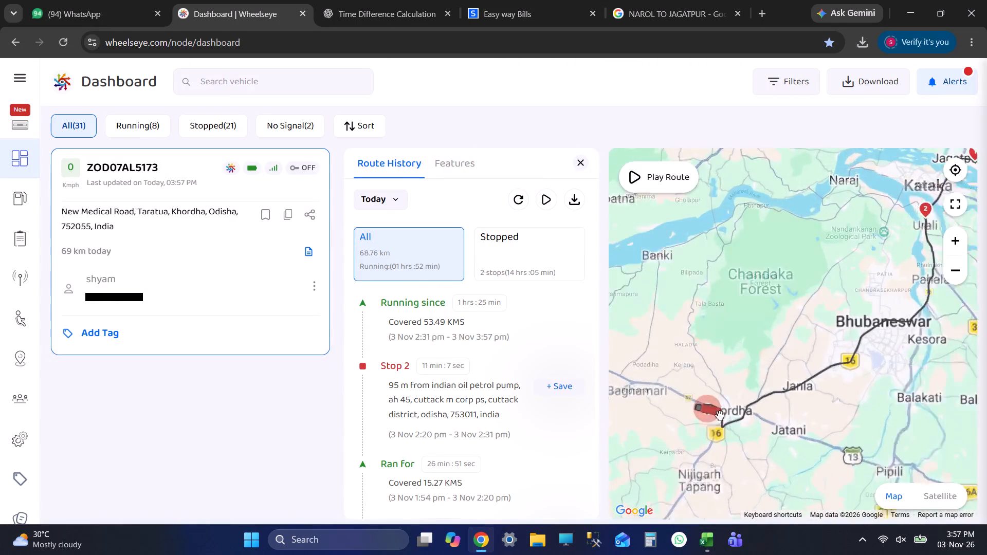
scroll(720, 415, up, 4)
drag(694, 373, 787, 392)
scroll(759, 408, up, 2)
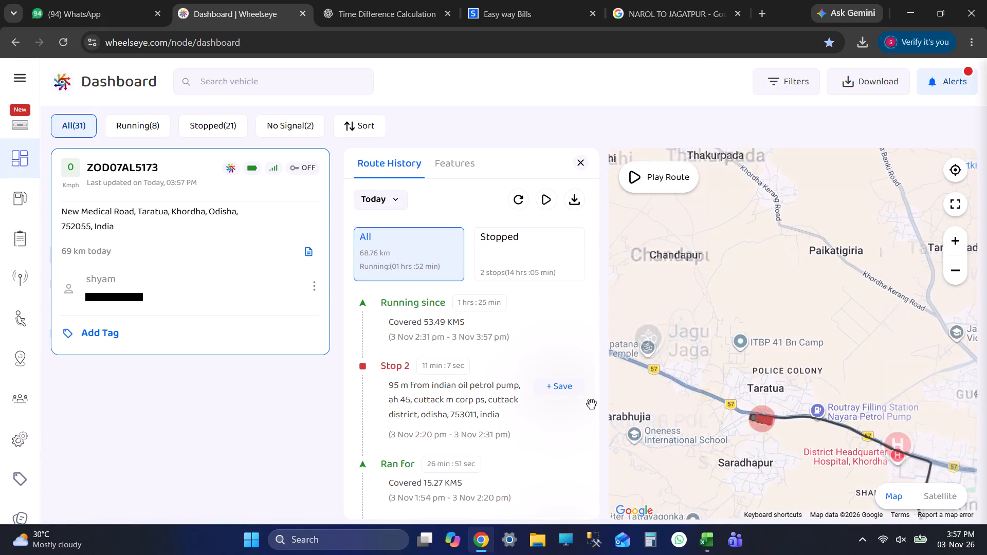
scroll(586, 406, down, 4)
scroll(525, 416, down, 2)
scroll(524, 411, up, 3)
scroll(751, 410, down, 5)
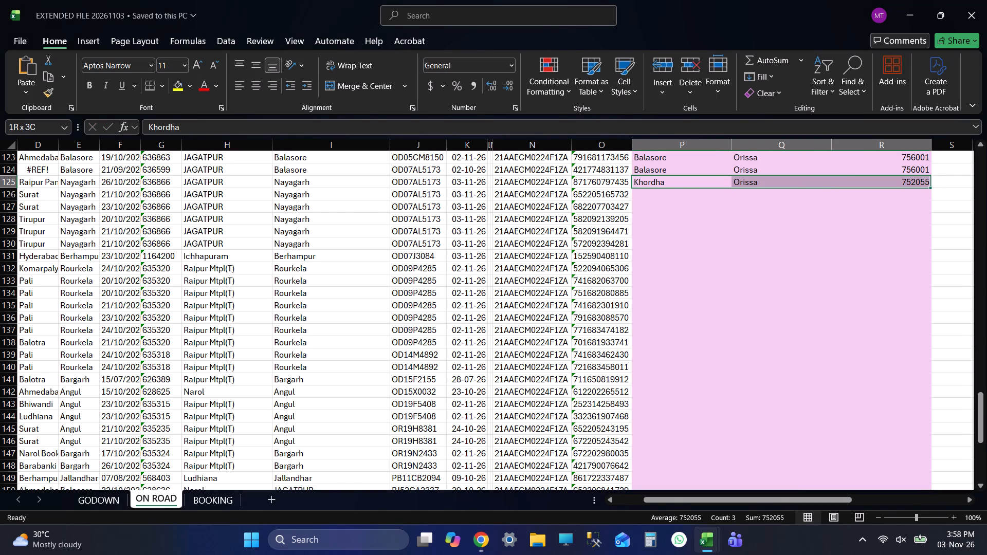
key(ctrl+c)
key(Down)
key(shift+Down)
key(shift+Down)
key(shift+Down)
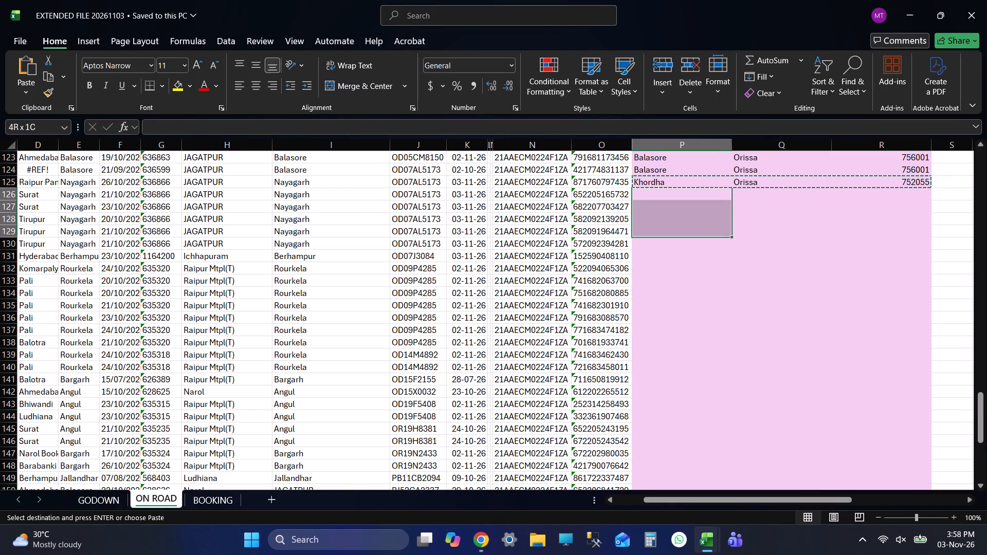
key(shift+Down)
key(ctrl+v)
key(ctrl+Down)
key(Down)
key(ctrl+s)
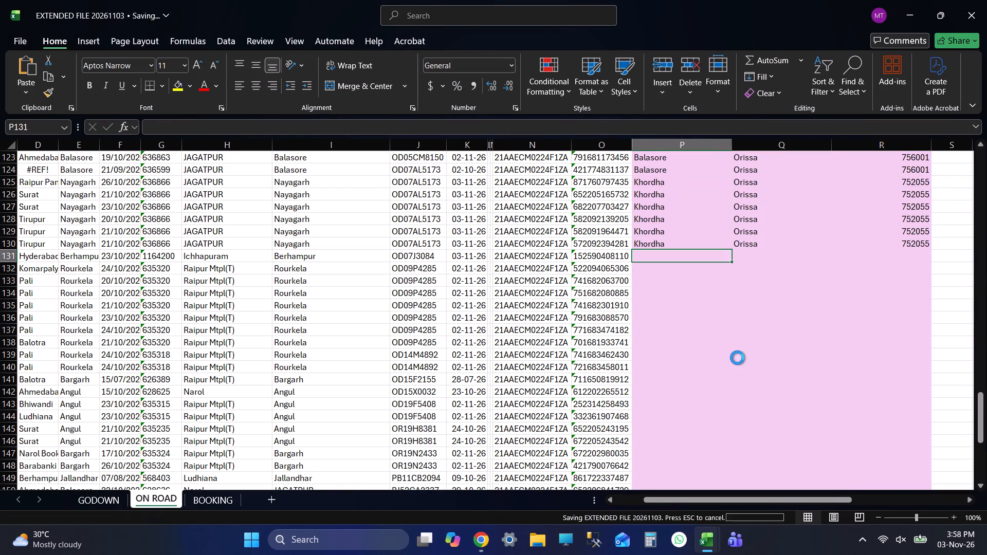
Examine ON ROAD row 131's truck number, destination and E-way bill entry to determine its current place.
key(shift+Tab)
key(shift+Tab)
key(shift+Tab)
key(shift+Tab)
key(shift+Tab)
key(shift+Tab)
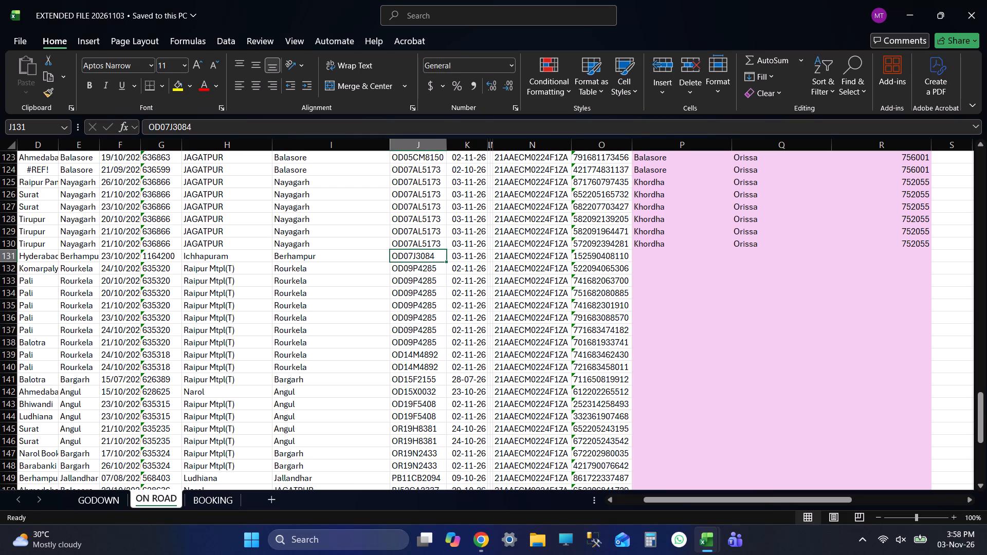
key(Tab)
key(Tab)
key(Tab)
key(Tab)
key(Tab)
key(Tab)
key(shift+Tab)
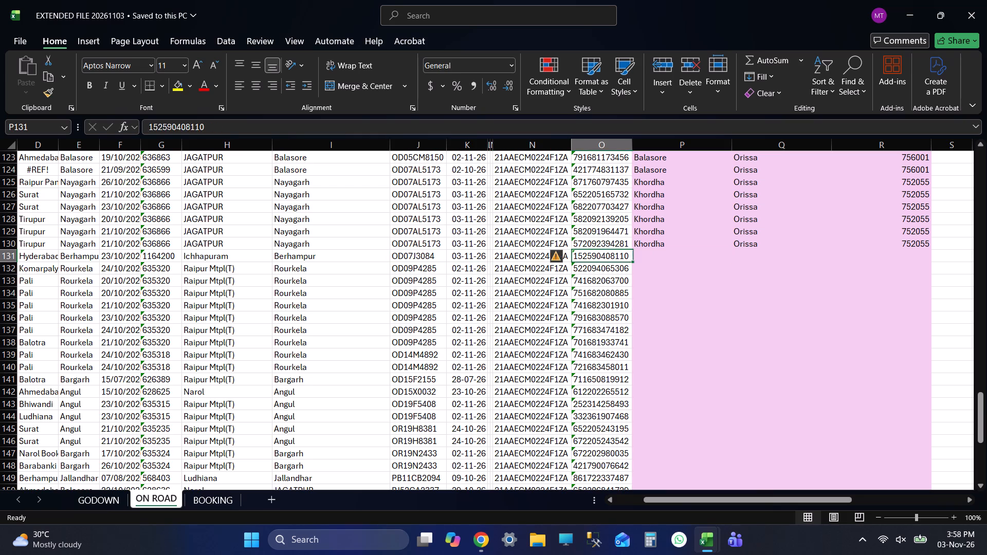
key(Tab)
key(alt+Tab)
key(alt+Tab)
key(alt+Tab)
key(alt+Tab)
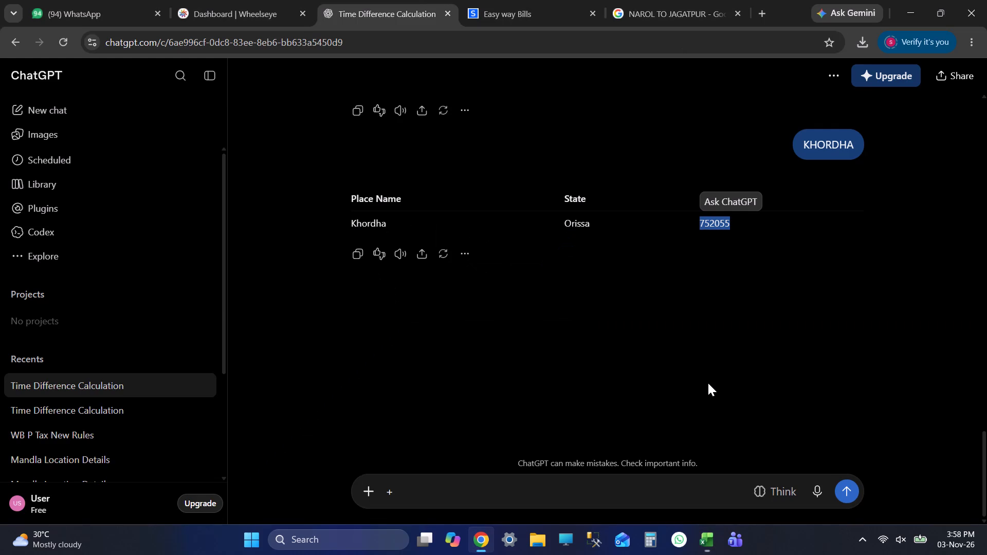
key(alt+Tab)
key(shift+Tab)
key(shift+Tab)
key(shift+Tab)
key(shift+Tab)
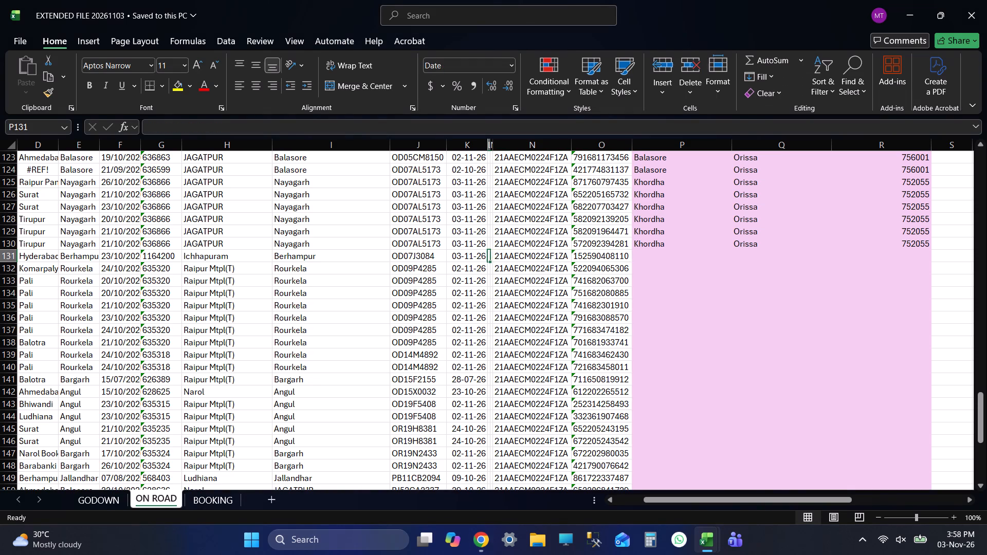
key(shift+Tab)
key(shift+Tab)
key(Tab)
key(Tab)
key(Tab)
key(Tab)
key(Tab)
key(Tab)
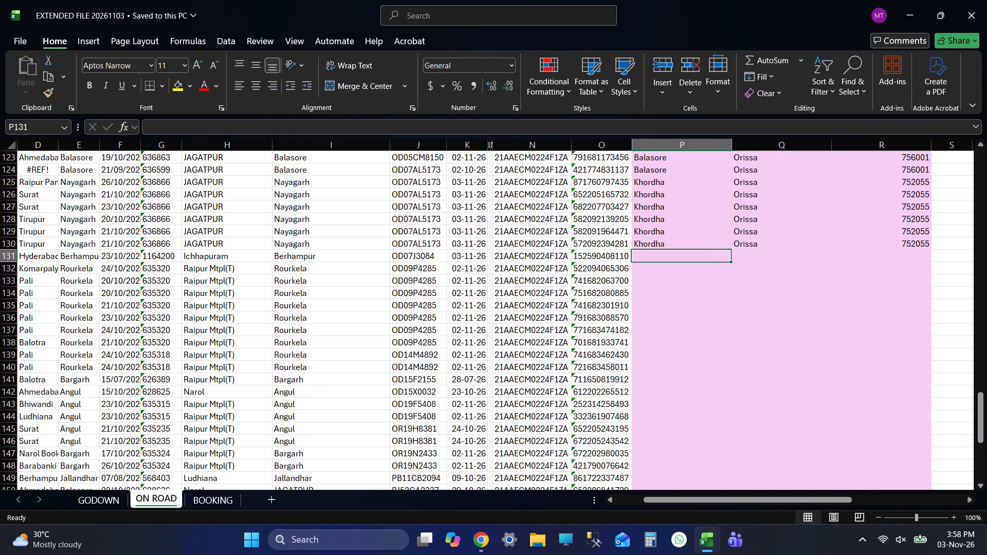
key(alt+Tab)
key(alt+Tab)
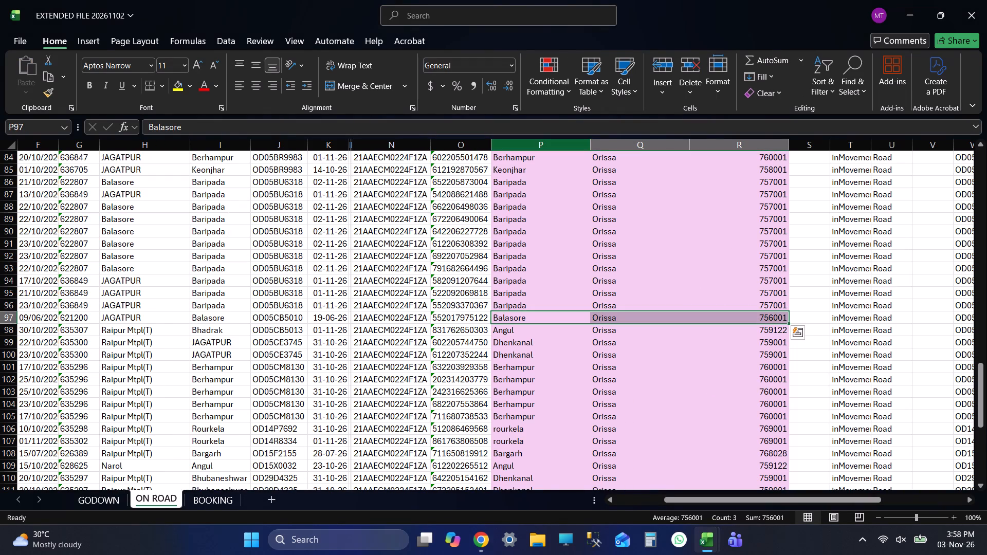
click(534, 157)
key(shift+Right)
key(shift+Right)
key(ctrl+c)
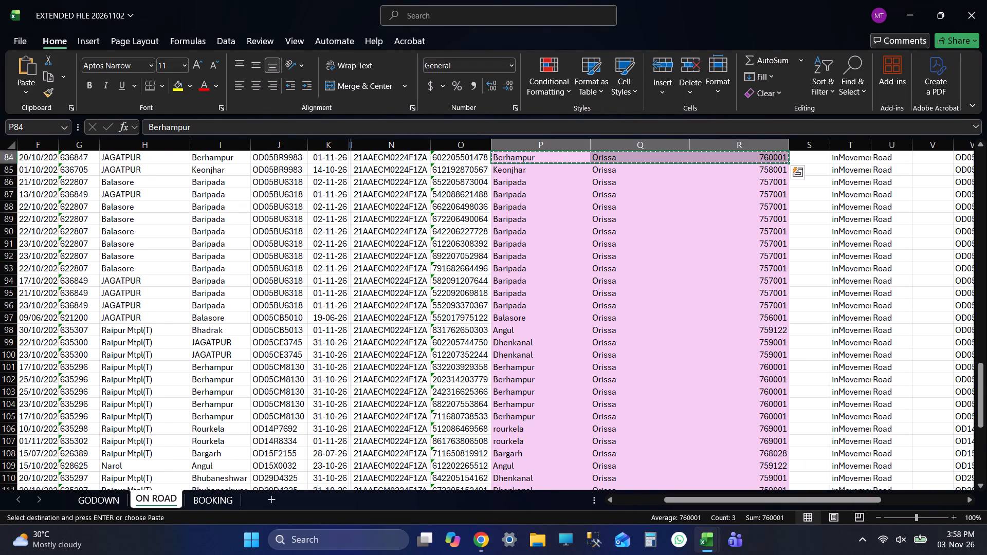
key(alt+Tab)
key(ctrl+v)
key(Down)
key(ctrl+s)
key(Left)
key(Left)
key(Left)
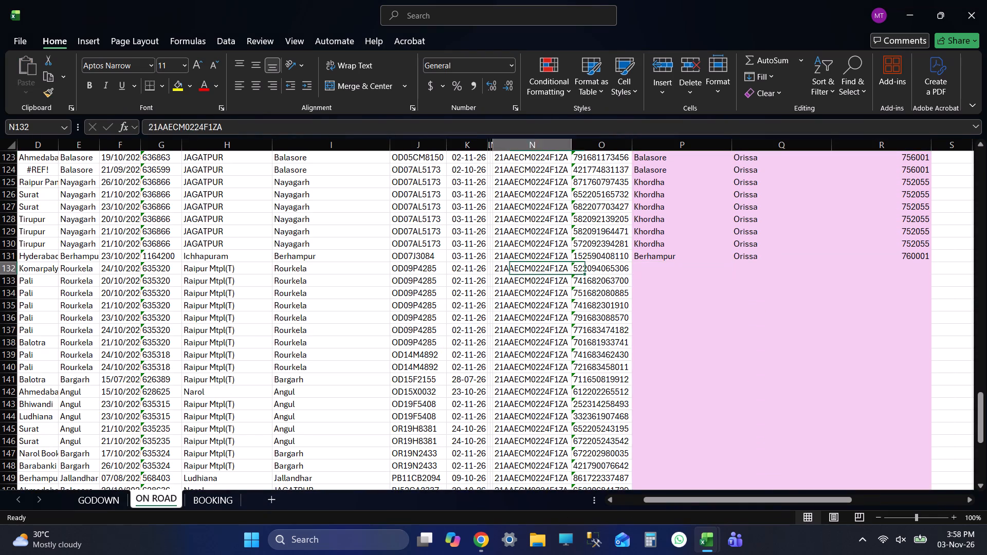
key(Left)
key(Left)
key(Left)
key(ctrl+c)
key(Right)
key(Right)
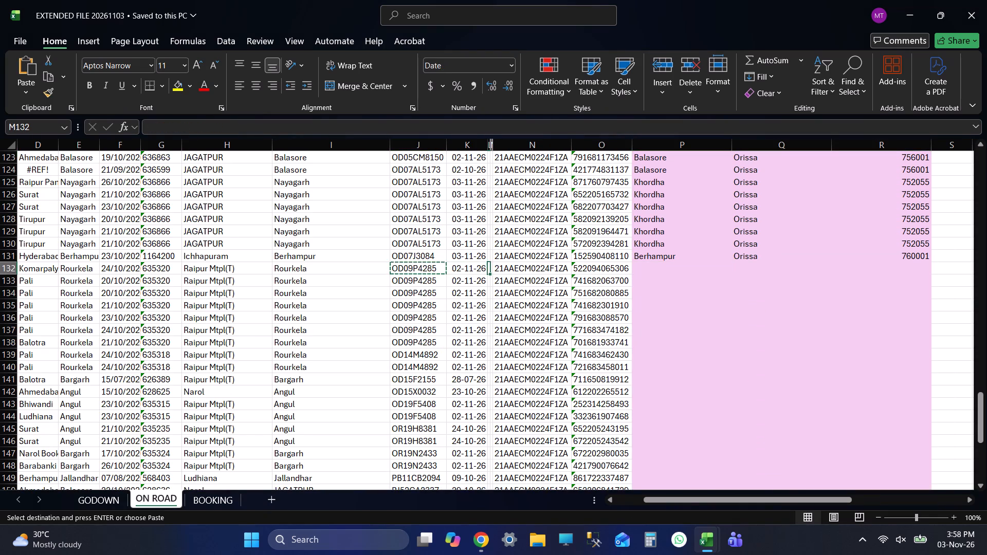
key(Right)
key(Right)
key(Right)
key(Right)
In the 20261102 workbook, search the current place column for ROUR and copy row 107's rourkela, Orissa and 769001.
key(alt+Tab)
key(alt+Tab)
key(alt+Tab)
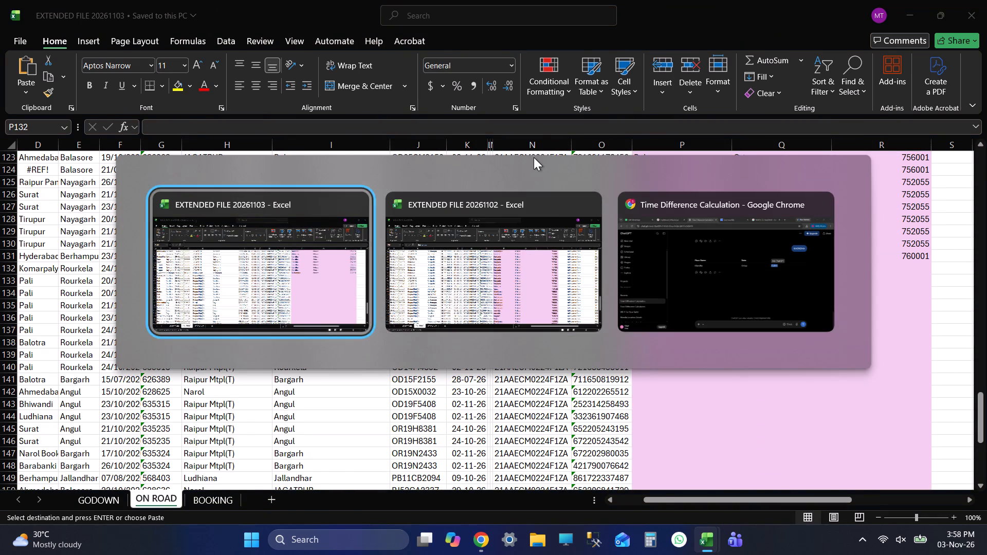
key(alt+Tab)
click(536, 148)
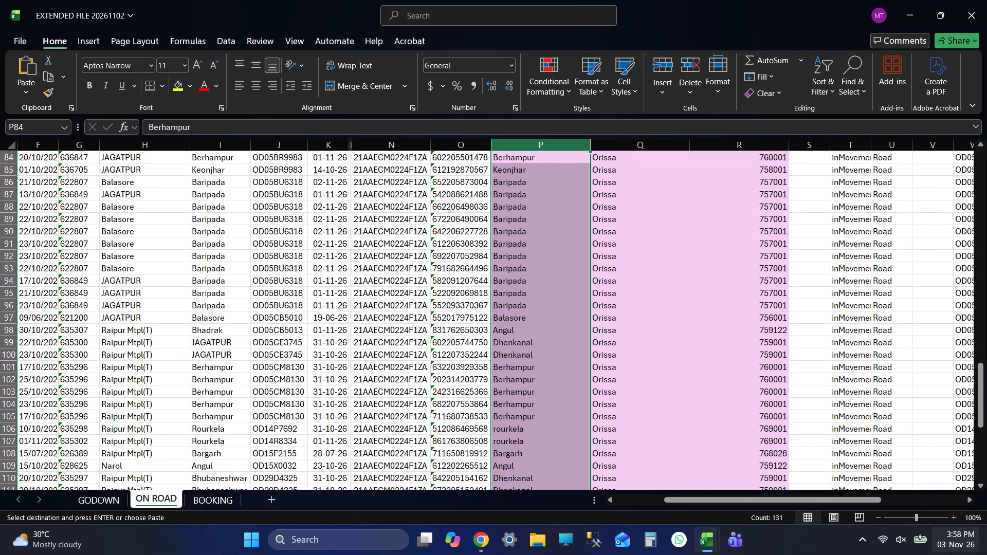
key(ctrl+f)
text(ROUR)
key(Return)
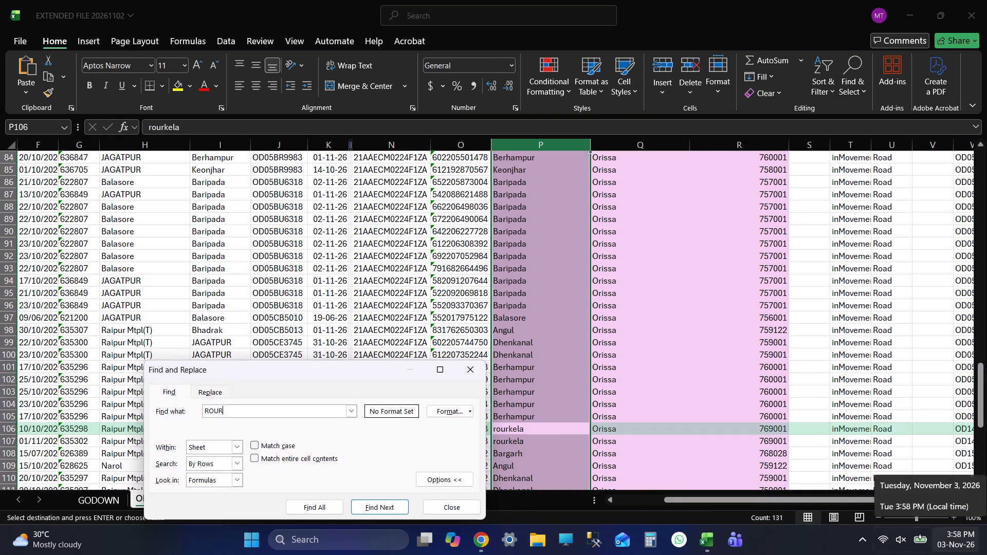
click(541, 437)
key(shift+Right)
key(shift+Right)
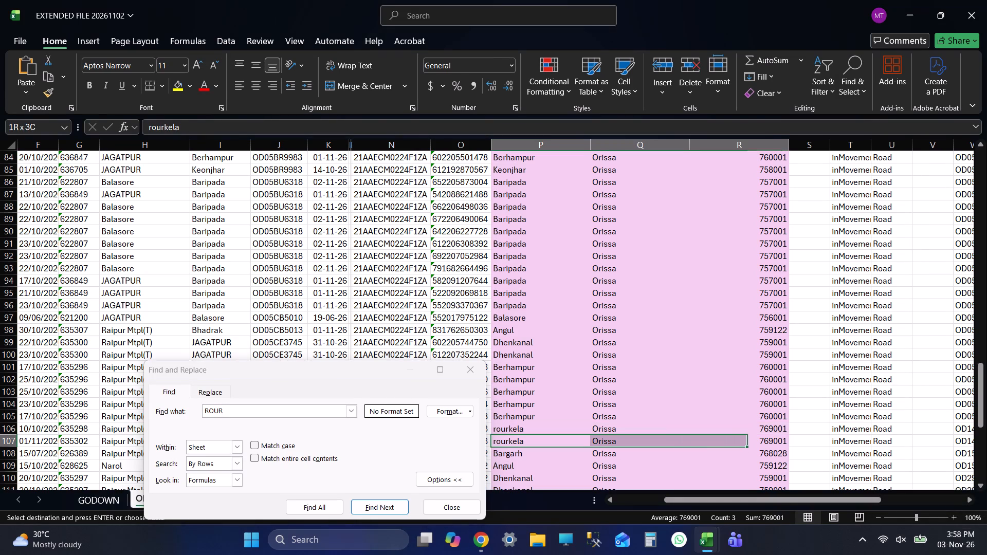
key(shift+Right)
key(shift+Left)
key(ctrl+c)
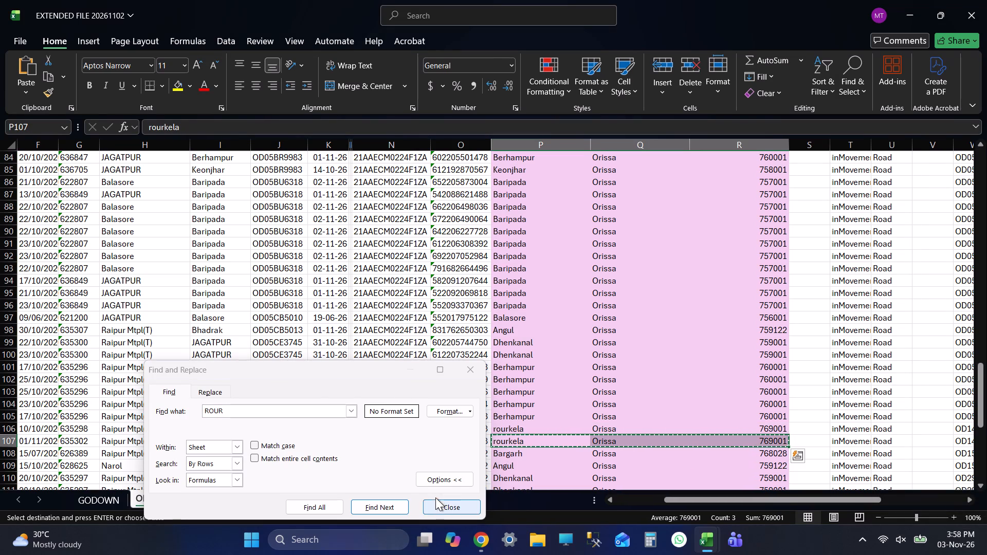
click(440, 501)
Paste rourkela, Orissa and 769001 into rows 132 to 138 of the 20261103 ON ROAD sheet and save.
key(alt+Tab)
key(shift+Down)
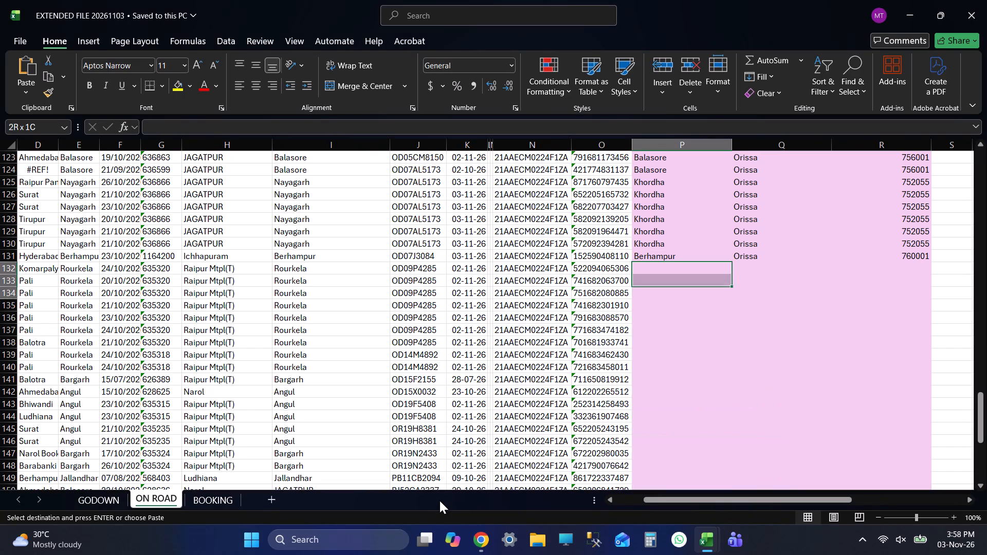
key(shift+Down)
key(shift+Down)
key(shift+Down)
key(shift+Down)
key(shift+Down)
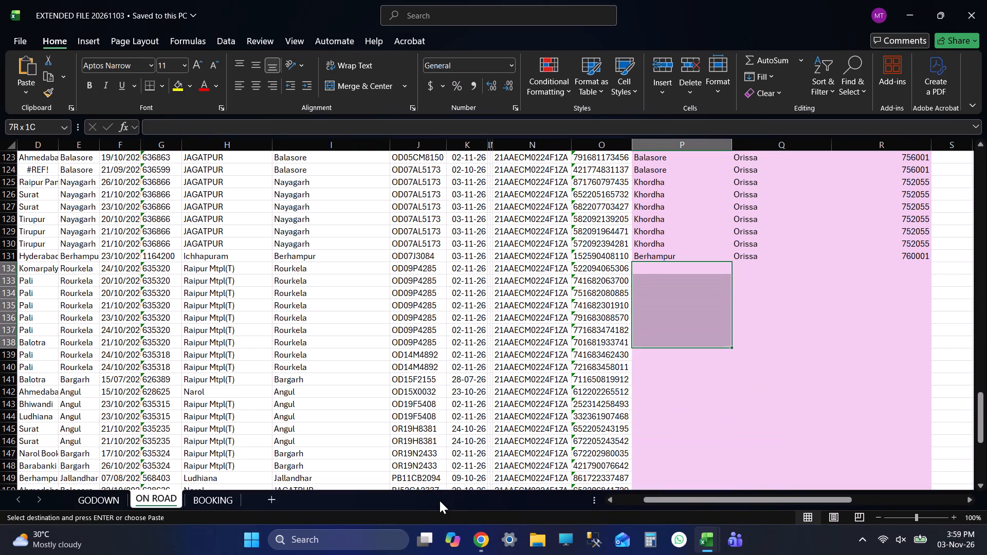
key(ctrl+v)
key(ctrl+Down)
key(Down)
key(ctrl+s)
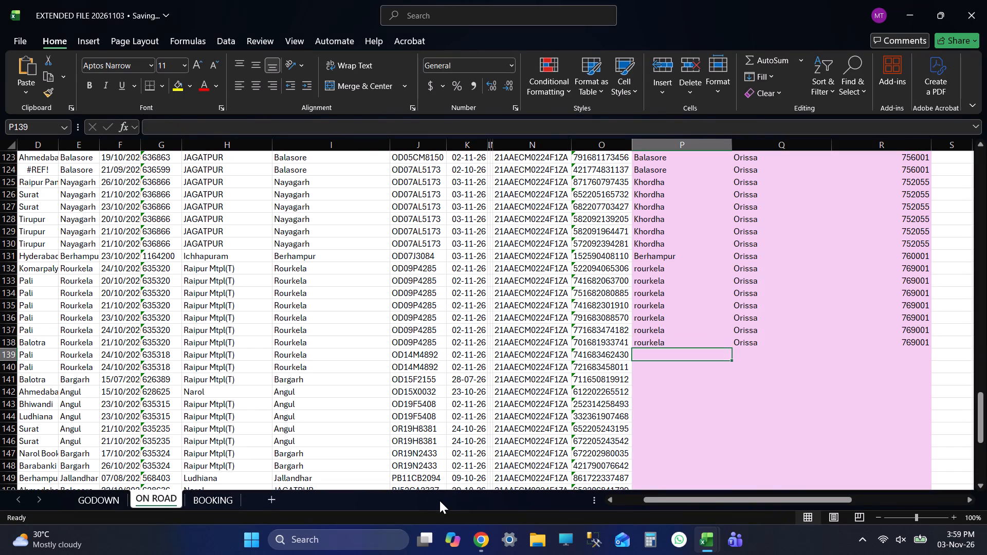
Examine ON ROAD row 139's truck number and destination to determine its current place.
scroll(735, 300, down, 3)
key(shift+Tab)
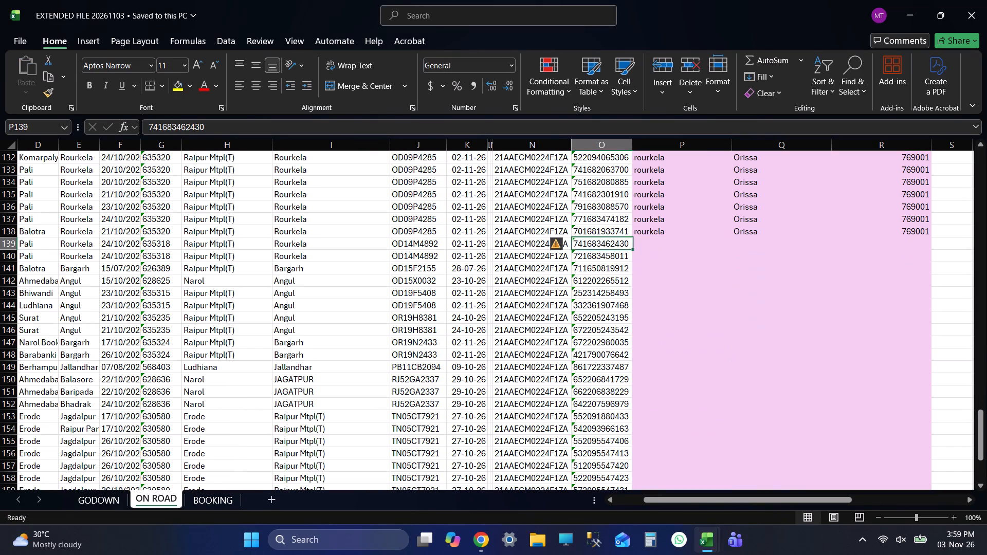
key(shift+Tab)
key(shift+Tab)
key(shift+Tab)
key(shift+Tab)
key(shift+Tab)
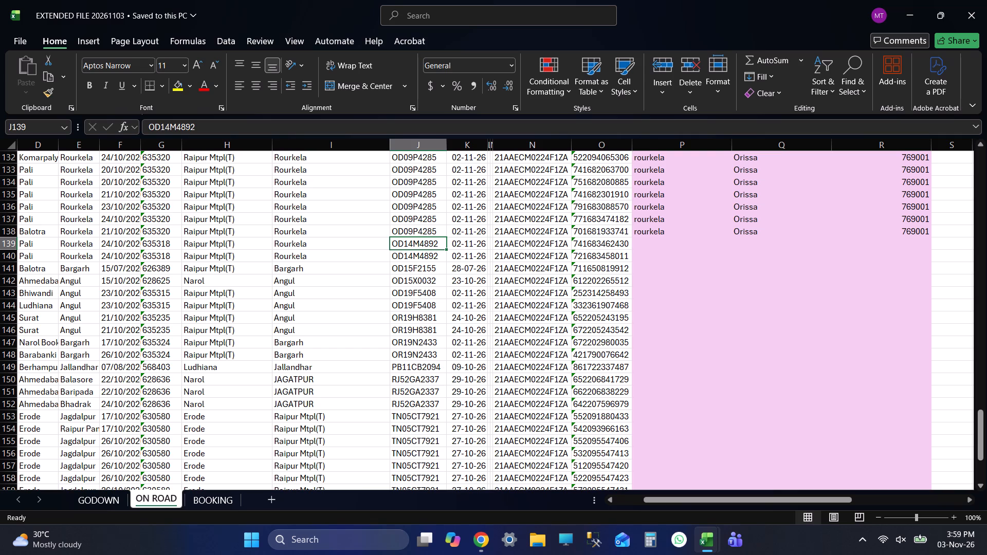
key(Tab)
key(Tab)
key(Tab)
key(Tab)
key(Tab)
key(Tab)
Copy row 138's rourkela, Orissa and 769001 into rows 139 and 140, and save the workbook.
key(Up)
key(shift+Right)
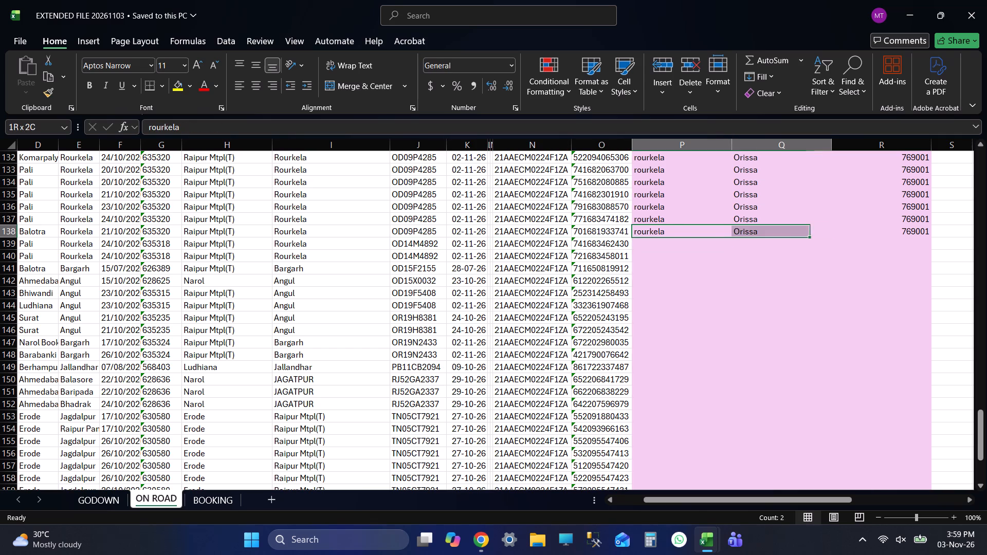
key(shift+Right)
key(ctrl+c)
key(Down)
key(shift+Down)
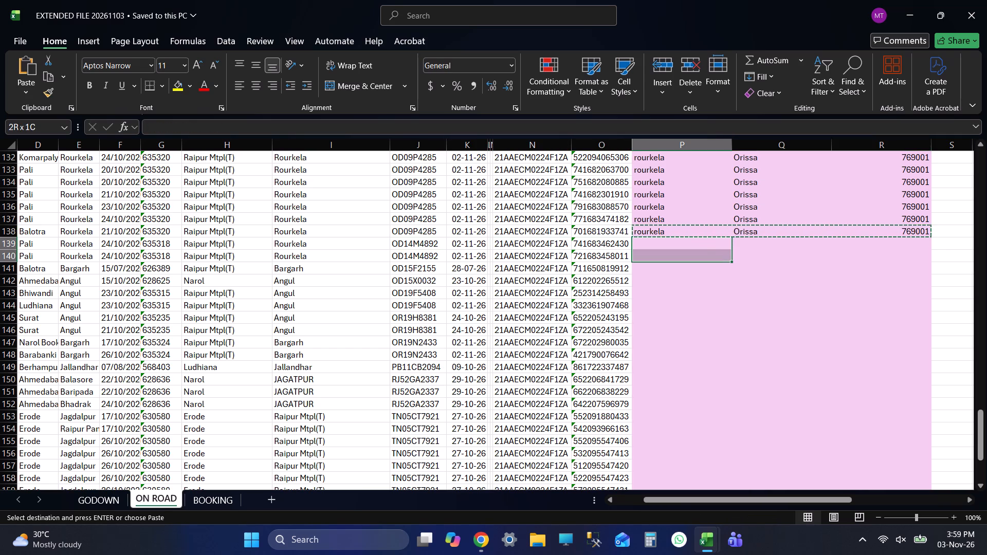
key(ctrl+v)
key(Down)
key(Down)
key(ctrl+s)
Examine ON ROAD row 141's truck number and destination to determine its current place.
key(Left)
key(Left)
key(Left)
key(Left)
key(Left)
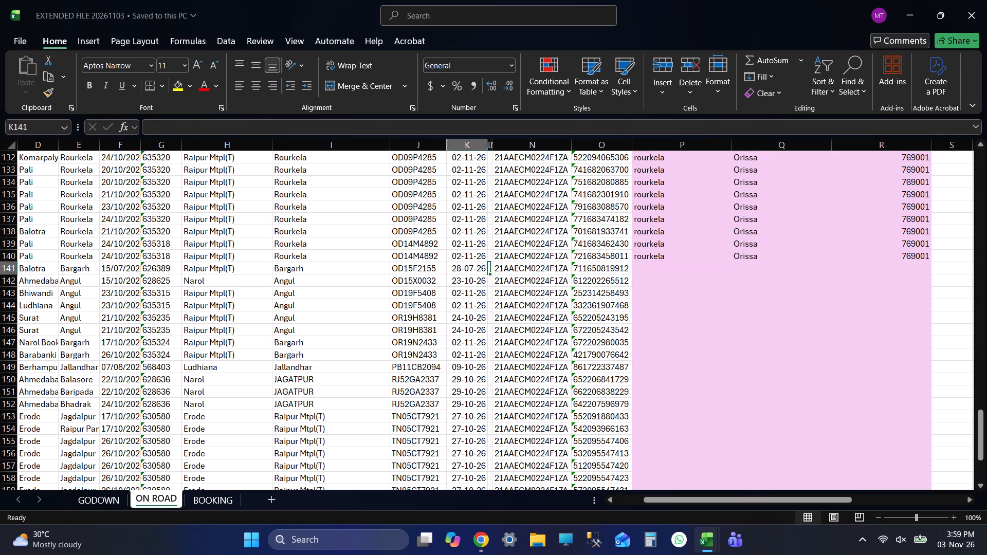
key(Left)
key(Right)
key(Right)
key(Right)
key(Right)
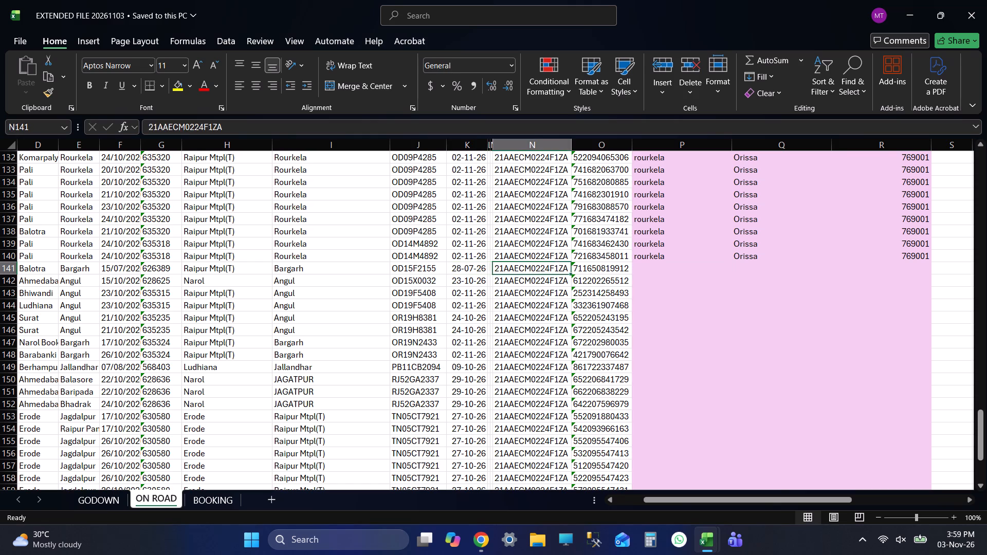
key(Right)
key(Right)
key(Right)
key(Left)
Copy Bargarh, Orissa and 768028 from row 108 of the 20261102 workbook into row 141 of the 20261103 workbook, and save.
key(alt+Tab)
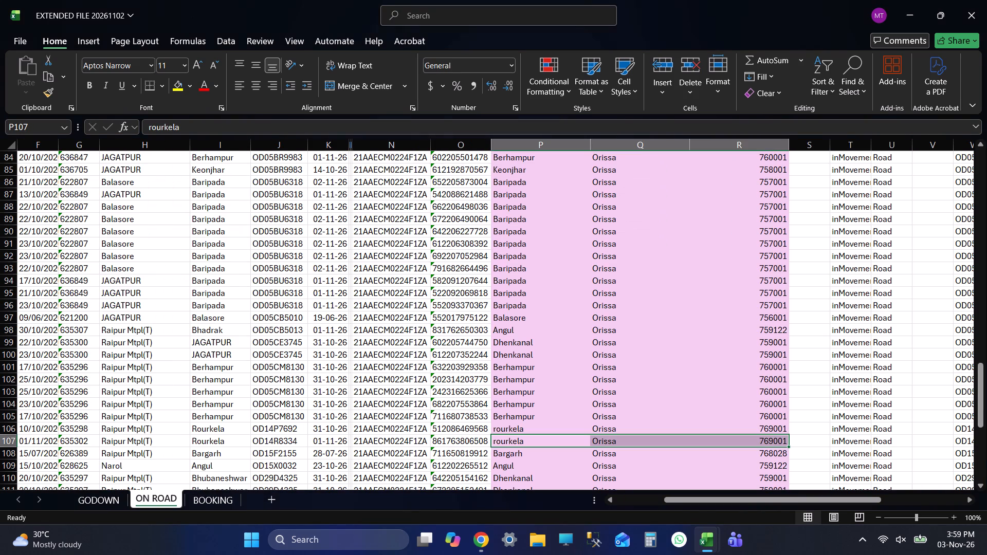
click(541, 151)
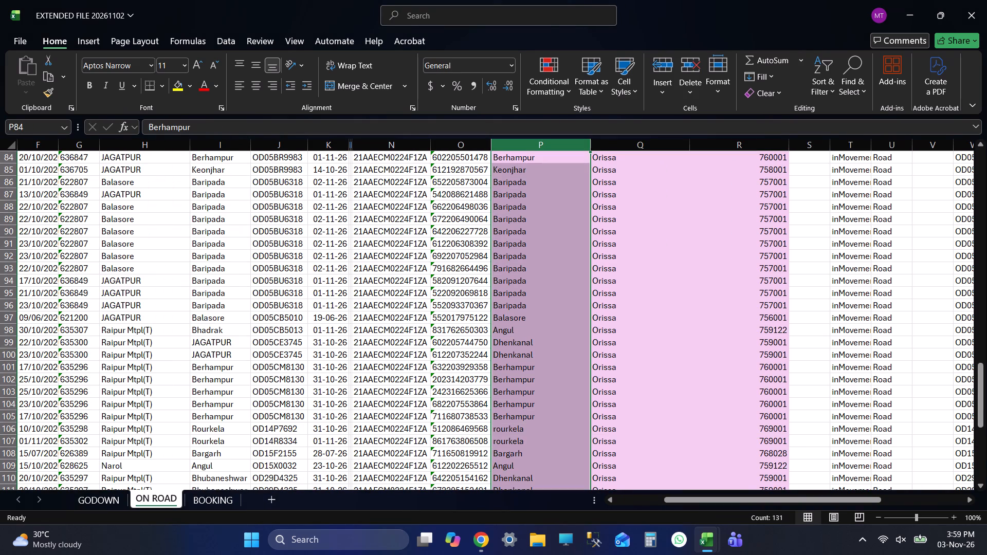
click(531, 451)
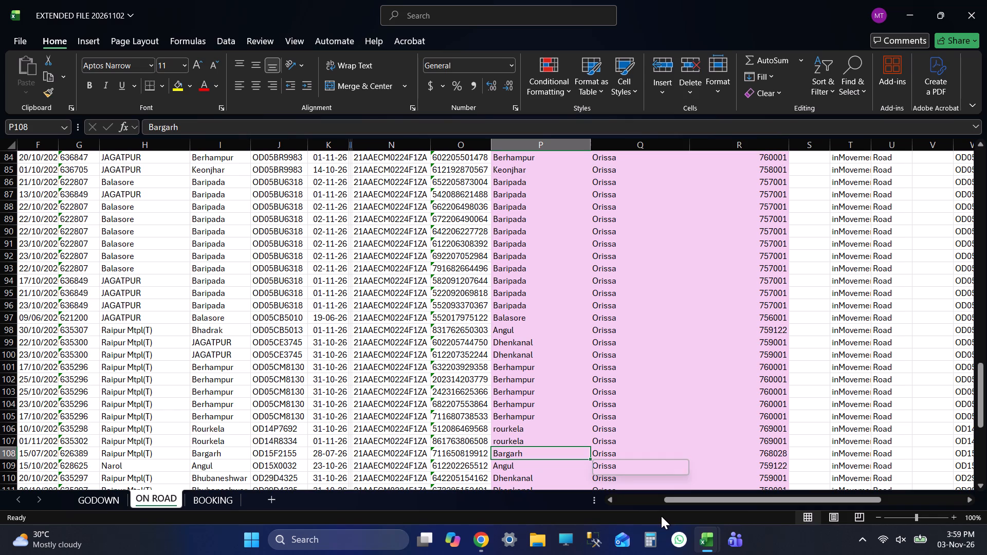
key(shift+Right)
key(shift+Right)
key(ctrl+c)
key(alt+Tab)
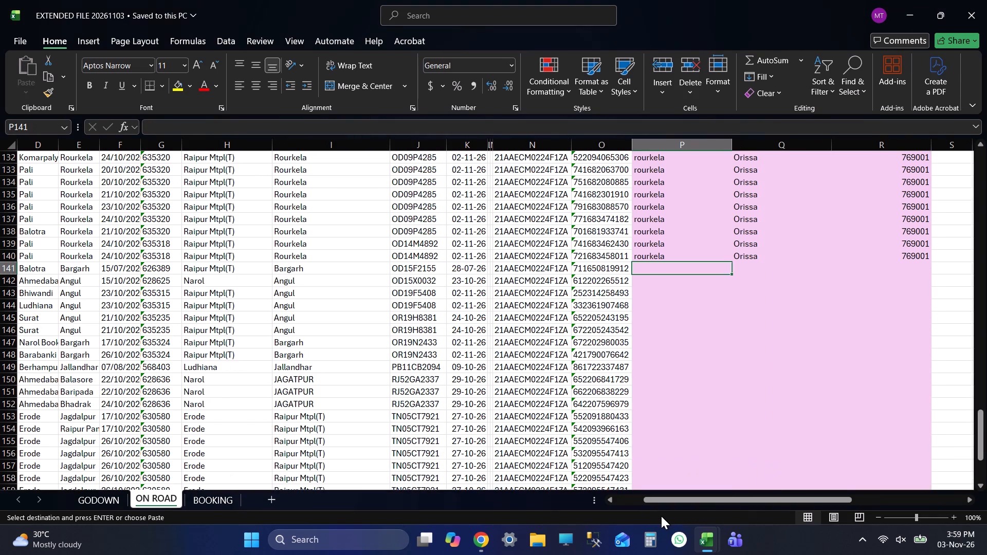
key(ctrl+v)
key(Down)
key(ctrl+s)
Examine ON ROAD row 142's truck number and destination to determine its current place.
key(Left)
key(Left)
key(Left)
key(Left)
key(Left)
key(Left)
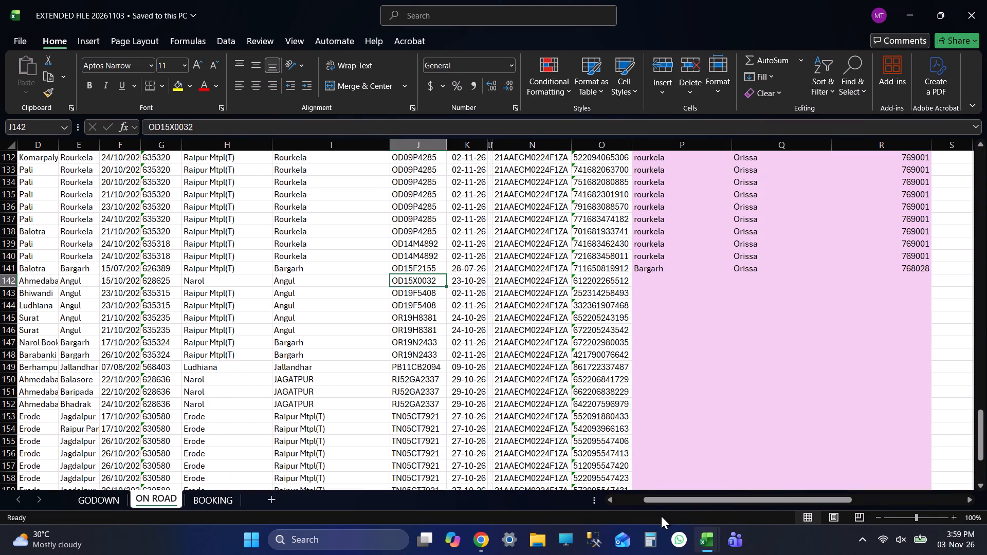
key(Right)
key(Right)
key(Right)
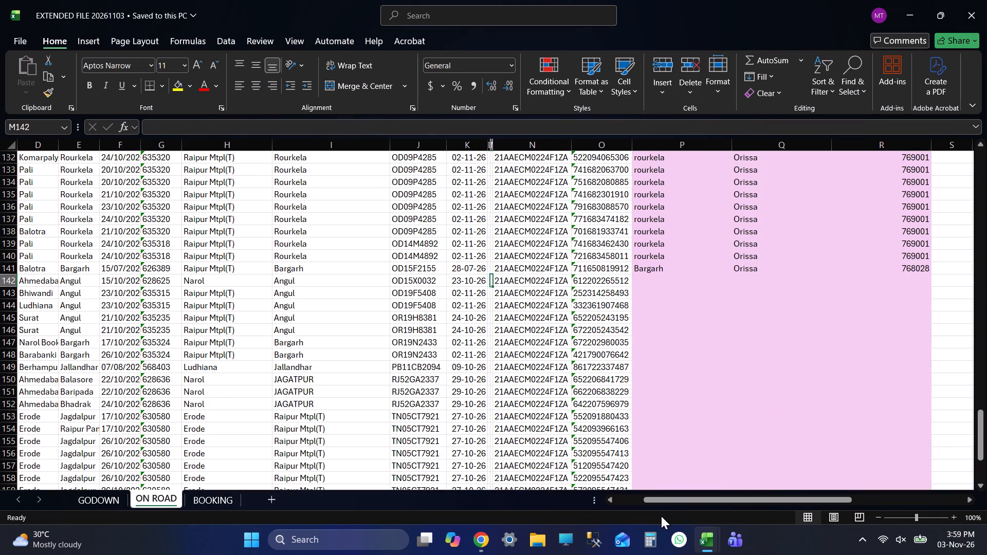
key(Right)
key(Right)
key(Right)
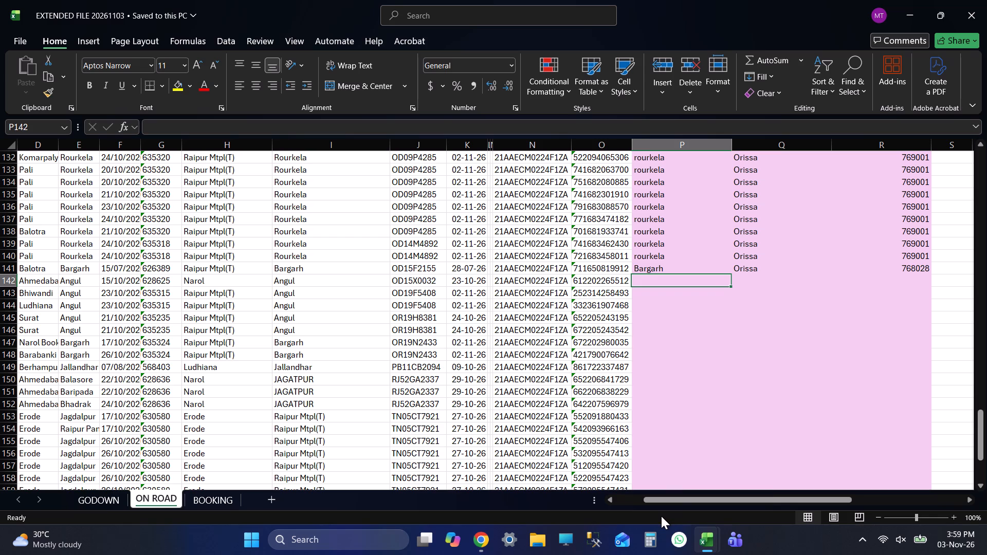
Copy Angul, Orissa and 759122 from row 98 of the 20261102 workbook into row 142 of the 20261103 workbook, and save.
key(alt+Tab)
key(alt+Tab)
key(alt+Tab)
key(alt+Tab)
key(alt+Tab)
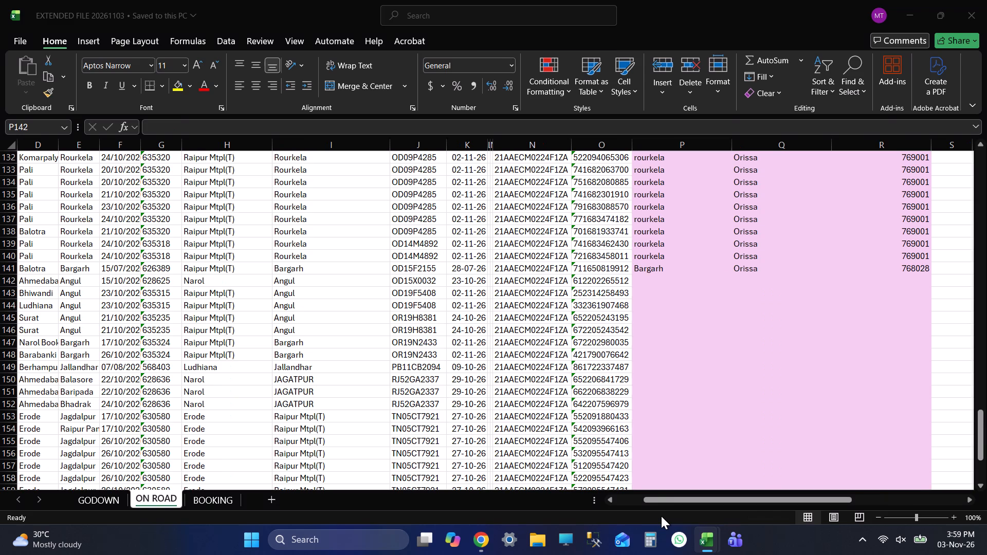
key(alt+Tab)
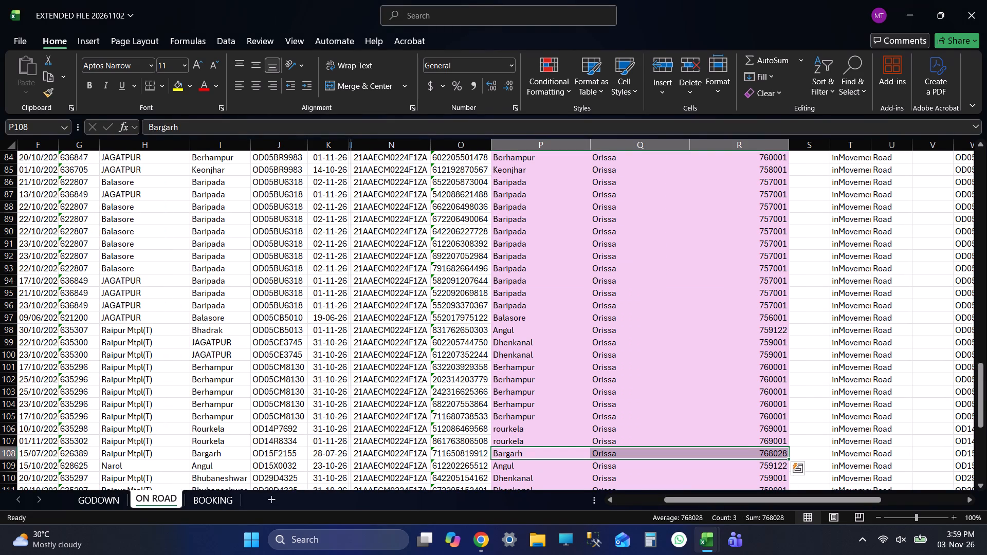
click(519, 334)
key(shift+Right)
key(shift+Right)
key(ctrl+c)
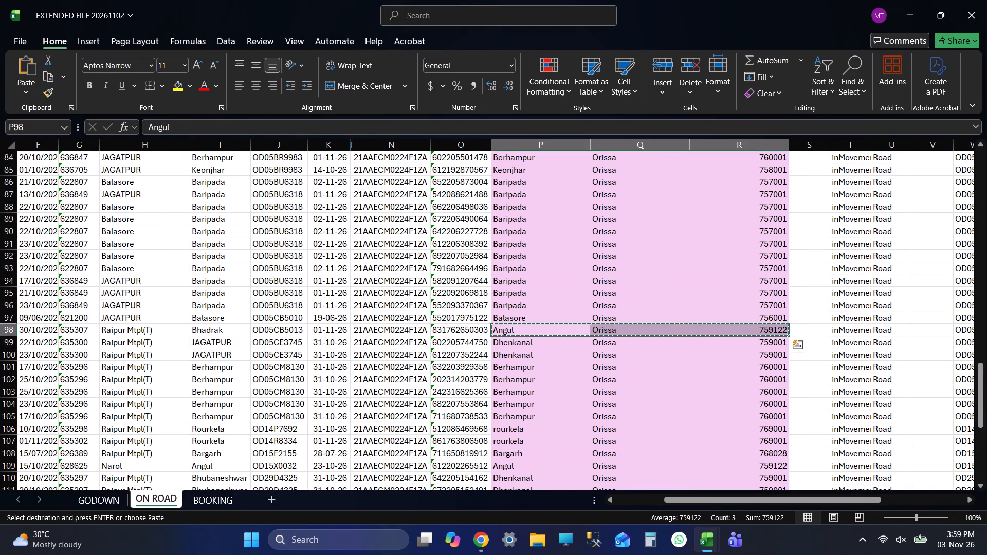
key(alt+Tab)
key(ctrl+v)
key(ctrl+c)
key(Down)
key(ctrl+s)
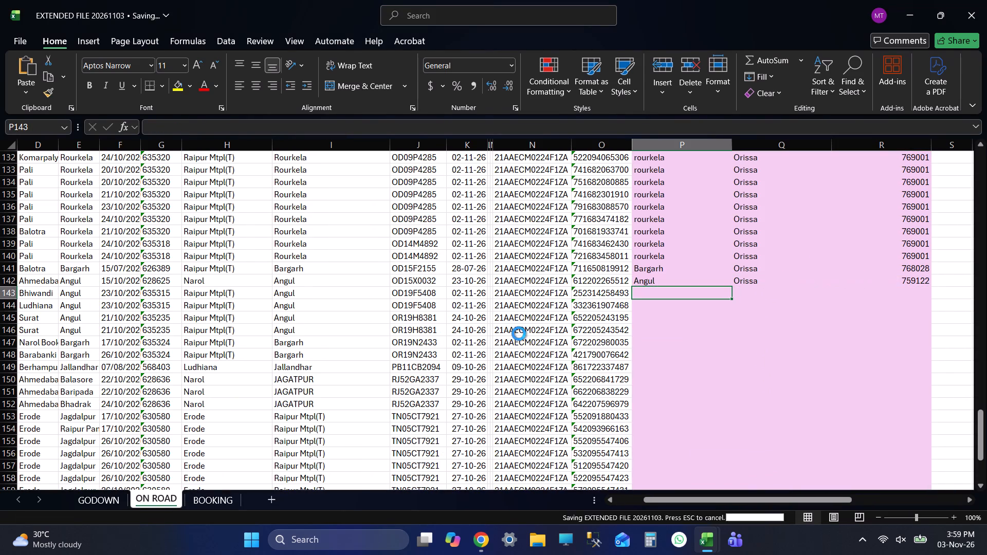
key(ctrl+s)
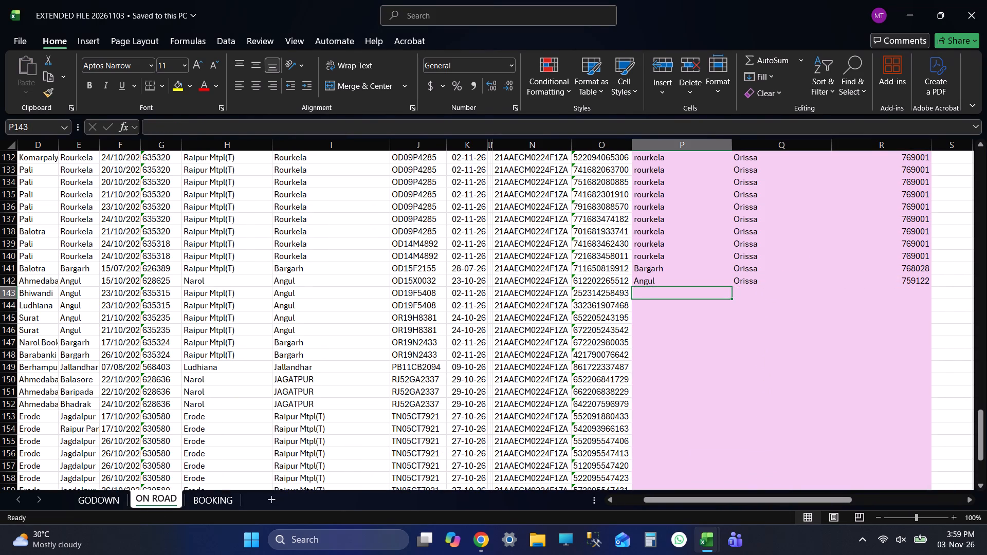
Look through the Current Place column of the 20261102 ON ROAD sheet for an entry to reuse for row 143.
key(alt+Tab)
key(Up)
key(Up)
key(Up)
key(Up)
key(Up)
key(Up)
key(Up)
key(Up)
key(Up)
key(Up)
key(Up)
key(Up)
key(Up)
key(Up)
key(Up)
key(Up)
key(Up)
key(Up)
key(Up)
key(Up)
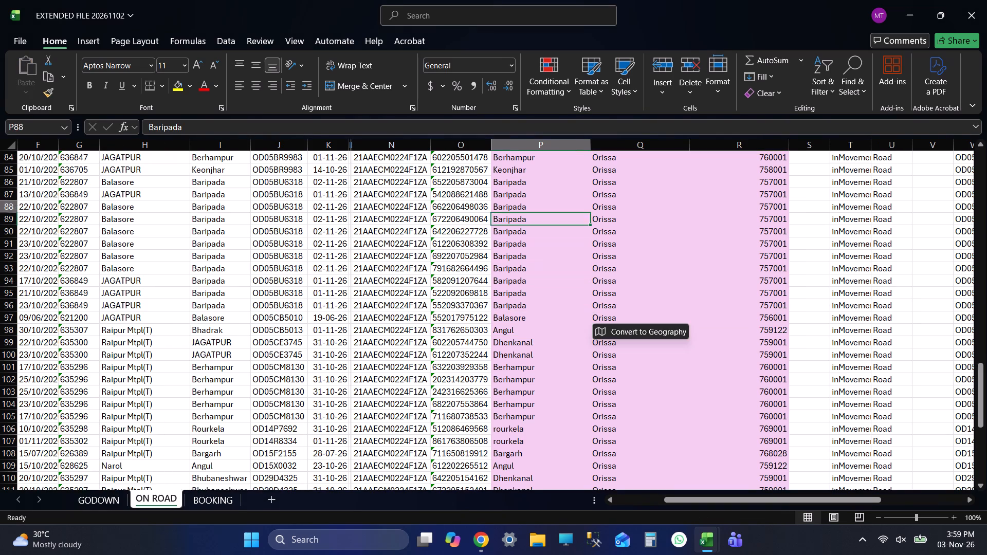
key(ctrl+Up)
key(Down)
key(Down)
key(Down)
key(Down)
key(Down)
key(Down)
key(Down)
key(Down)
key(Down)
key(Down)
key(Down)
key(Down)
key(Down)
key(Down)
key(Down)
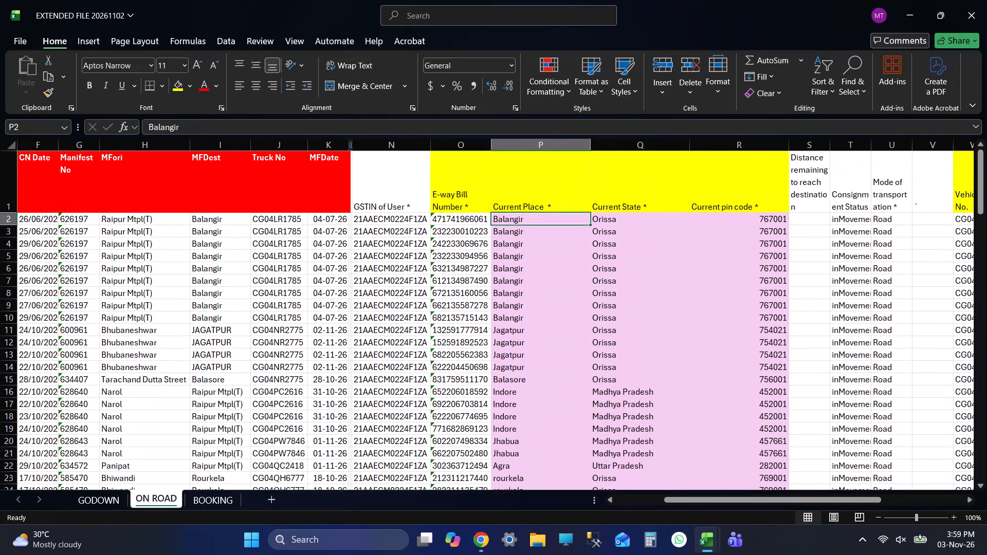
key(ctrl+Up)
key(ctrl+Down)
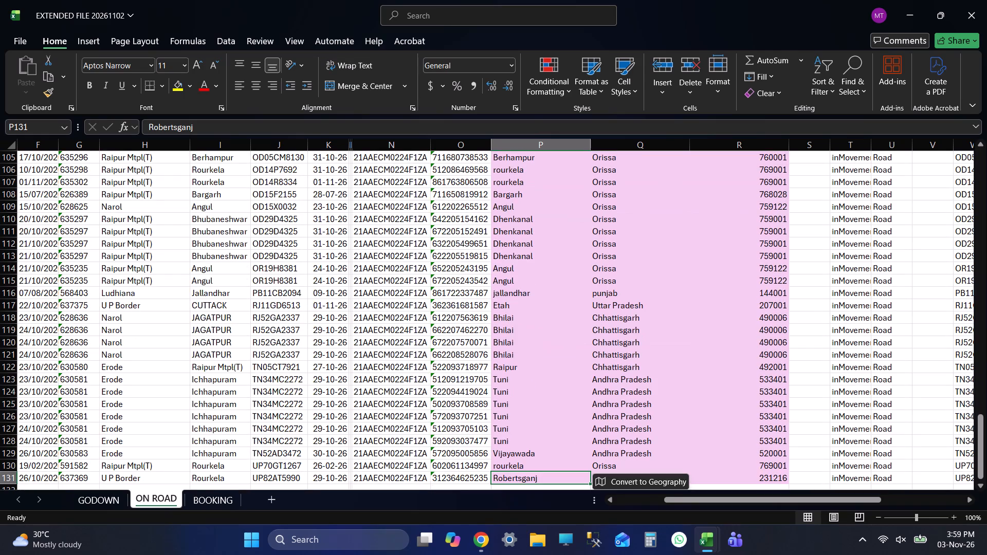
Search the Current Place column of the 20261103 ON ROAD sheet for SAM.
key(alt+Tab)
click(681, 152)
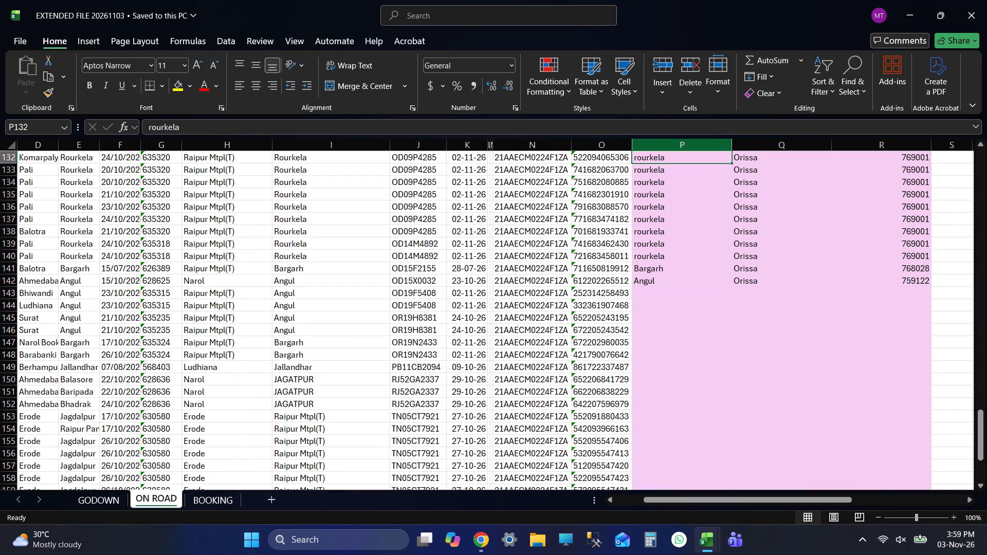
click(681, 146)
key(ctrl+f)
text(SAM)
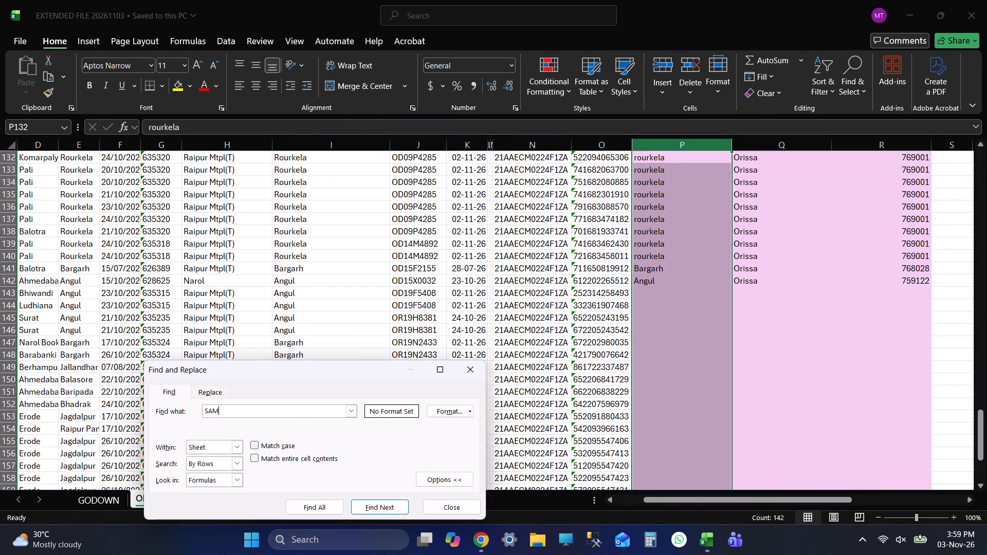
key(Return)
click(644, 320)
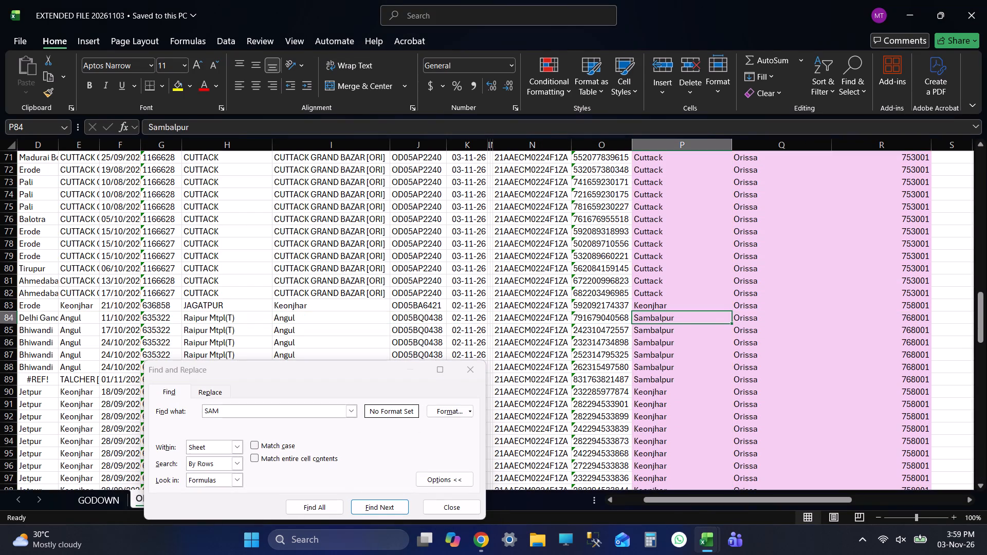
Copy row 84's Sambalpur, Orissa and 768001 into ON ROAD rows 143 to 146, and save the workbook.
key(shift+Right)
key(shift+Right)
key(ctrl+c)
click(432, 504)
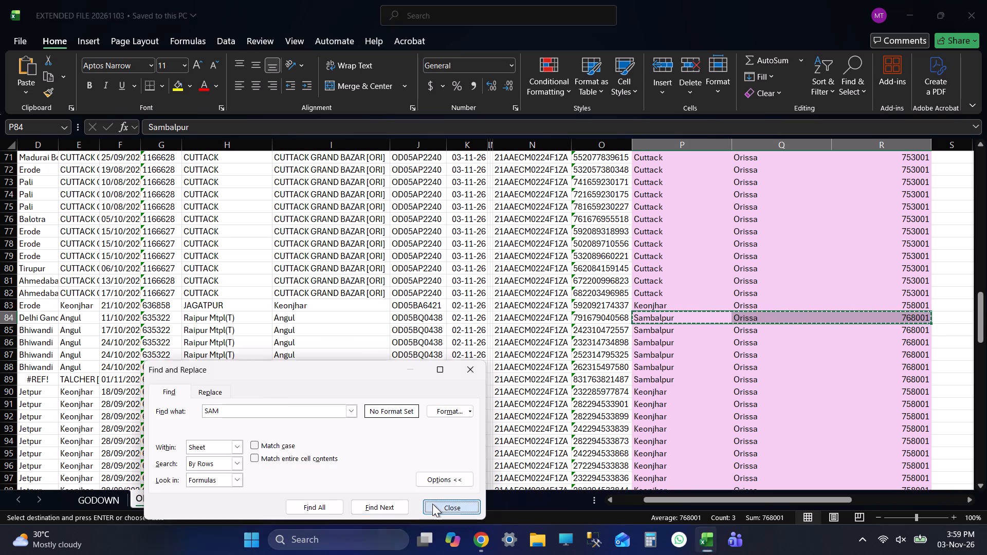
key(ctrl+Down)
key(Down)
scroll(672, 323, down, 4)
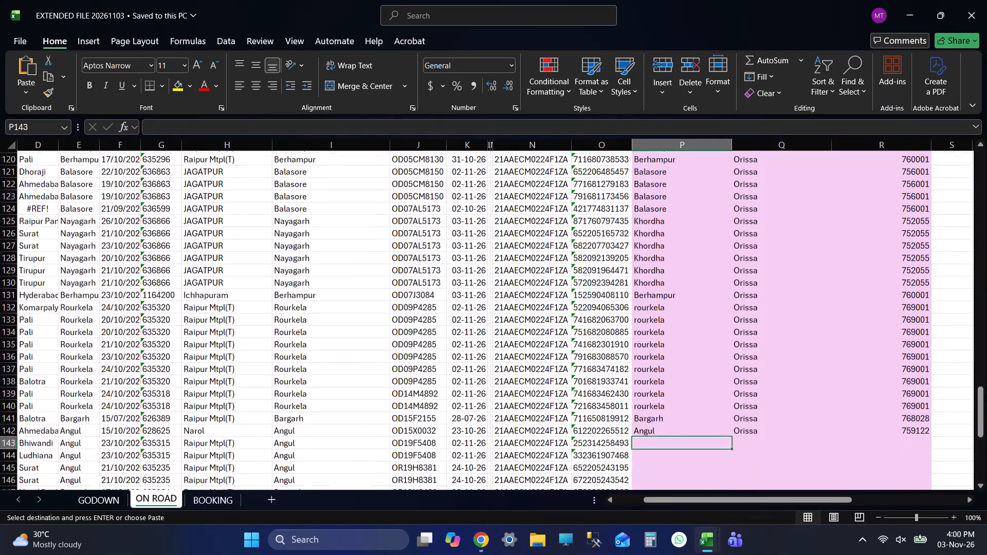
scroll(754, 372, down, 2)
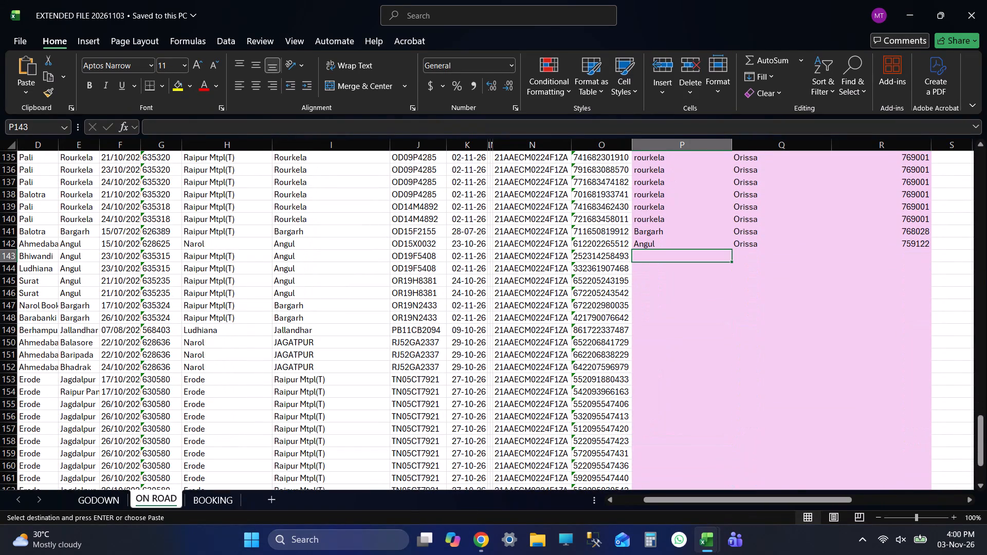
key(shift+Down)
key(shift+Down)
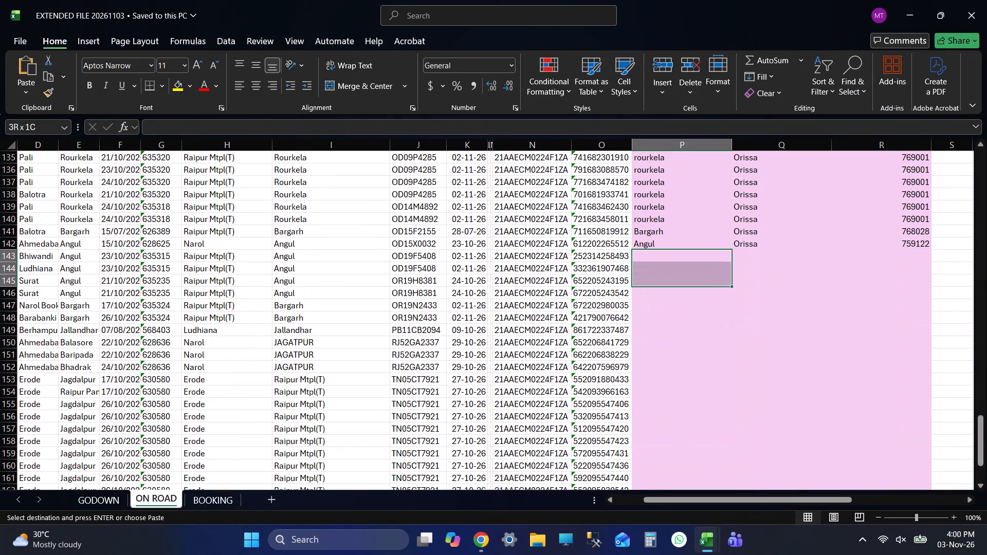
key(shift+Up)
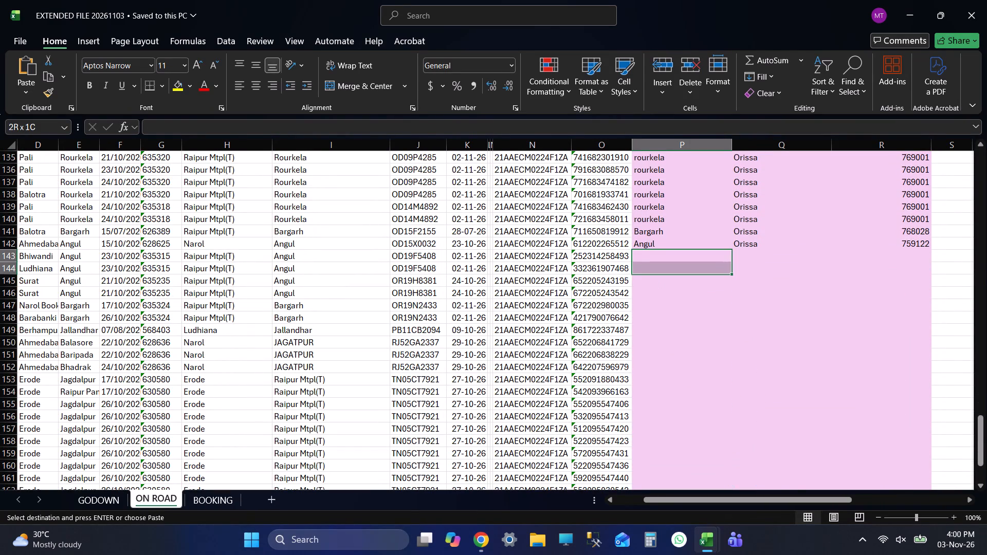
key(shift+Down)
key(shift+Down)
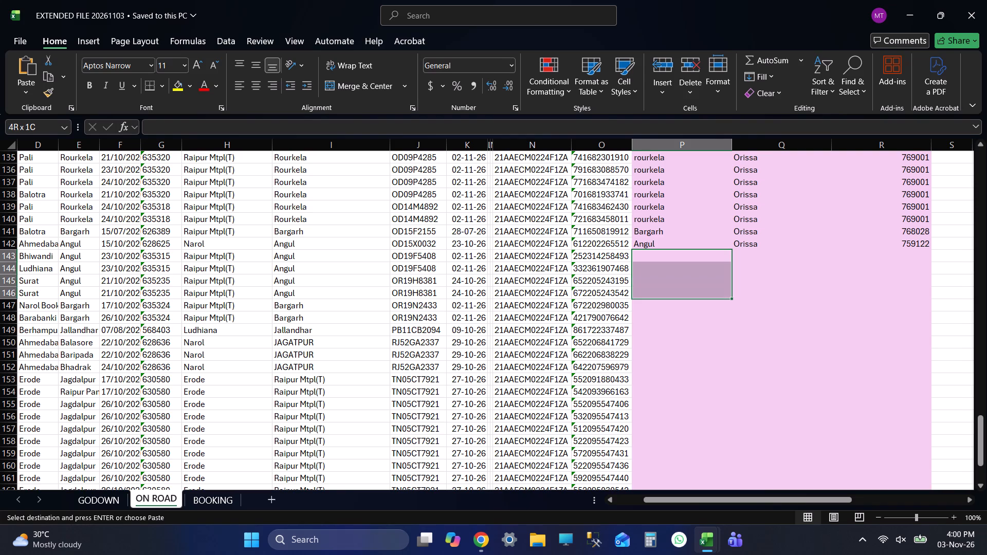
key(ctrl+v)
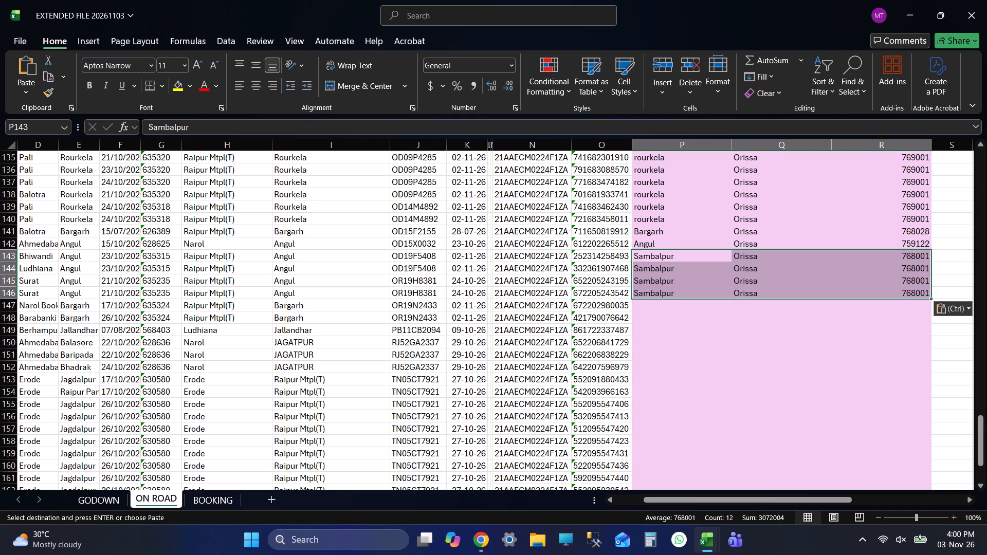
key(ctrl+Down)
key(Down)
key(ctrl+s)
Replace the location details in rows 145 and 146 with row 142's Angul, Orissa and 759122, and save the workbook.
key(Left)
key(Left)
key(Left)
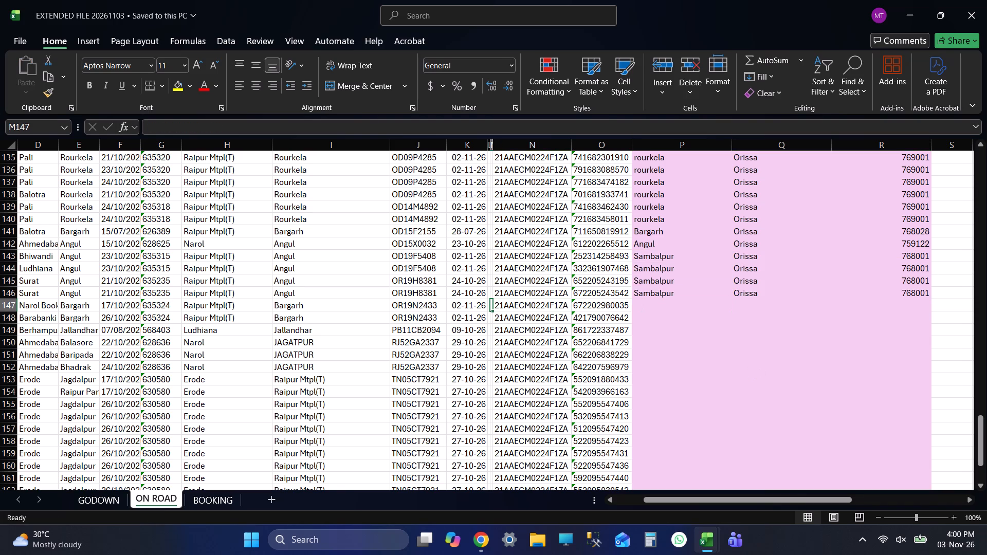
key(Up)
key(Up)
key(Right)
key(Right)
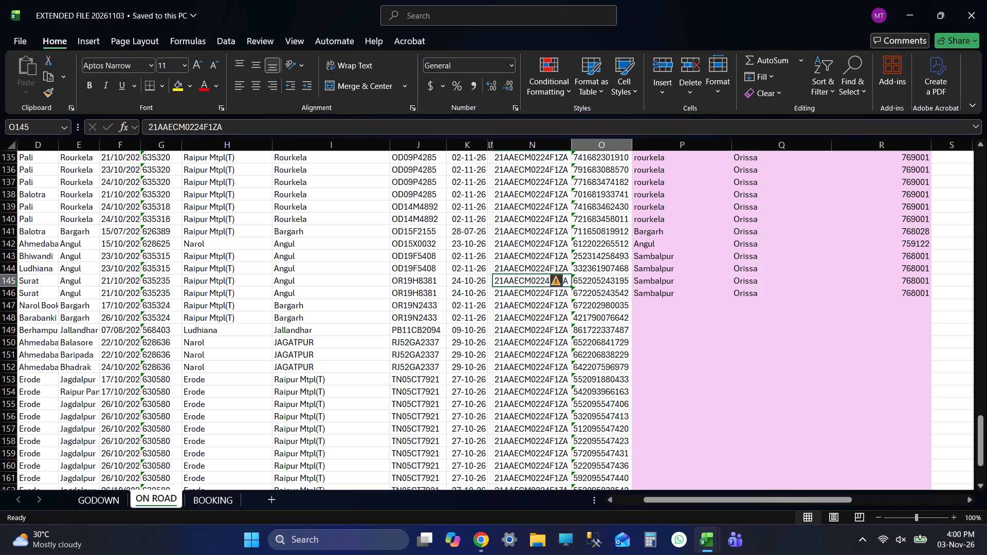
key(Right)
key(Up)
key(Up)
key(Up)
key(shift+Right)
key(shift+Right)
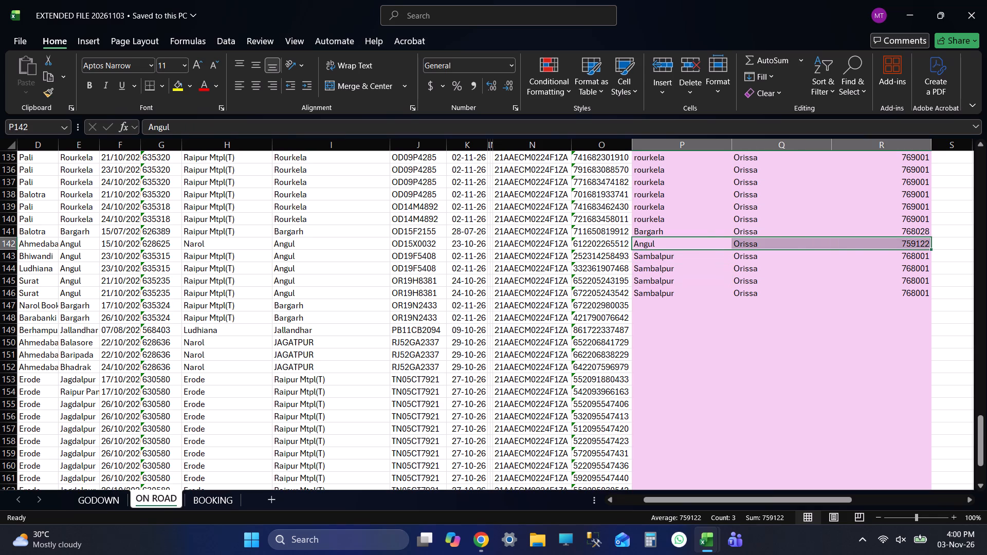
key(ctrl+c)
key(ctrl+Down)
key(Up)
key(shift+Down)
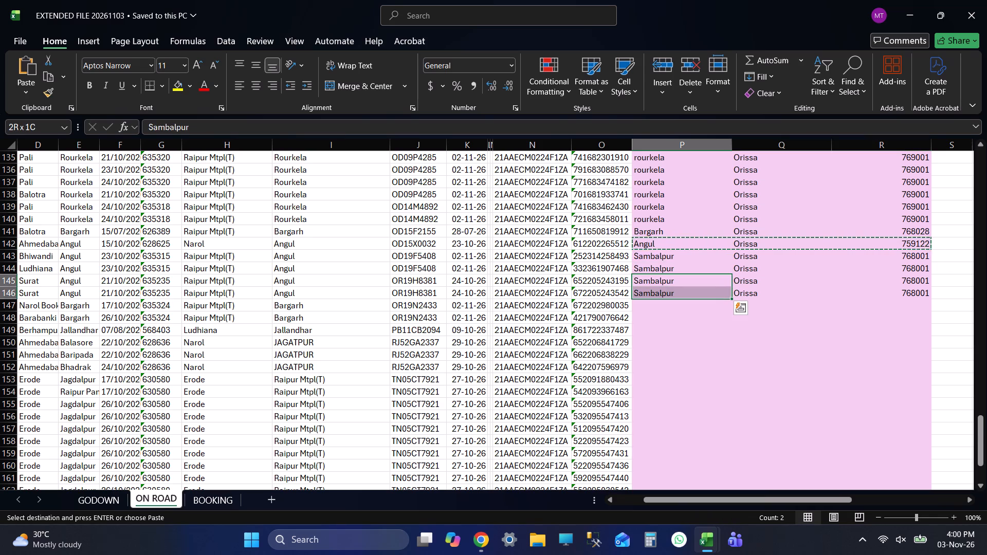
key(ctrl+v)
key(Down)
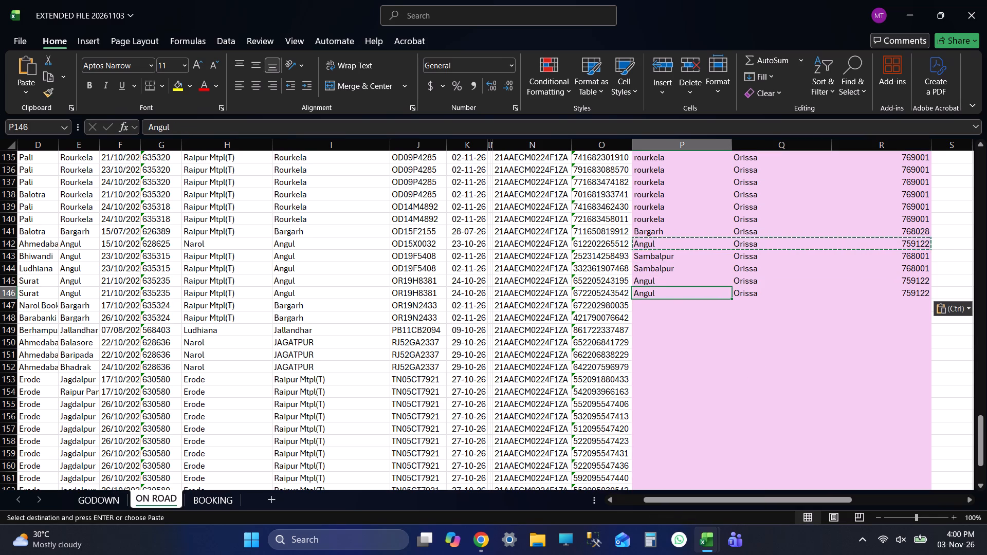
key(ctrl+s)
Examine ON ROAD row 147's truck number and destination to determine its current place.
key(Down)
key(Left)
key(Left)
key(Left)
key(Left)
key(Left)
key(Left)
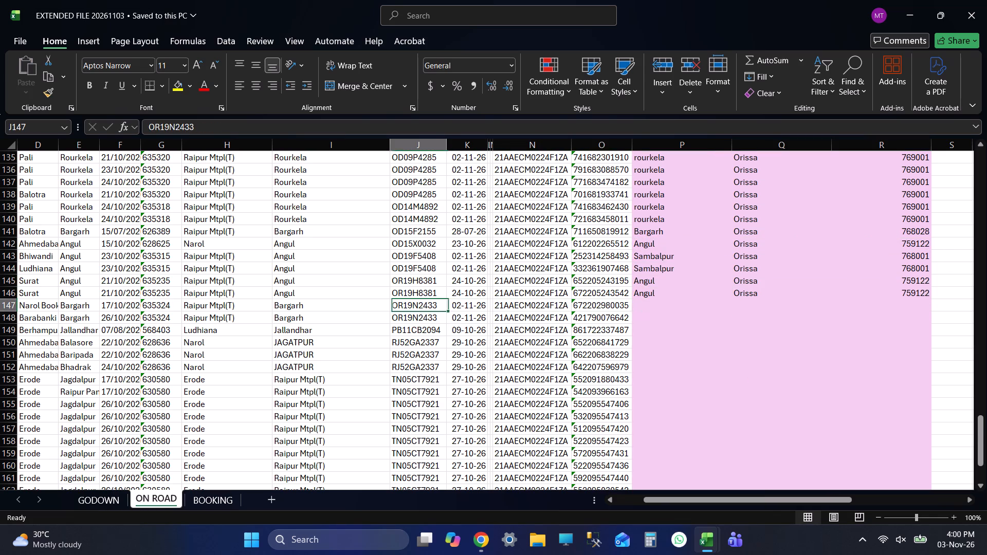
key(Right)
key(Right)
key(Right)
key(Right)
key(Right)
key(Right)
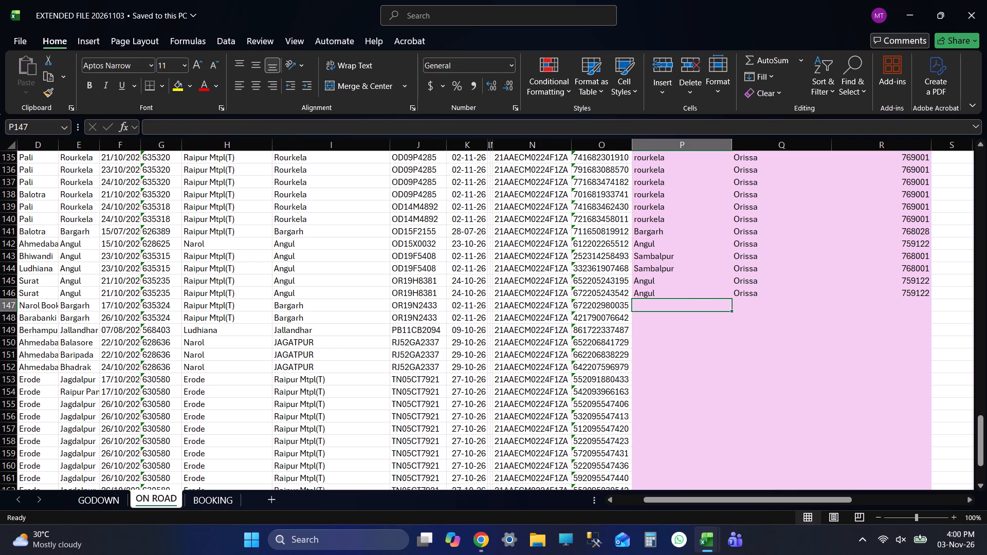
Copy row 141's Bargarh, Orissa and 768028 into rows 147 and 148, and save the workbook.
key(Up)
key(Up)
key(Up)
key(Up)
key(Up)
key(Up)
key(Up)
key(Down)
key(shift+Right)
key(shift+Right)
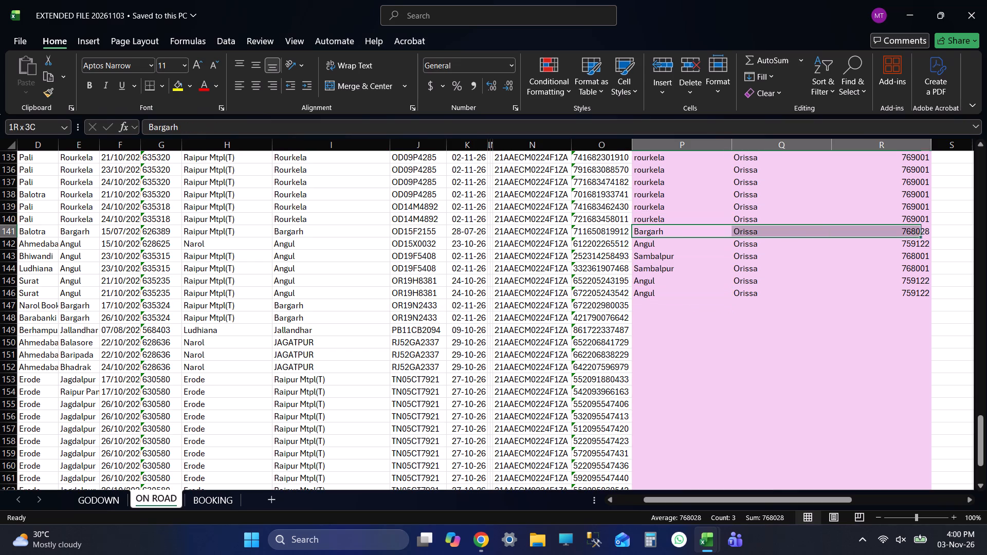
key(ctrl+c)
key(ctrl+Down)
key(Down)
key(shift+Down)
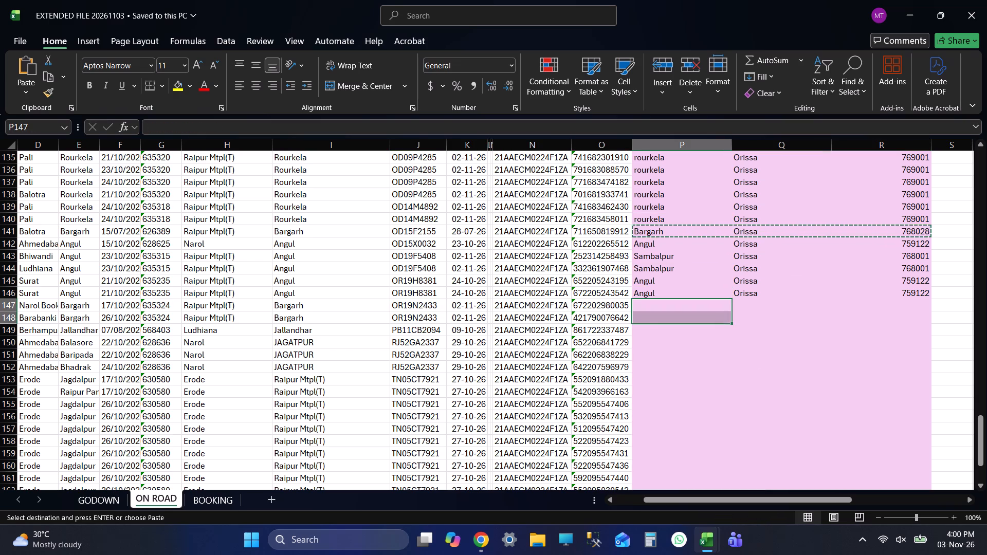
key(ctrl+v)
key(Down)
key(Down)
key(ctrl+s)
Copy jallandhar, punjab and 144001 from row 116 of the 20261102 workbook into ON ROAD row 149 of 20261103, and save the workbook.
key(Left)
key(Left)
key(Left)
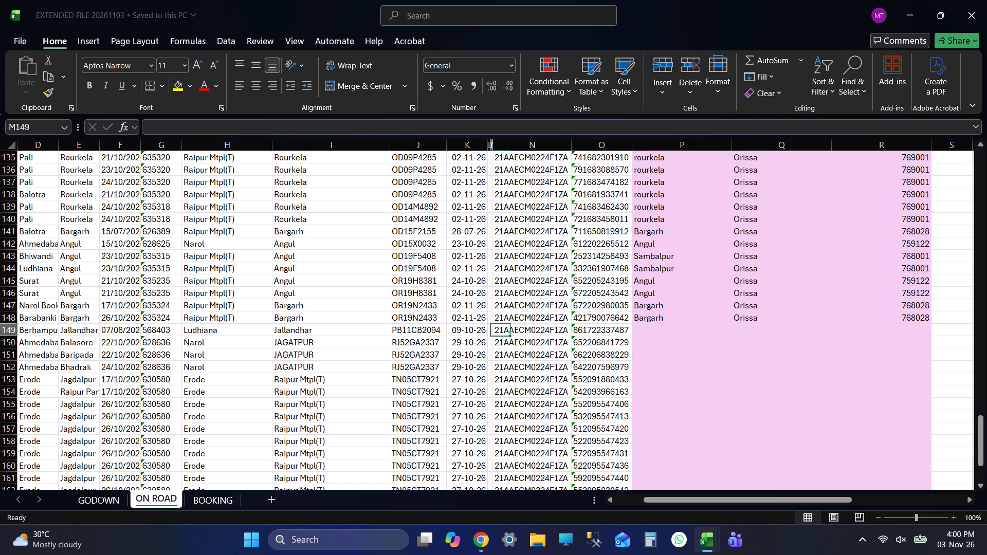
key(Left)
key(Right)
key(Right)
key(Right)
key(Right)
scroll(747, 335, down, 2)
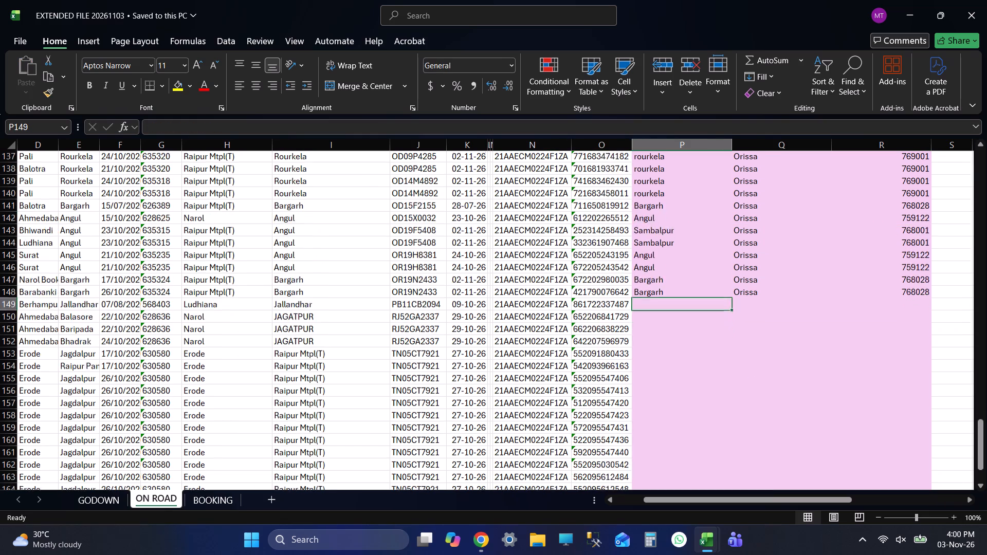
scroll(748, 344, down, 2)
key(alt+Tab)
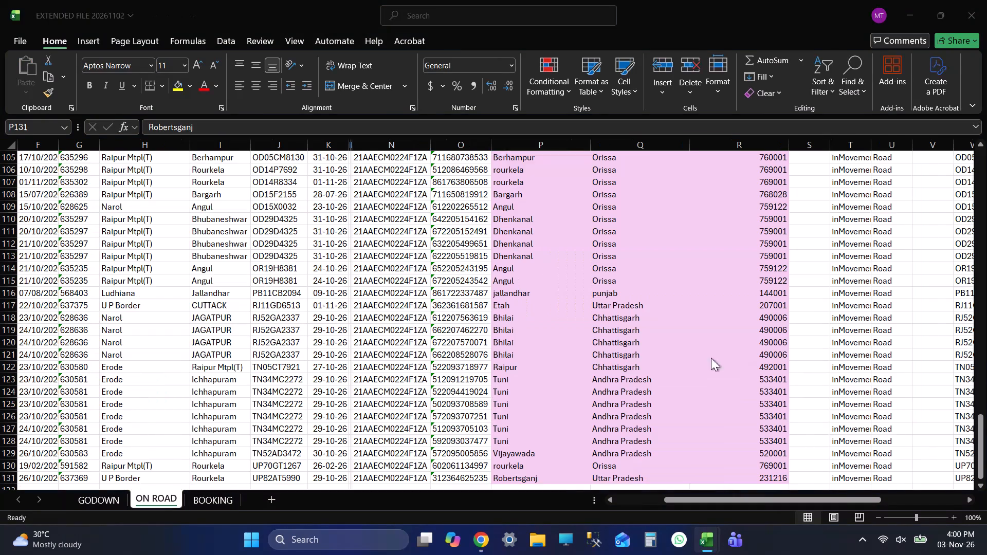
click(537, 286)
key(Down)
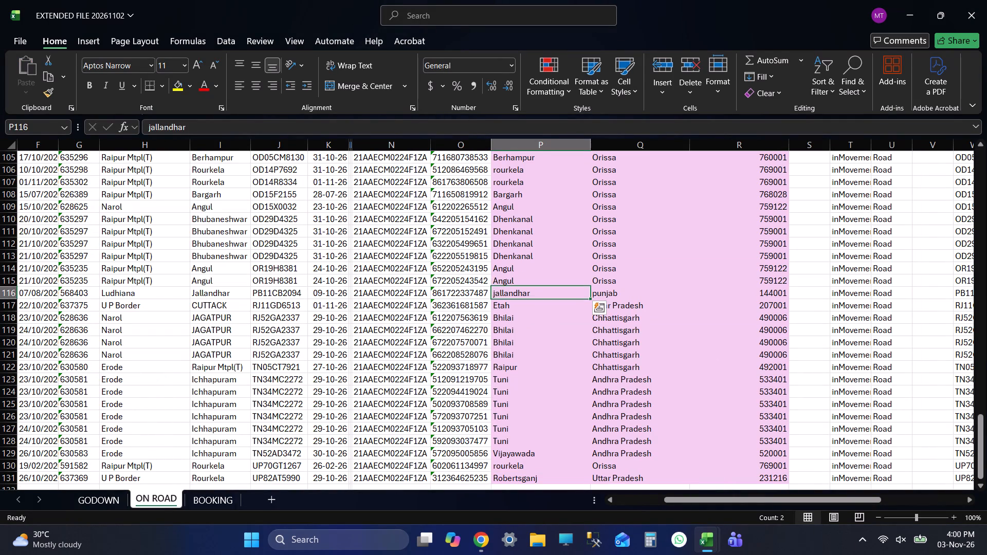
key(shift+Right)
key(shift+Right)
key(ctrl+c)
key(alt+Tab)
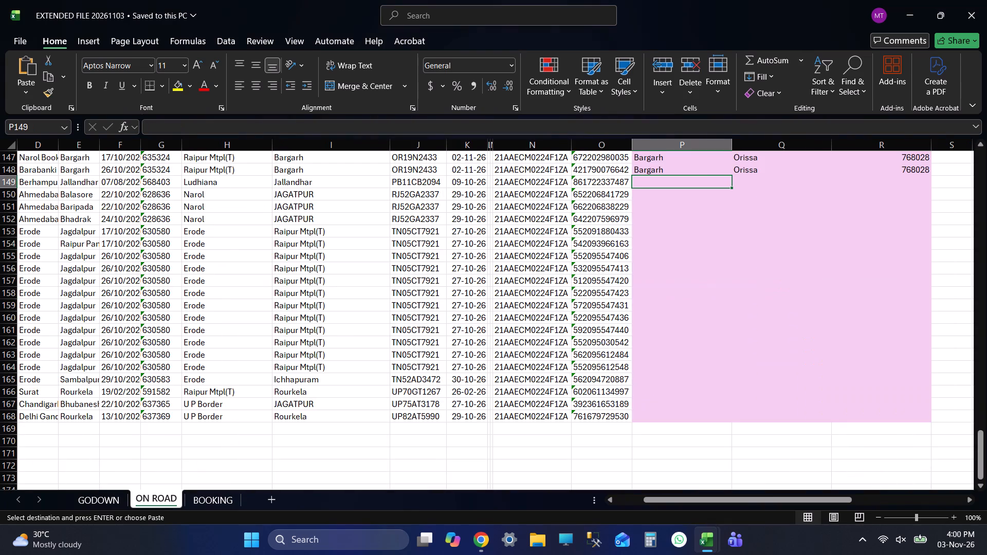
key(ctrl+c)
key(ctrl+v)
key(alt+Tab)
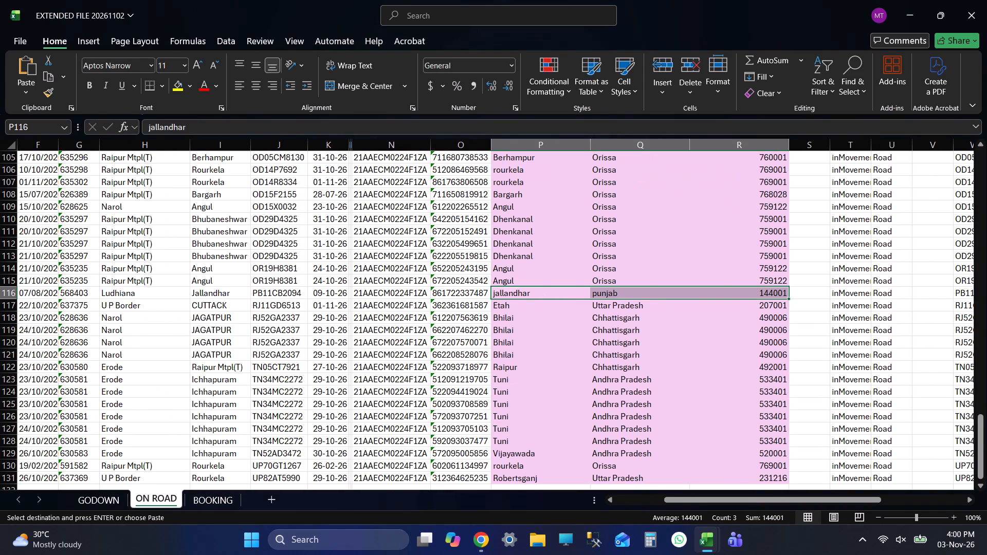
key(ctrl+c)
key(ctrl+c)
key(ctrl+c)
key(alt+Tab)
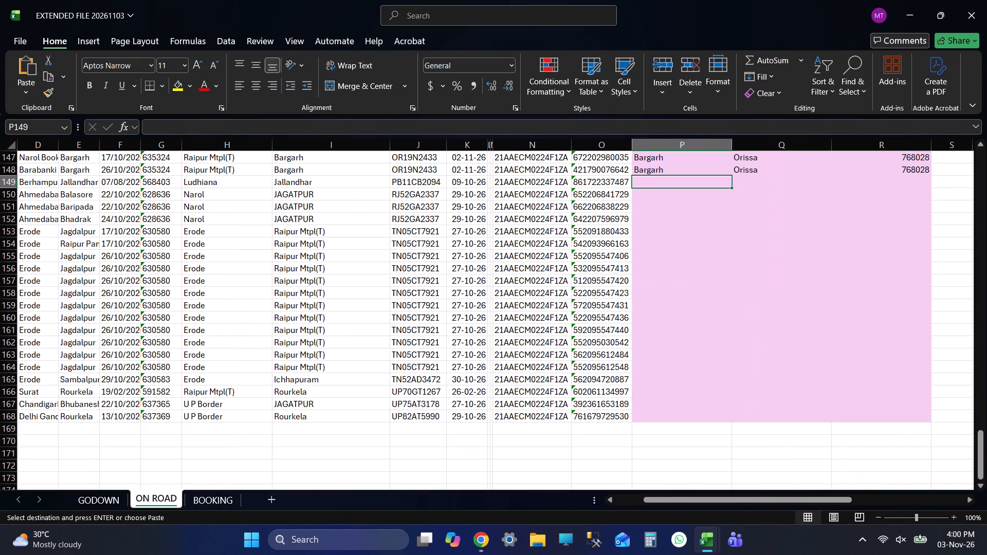
key(ctrl+v)
key(Down)
key(ctrl+s)
key(ctrl+s)
key(ctrl+s)
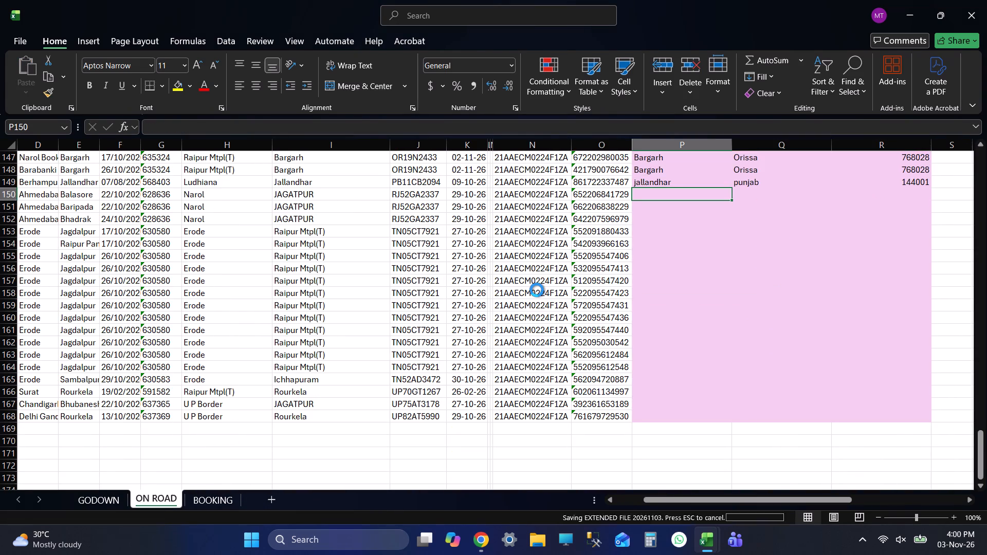
key(ctrl+s)
key(ctrl+s)
key(ctrl+s)
key(ctrl+s)
key(ctrl+s)
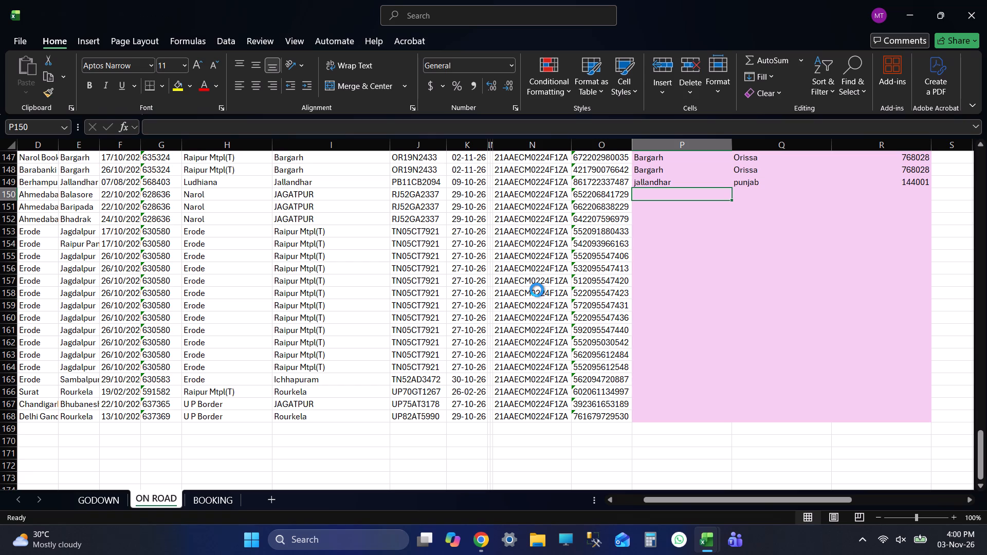
key(ctrl+s)
key(ctrl+s)
key(ctrl+s)
key(ctrl+s)
key(ctrl+s)
key(ctrl+s)
key(Left)
key(Left)
key(Left)
key(Left)
key(Left)
key(Left)
key(Left)
key(Right)
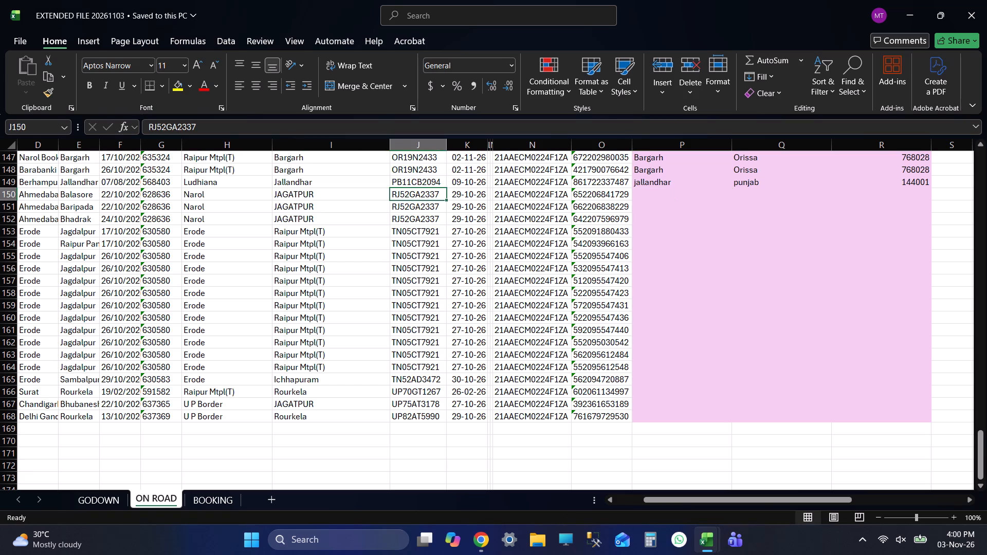
key(ctrl+c)
key(Right)
key(Right)
key(Right)
key(Right)
key(Right)
key(Right)
key(alt+Tab)
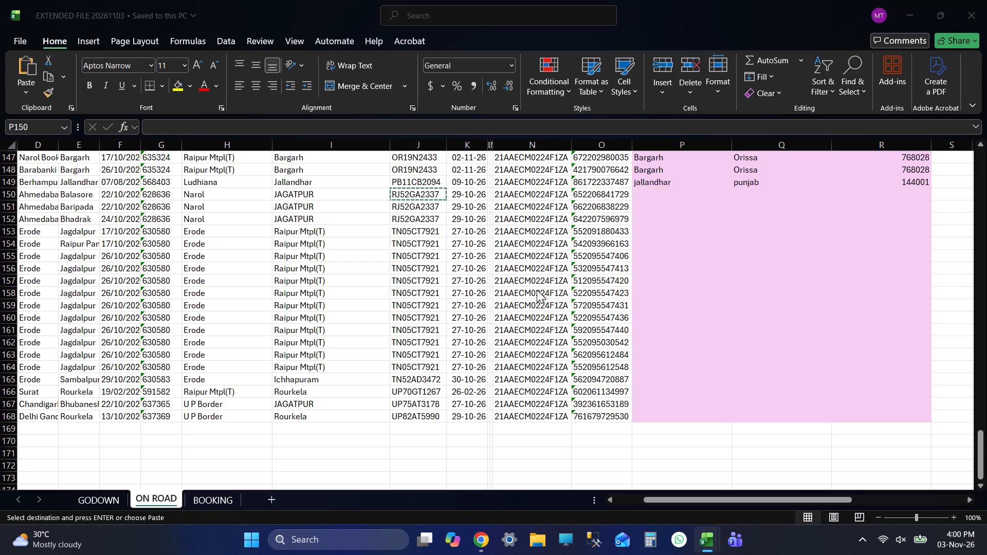
key(alt+Tab)
key(alt+Tab)
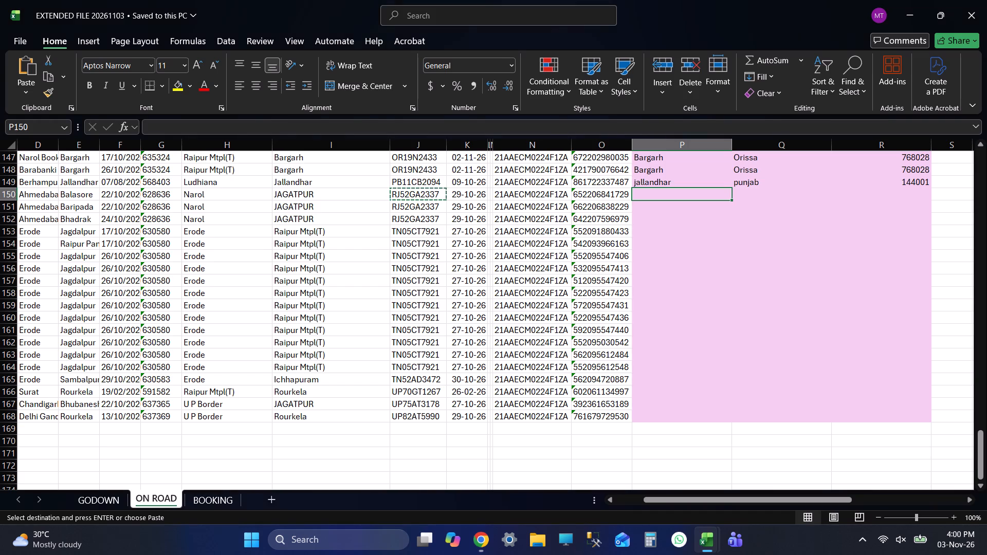
key(alt+Tab)
key(alt+Tab)
key(alt+Tab)
key(alt+Tab)
key(alt+Tab)
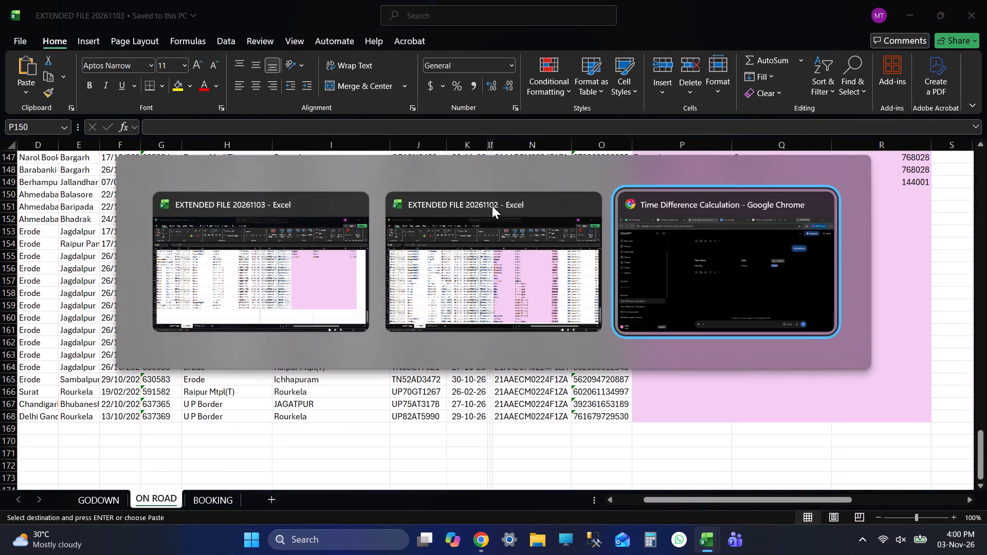
click(226, 0)
click(241, 67)
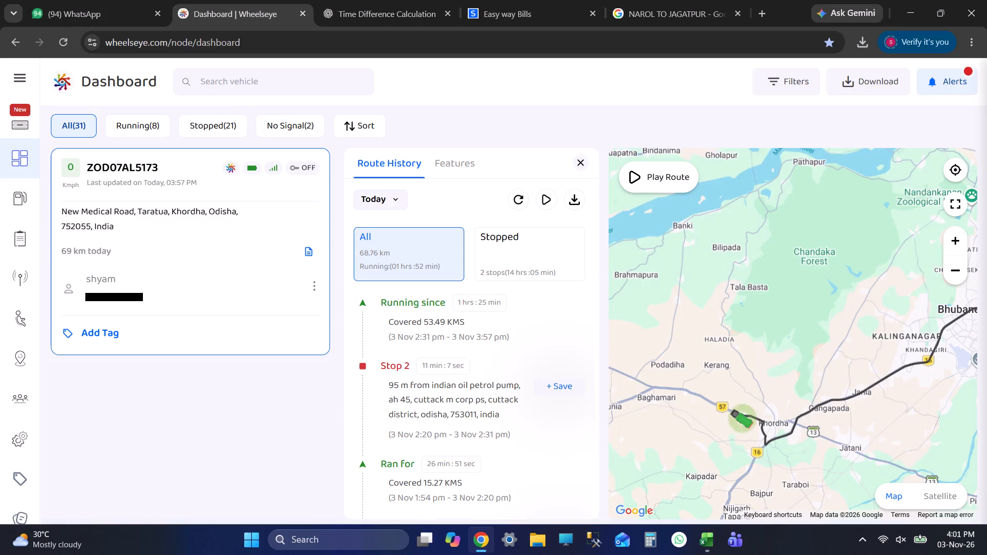
click(235, 82)
key(ctrl+v)
key(Return)
key(alt+Tab)
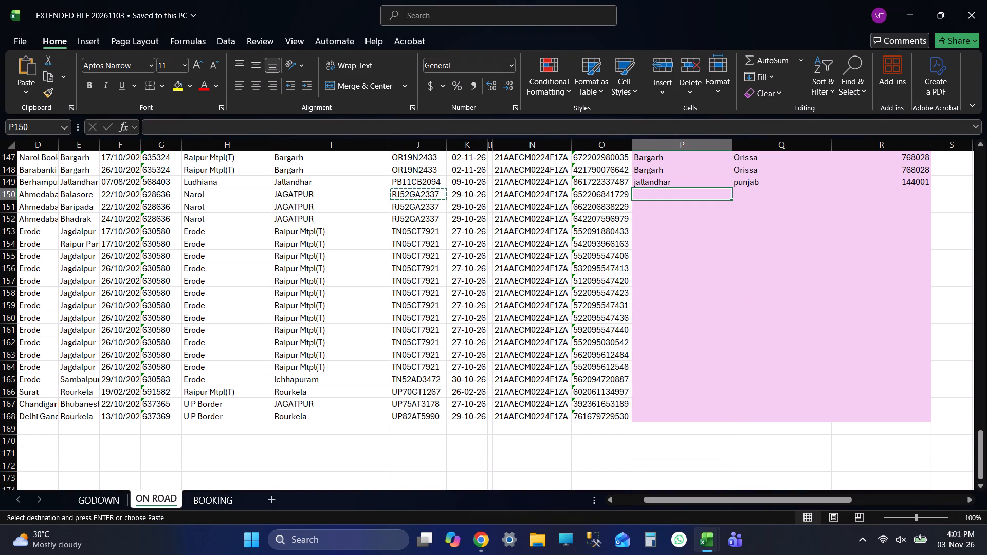
key(alt+Tab)
key(alt+Tab)
click(284, 147)
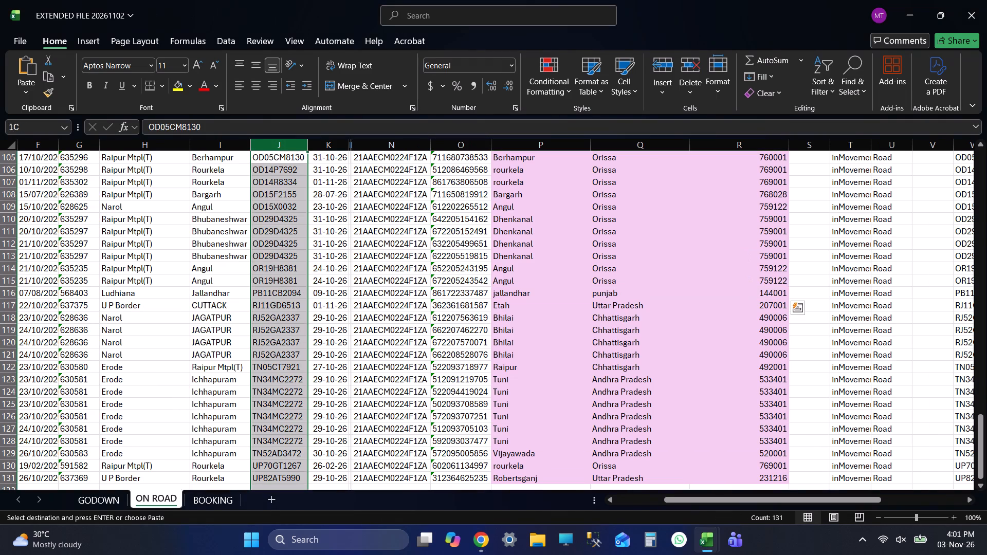
key(ctrl+f)
key(ctrl+v)
key(Return)
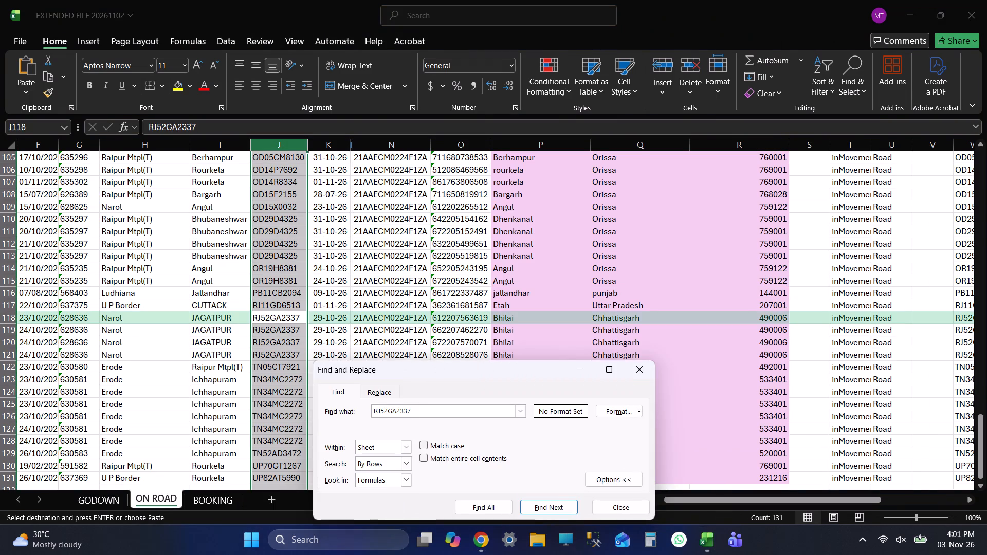
click(610, 509)
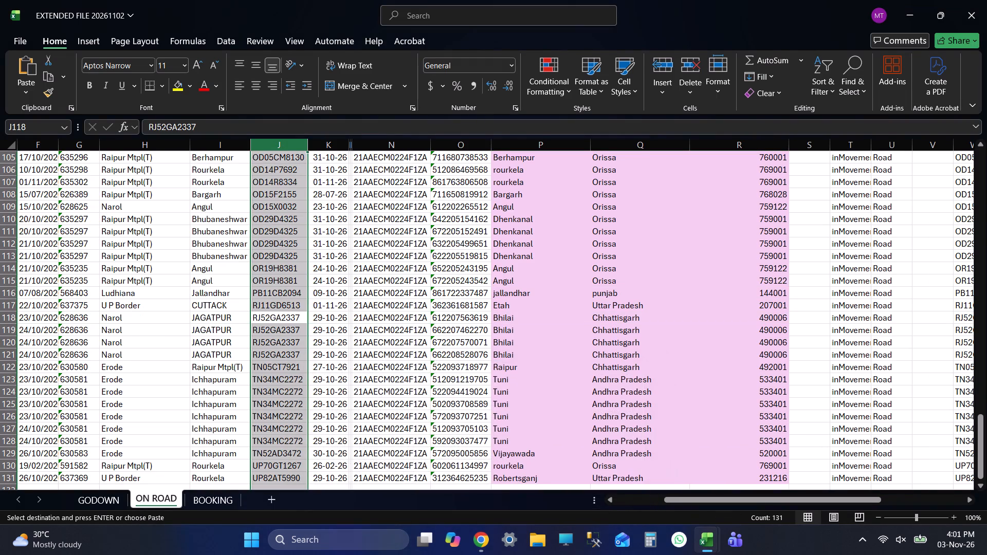
Examine row 118 of the 20261102 workbook across from the truck number to its dates and last current place.
click(272, 316)
key(Tab)
key(Tab)
key(Tab)
key(Tab)
key(Tab)
key(Tab)
key(alt+Tab)
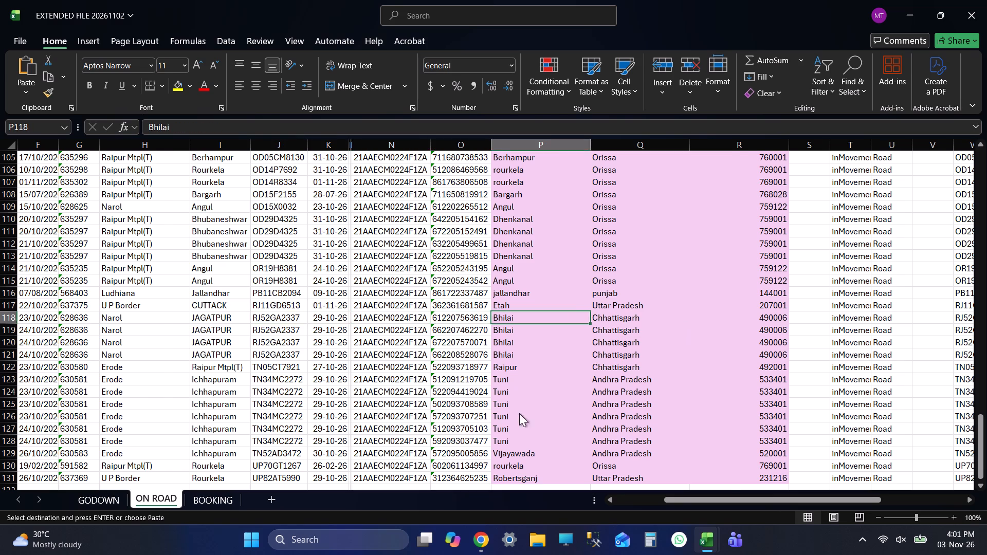
key(alt+Tab)
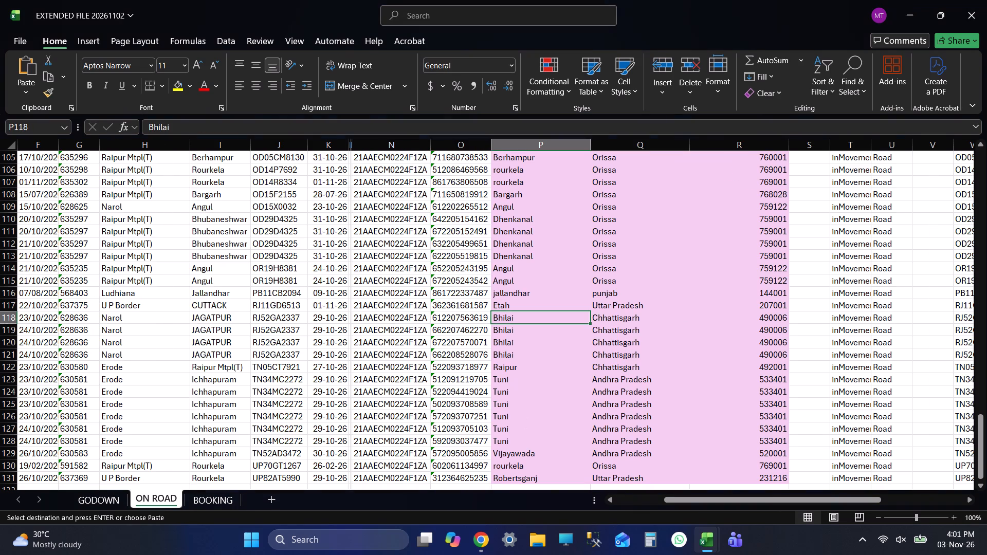
key(shift+Tab)
key(shift+Tab)
key(shift+Tab)
key(shift+Tab)
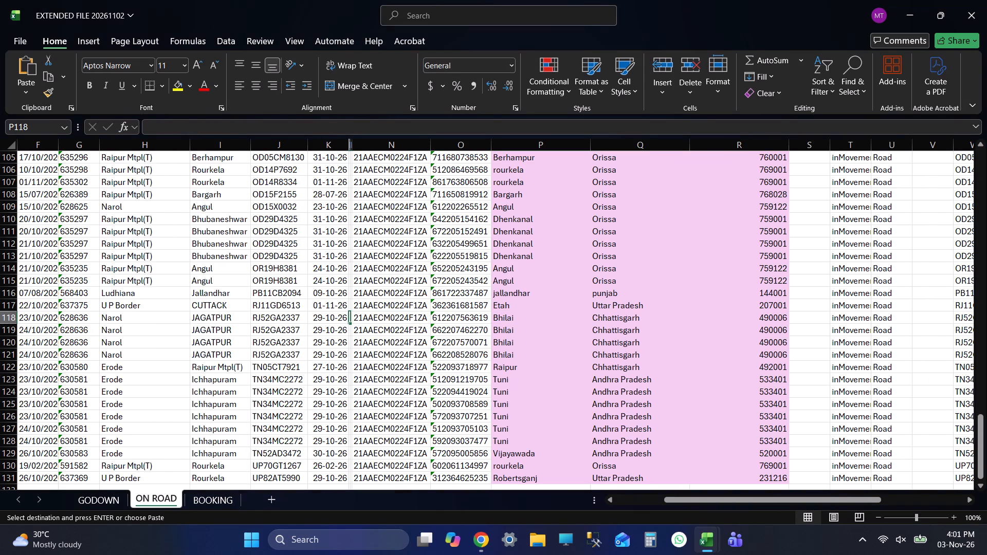
key(shift+Tab)
key(shift+Tab)
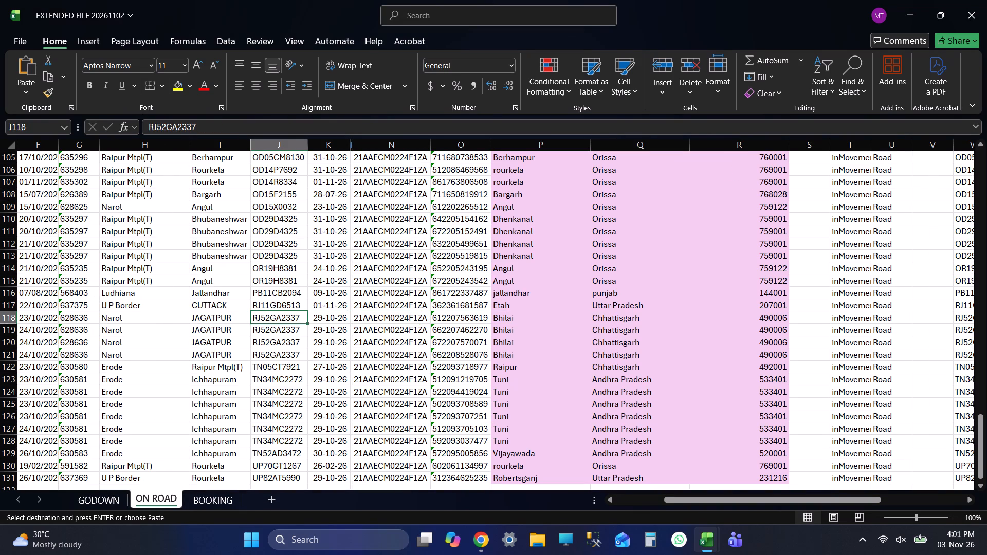
key(Tab)
key(Tab)
key(Tab)
key(Tab)
key(Tab)
key(Tab)
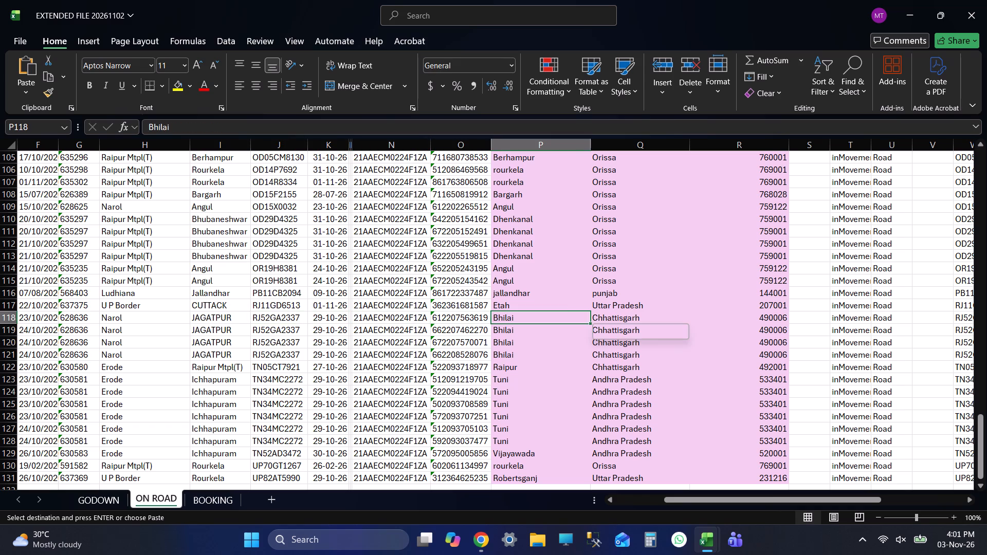
key(shift+Tab)
key(shift+Tab)
key(shift+Tab)
key(shift+Tab)
key(shift+Tab)
key(shift+Tab)
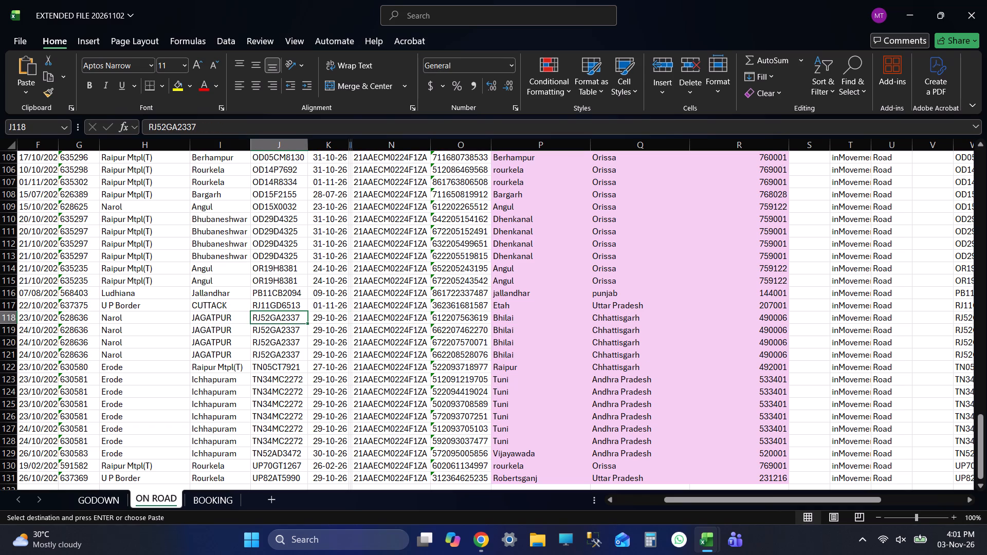
key(Tab)
key(Tab)
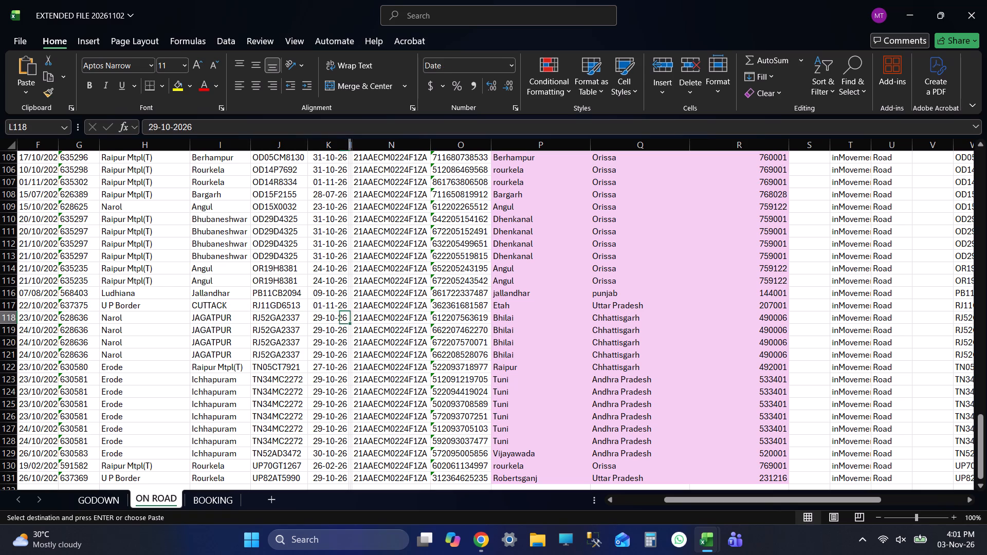
key(Tab)
key(Tab)
key(Tab)
key(Tab)
Change the Narol to Jagatpur route's starting point on Google to Bhilai, Chhattisgarh, and open its full directions in Google Maps.
key(alt+Tab)
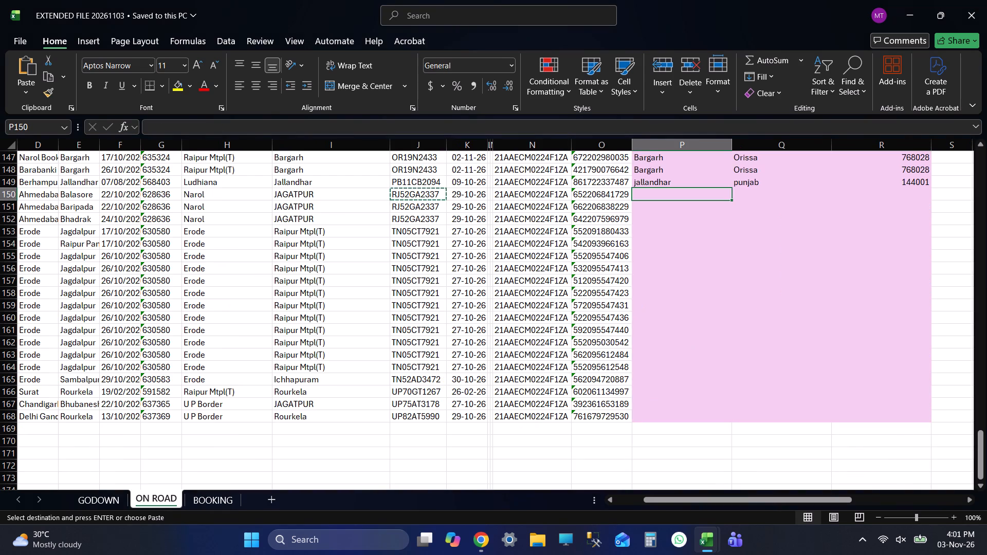
key(alt+Tab)
key(alt+Tab)
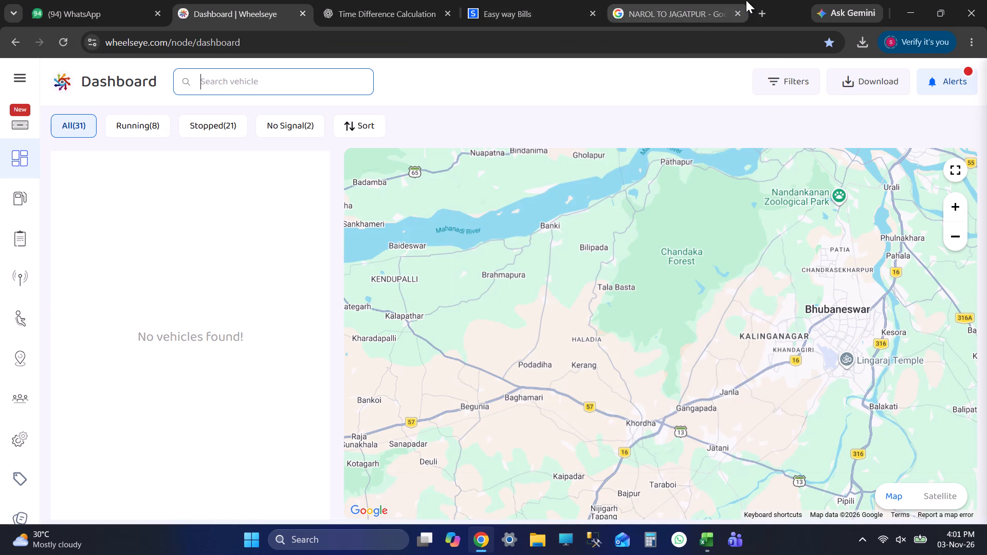
click(691, 4)
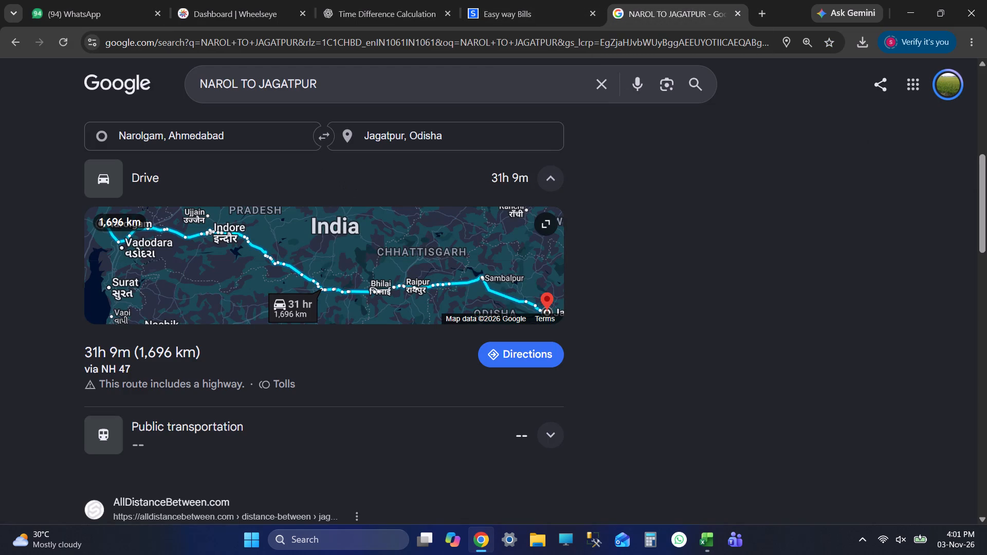
key(alt+Tab)
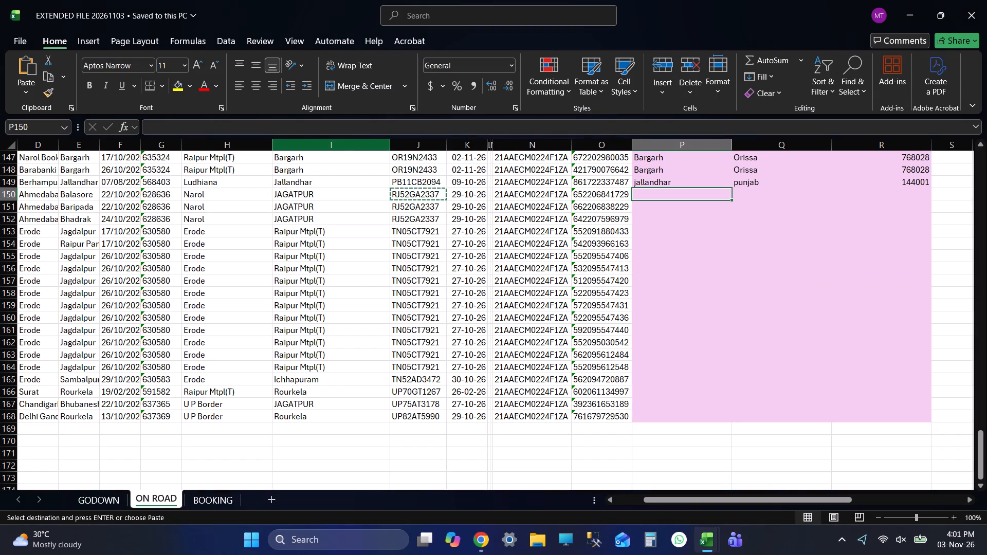
key(alt+Tab)
click(293, 134)
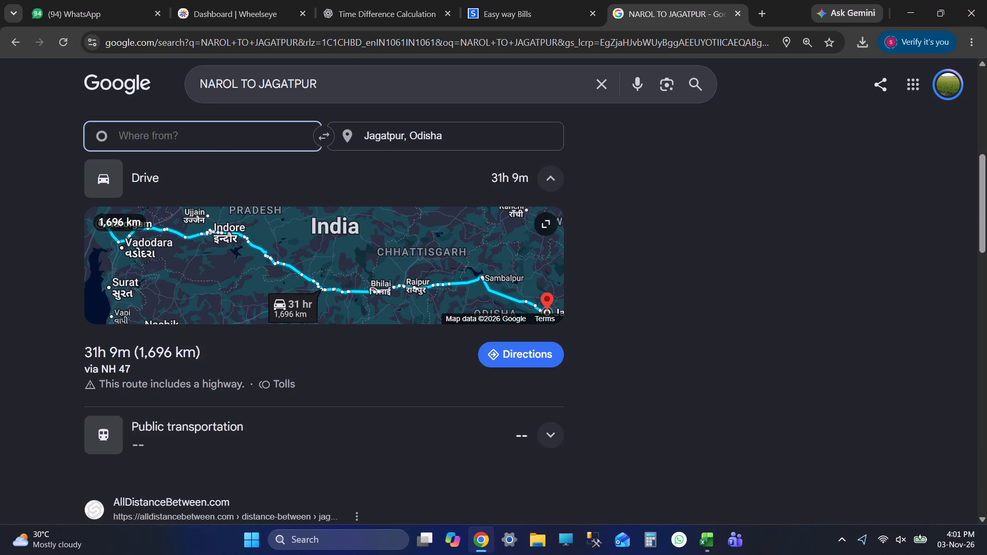
text(BHILAI)
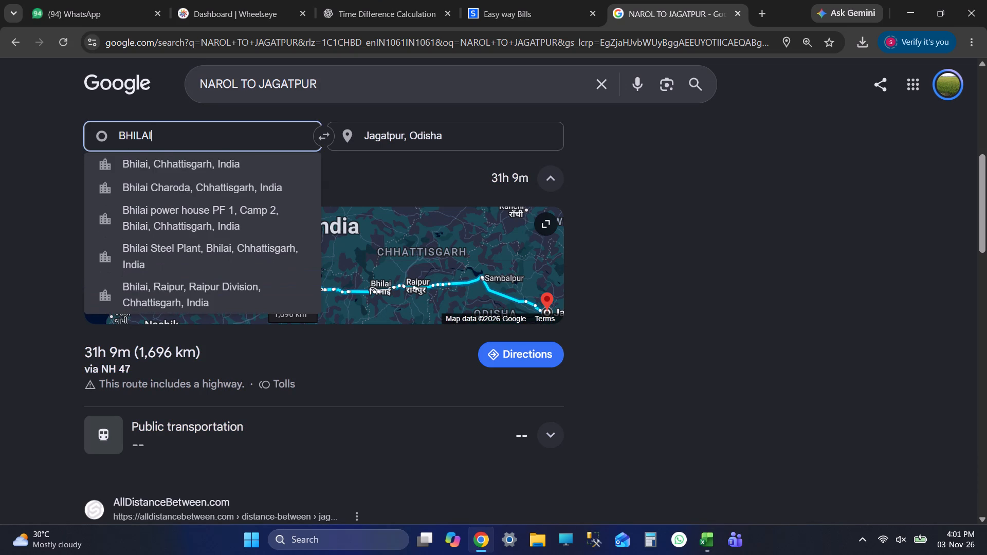
click(202, 161)
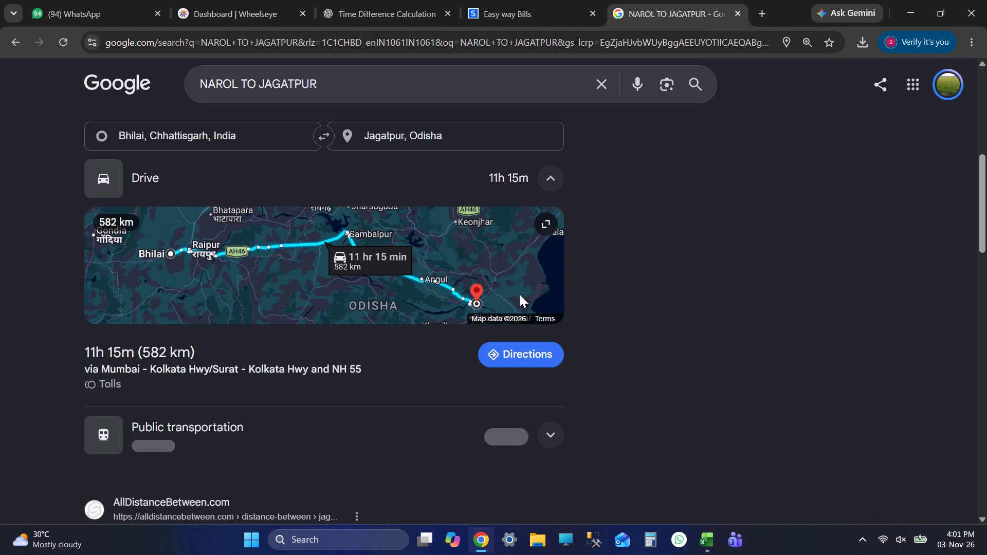
click(511, 351)
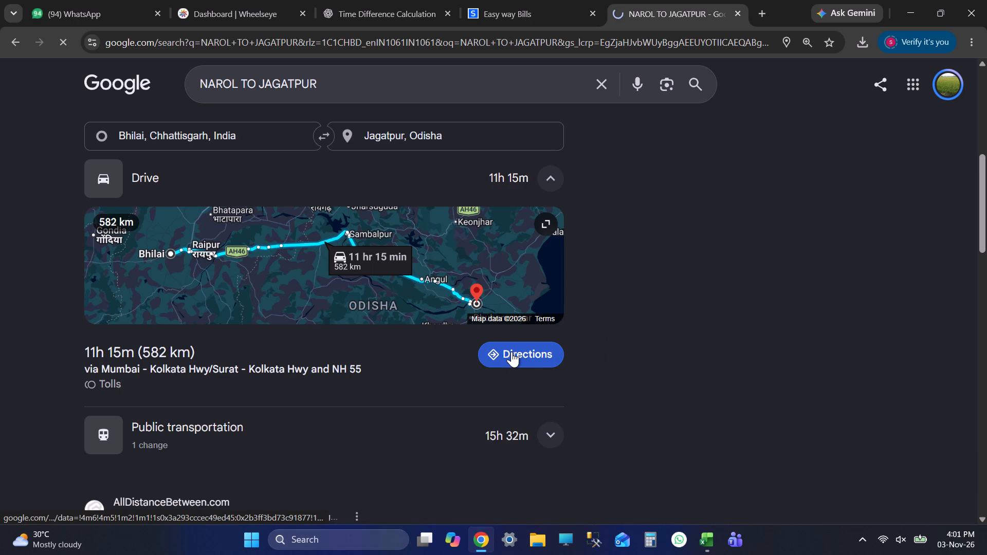
key(alt+Tab)
key(alt+Tab)
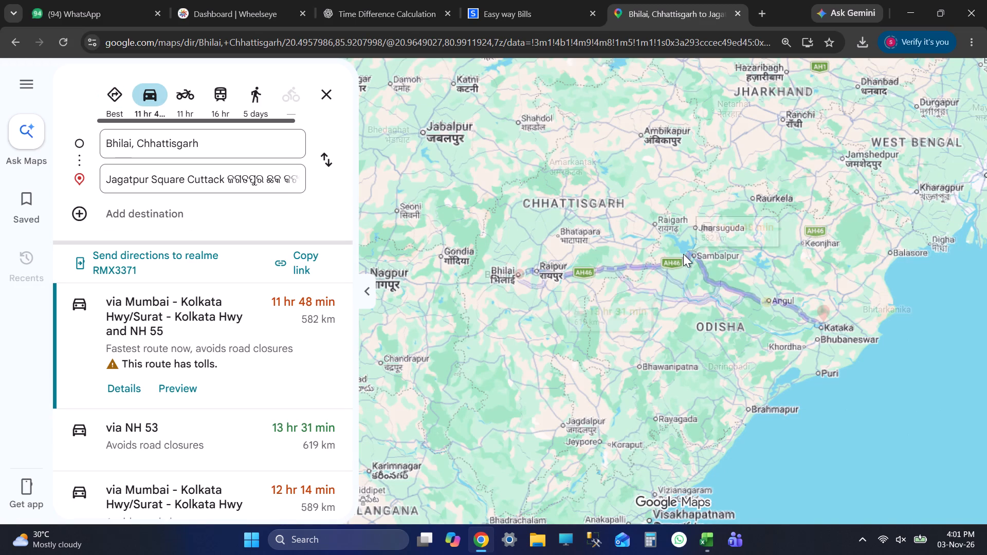
Examine the Bhilai to Jagatpur driving route around Sambalpur on Google Maps and close the map.
scroll(700, 275, up, 9)
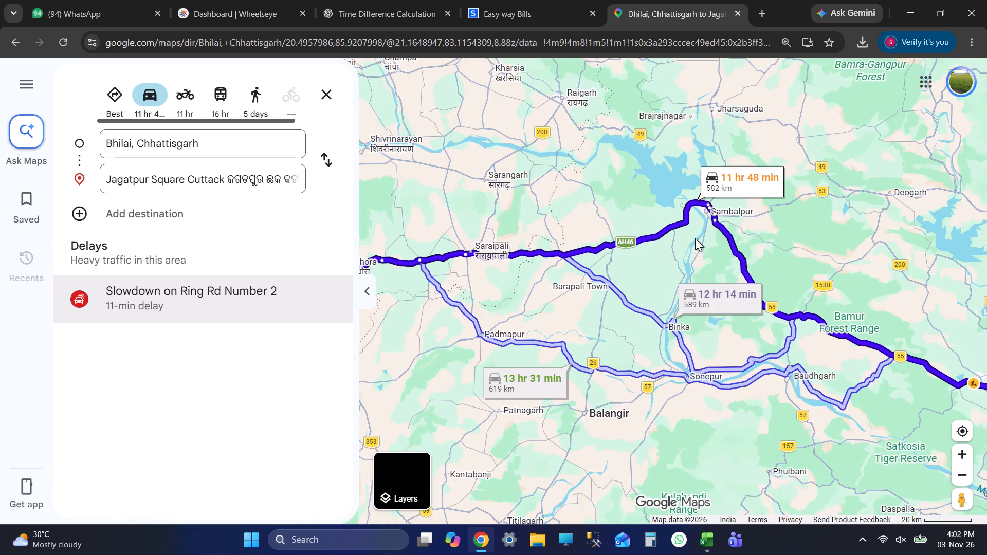
click(734, 11)
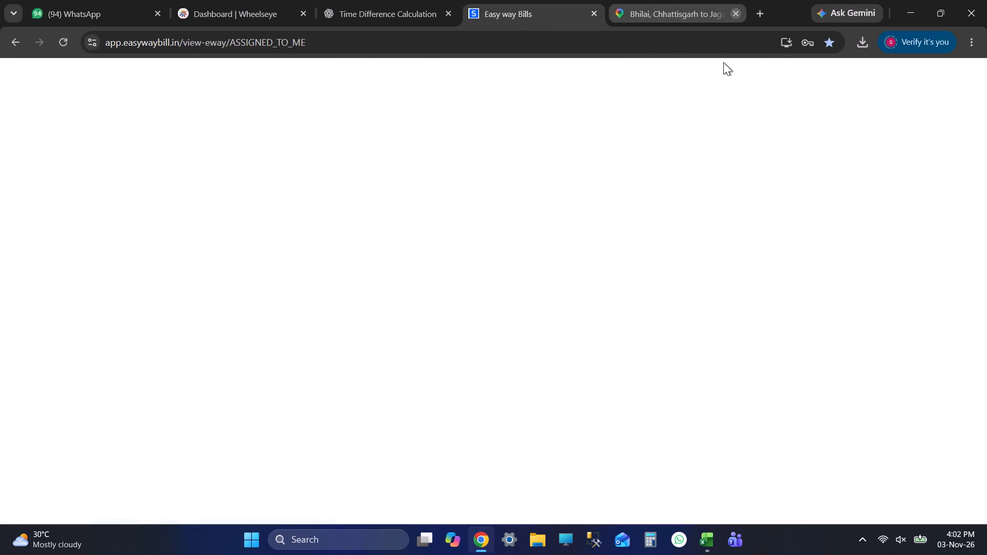
key(alt+Tab)
scroll(737, 272, up, 1)
click(678, 192)
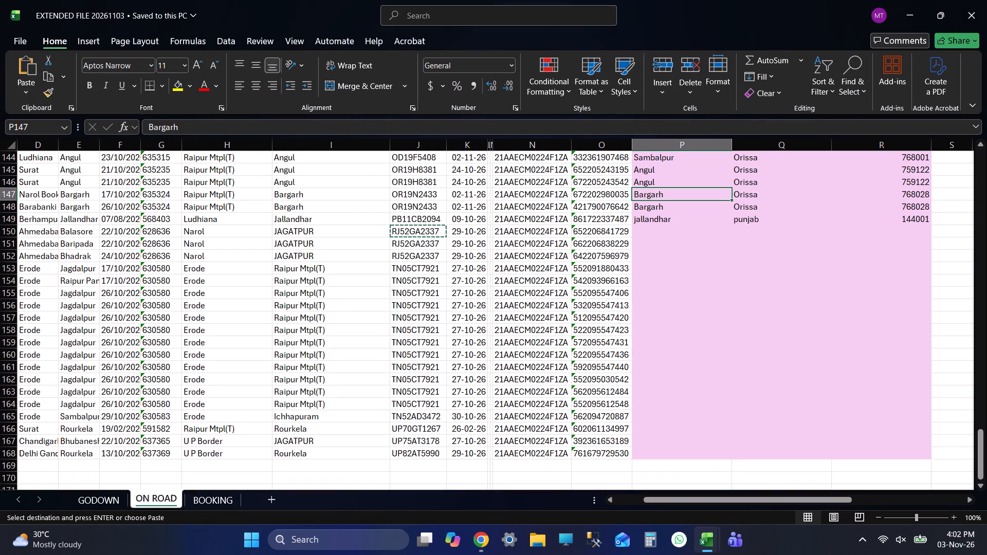
key(shift+Right)
key(shift+Right)
key(ctrl+c)
key(ctrl+Down)
key(Down)
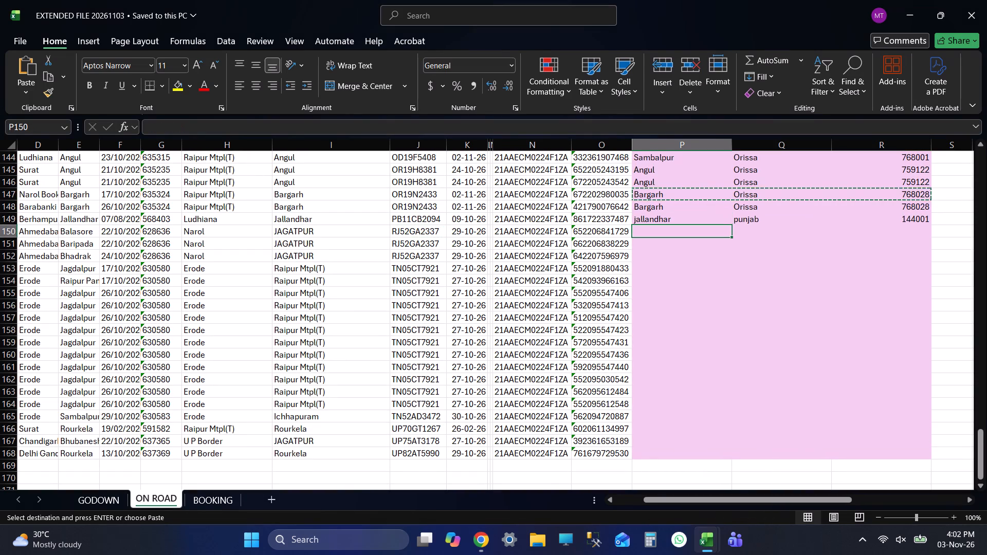
key(shift+Down)
key(shift+Down)
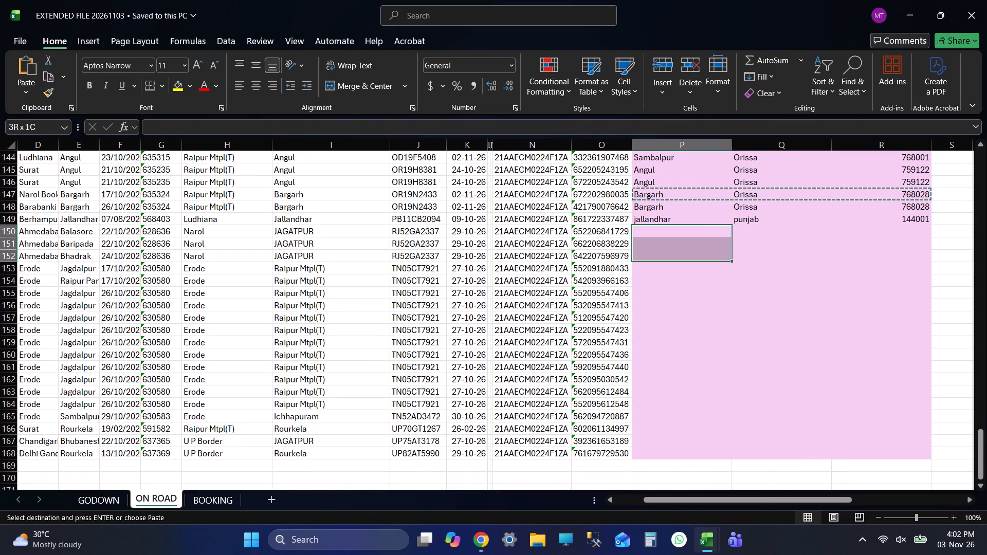
key(ctrl+v)
key(ctrl+Down)
key(Down)
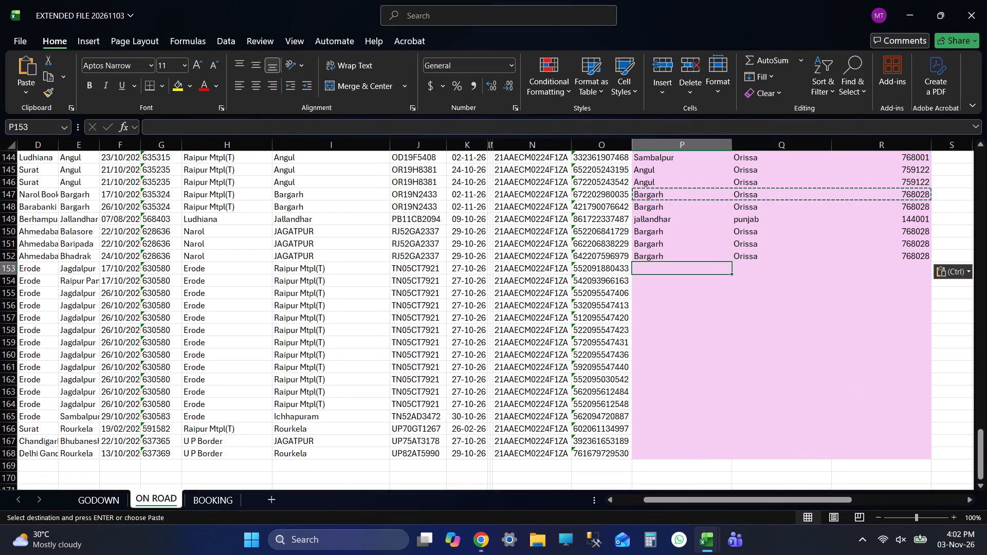
key(ctrl+s)
key(Left)
key(Left)
key(Left)
key(Left)
key(Left)
key(Left)
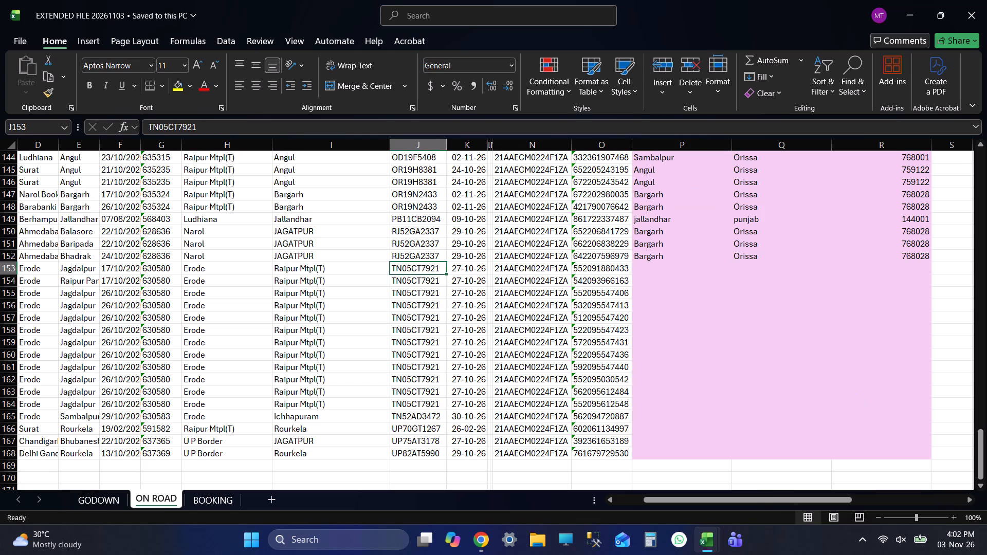
key(ctrl+c)
key(Right)
key(Right)
key(Right)
key(Right)
key(Right)
key(Right)
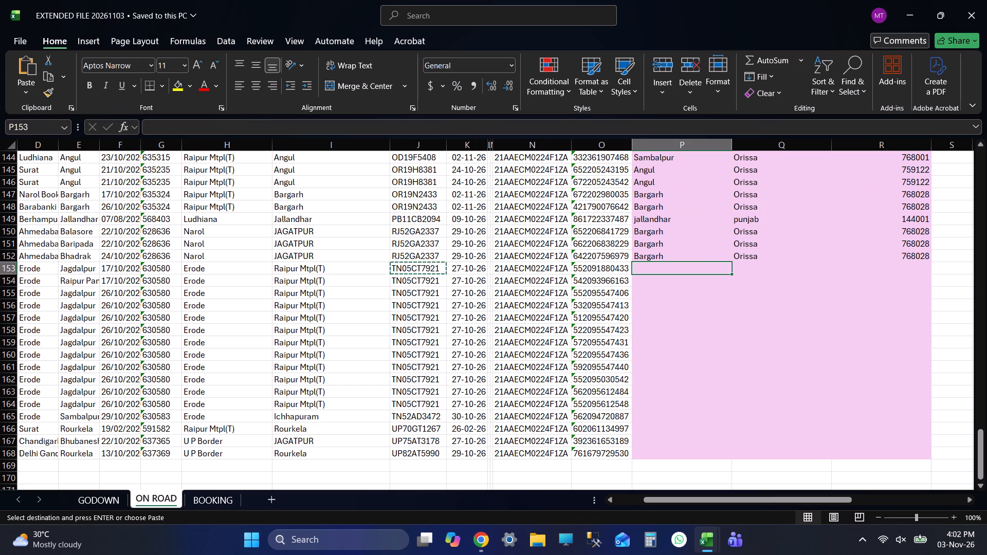
key(alt+Tab)
click(547, 460)
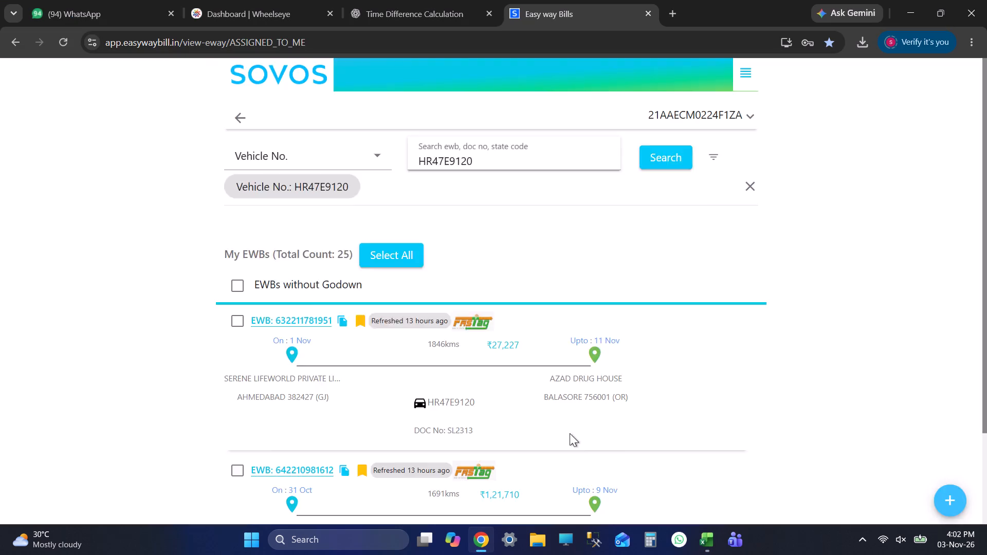
key(alt+Tab)
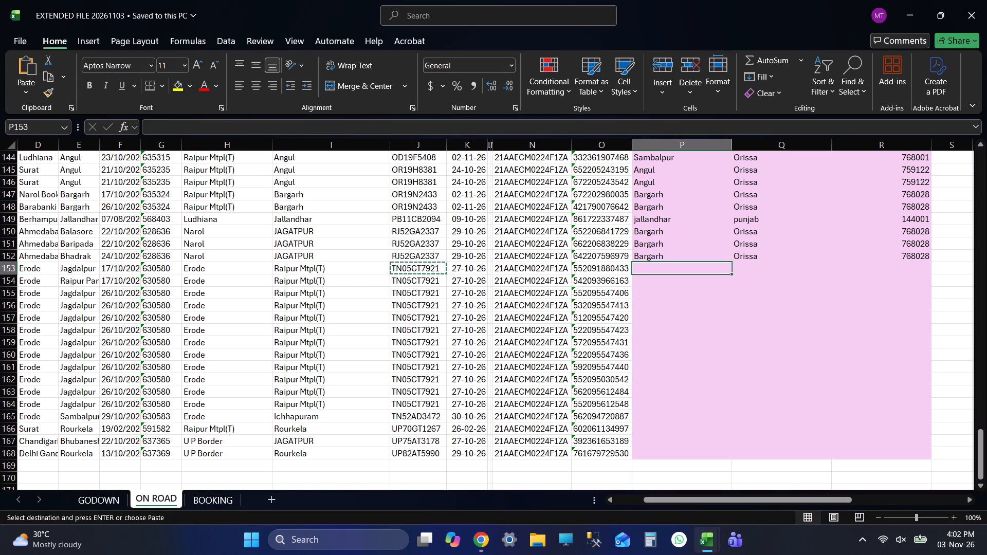
key(alt+Tab)
key(alt+Tab)
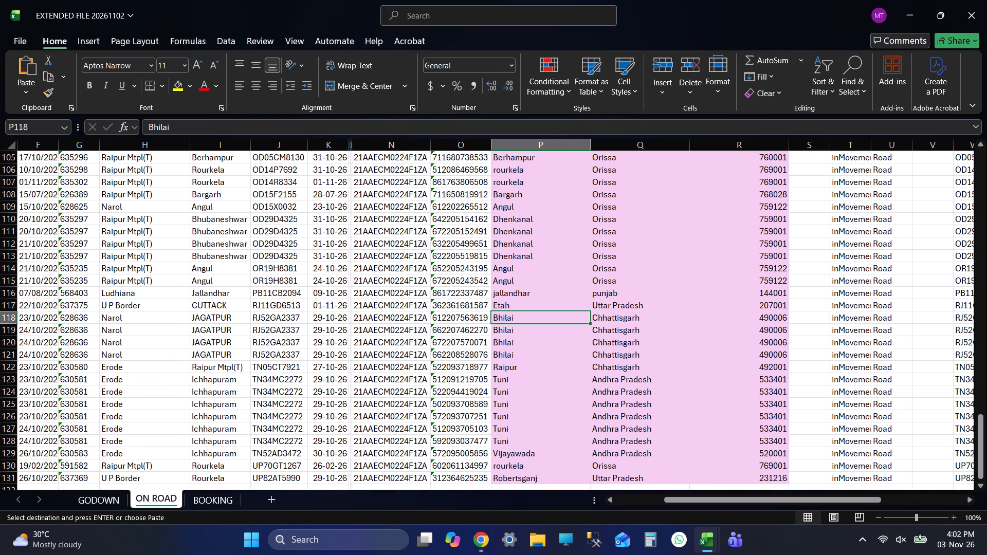
click(286, 151)
key(ctrl+f)
key(ctrl+v)
key(Return)
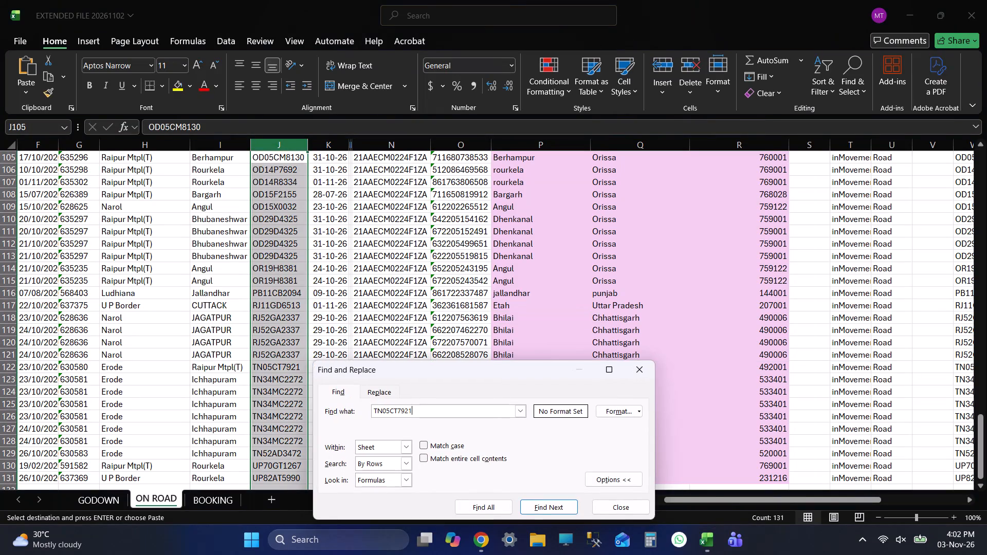
click(613, 507)
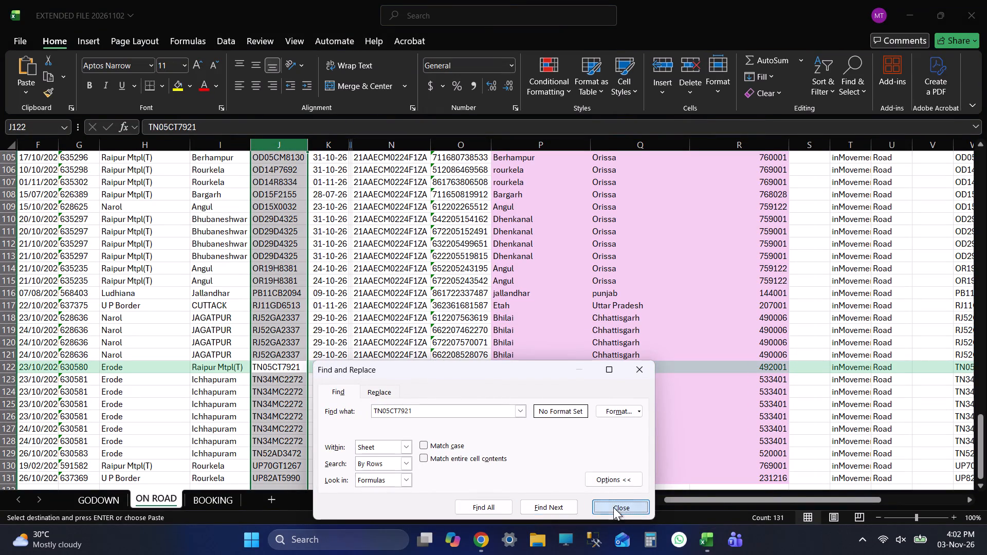
Copy Raipur, Chhattisgarh, 492001 from row 122 of the 20261102 workbook into rows 153 to 164 of the 20261103 workbook and save.
click(270, 363)
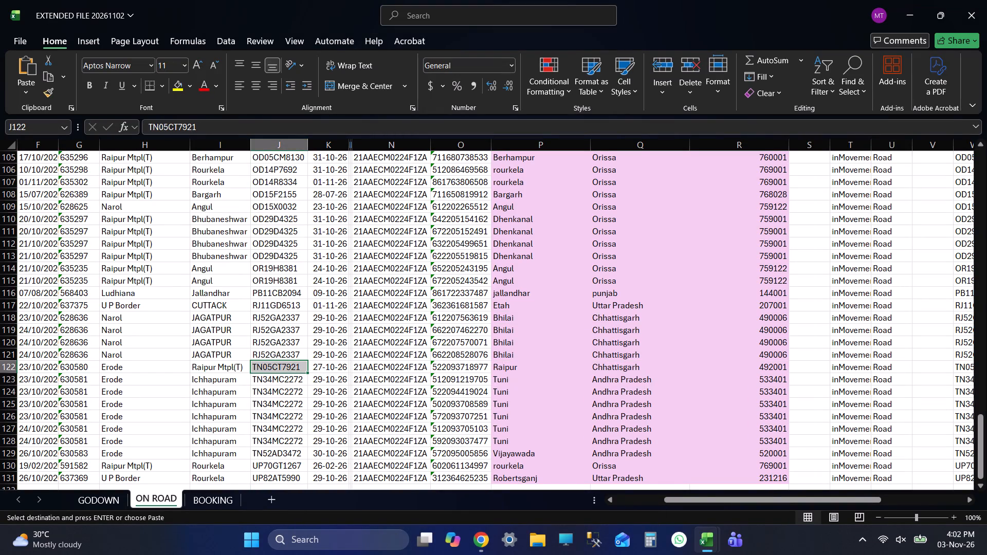
key(Tab)
key(Tab)
key(Tab)
key(Tab)
key(Tab)
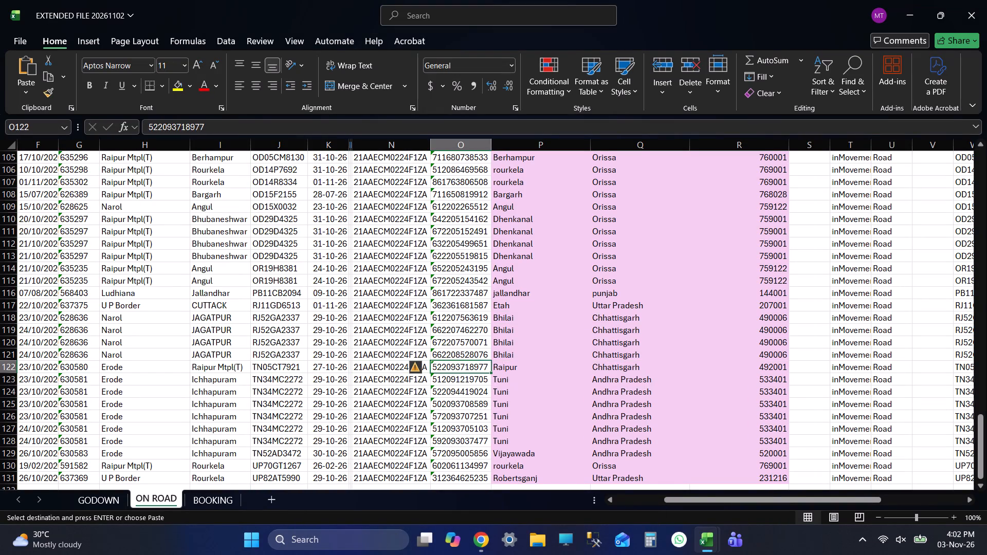
key(Tab)
key(shift+Right)
key(shift+Right)
key(ctrl+c)
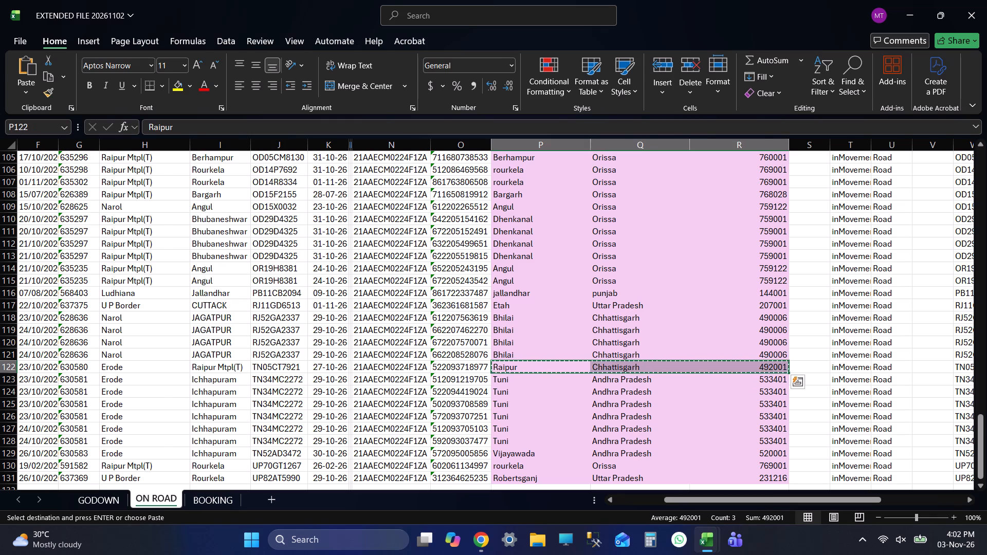
key(alt+Tab)
key(shift+Down)
key(shift+Down)
key(shift+Down)
key(shift+Down)
key(shift+Down)
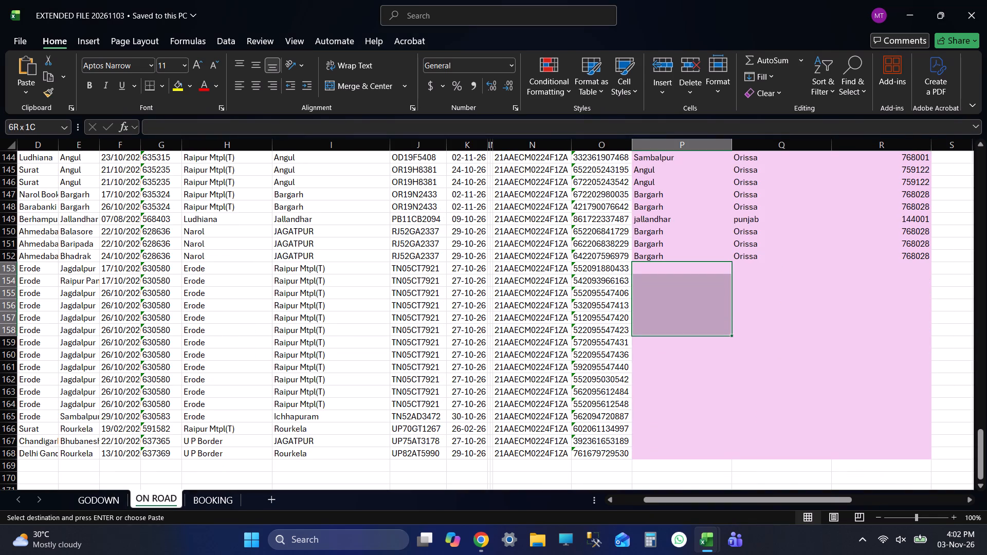
key(shift+Down)
key(shift+Down)
key(shift+Down)
key(shift+Down)
key(shift+Down)
key(shift+Down)
key(ctrl+v)
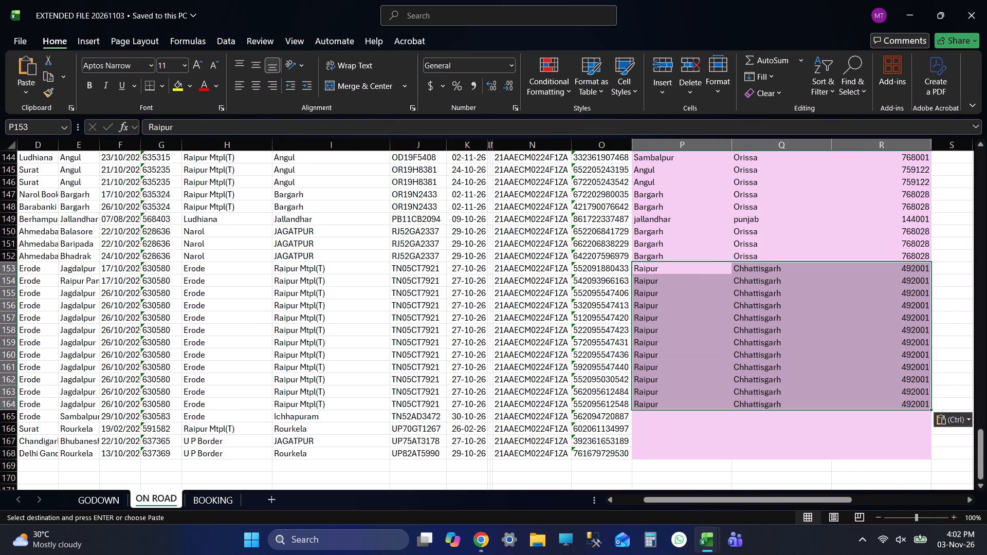
key(ctrl+Down)
key(Down)
key(ctrl+s)
key(Left)
key(Left)
key(Left)
key(Left)
key(Left)
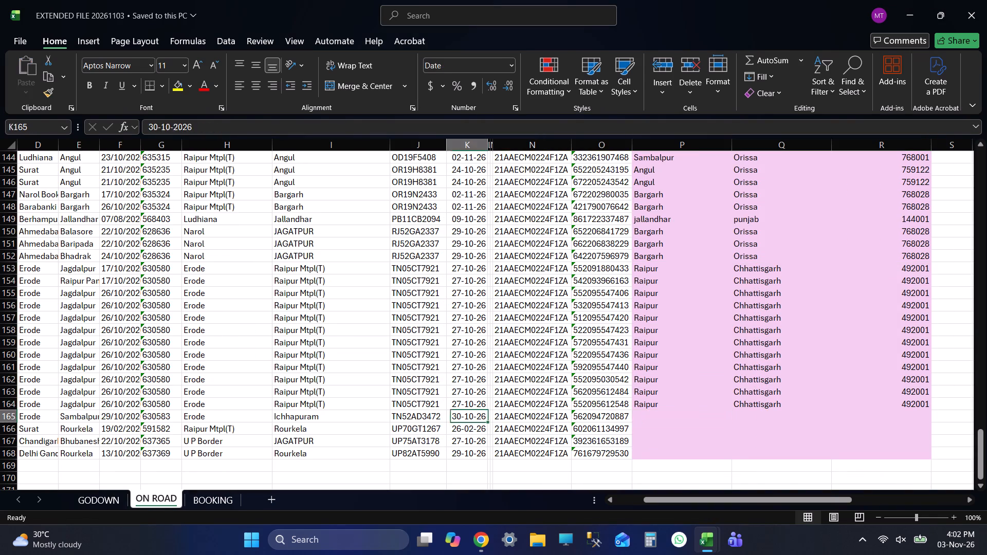
key(Left)
key(ctrl+c)
key(Right)
key(Right)
key(Right)
key(Right)
key(Right)
key(Right)
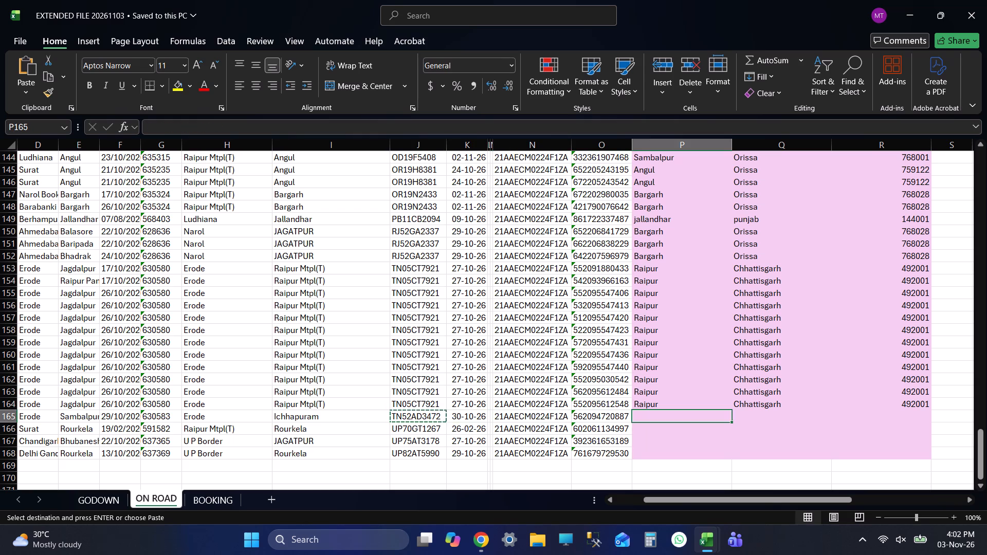
key(alt+Tab)
key(alt+Tab)
click(473, 172)
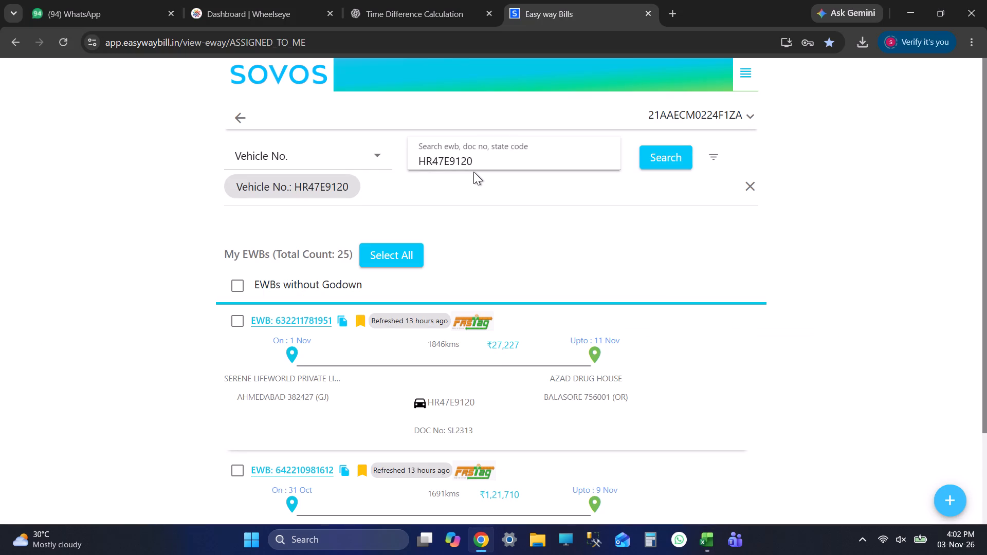
double_click(483, 154)
key(ctrl+v)
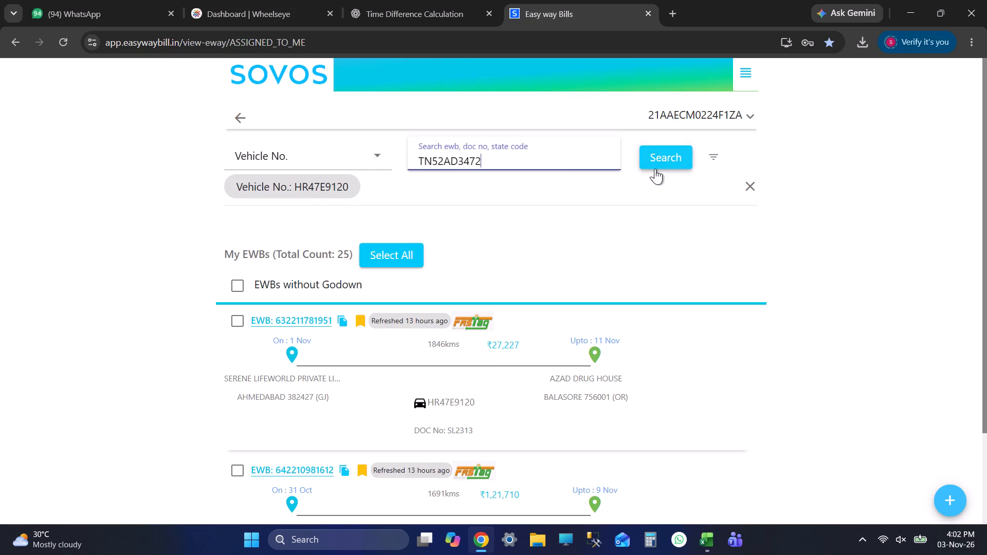
click(655, 169)
click(481, 321)
key(alt+Tab)
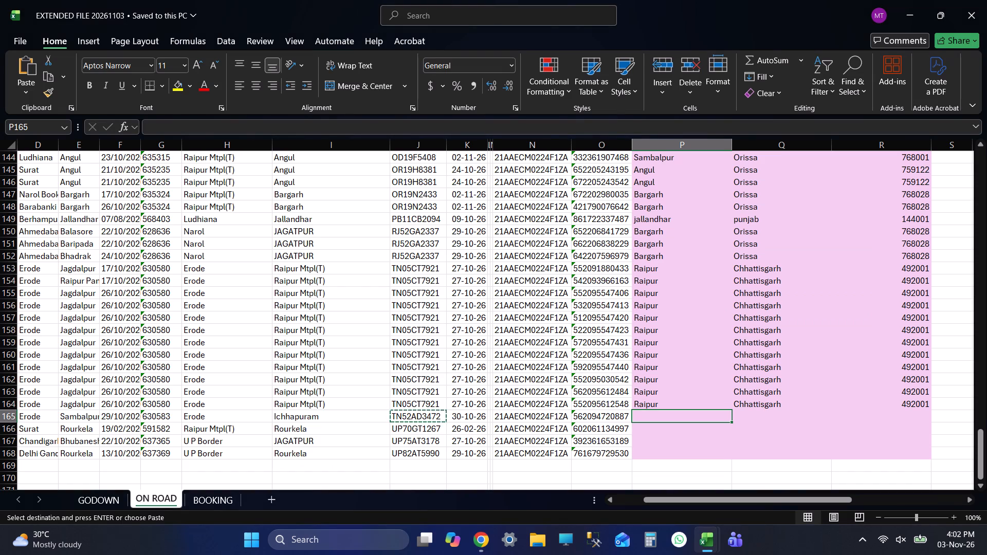
scroll(637, 329, down, 3)
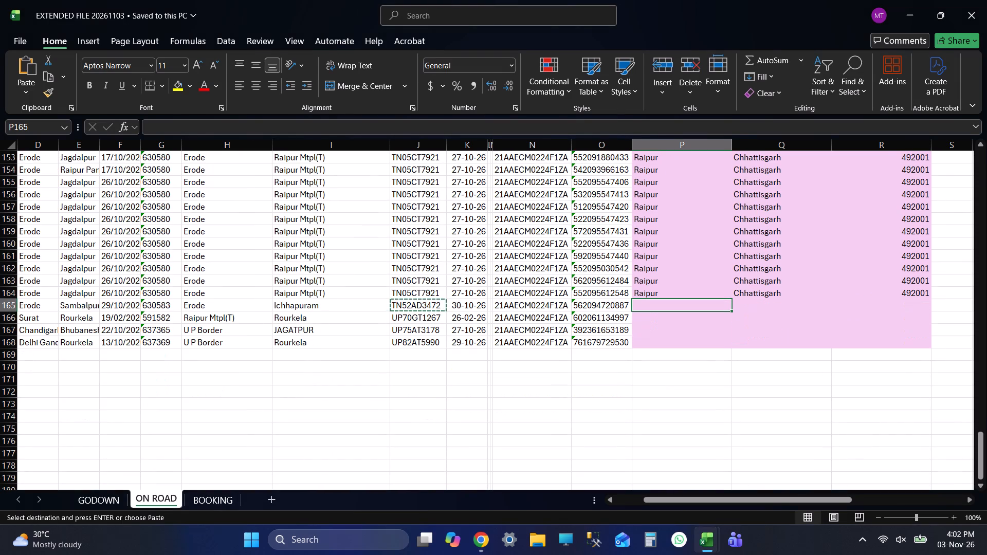
key(alt+Tab)
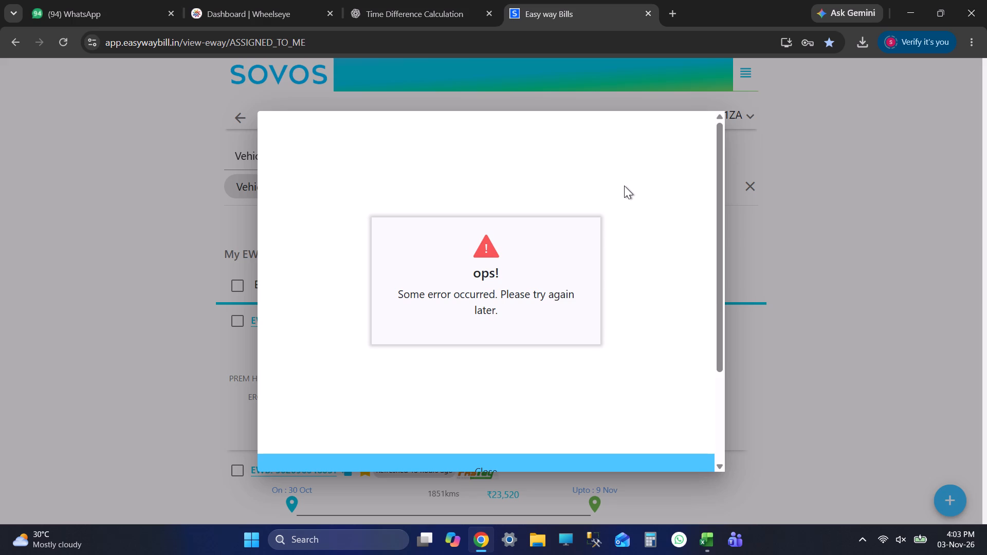
key(alt+Tab)
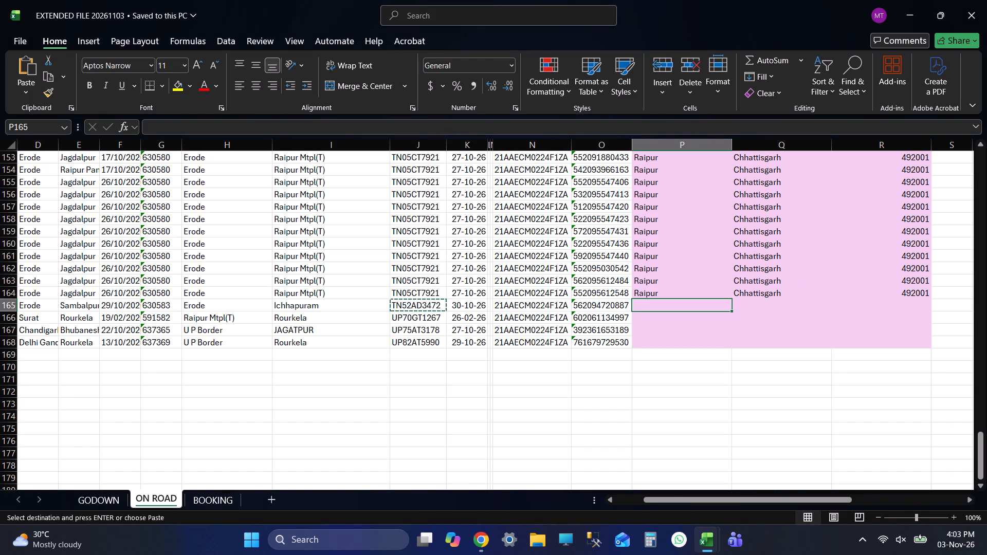
key(alt+Tab)
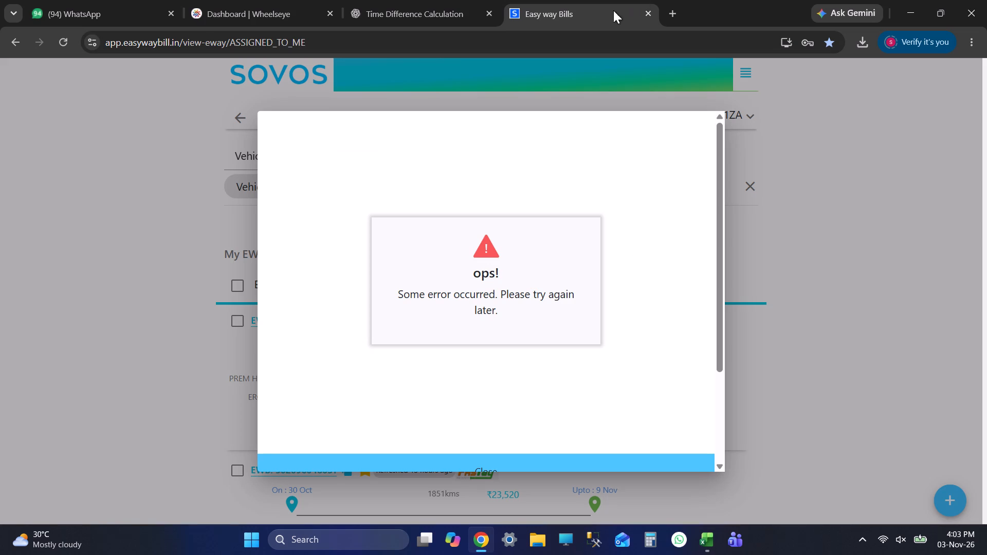
Search Google in a new tab for ERODE TO ICHCHAPURAM and open the route's full directions in Google Maps.
click(673, 15)
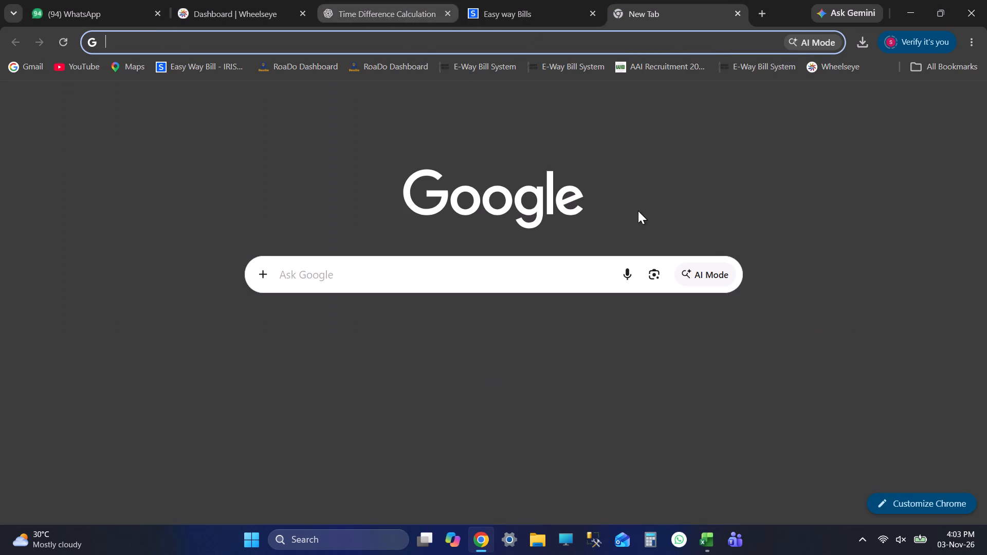
text(ERODE TO ICHCHAPURAM)
key(Return)
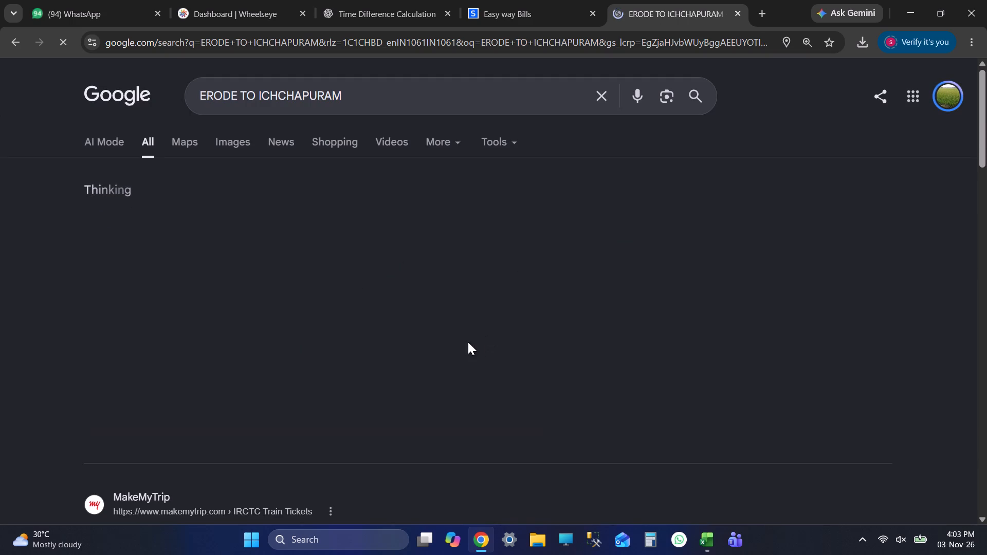
scroll(479, 402, down, 6)
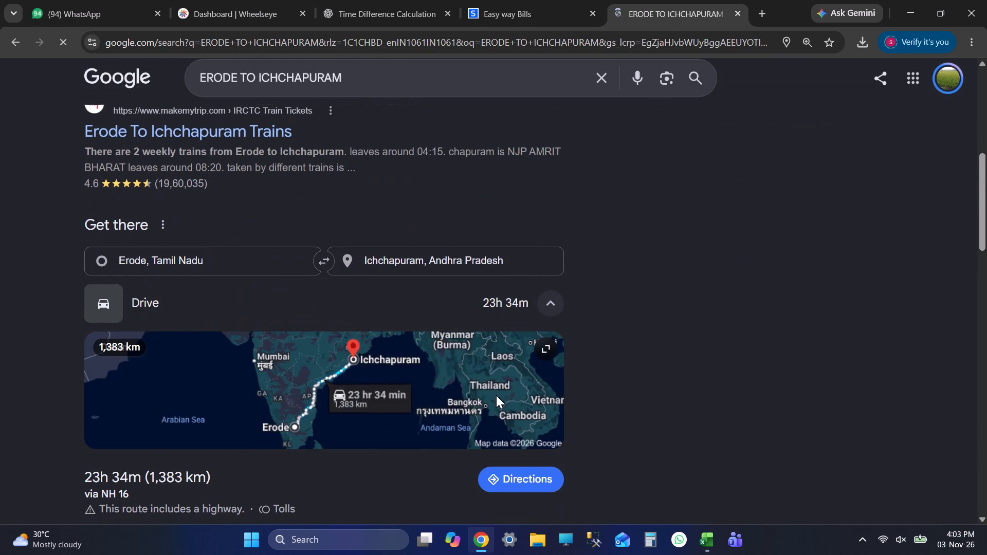
click(517, 482)
key(alt+Tab)
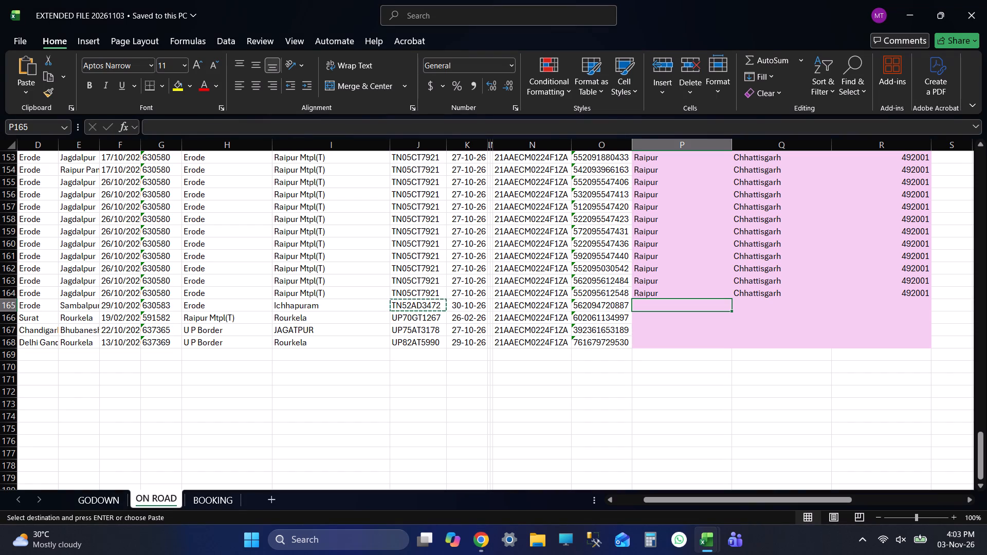
key(alt+Tab)
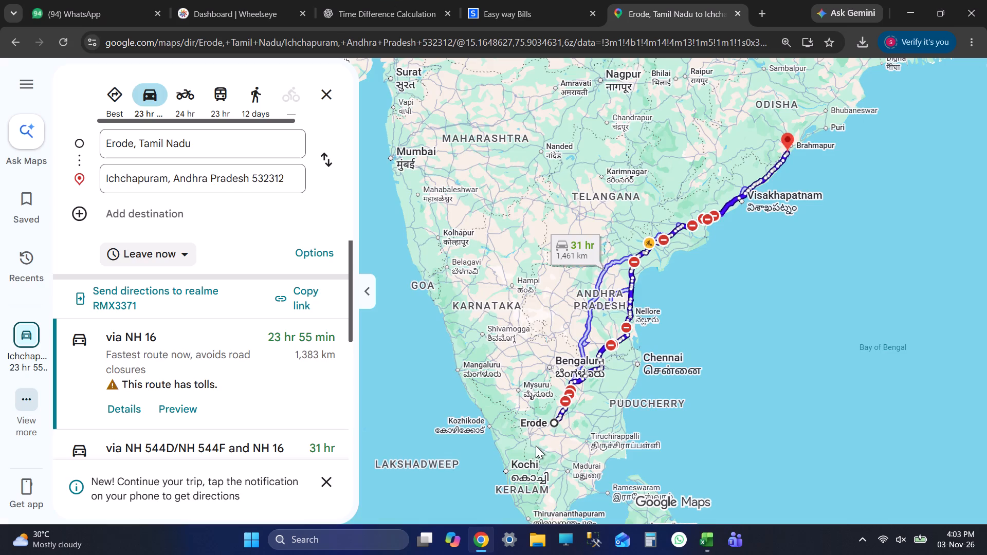
scroll(677, 236, up, 12)
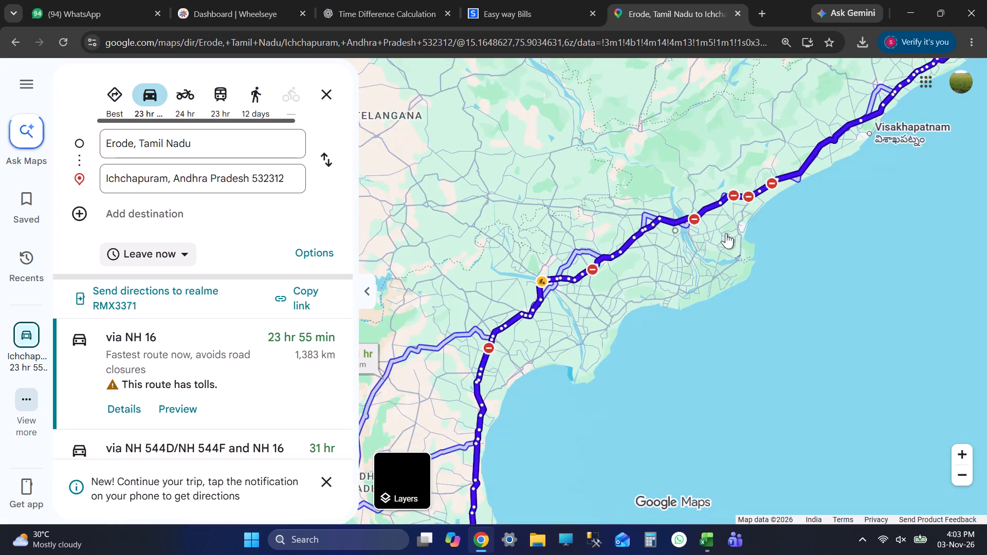
drag(712, 231, 704, 351)
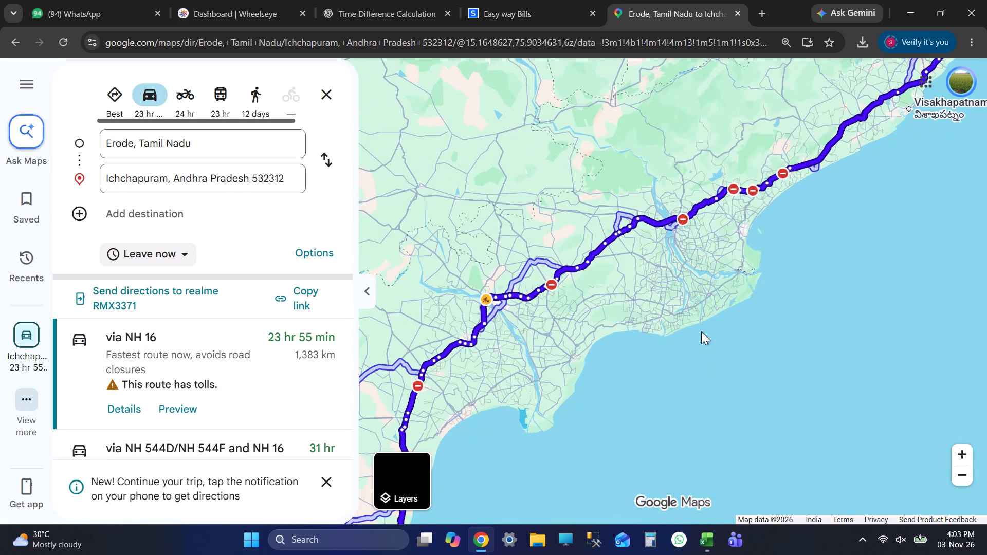
scroll(692, 217, up, 3)
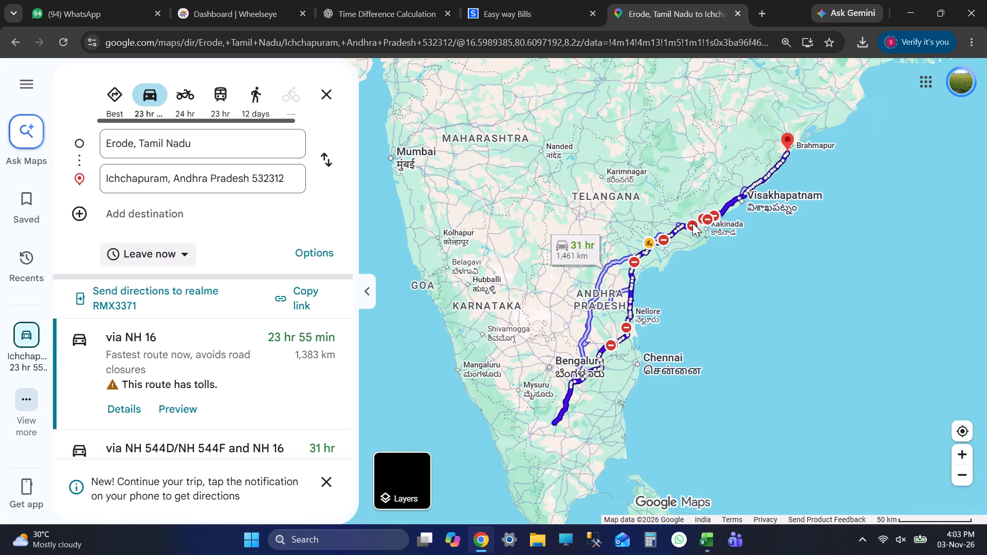
scroll(692, 223, up, 9)
drag(729, 243, 728, 362)
scroll(694, 338, up, 5)
scroll(660, 296, up, 1)
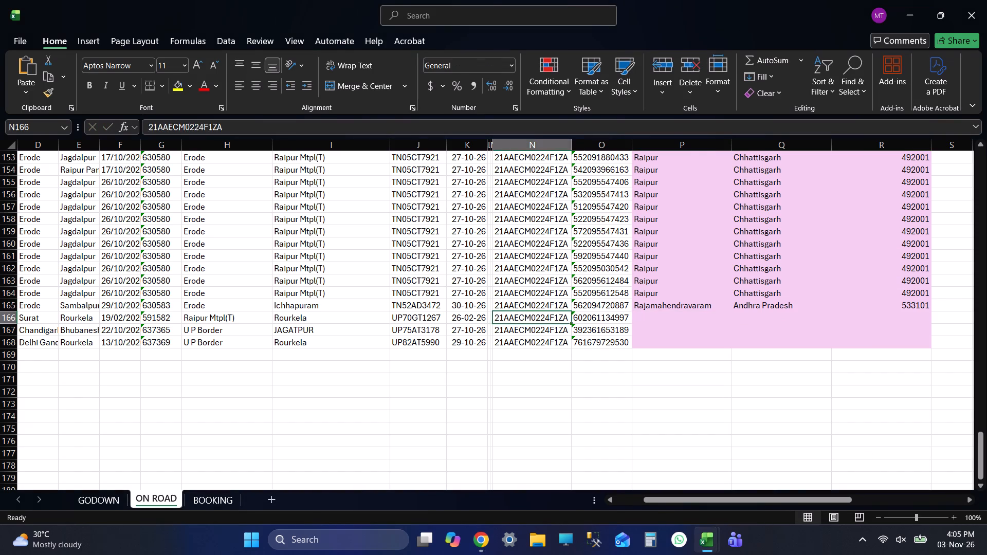
key(Left)
key(Left)
key(Left)
key(Left)
key(Right)
key(Right)
key(Right)
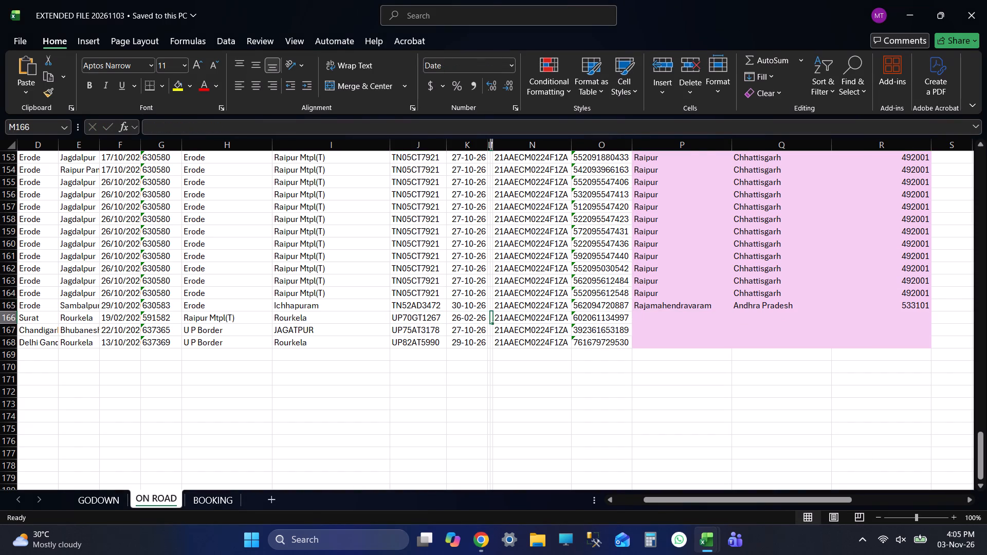
key(Right)
key(Right)
key(Right)
key(alt+Tab)
key(alt+Tab)
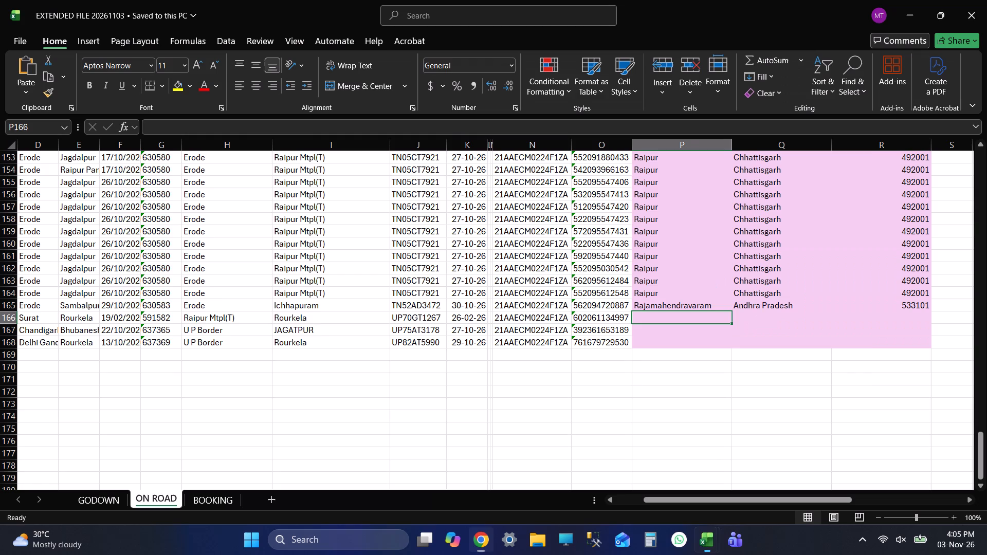
key(alt+Tab)
key(alt+Tab)
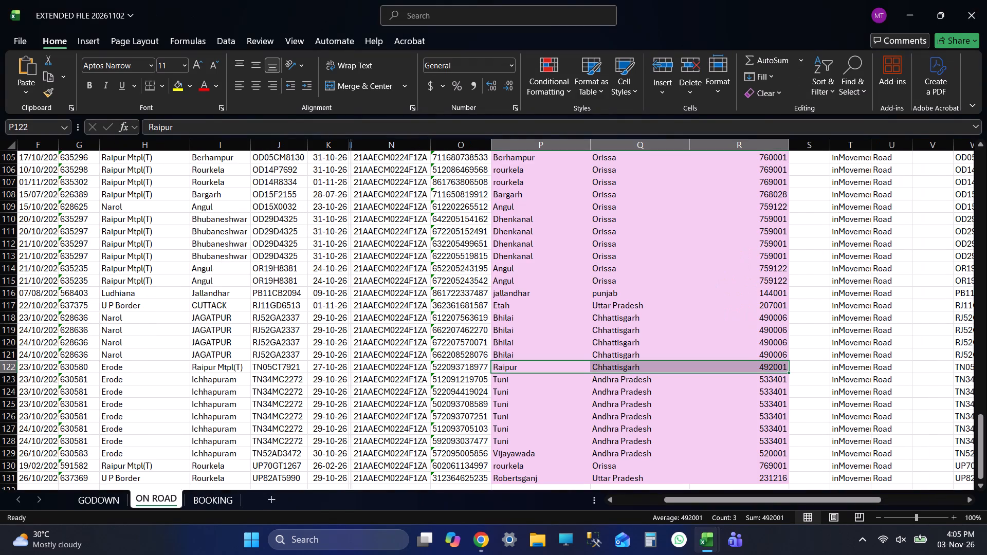
click(525, 174)
key(shift+Right)
key(shift+Right)
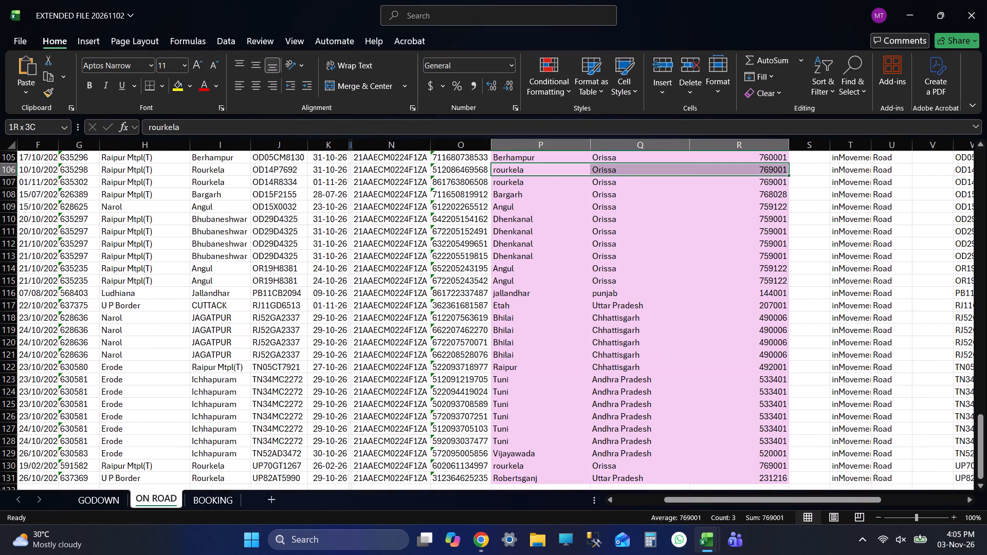
key(ctrl+c)
key(alt+Tab)
key(ctrl+v)
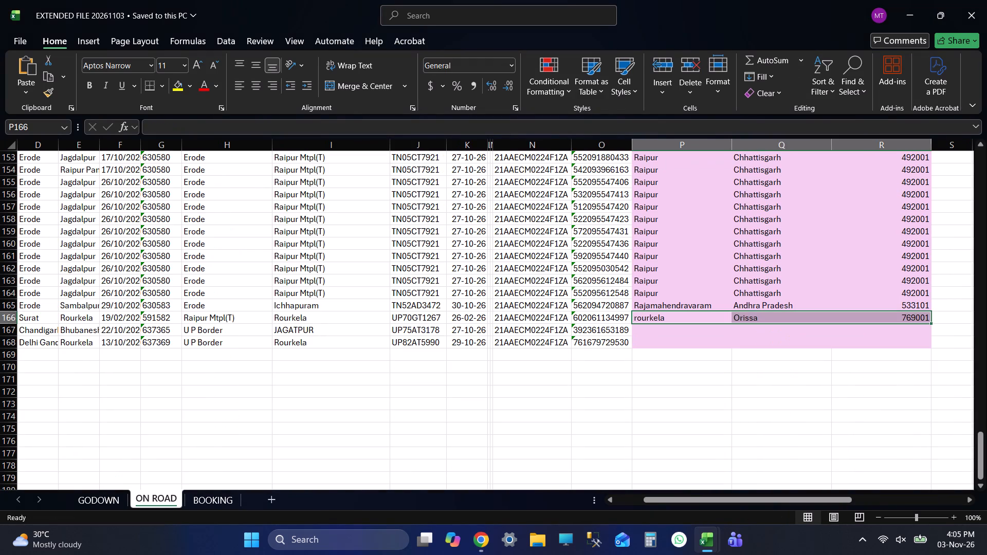
key(Down)
key(ctrl+s)
key(Left)
key(Left)
key(Left)
key(Left)
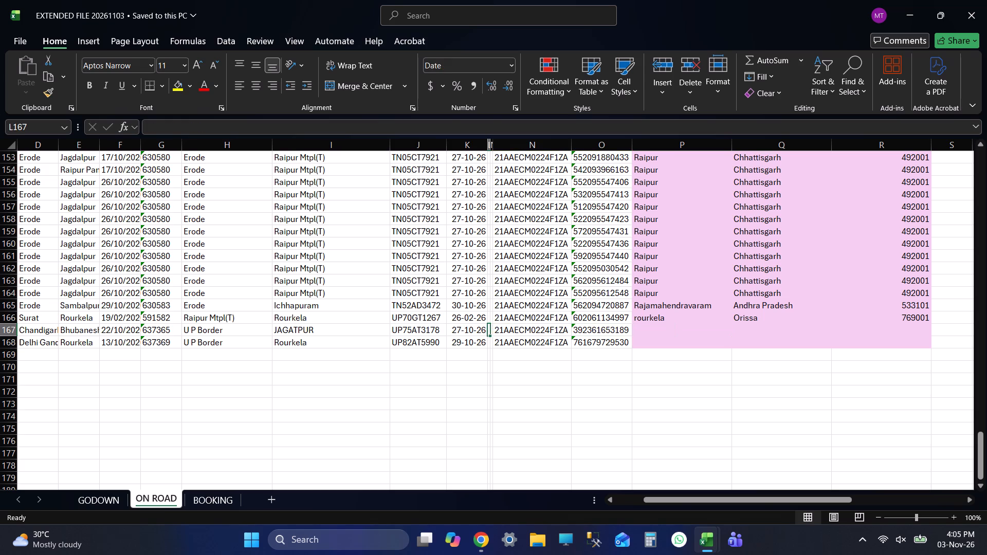
key(Left)
key(Left)
key(ctrl+c)
key(Right)
key(Right)
key(Right)
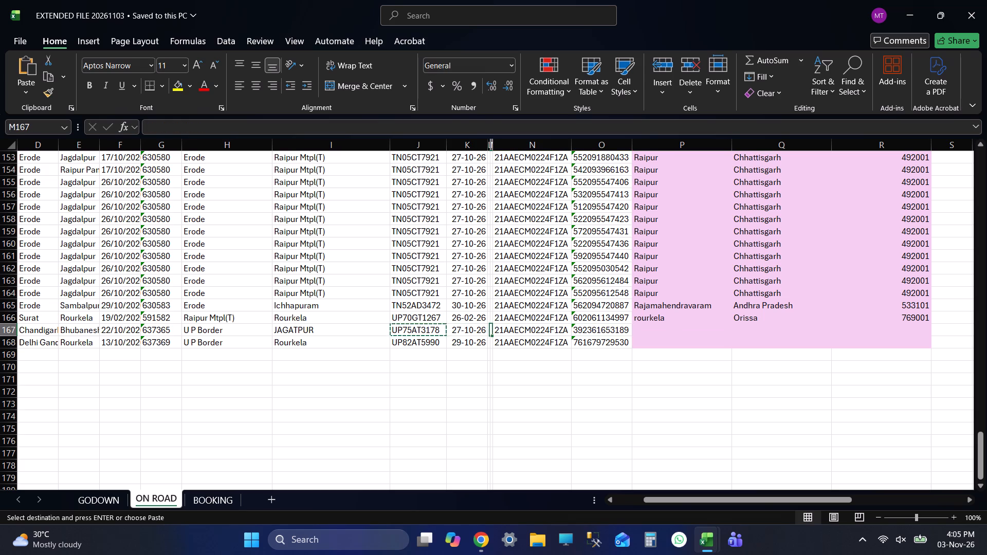
key(Right)
key(Right)
key(Right)
key(alt+Tab)
key(alt+Tab)
key(alt+Tab)
key(alt+Tab)
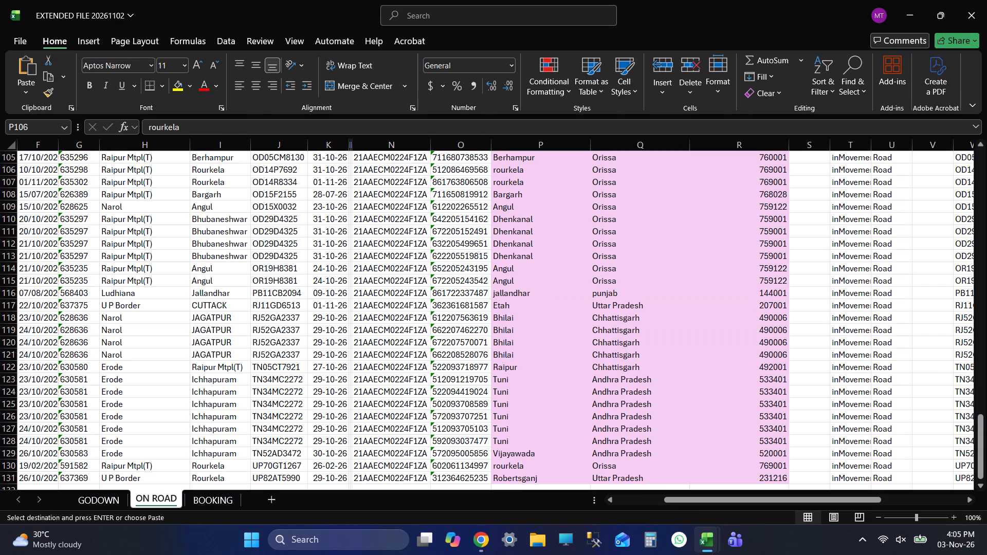
click(294, 147)
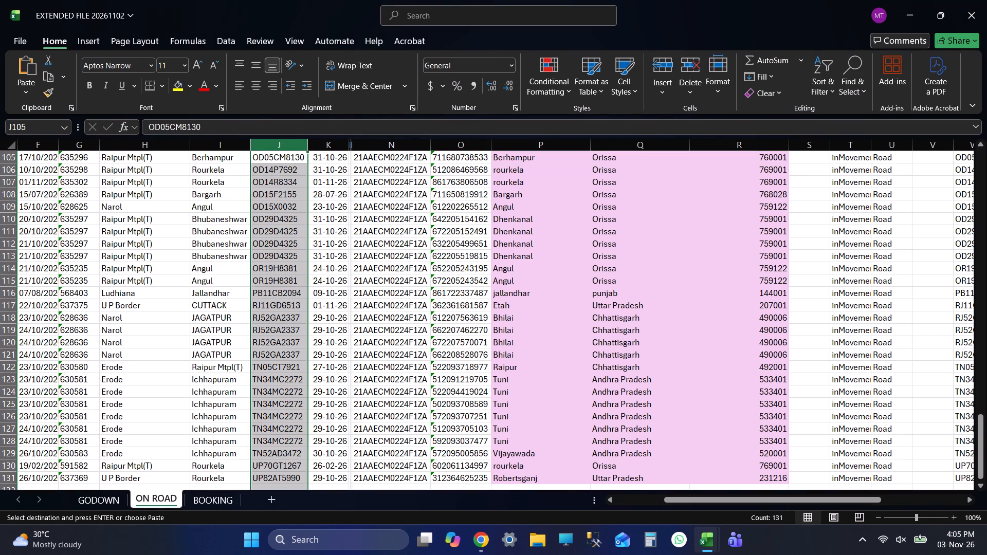
key(ctrl+f)
key(ctrl+v)
key(Return)
key(Return)
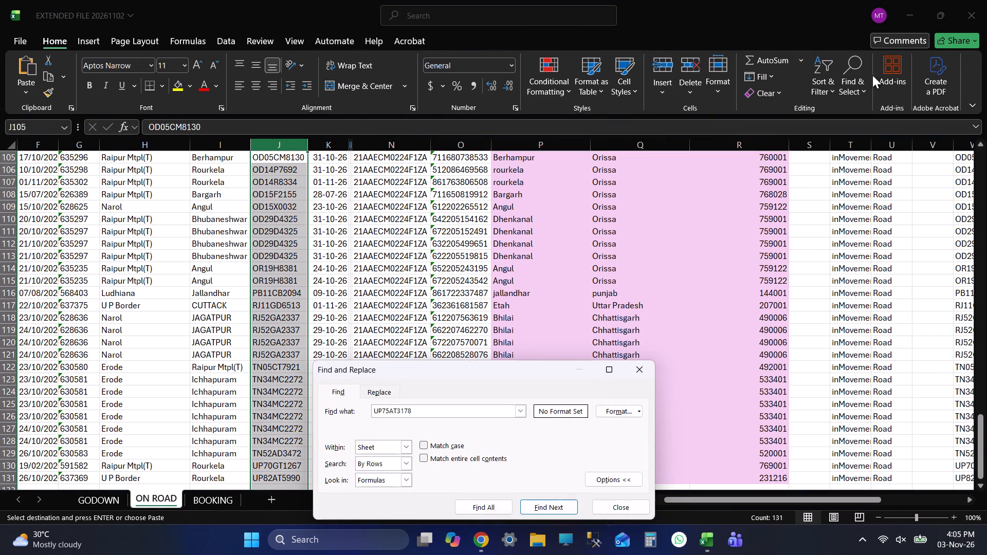
click(628, 503)
key(ctrl+f)
key(ctrl+v)
key(Return)
key(Return)
click(633, 507)
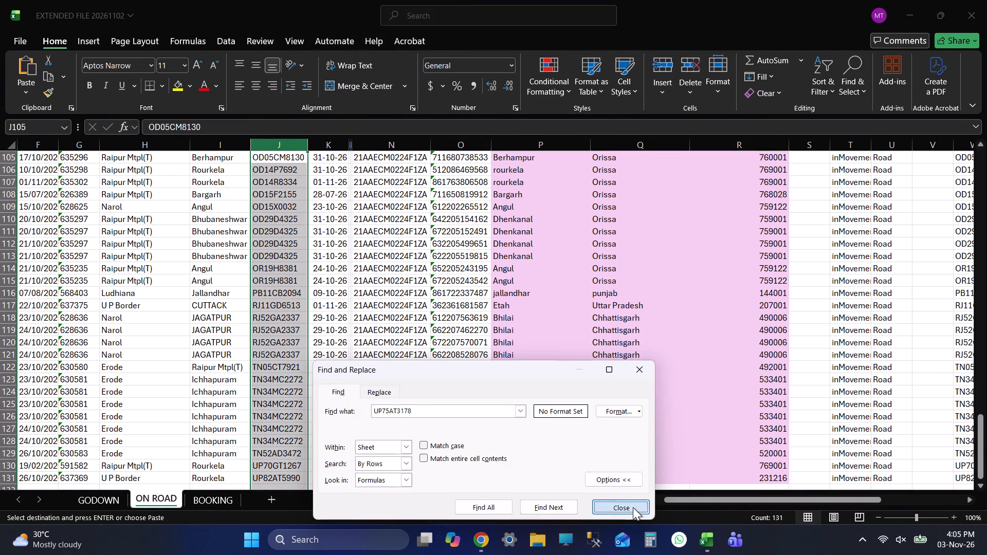
key(alt+Tab)
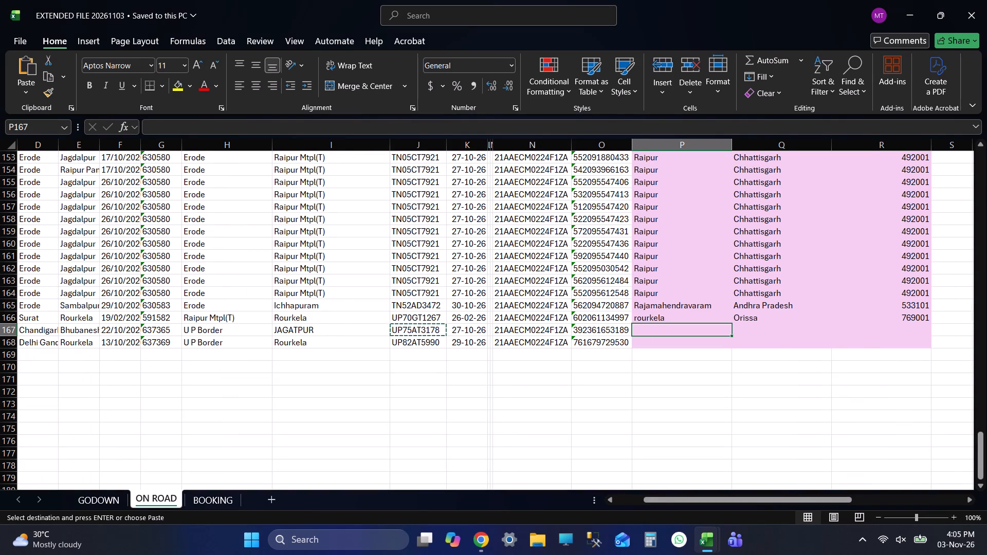
key(alt+Tab)
key(alt+Tab)
key(alt+Tab)
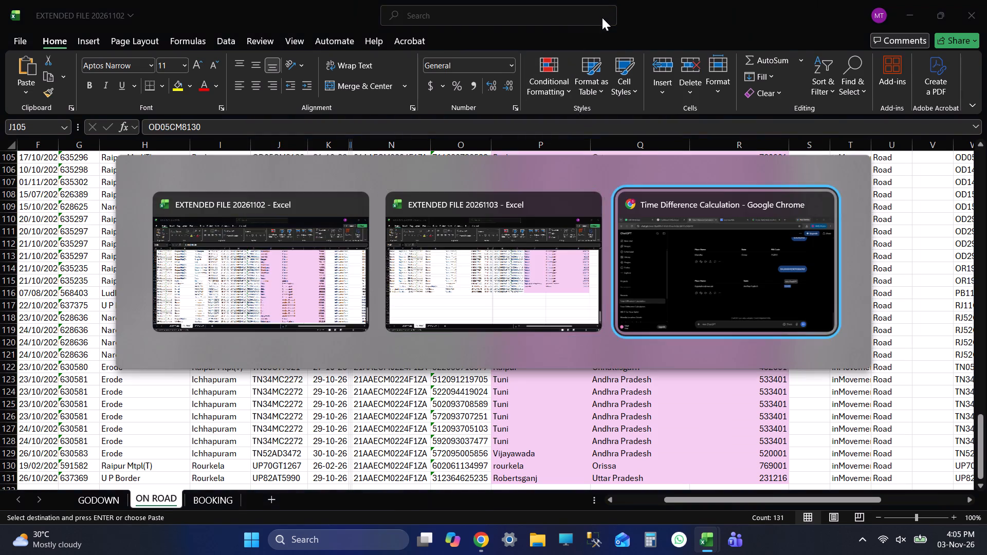
click(254, 7)
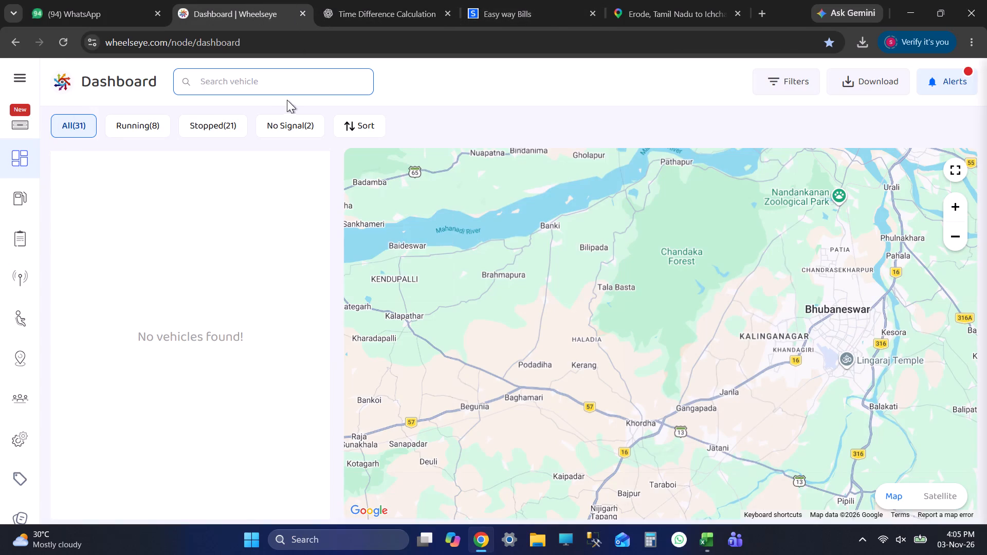
click(306, 75)
text(395)
key(Return)
click(141, 242)
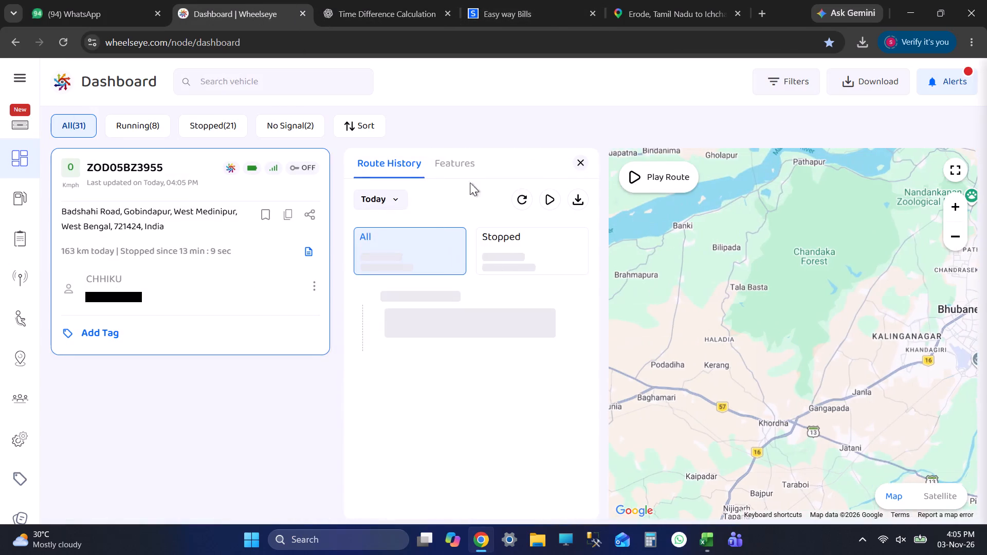
click(393, 198)
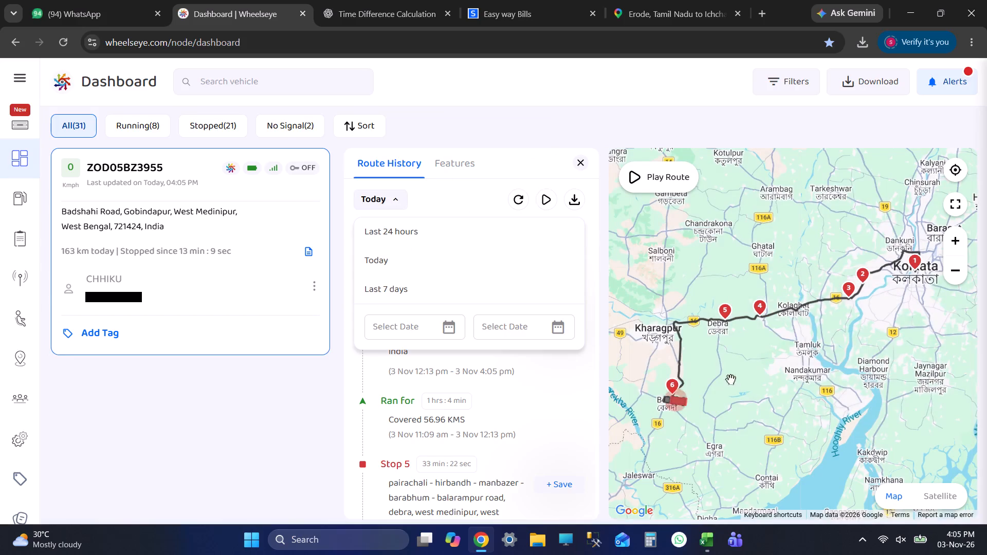
click(492, 501)
scroll(421, 267, up, 1)
scroll(423, 265, down, 1)
scroll(427, 264, up, 3)
scroll(568, 308, down, 1)
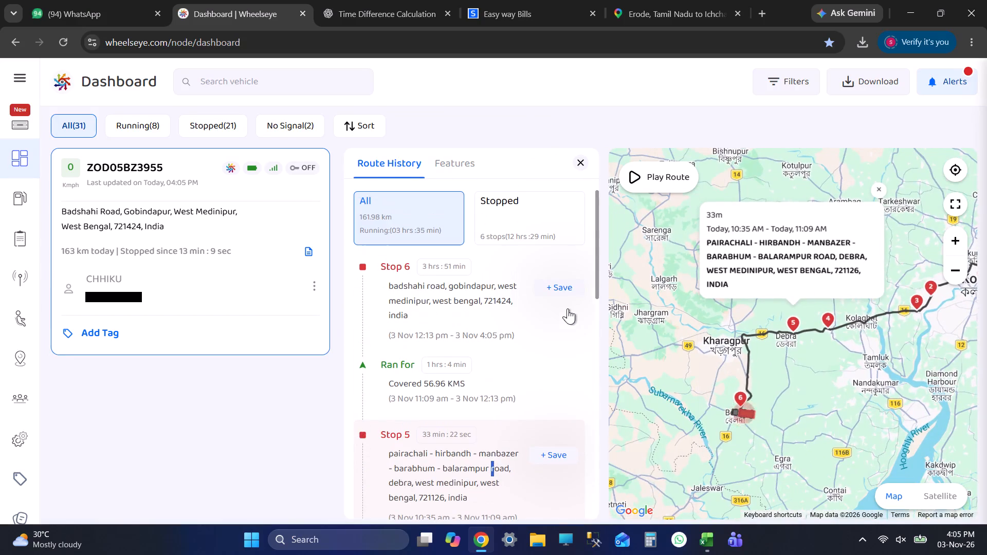
scroll(399, 304, up, 2)
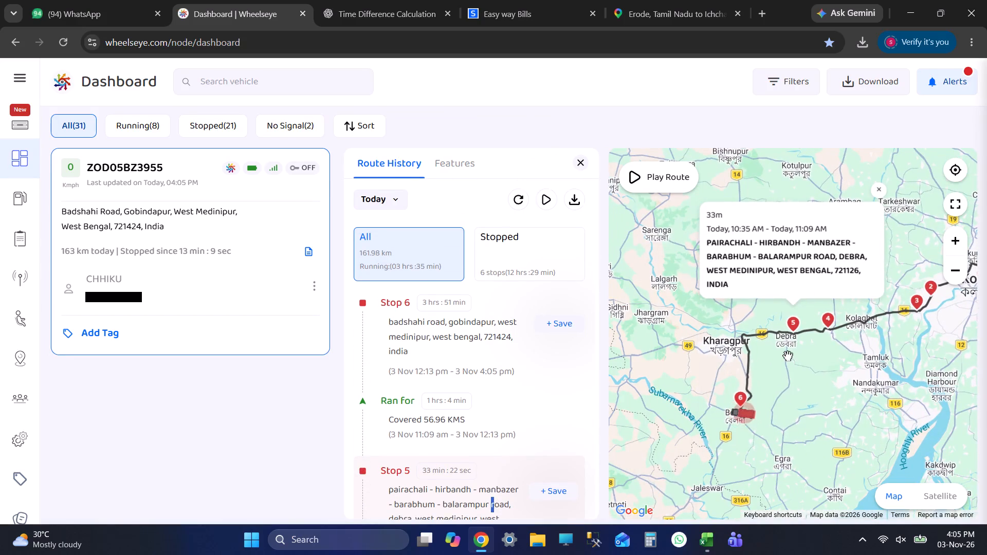
drag(877, 421, 907, 395)
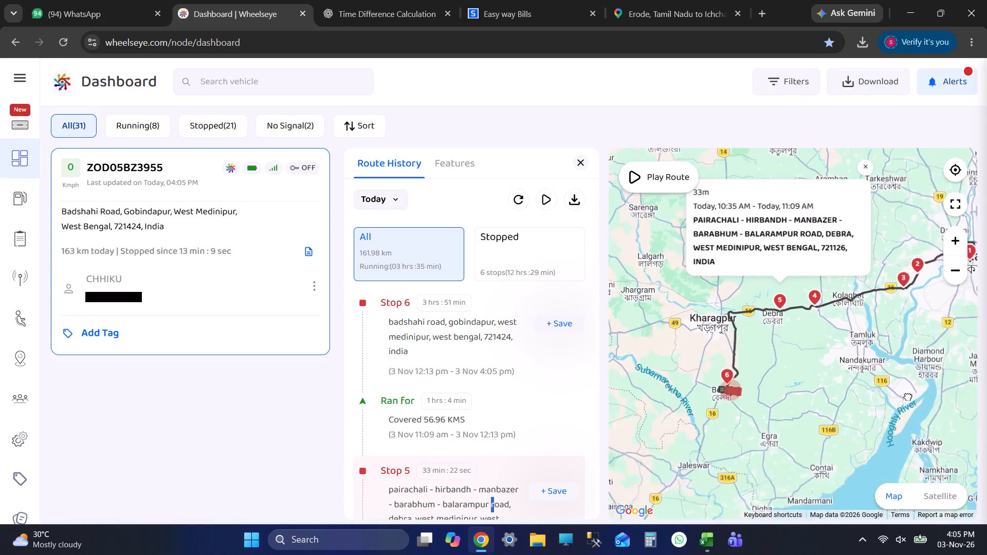
drag(907, 395, 914, 395)
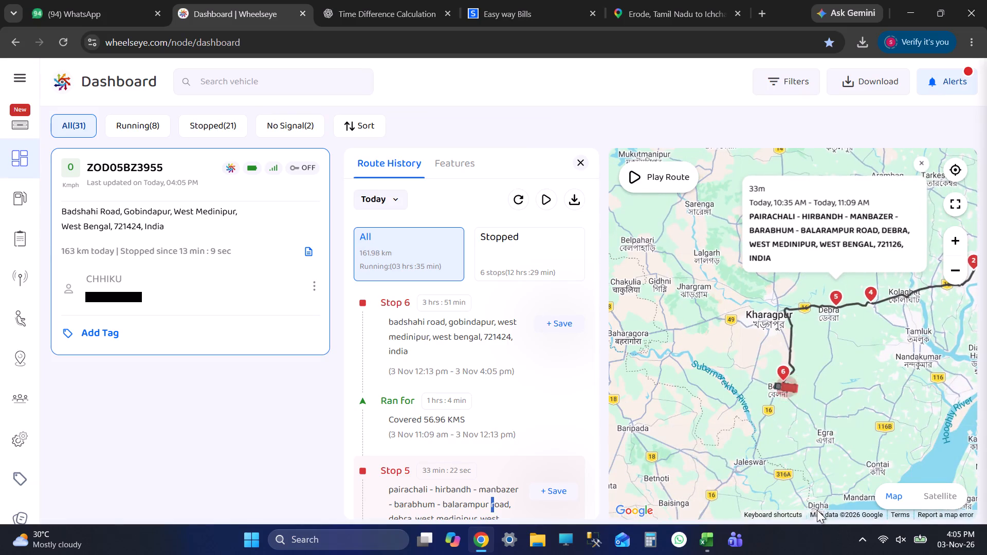
drag(815, 470, 793, 297)
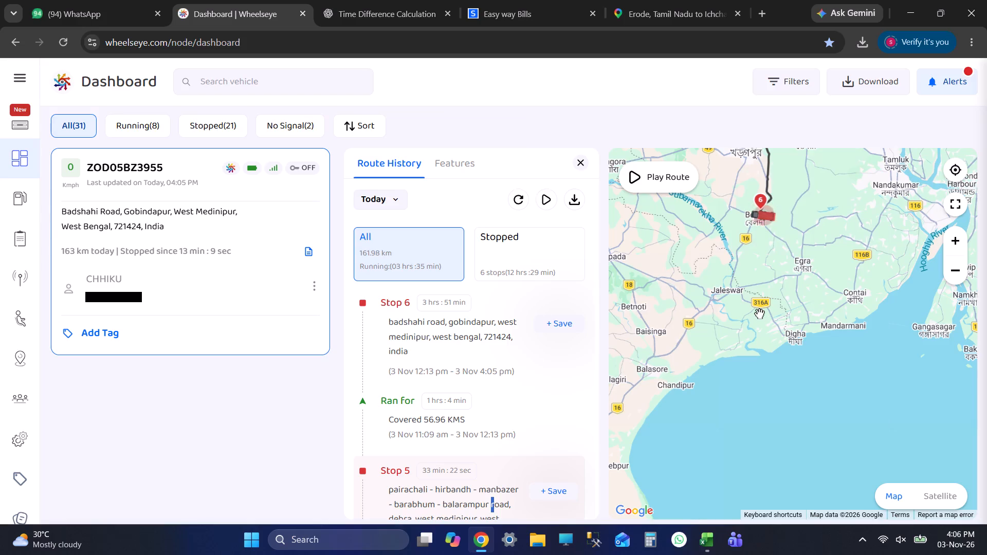
scroll(808, 287, down, 2)
scroll(810, 290, up, 1)
scroll(810, 290, down, 1)
drag(830, 262, 881, 289)
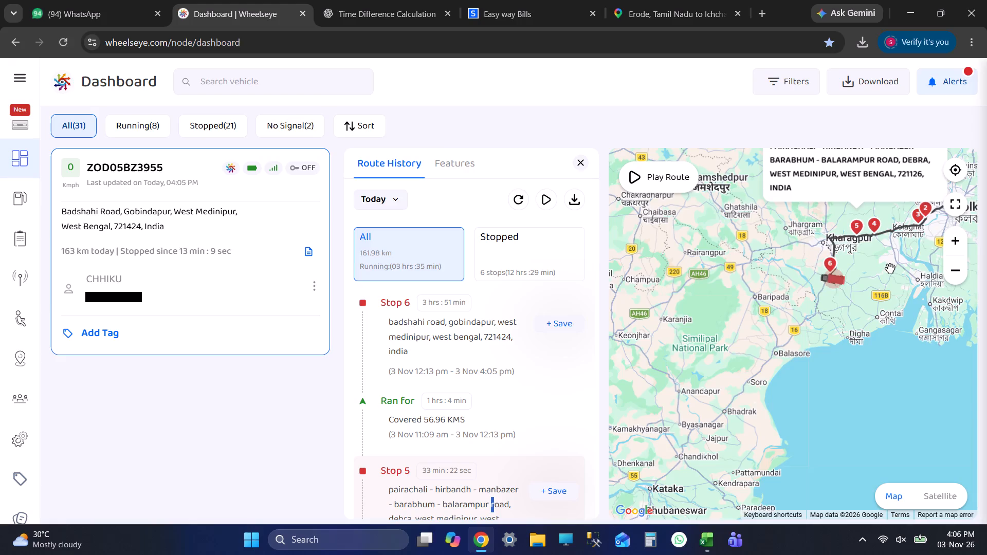
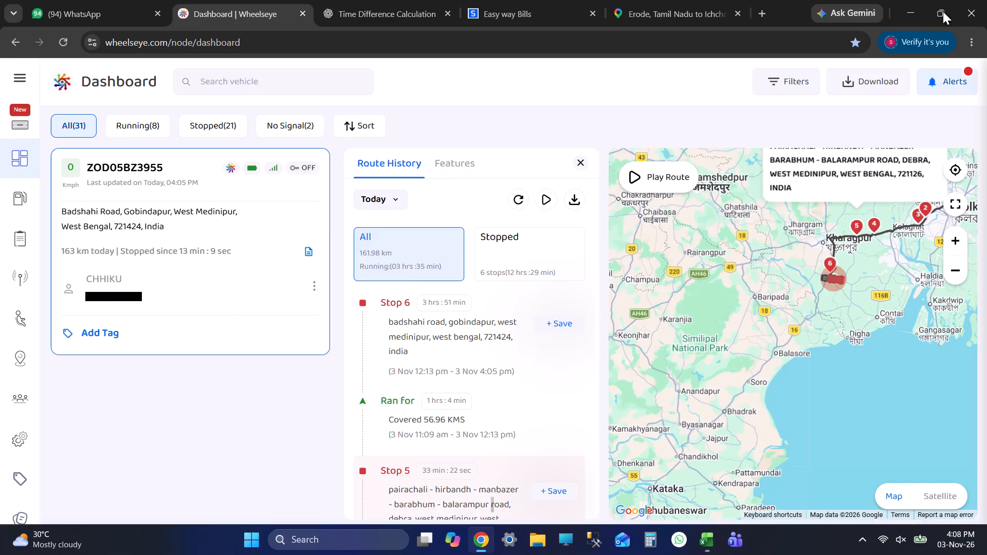
In Google Maps, set the route's starting point to Ghaziabad, Uttar Pradesh.
key(alt+Tab)
key(alt+Tab)
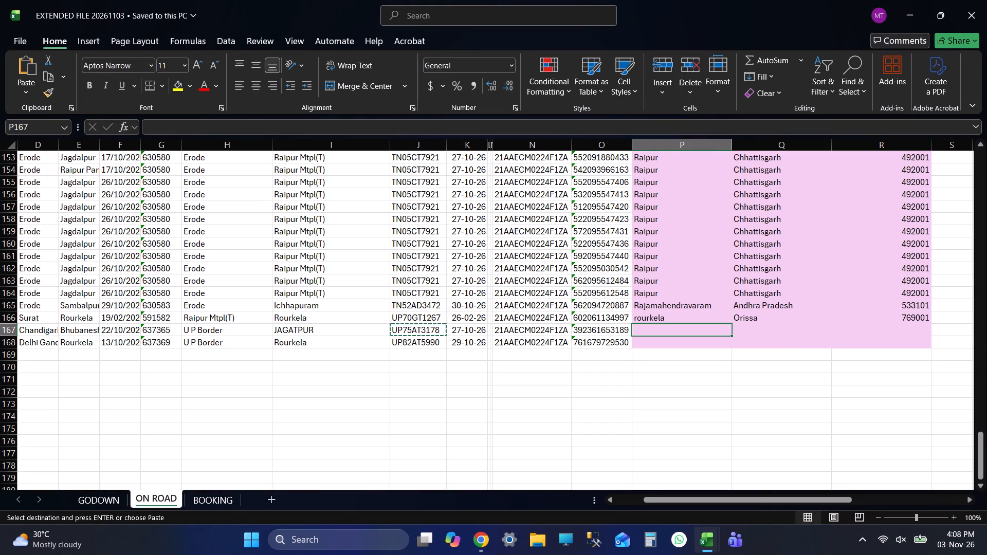
key(alt+Tab)
key(alt+Tab)
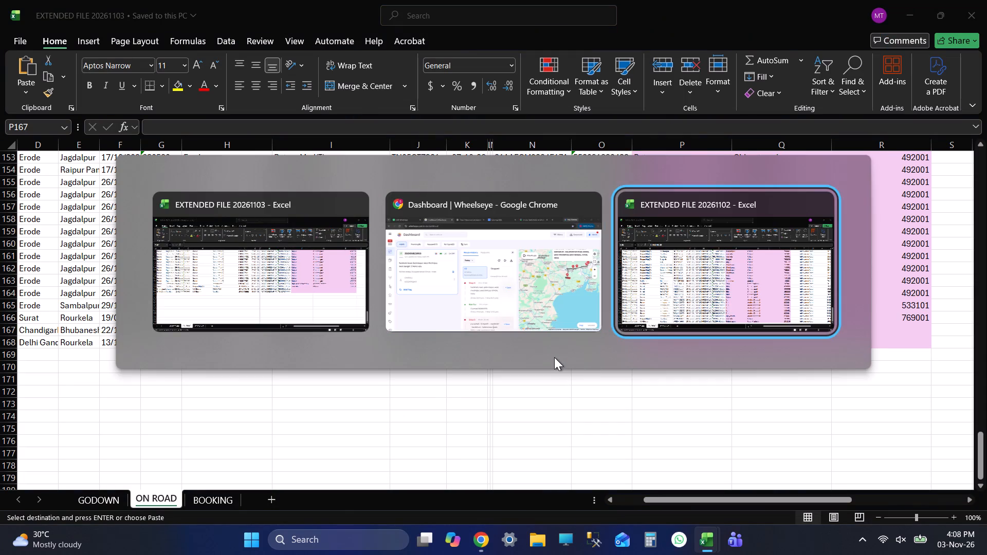
key(alt+Tab)
key(alt+Tab)
click(668, 4)
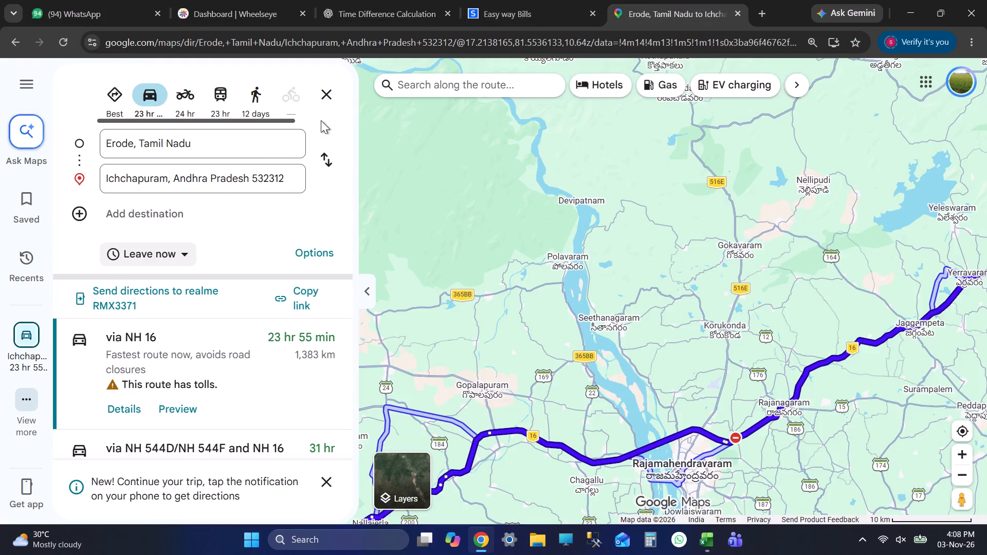
click(252, 142)
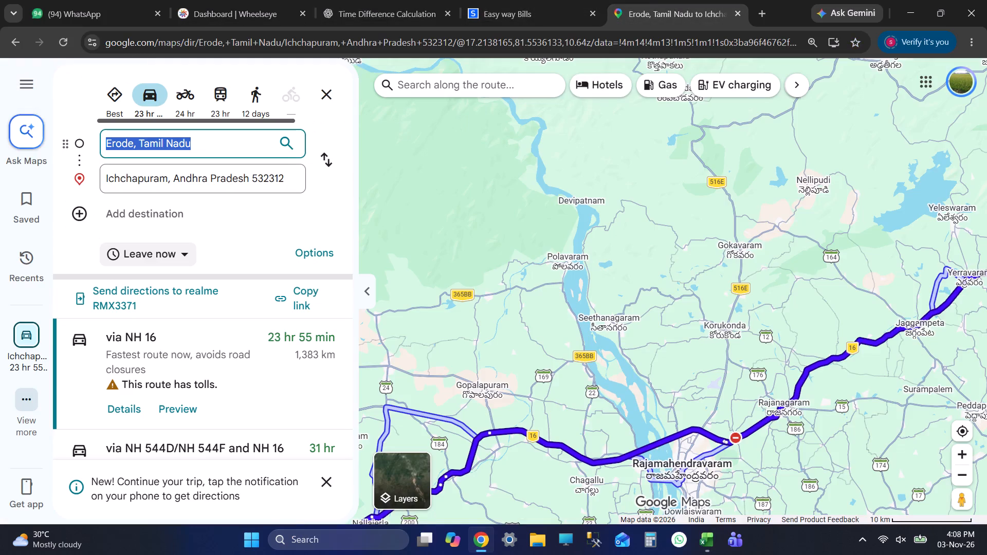
text(GHAZIABAD)
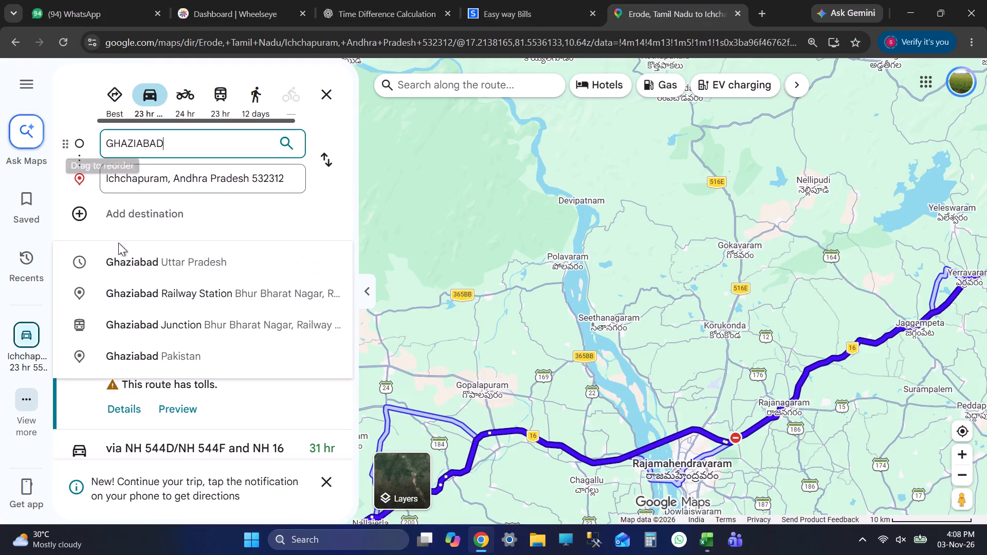
click(169, 261)
Set the route's destination to Jagatpur, Odisha, replacing Ichchapuram.
key(alt+Tab)
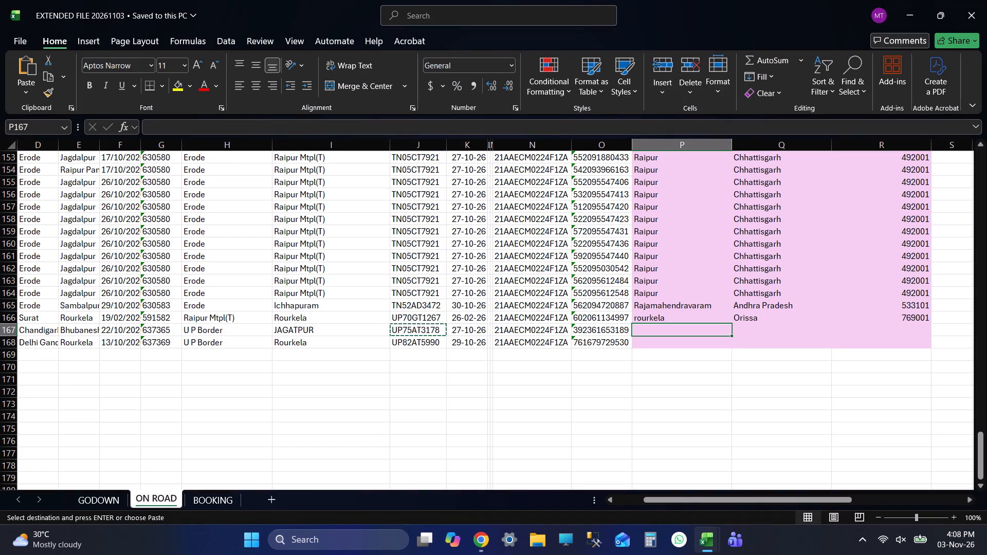
key(alt+Tab)
click(251, 167)
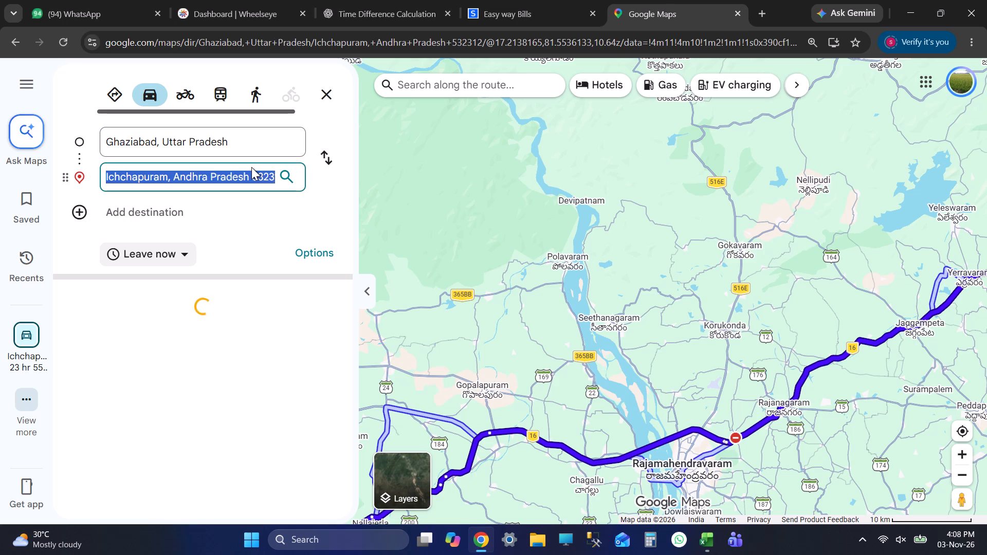
text(JAGAT)
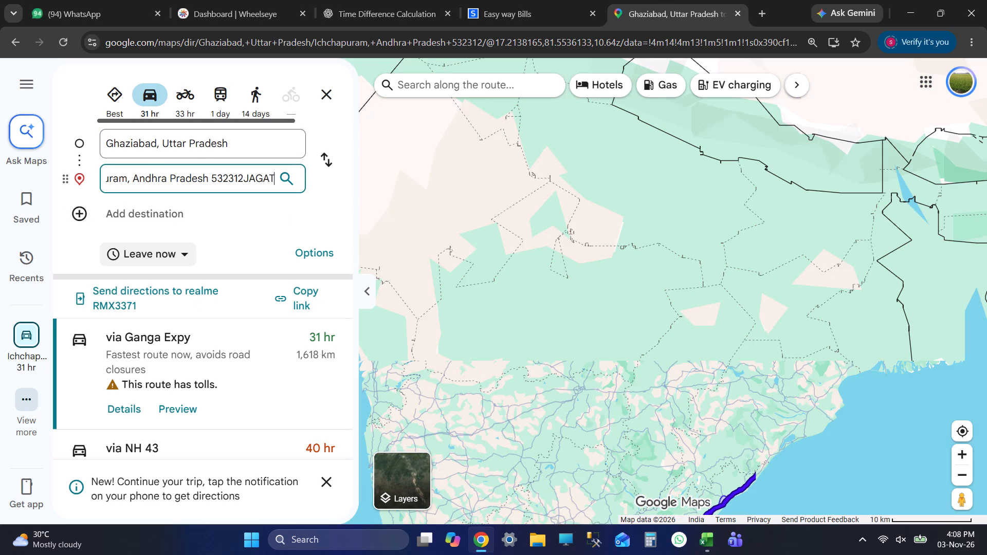
key(ctrl+a)
key(BackSpace)
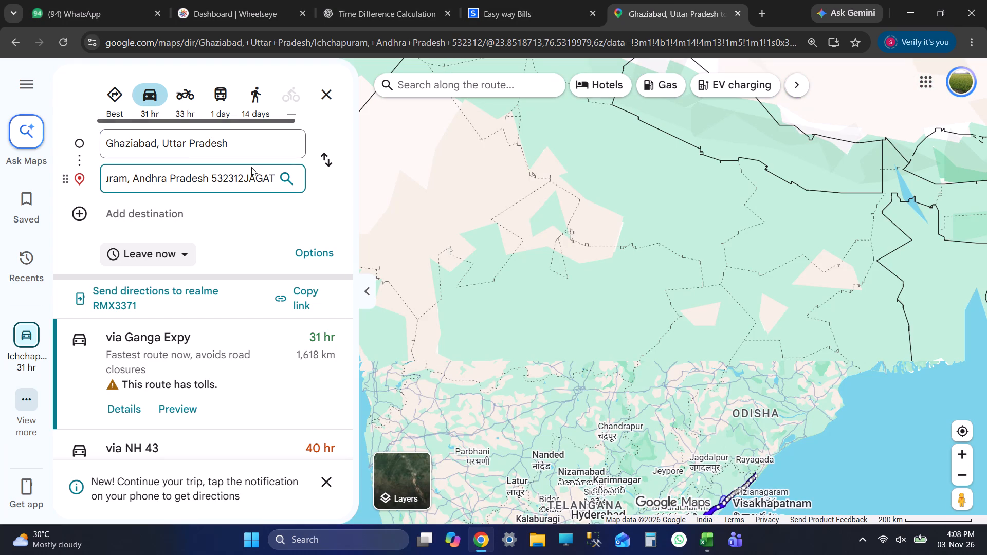
click(200, 171)
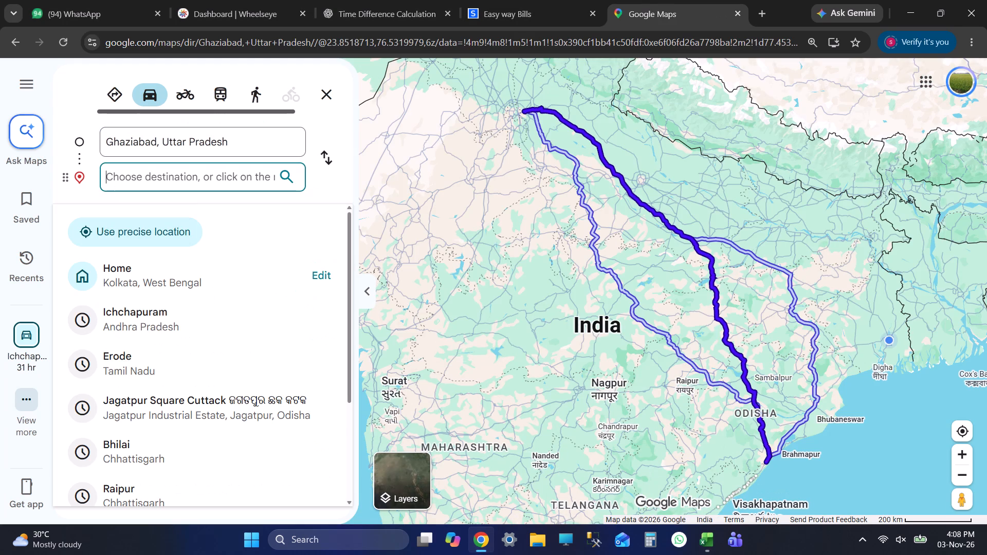
text(JAGAT)
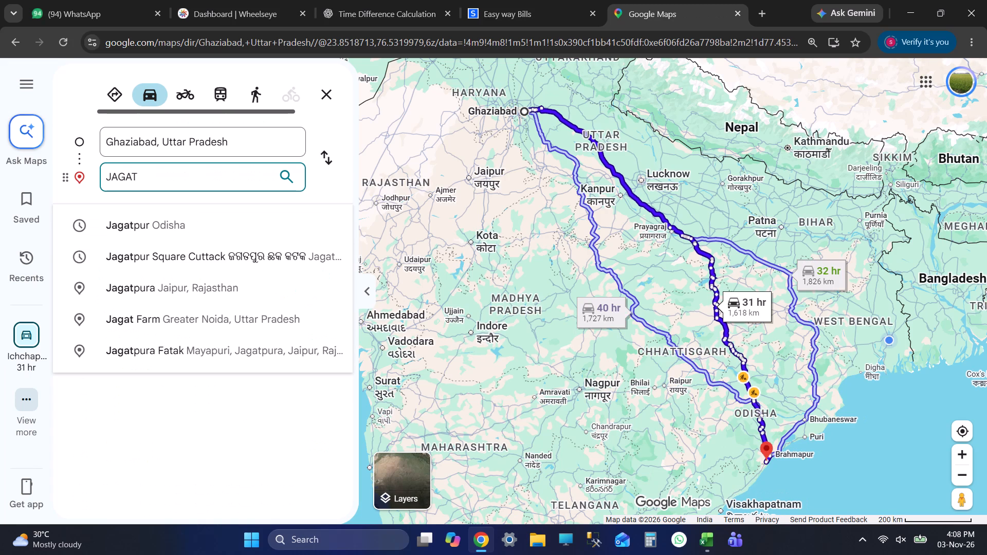
click(148, 234)
Examine the towns along the driving route from Ghaziabad to Jagatpur, following it through Ranchi and Jamshedpur to its end.
key(alt+Tab)
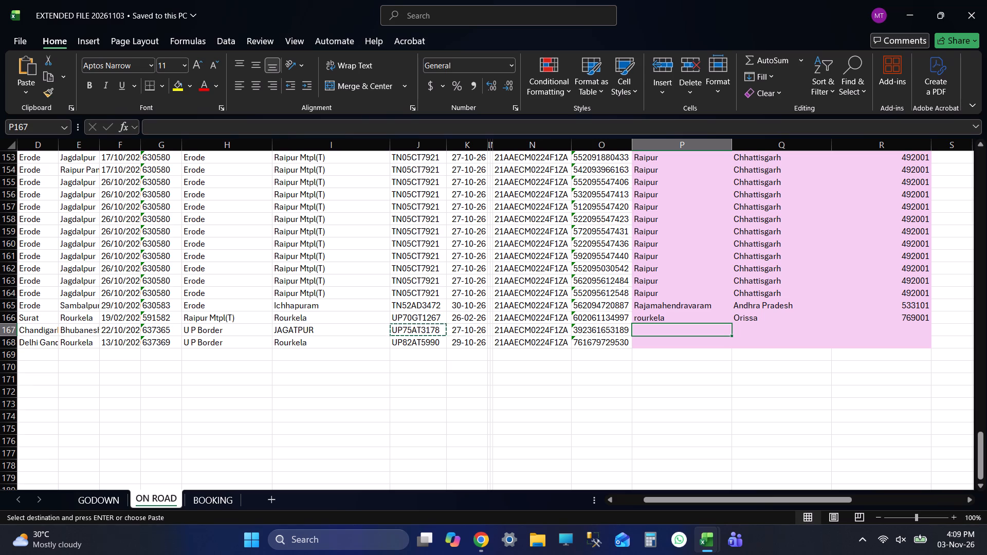
key(alt+Tab)
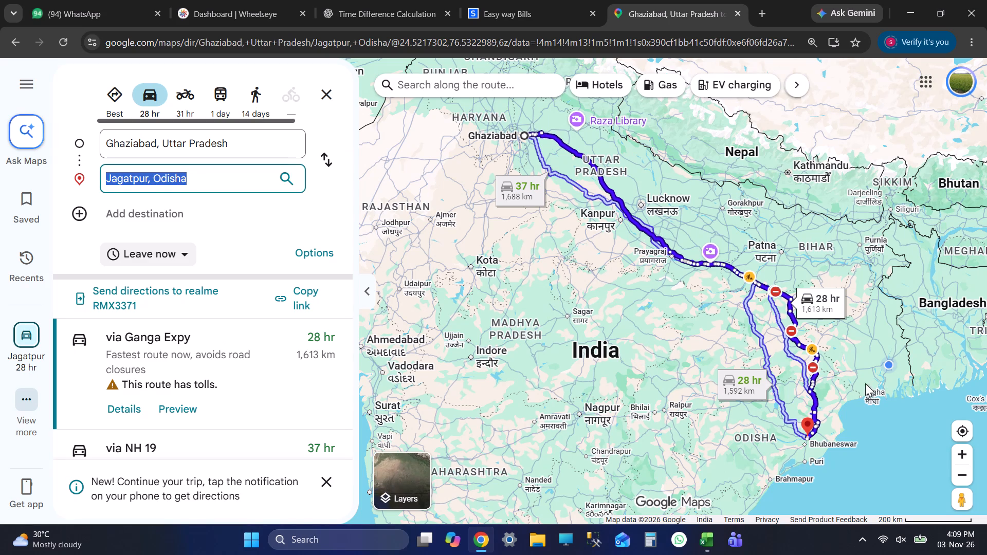
scroll(847, 383, up, 11)
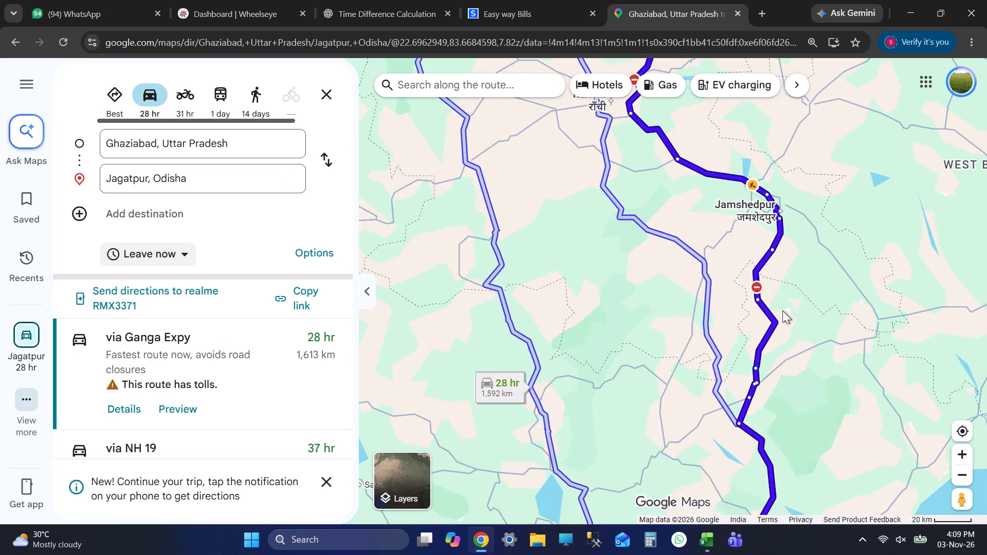
drag(583, 233, 604, 312)
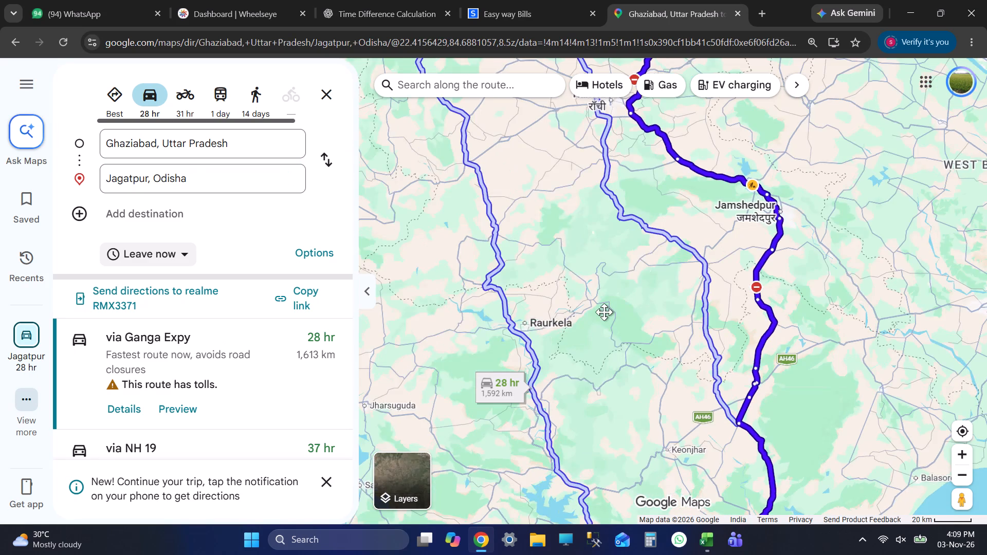
drag(604, 312, 654, 466)
drag(577, 229, 630, 463)
scroll(598, 357, down, 2)
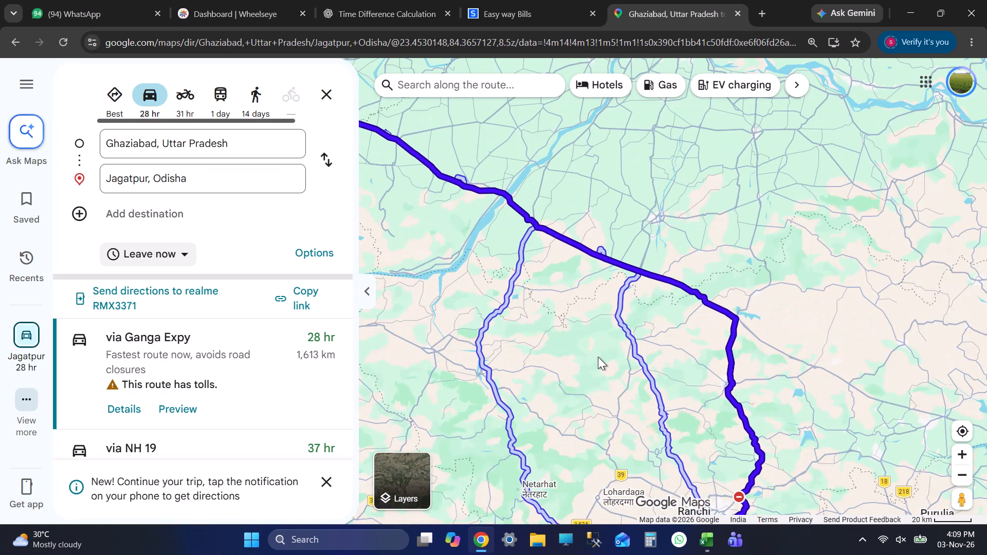
scroll(555, 351, up, 2)
drag(555, 351, 560, 223)
scroll(782, 286, up, 2)
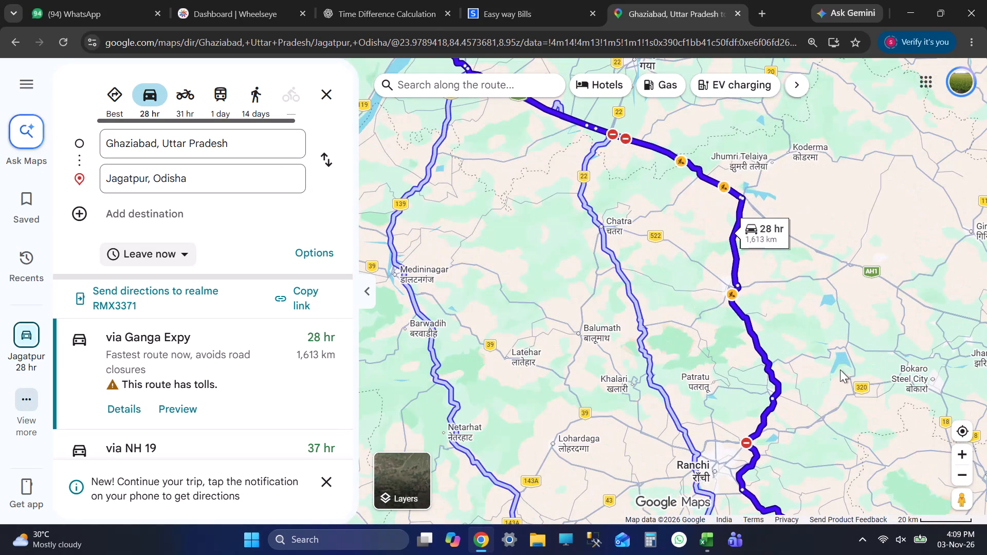
drag(840, 371, 835, 220)
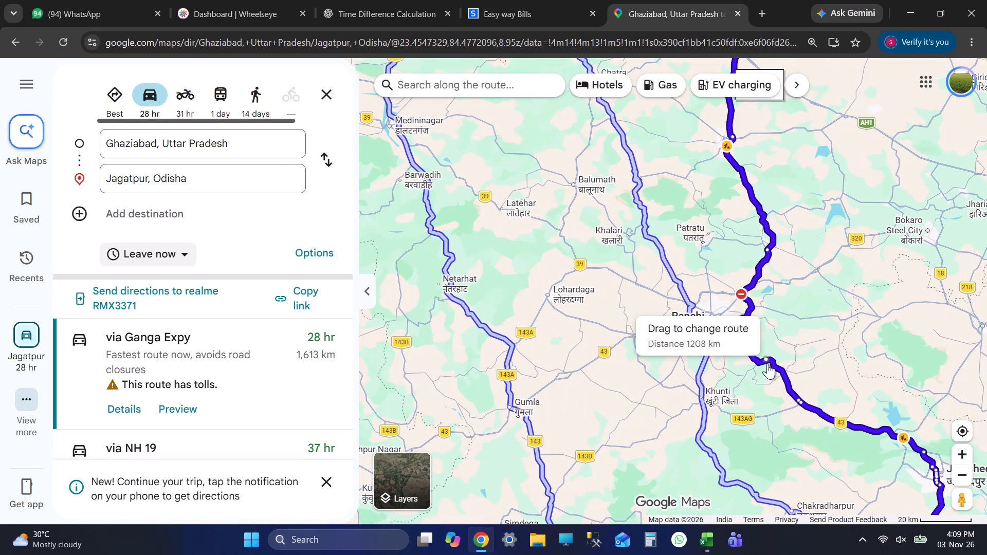
drag(810, 459, 703, 190)
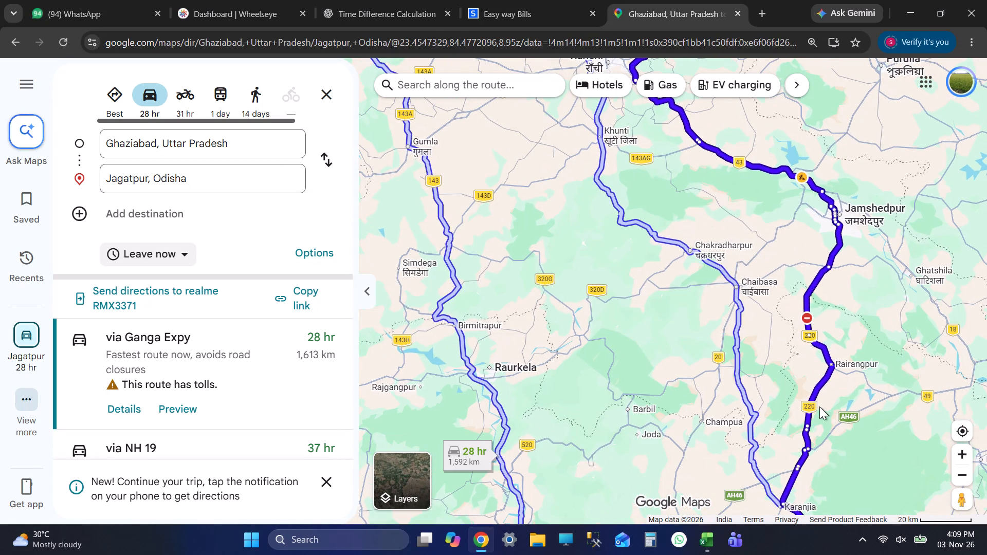
drag(778, 407, 780, 171)
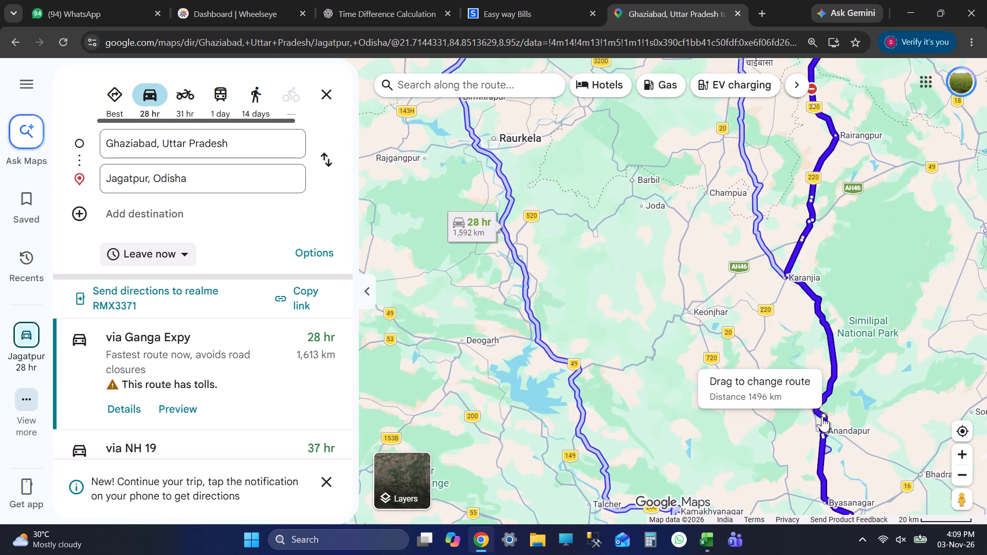
drag(708, 467, 580, 182)
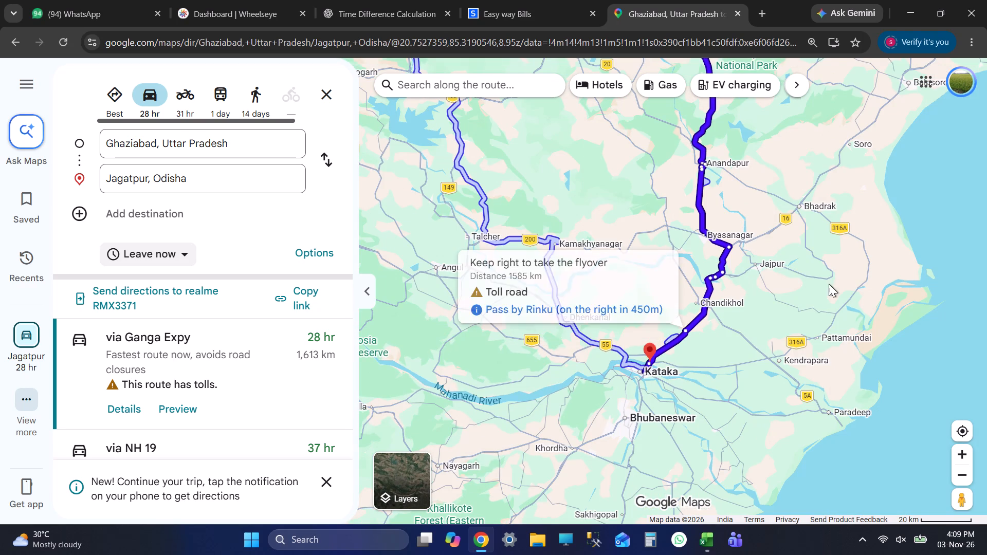
key(alt+Tab)
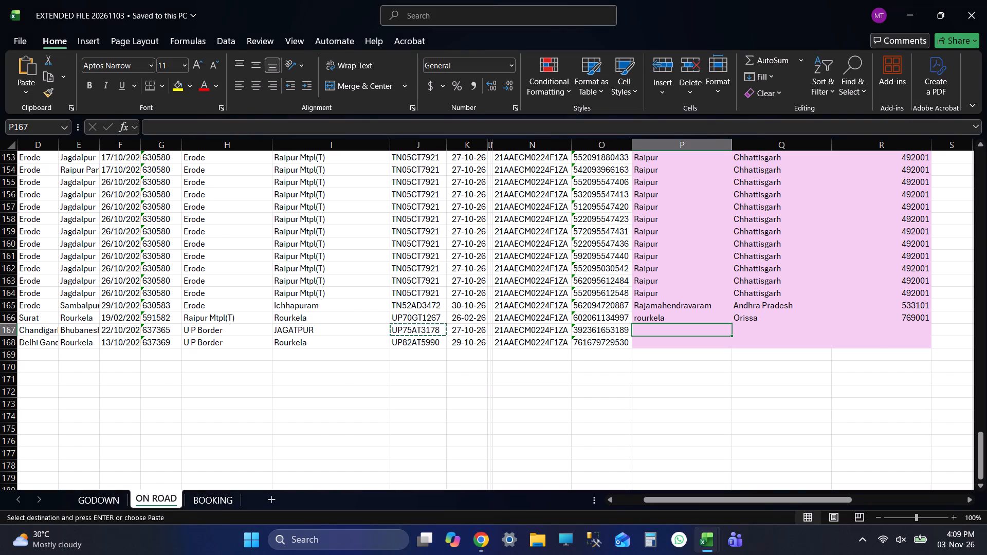
key(alt+Tab)
key(alt+Tab)
click(529, 147)
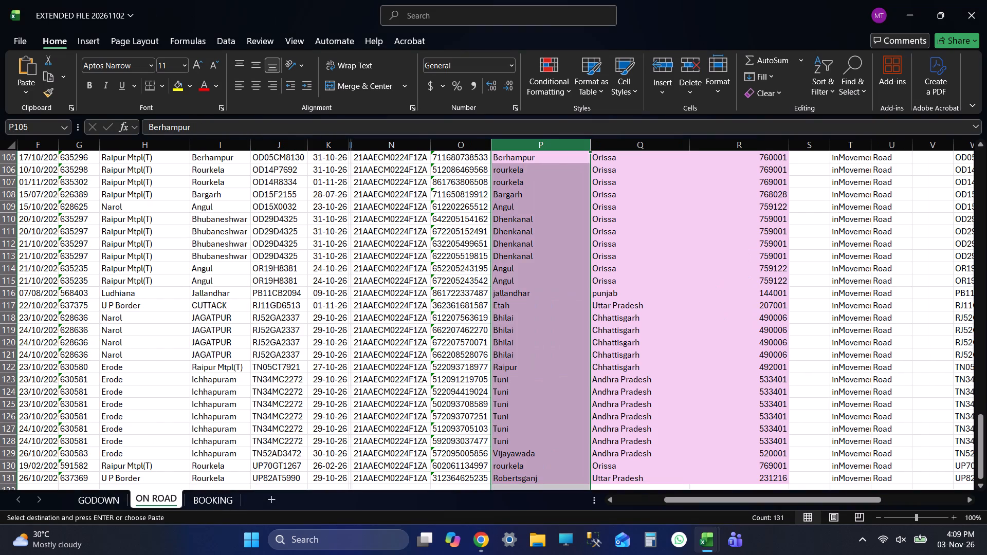
key(ctrl+f)
text(JAGAT)
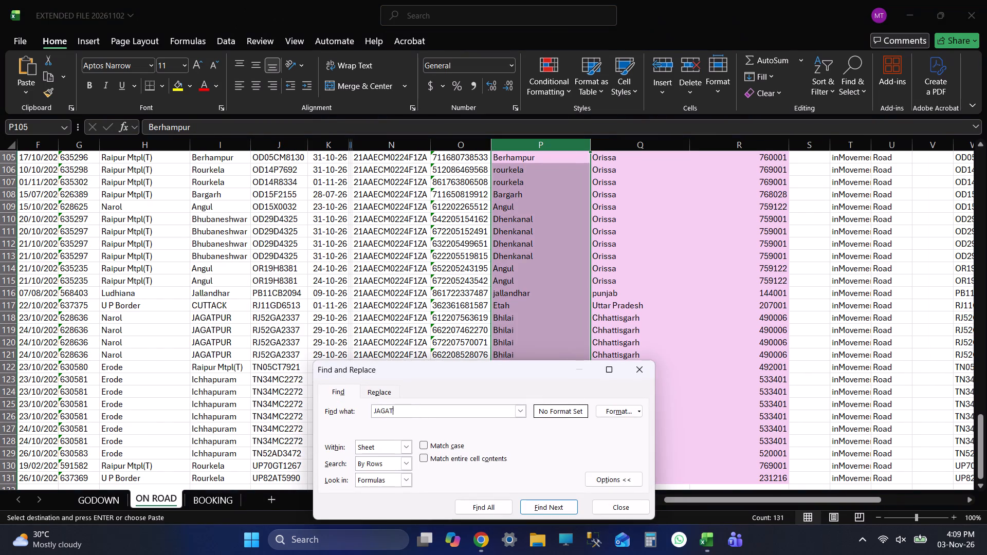
key(Return)
click(545, 268)
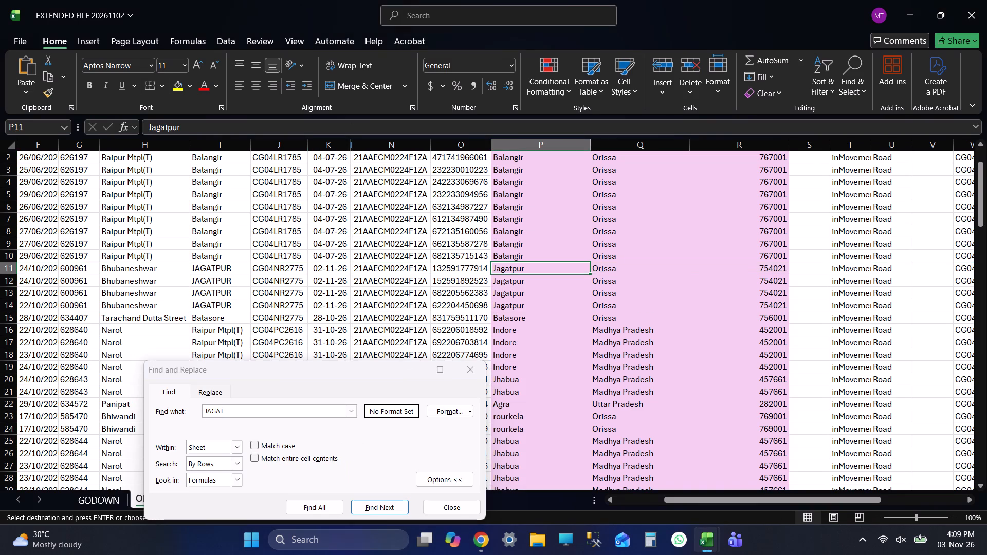
key(shift+Right)
key(shift+Right)
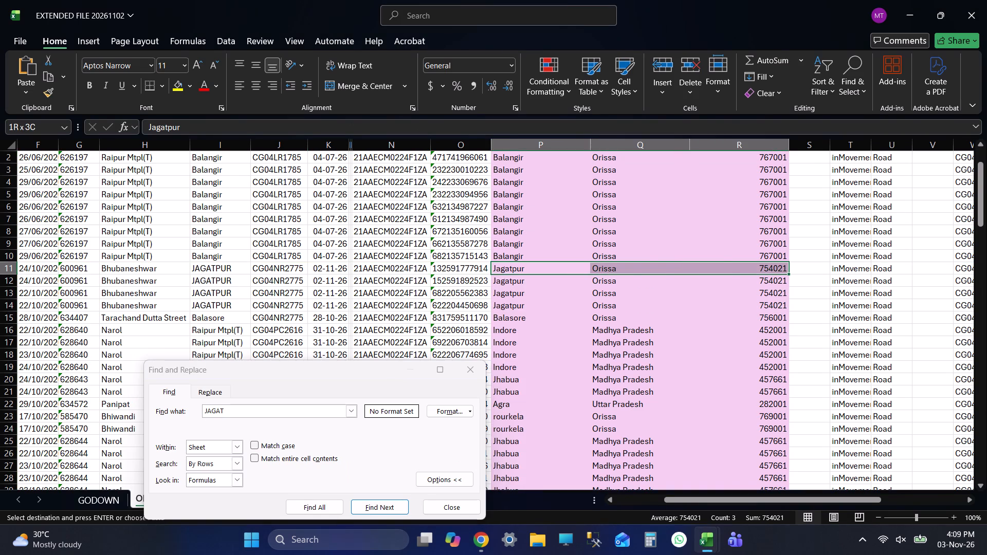
key(ctrl+c)
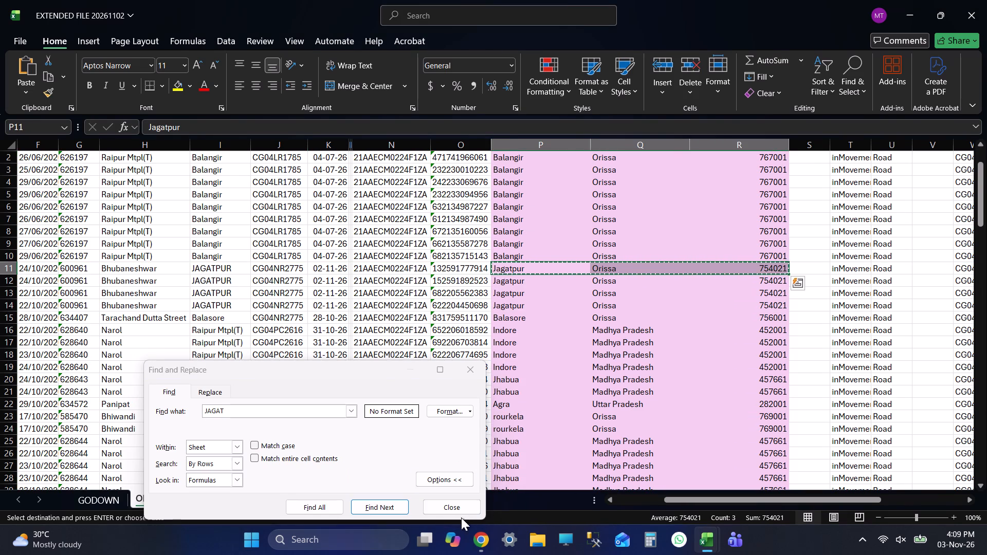
click(455, 507)
key(alt+Tab)
key(ctrl+v)
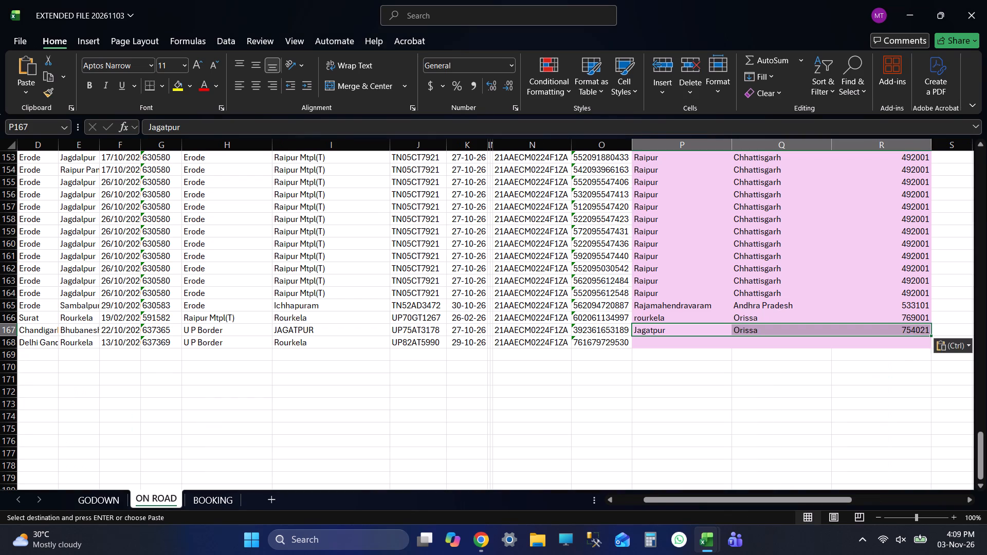
key(Down)
key(Escape)
key(Down)
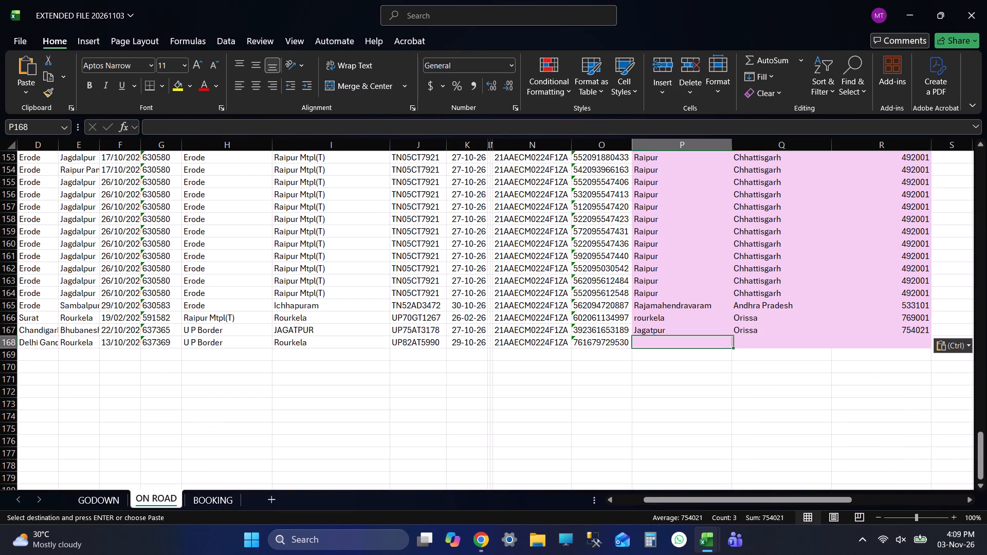
key(ctrl+s)
key(Left)
key(Left)
key(Left)
key(Left)
key(Left)
key(Left)
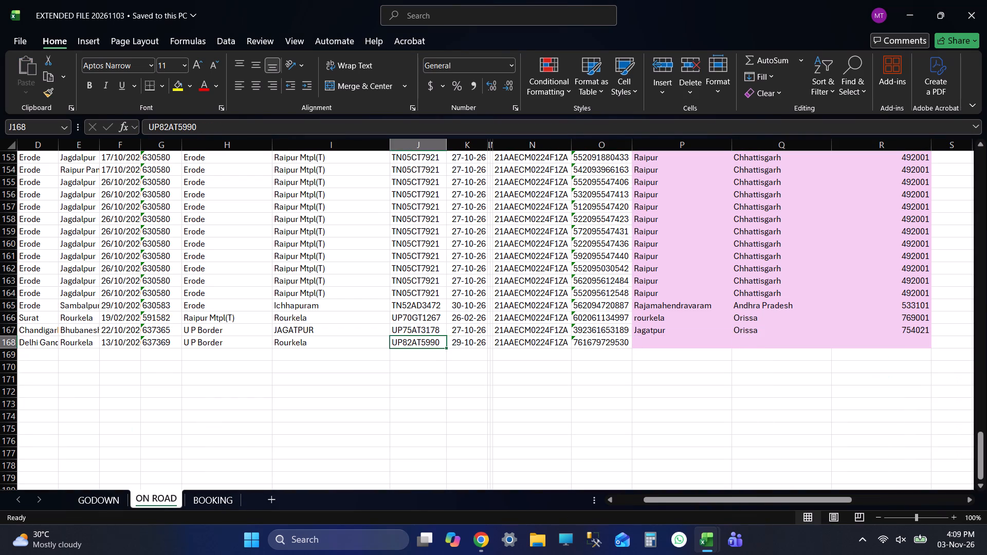
key(ctrl+c)
key(Right)
key(Right)
key(Right)
key(Right)
key(Right)
key(Right)
key(Right)
key(Left)
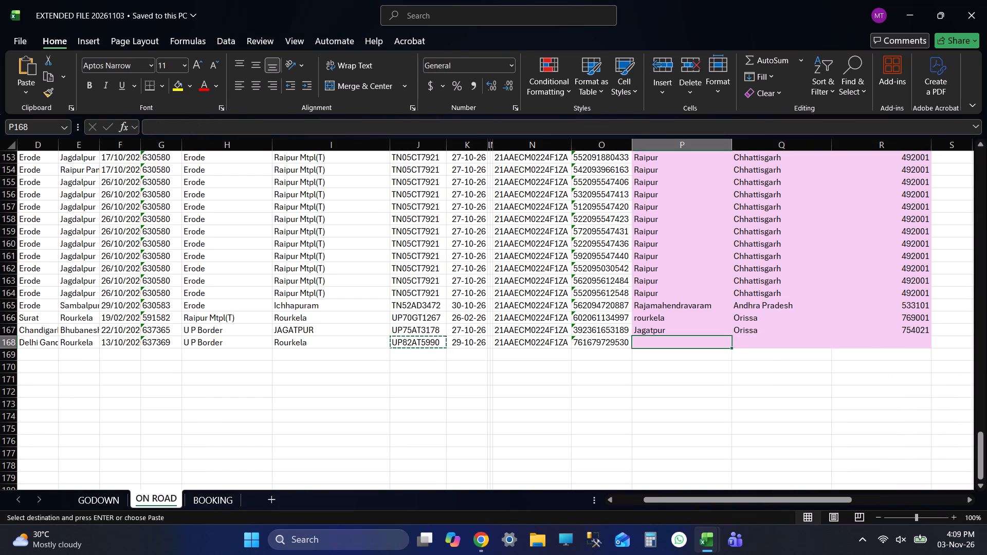
key(alt+Tab)
key(alt+Tab)
key(alt+Tab)
key(alt+Tab)
key(alt+Tab)
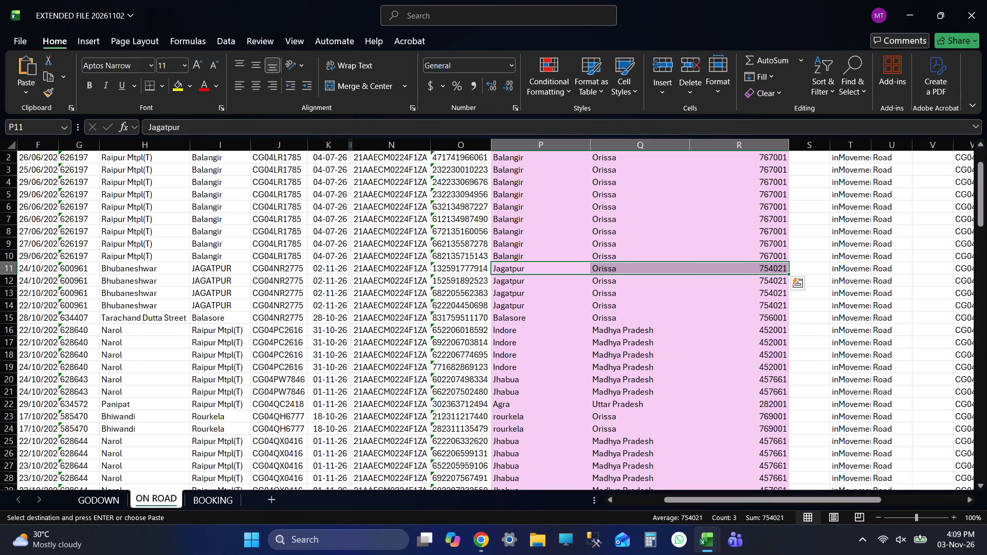
click(276, 145)
key(ctrl+f)
key(ctrl+v)
key(Return)
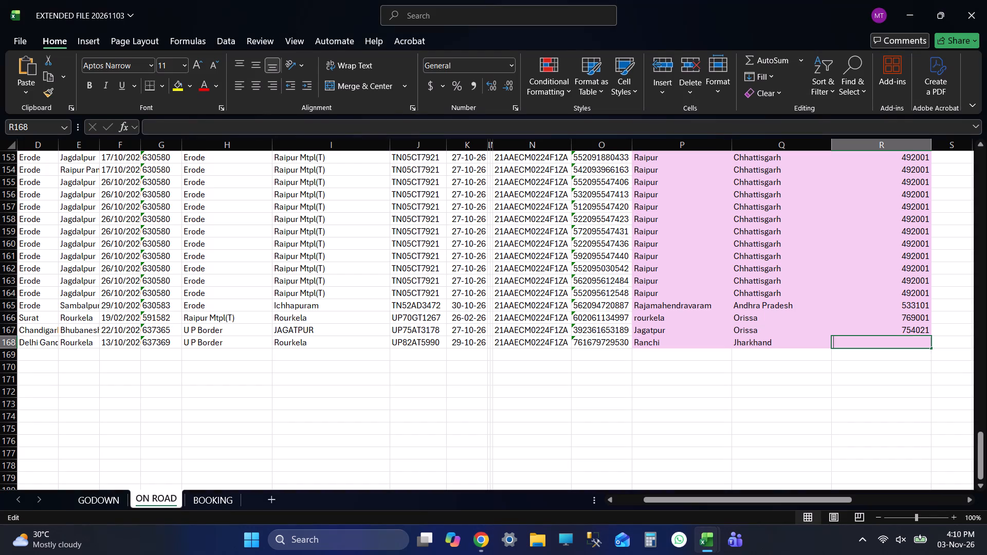
key(ctrl+v)
key(Return)
key(ctrl+s)
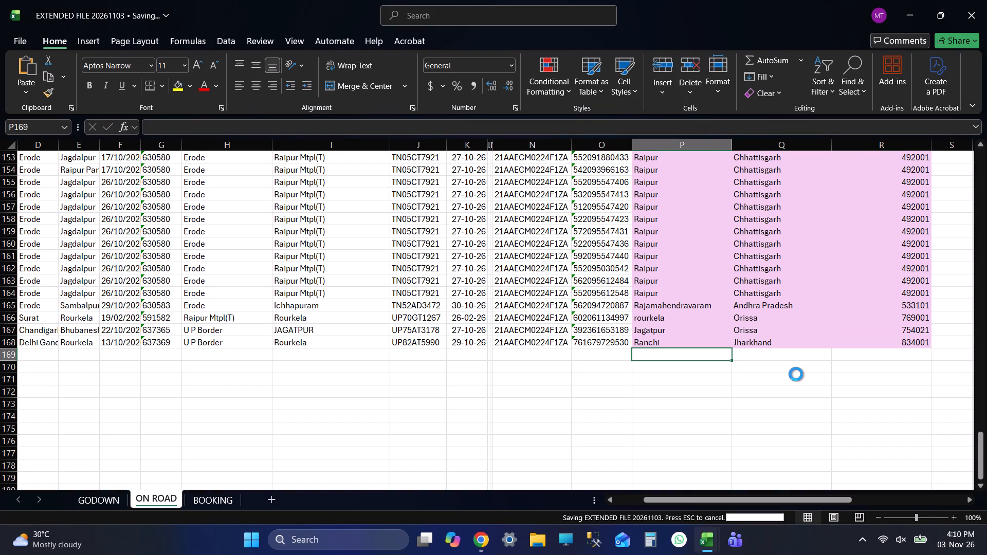
key(Down)
key(Down)
key(Down)
key(Down)
key(Down)
key(ctrl+Up)
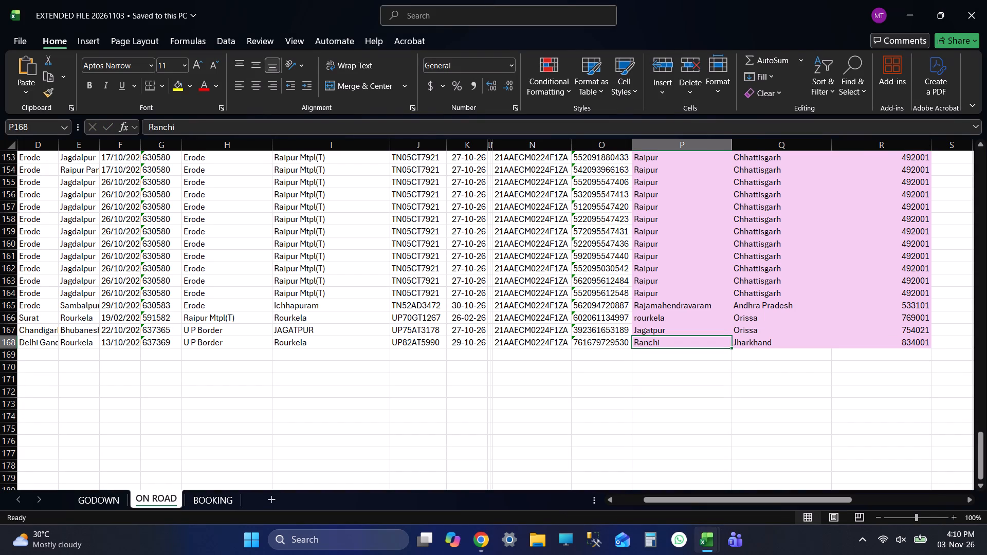
key(ctrl+s)
Close the EXTENDED FILE 20261102 workbook without saving its changes.
key(alt+Tab)
key(alt+Tab)
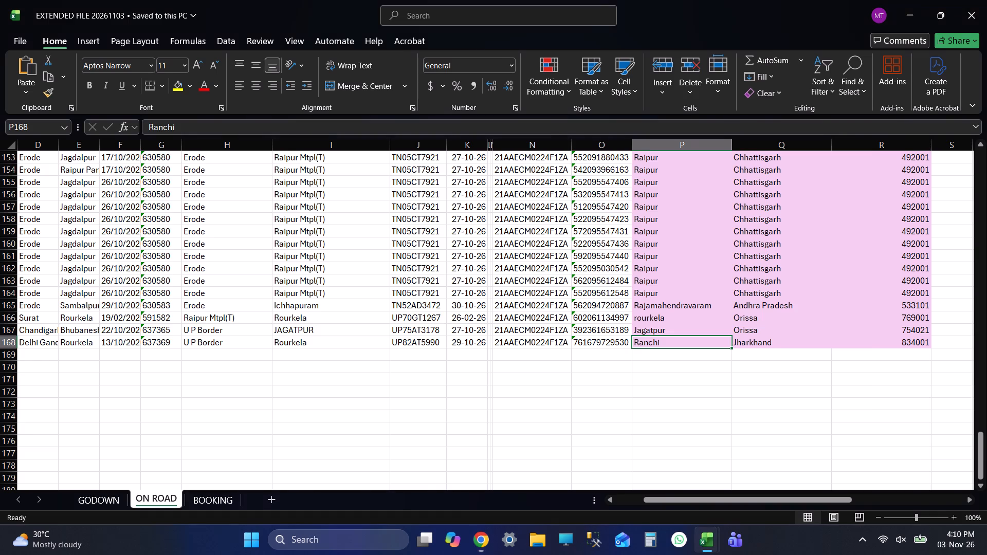
key(alt+Tab)
key(alt+Tab)
click(986, 0)
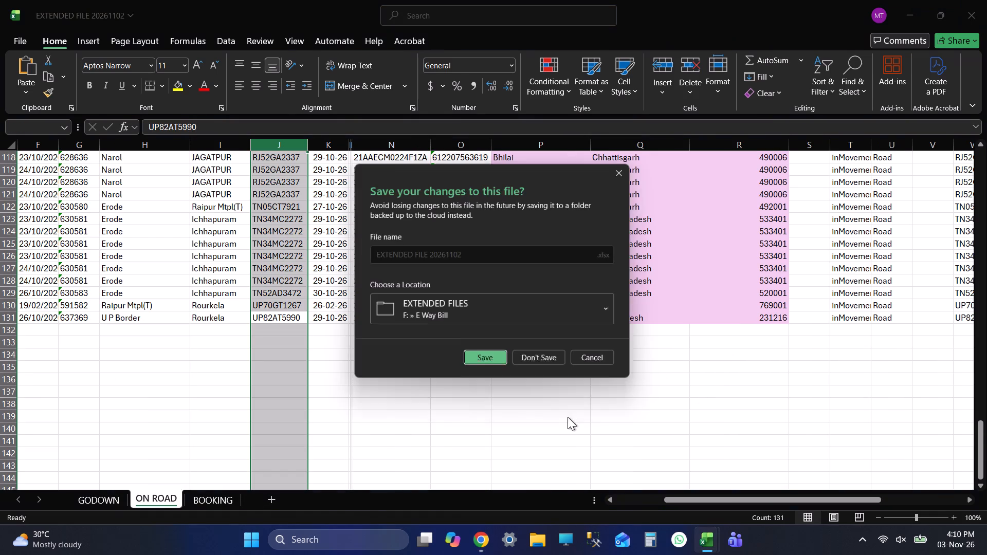
click(538, 361)
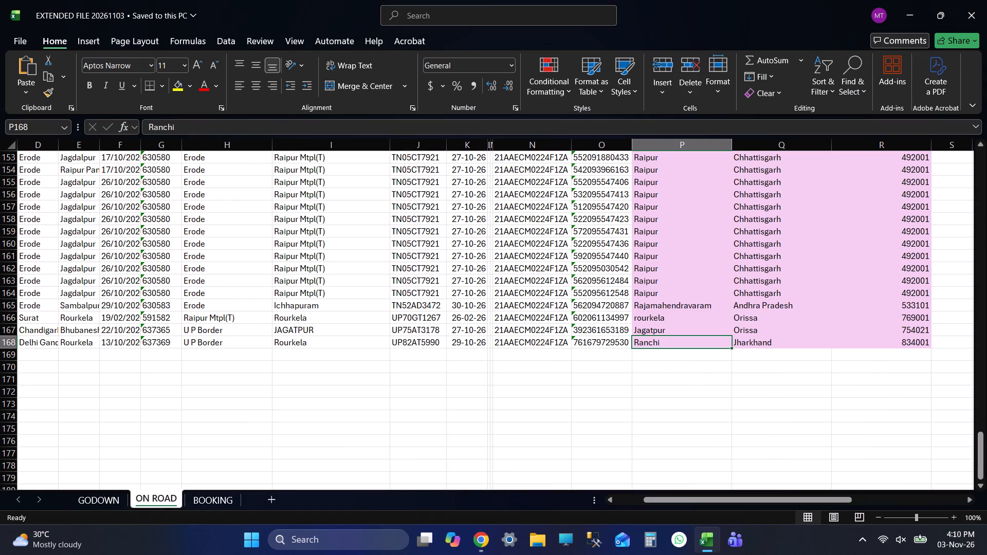
Look over EXTENDED FILE 20261103's ON ROAD sheet, from the header row to the last filled location row.
key(ctrl+s)
key(ctrl+s)
key(ctrl+s)
key(ctrl+s)
key(ctrl+s)
key(ctrl+s)
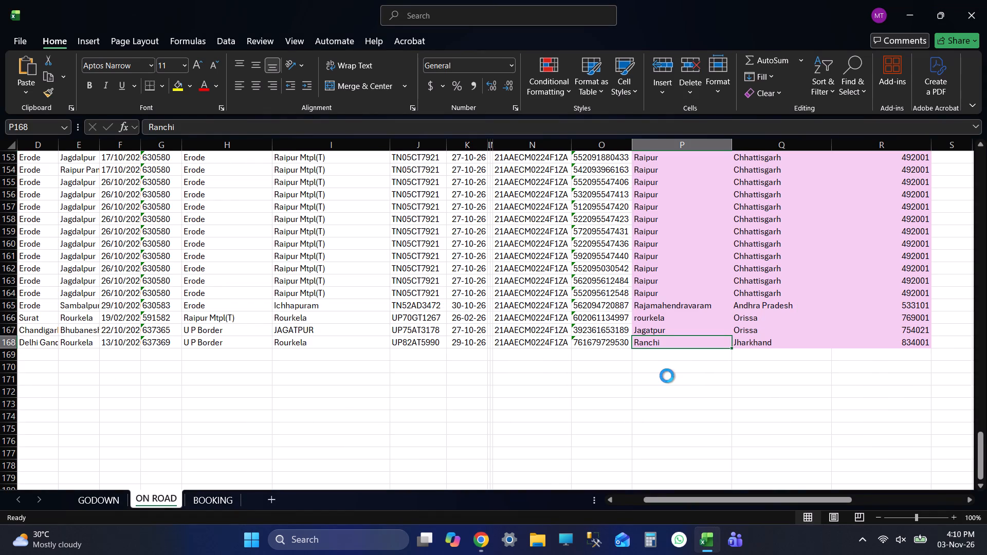
key(ctrl+Up)
key(Up)
key(Up)
key(Left)
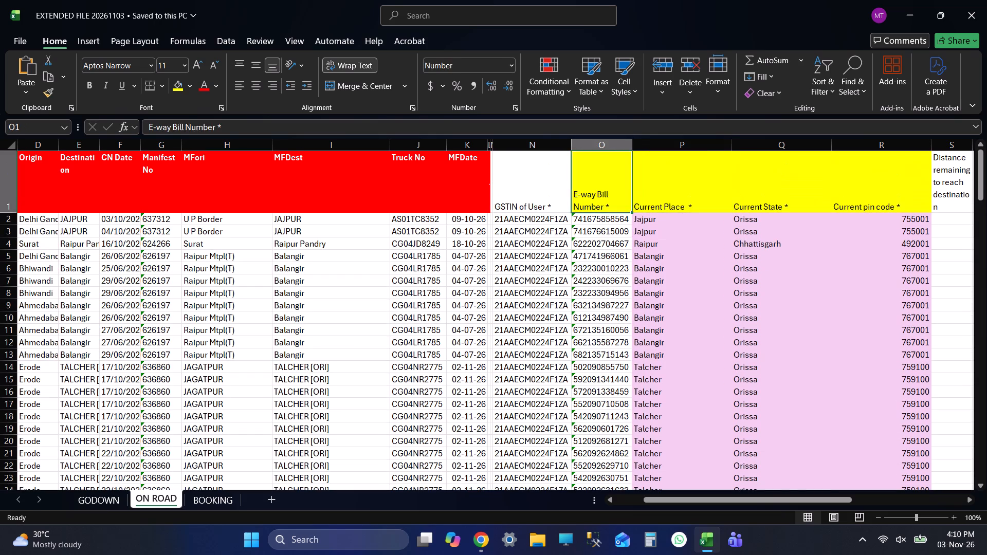
key(Left)
key(Left)
key(Left)
key(Right)
key(Right)
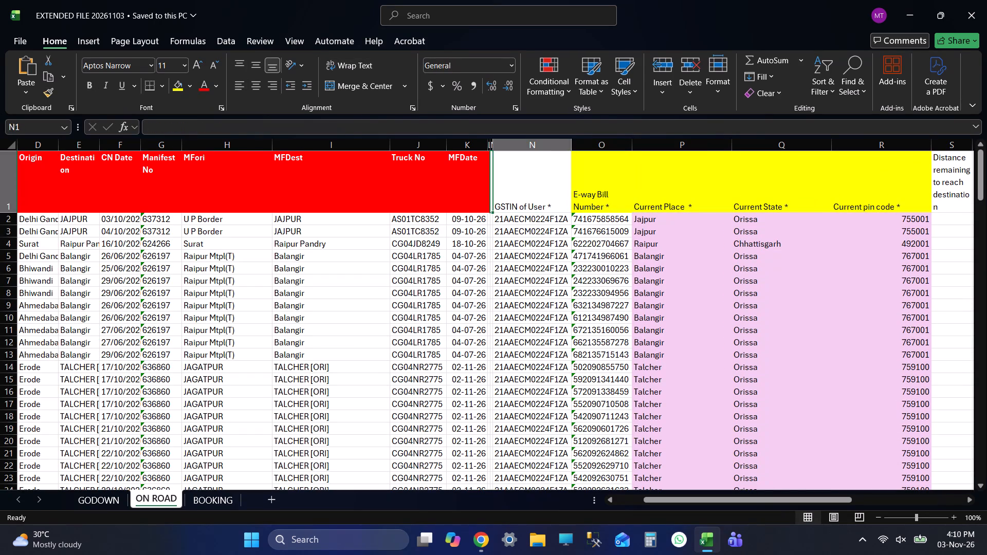
key(Right)
key(Down)
key(ctrl+Down)
key(Right)
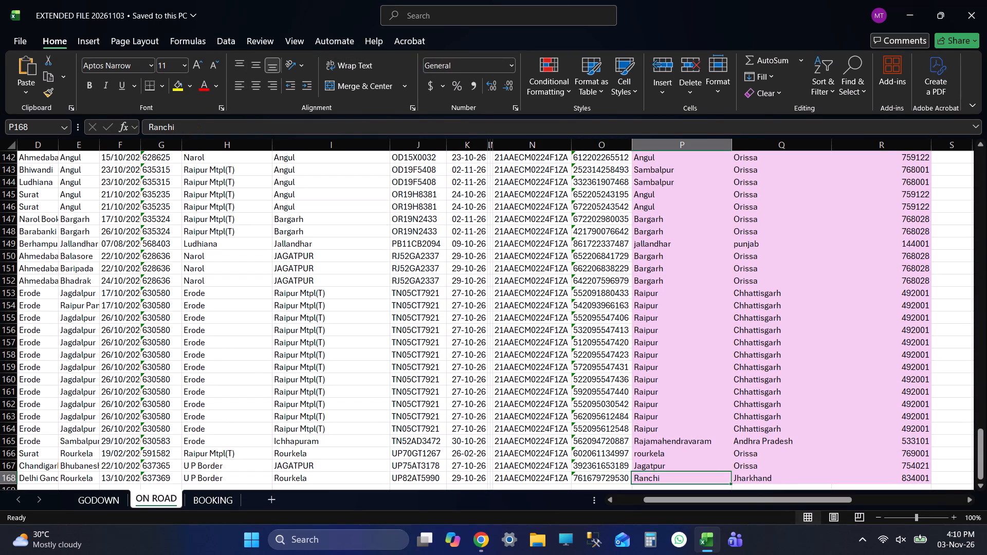
Save EXTENDED FILE 20261103 and bring up its GODOWN sheet.
key(ctrl+s)
key(ctrl+s)
key(ctrl+s)
key(ctrl+s)
key(ctrl+s)
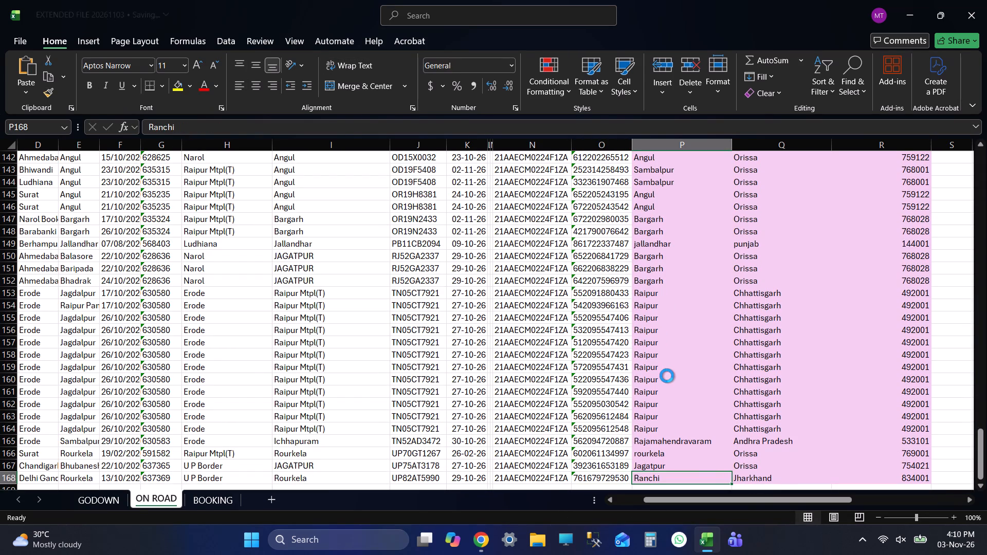
click(102, 499)
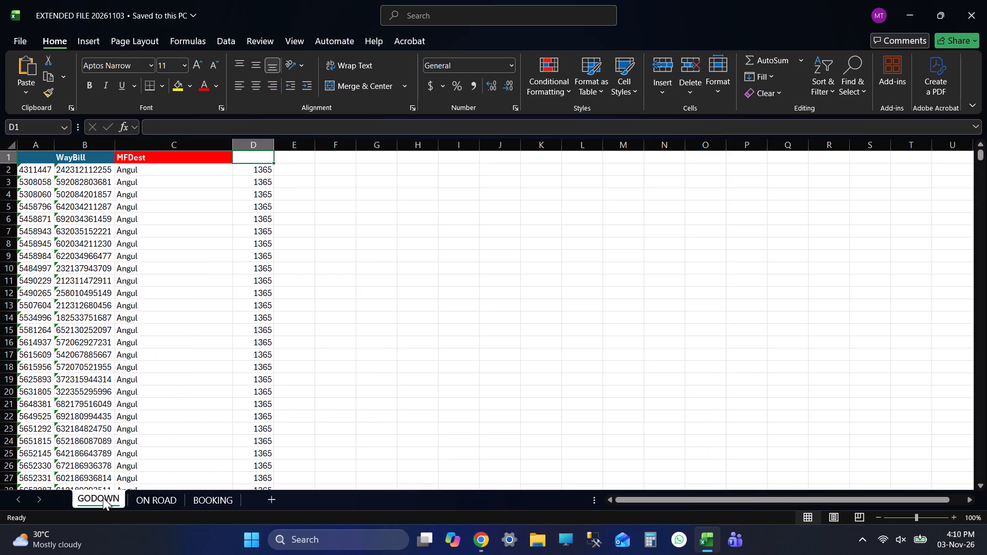
key(alt+Tab)
key(alt+Tab)
key(ctrl+s)
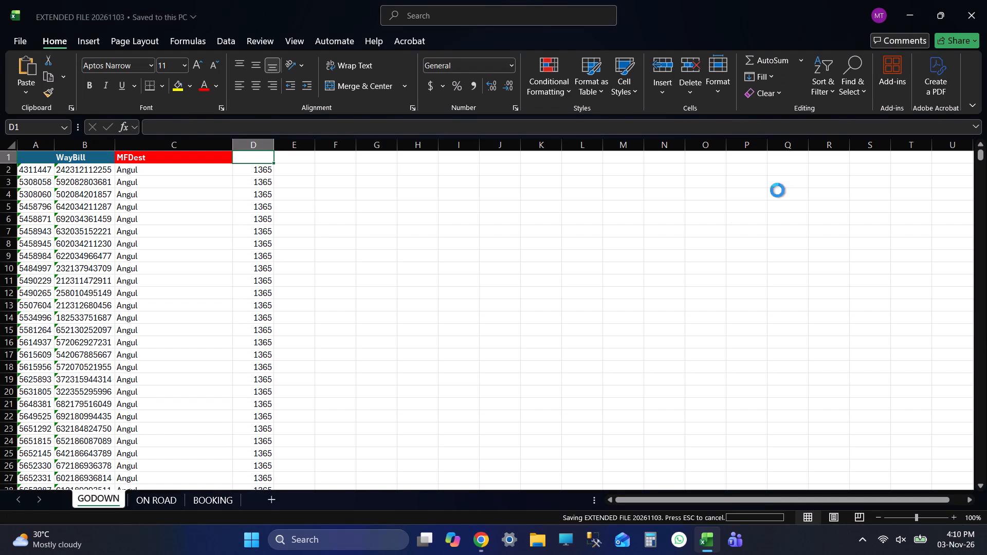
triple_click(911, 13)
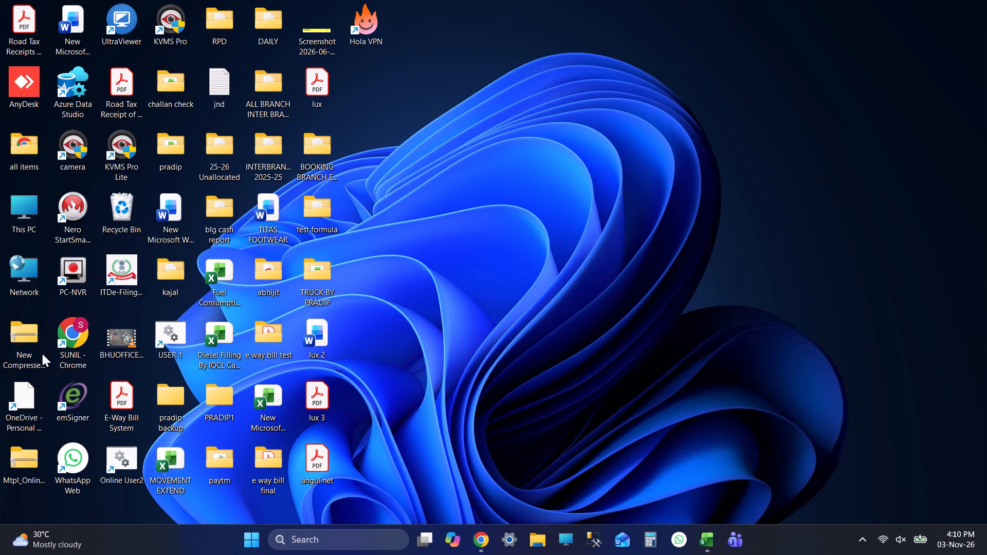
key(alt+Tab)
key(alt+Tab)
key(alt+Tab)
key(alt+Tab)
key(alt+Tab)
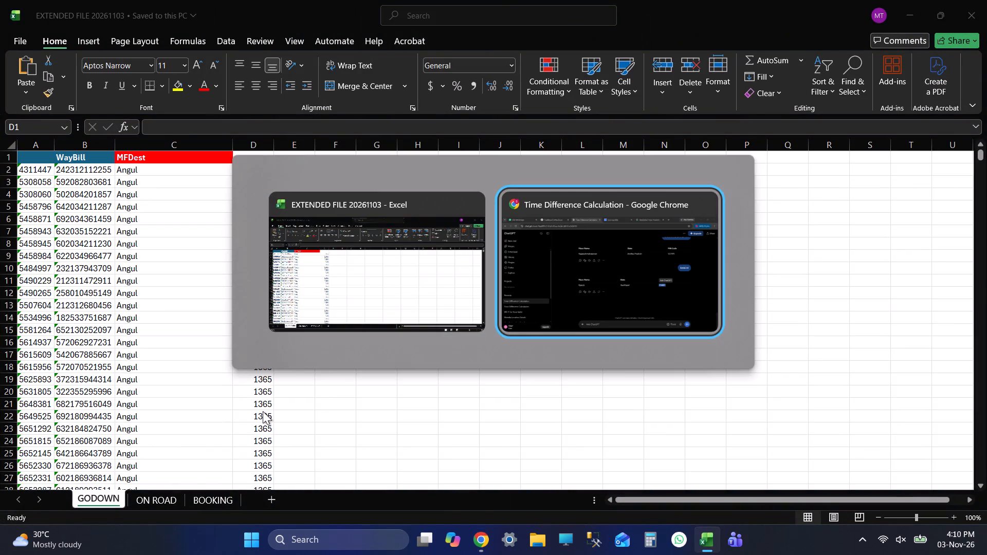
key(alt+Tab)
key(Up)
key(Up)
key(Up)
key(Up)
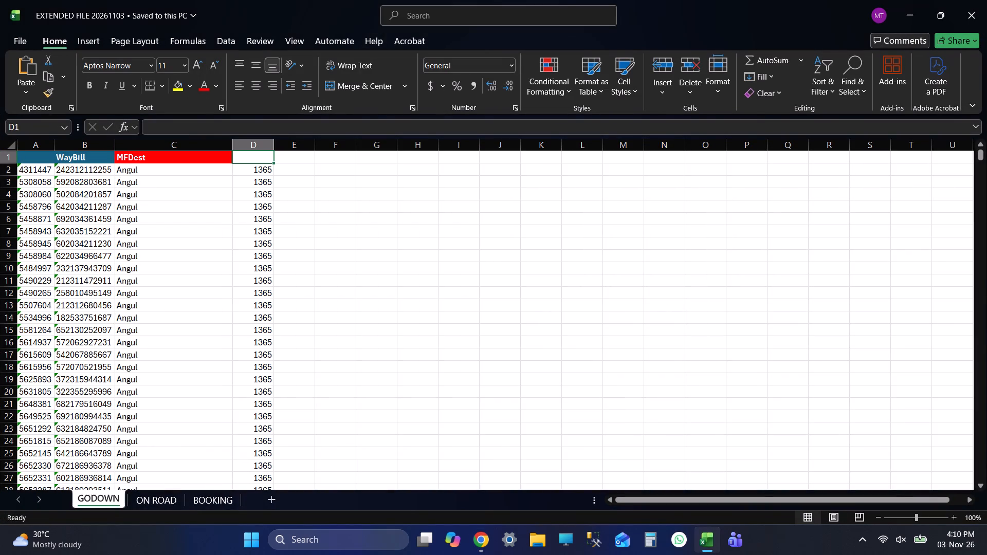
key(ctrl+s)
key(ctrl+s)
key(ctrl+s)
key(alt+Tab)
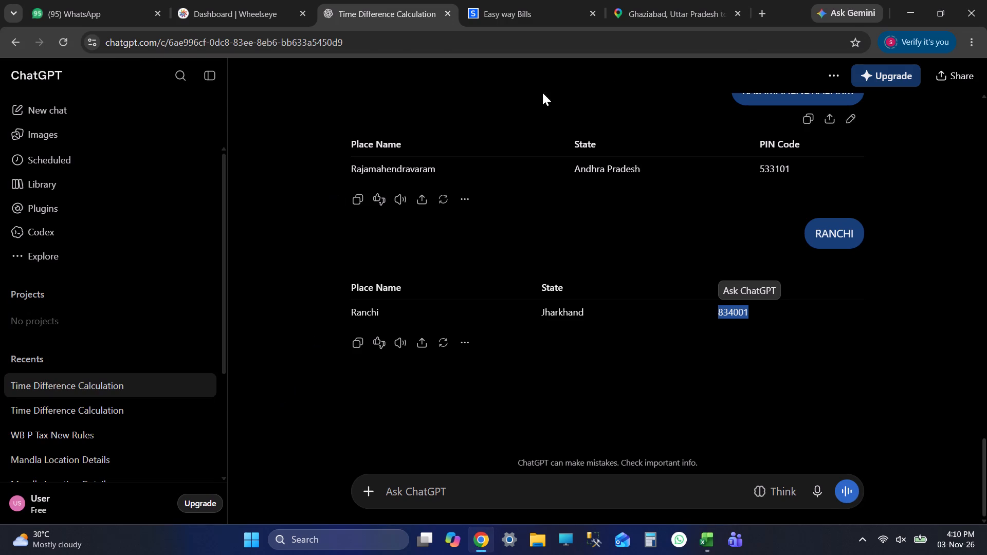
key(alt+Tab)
Go to the desktop and open the add to godown workbook from the E Way Bill folder.
triple_click(901, 7)
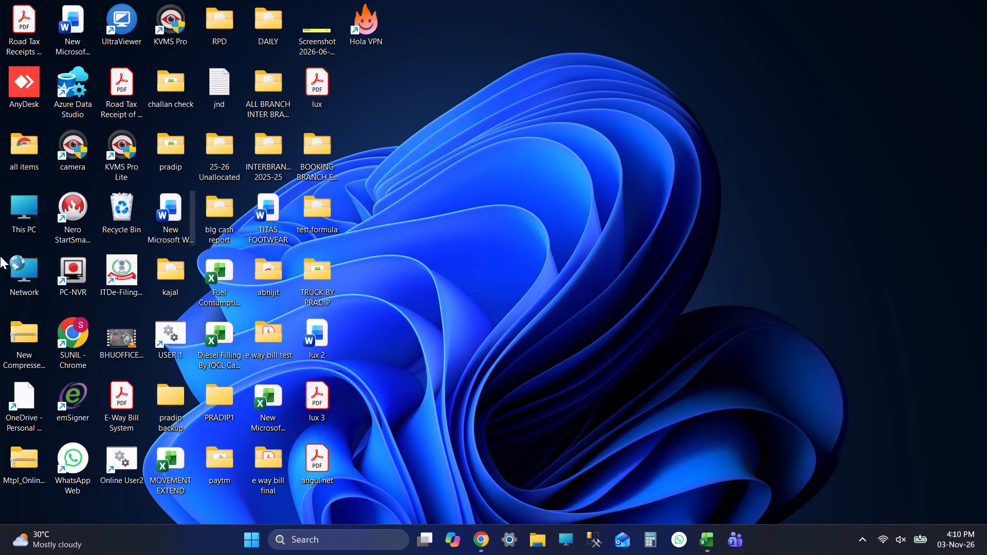
double_click(44, 216)
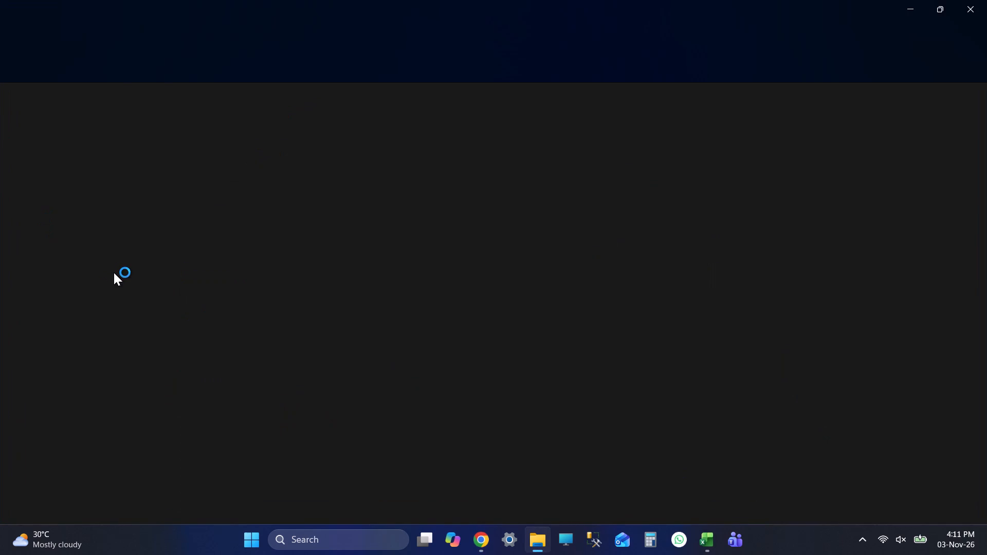
click(58, 283)
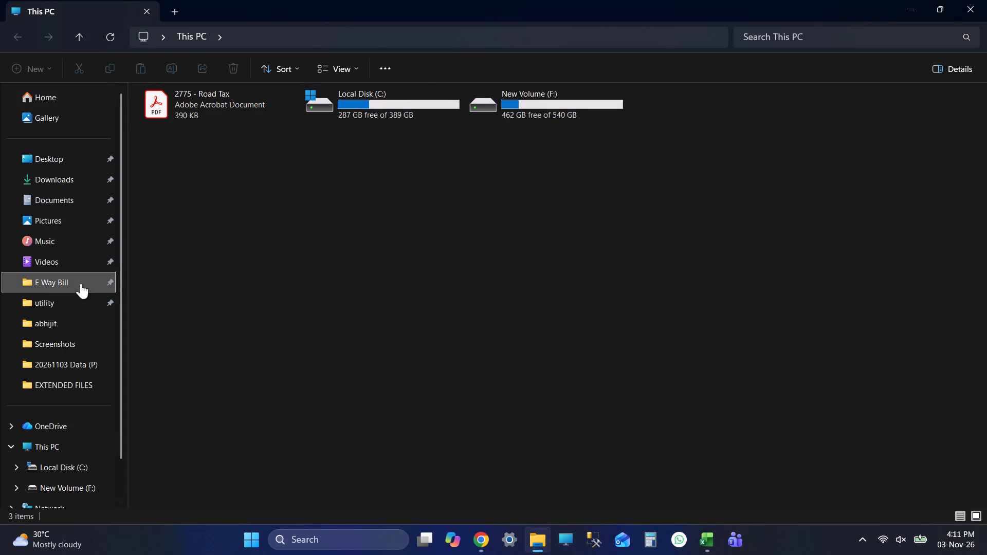
double_click(220, 265)
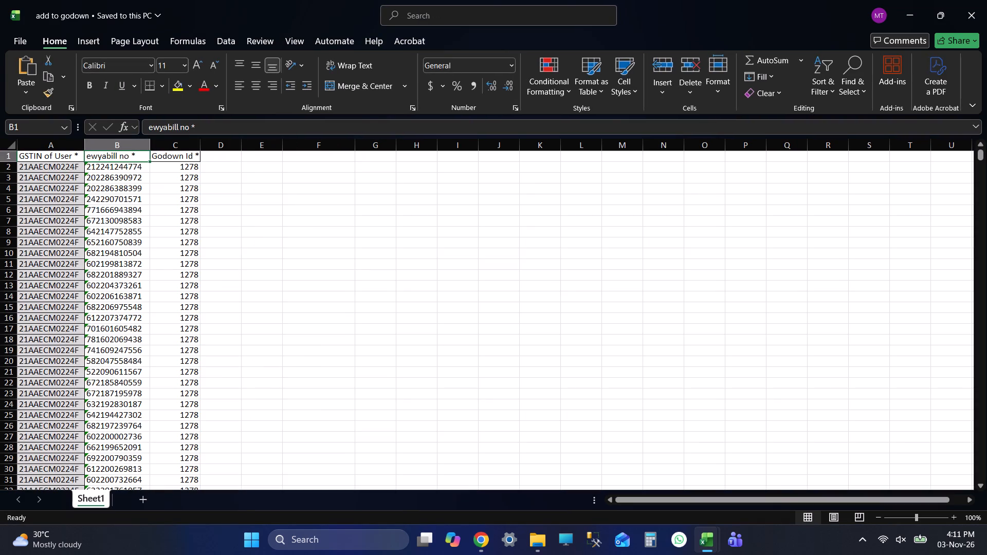
Clear all e-way bill numbers and godown IDs in columns B and C from row 2 down, keeping the headers.
key(ctrl+Up)
key(Up)
key(Up)
key(Up)
key(Up)
key(Up)
key(Up)
key(Up)
key(Up)
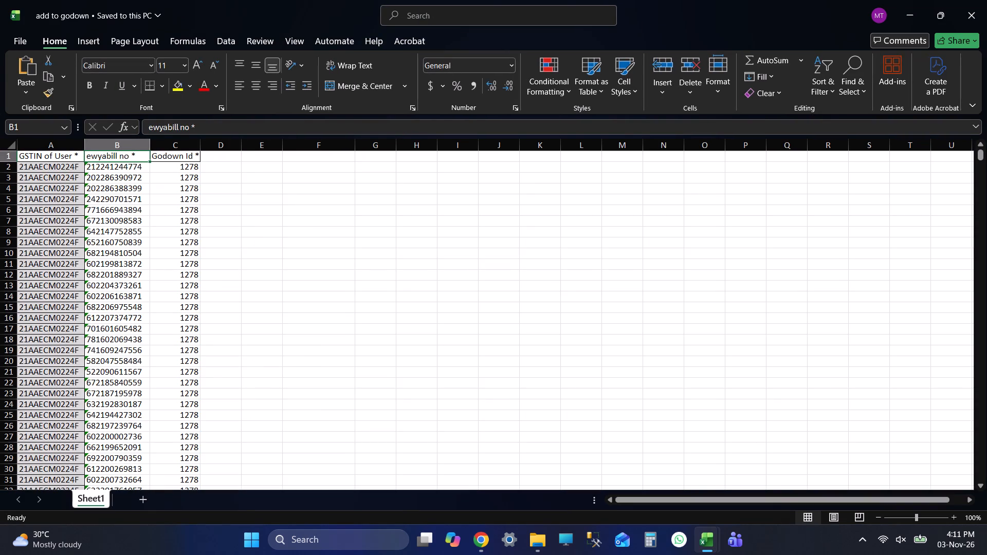
key(Up)
key(Up)
key(Up)
key(Up)
key(Up)
key(Up)
key(Up)
key(Up)
key(Up)
key(Up)
key(Down)
key(ctrl+shift+Right)
key(ctrl+shift+Down)
key(Delete)
Save the cleared add to godown workbook.
key(Up)
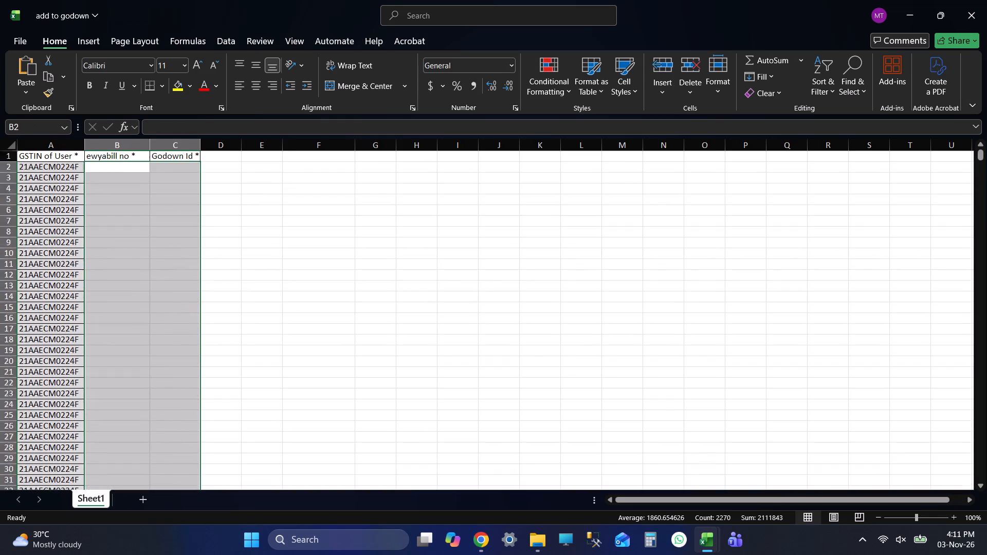
key(Up)
key(Up)
key(Up)
key(Up)
key(Up)
key(Up)
key(Up)
key(Down)
key(Up)
key(Up)
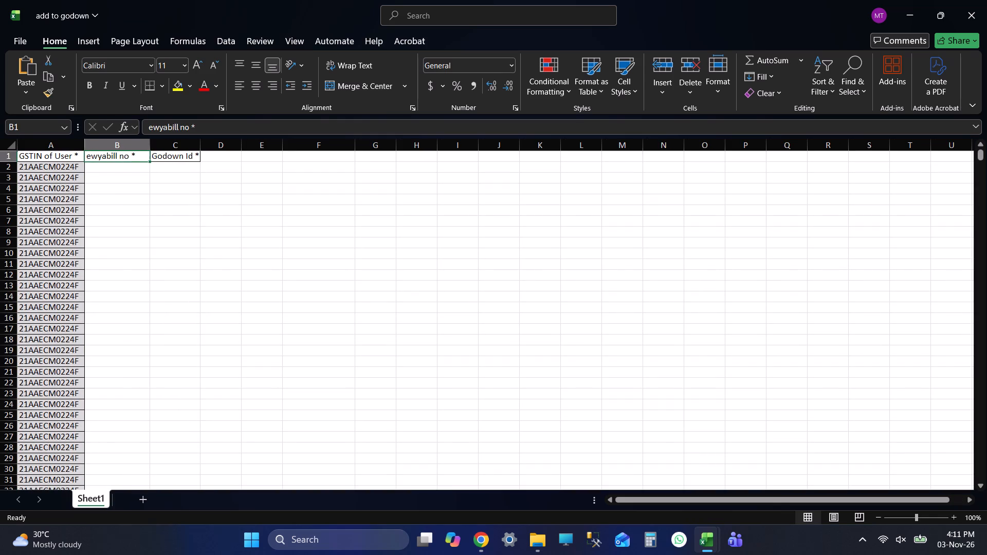
key(Up)
key(Up)
key(Up)
key(Up)
key(Up)
key(Up)
key(Up)
key(Up)
key(Up)
key(Up)
key(Up)
key(Up)
key(Up)
key(Up)
key(Up)
key(Down)
key(ctrl+s)
key(Up)
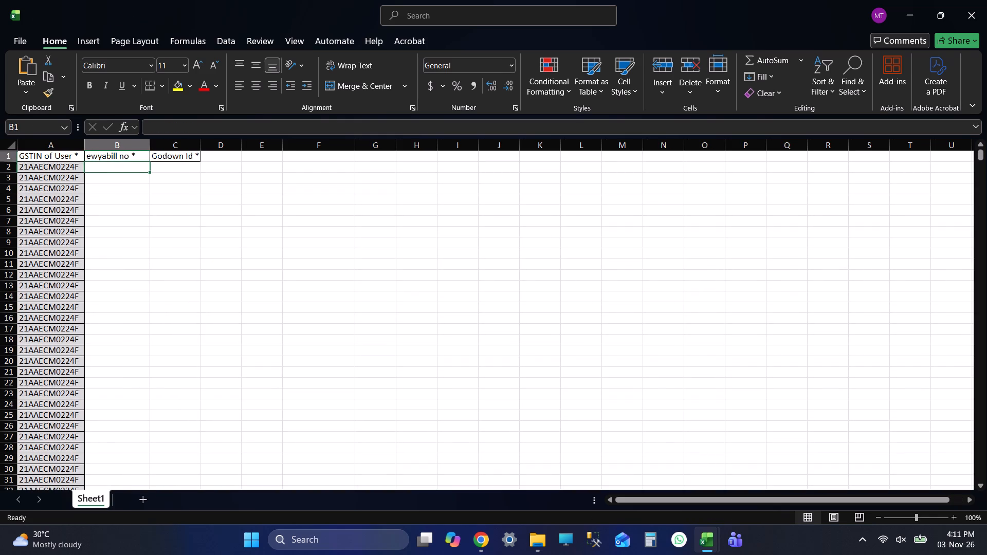
key(Up)
key(Up)
key(Up)
key(Up)
key(Down)
key(ctrl+s)
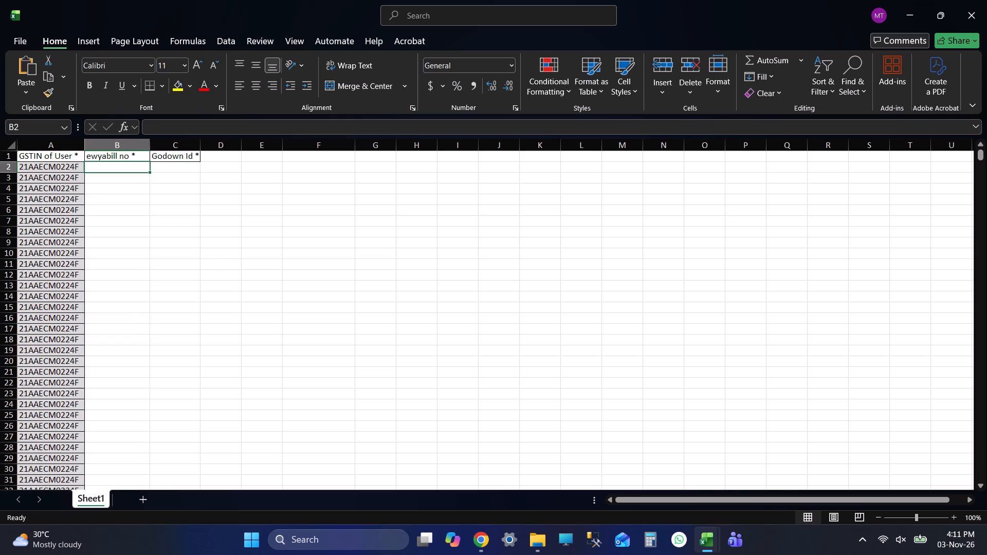
key(Up)
key(Up)
key(Up)
key(Up)
key(Up)
key(Down)
key(ctrl+s)
key(Up)
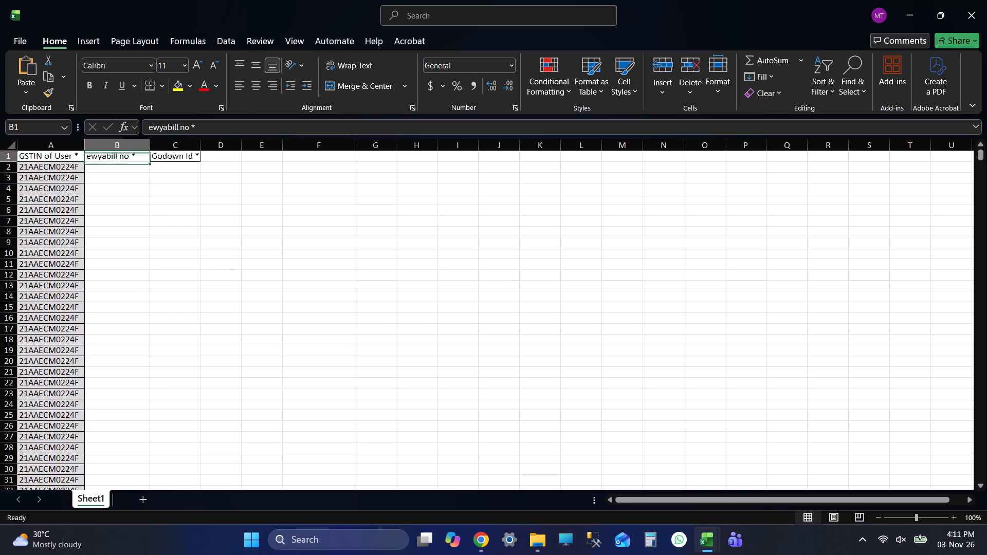
Select B2, the first empty e-way bill cell, and save the add to godown workbook.
key(Up)
key(Up)
key(Up)
key(Up)
key(Up)
key(Up)
key(Up)
key(Up)
key(Down)
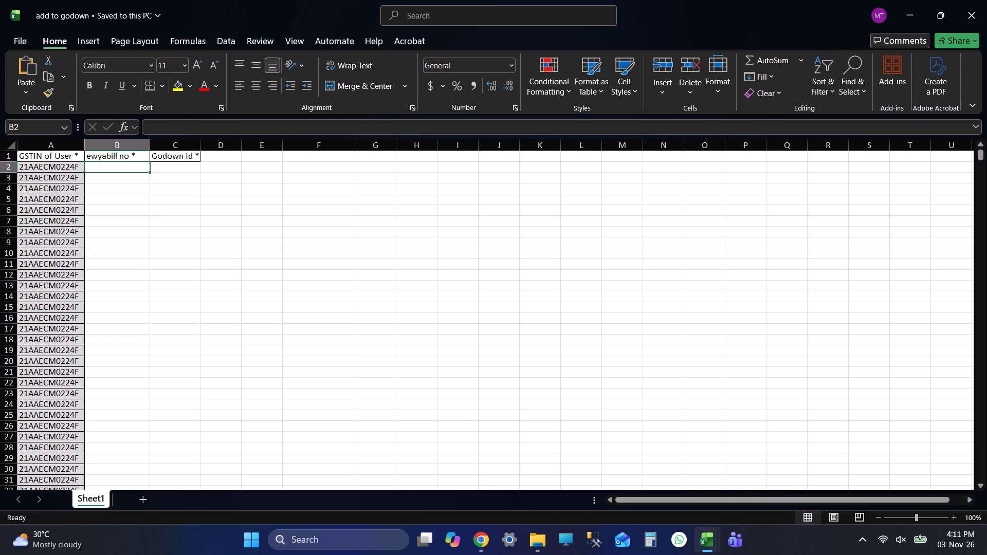
key(ctrl+s)
Switch to EXTENDED FILE 20261103 and copy the WayBill numbers in B2:B5016 of the GODOWN sheet.
key(alt+Tab)
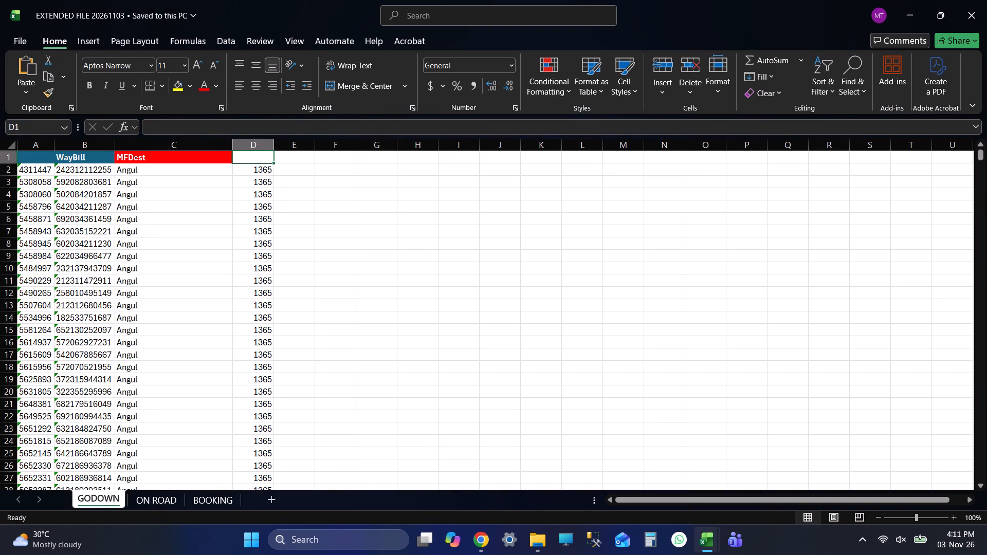
key(Left)
key(Left)
key(Up)
key(Up)
key(Up)
key(Up)
key(Up)
key(Up)
key(Up)
key(Up)
key(Up)
key(Up)
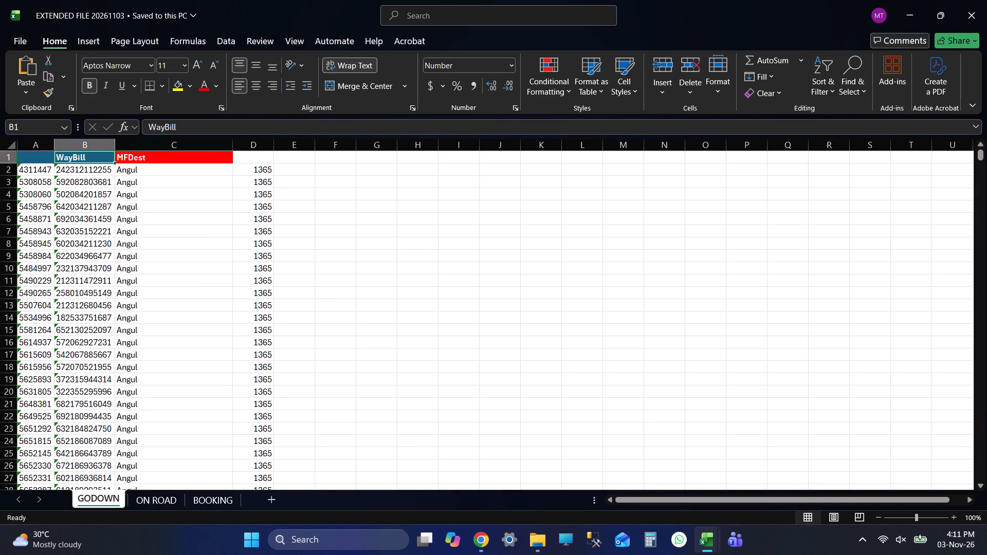
key(Up)
key(Up)
key(Down)
key(Up)
key(Up)
key(Up)
key(Up)
key(Up)
key(Up)
key(Up)
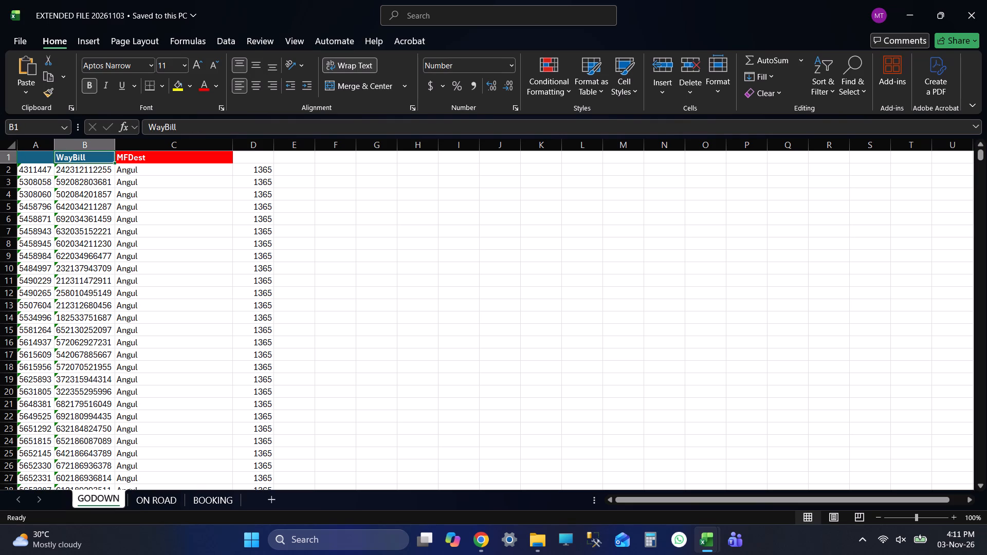
key(Up)
key(Down)
key(ctrl+shift+Down)
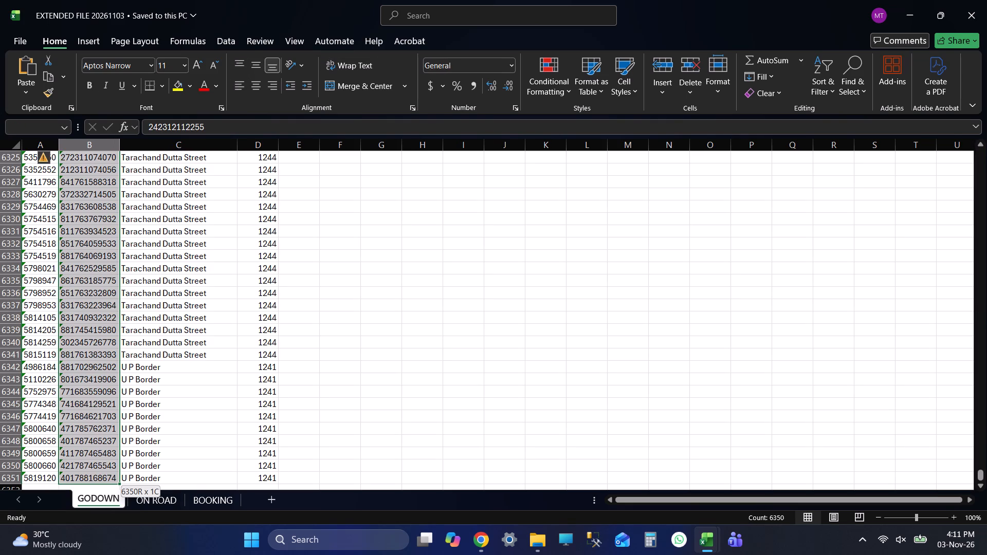
key(shift+Page_Up)
key(shift+Page_Up)
key(shift+Page_Up)
key(shift+Page_Up)
key(shift+Page_Up)
key(shift+Page_Up)
key(shift+Page_Up)
key(shift+Page_Up)
key(shift+Page_Up)
key(shift+Page_Up)
key(shift+Page_Up)
key(shift+Page_Up)
key(shift+Page_Up)
key(shift+Page_Up)
key(shift+Page_Up)
key(shift+Page_Up)
key(shift+Page_Up)
key(shift+Page_Up)
key(shift+Page_Up)
key(shift+Page_Up)
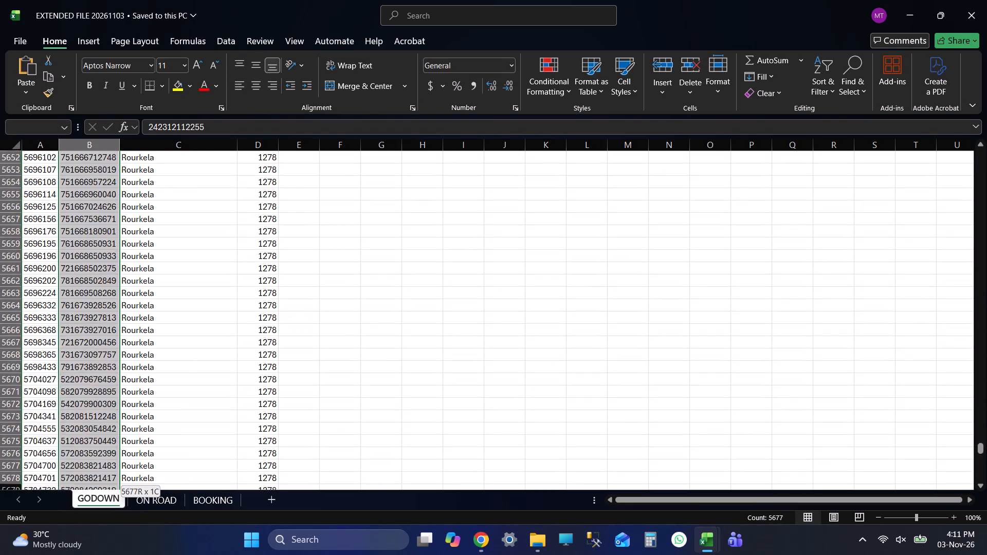
key(shift+Page_Up)
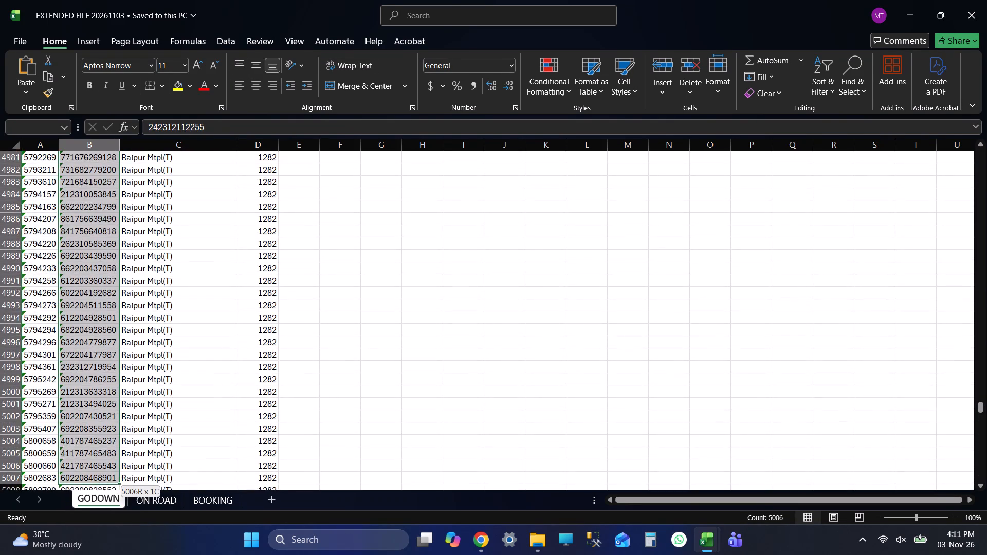
key(shift+Page_Up)
key(shift+Page_Down)
key(shift+Down)
key(shift+Down)
key(shift+Down)
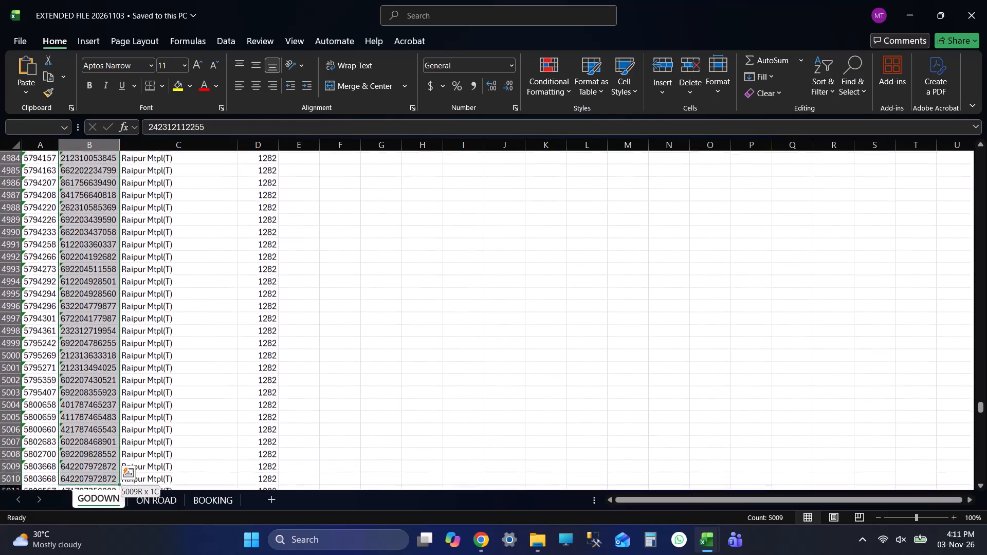
key(shift+Down)
key(shift+Down)
key(shift+Down)
key(shift+Down)
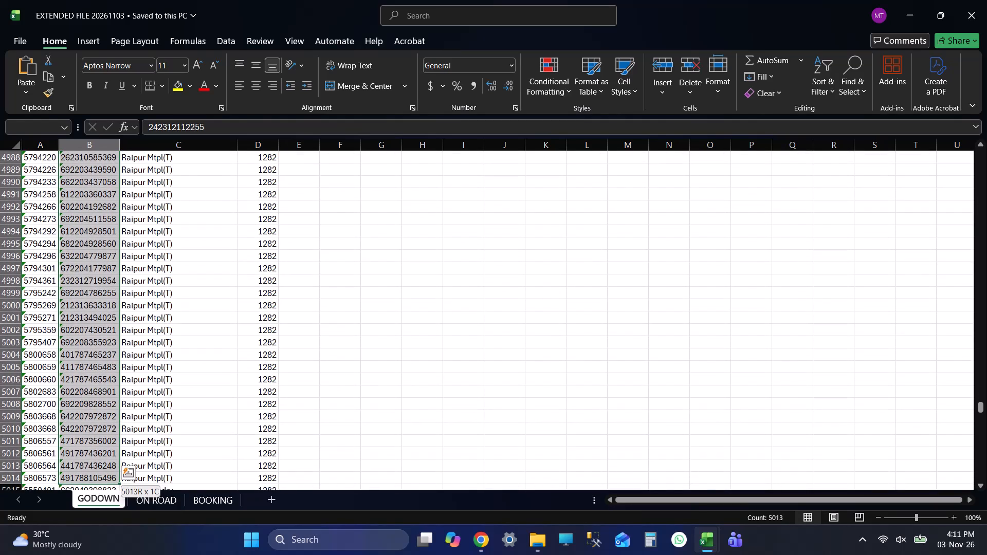
key(shift+Down)
key(shift+Down)
key(shift+Up)
key(shift+Down)
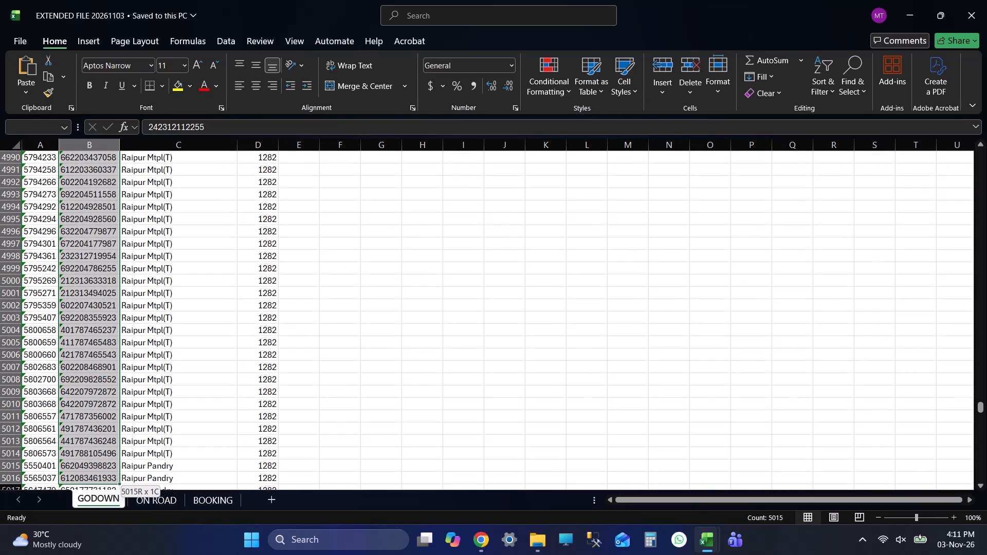
scroll(220, 265, down, 1)
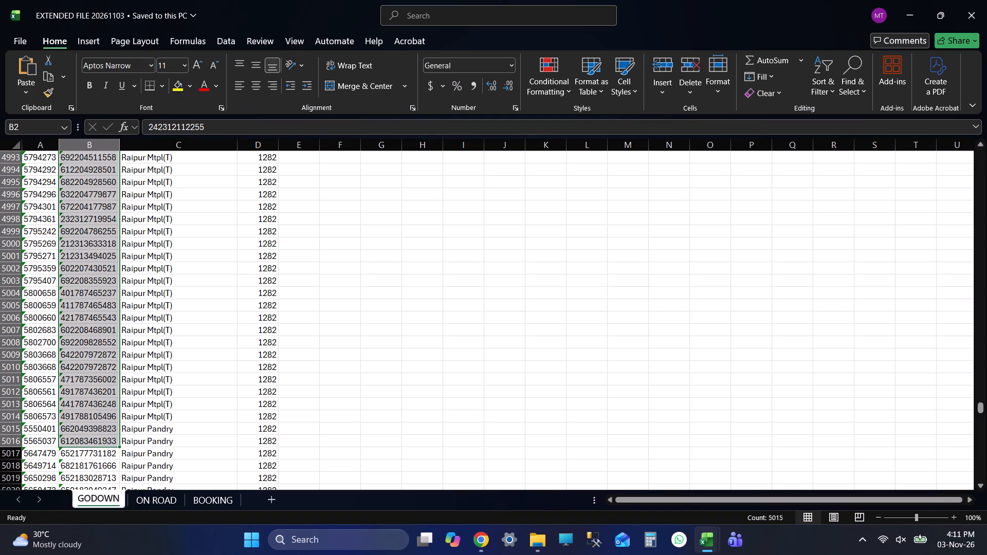
key(ctrl+c)
key(ctrl+c)
key(ctrl+c)
key(ctrl+c)
key(ctrl+c)
key(ctrl+c)
key(ctrl+c)
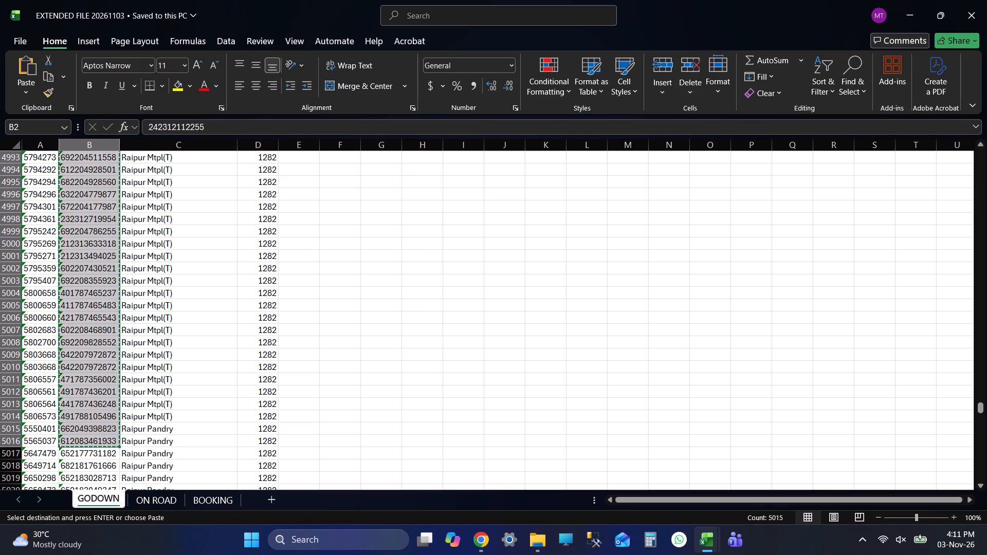
Paste the copied e-way bill numbers into the add to godown workbook from B2 down and save it.
key(alt+Tab)
key(Up)
key(Down)
key(ctrl+v)
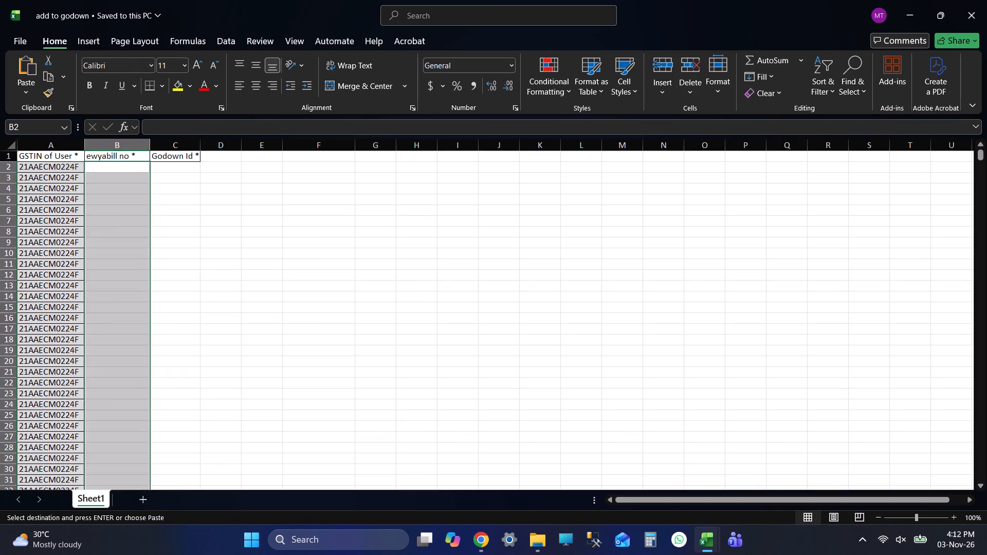
key(Right)
key(ctrl+s)
key(ctrl+s)
key(ctrl+s)
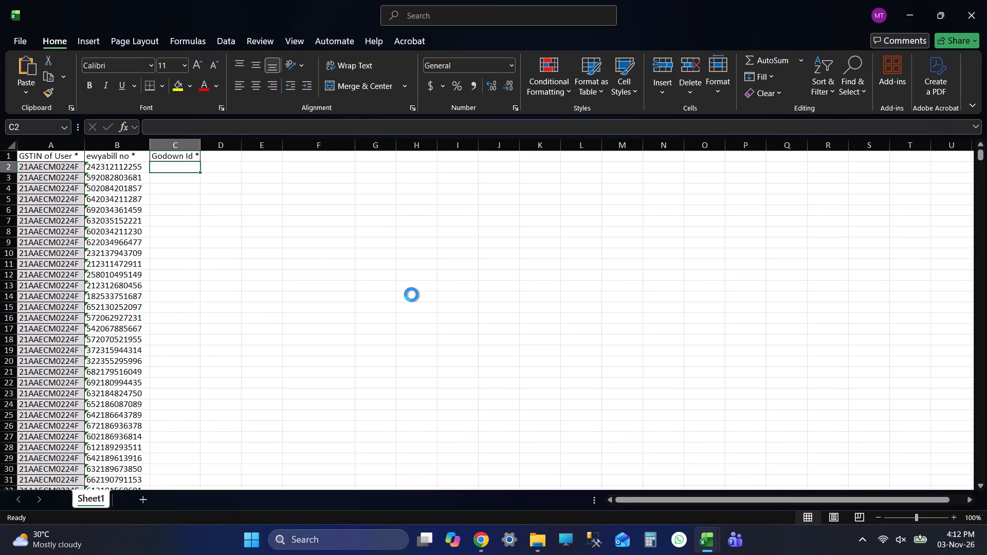
key(ctrl+s)
Return to EXTENDED FILE 20261103 and mark the last copied row by filling cell F5016 with yellow.
key(alt+Tab)
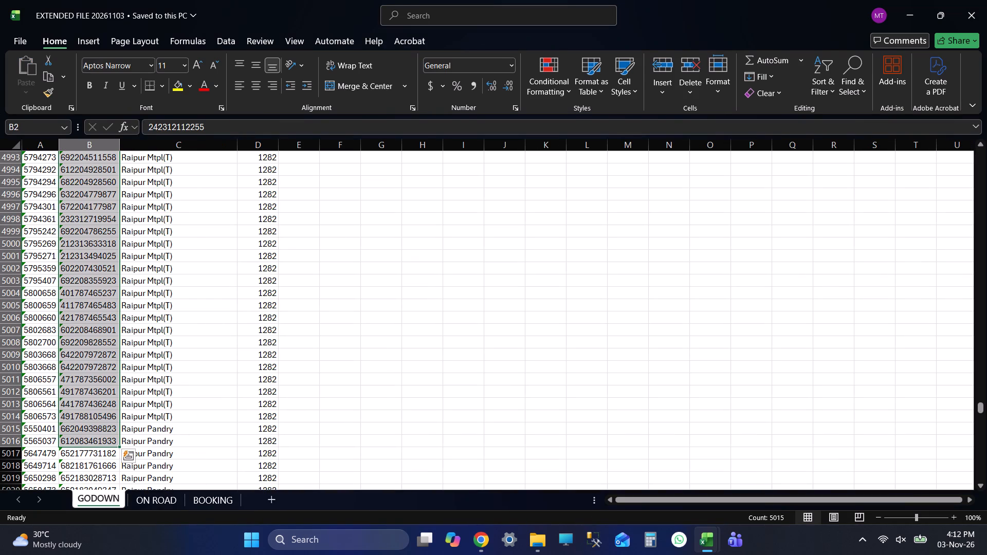
click(98, 442)
key(Tab)
key(Tab)
key(Tab)
key(Tab)
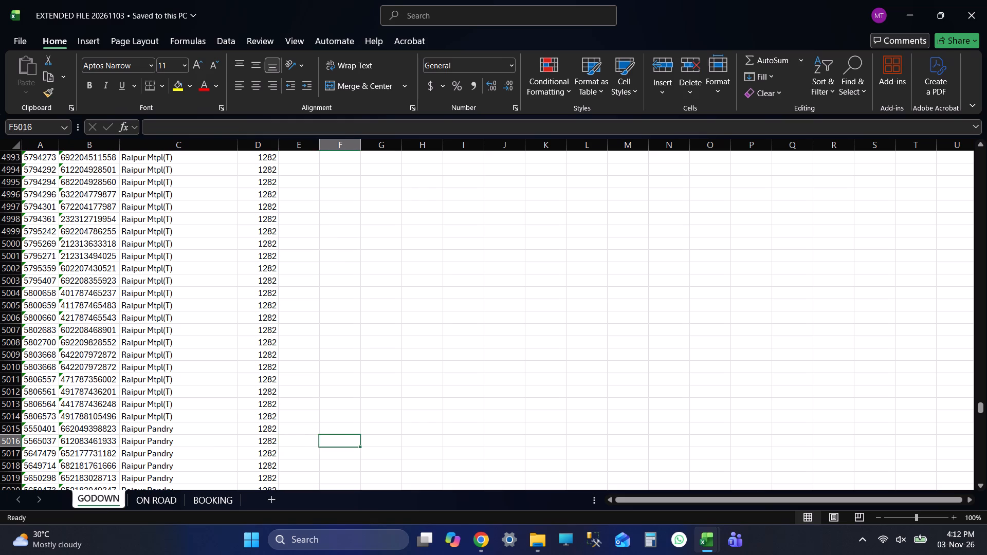
click(175, 89)
Copy the godown IDs in D2:D5016 of the GODOWN sheet.
key(shift+Tab)
key(shift+Tab)
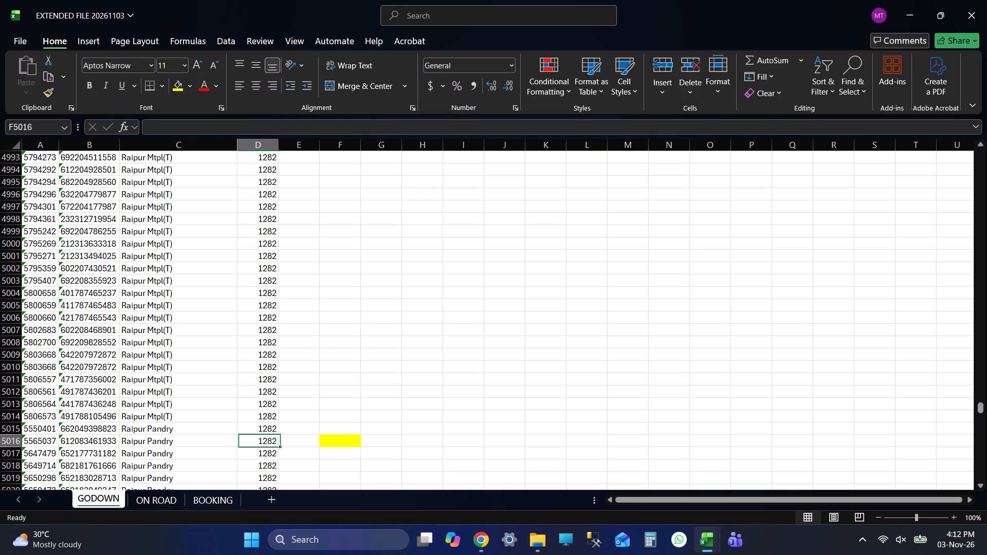
key(ctrl+shift+Up)
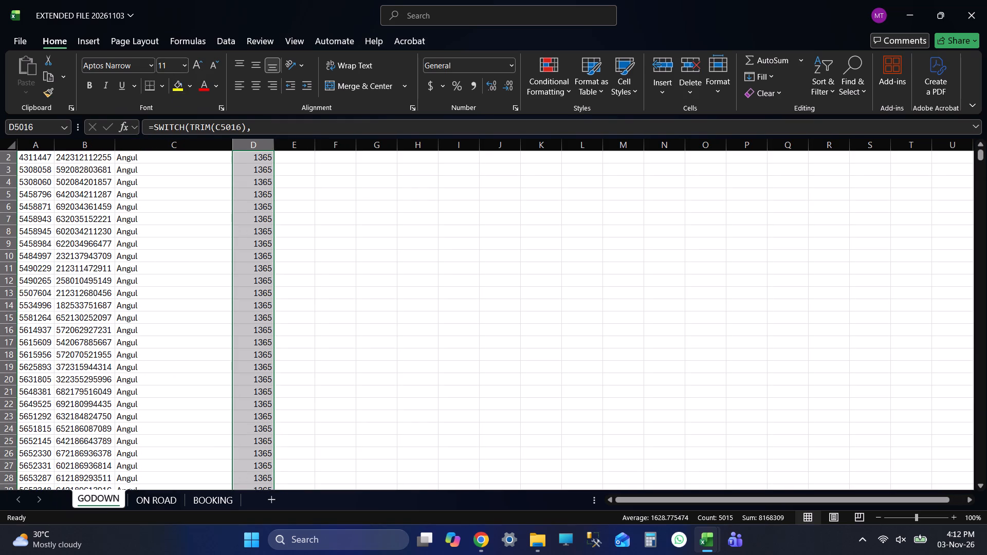
key(ctrl+c)
key(ctrl+c)
key(ctrl+c)
key(ctrl+c)
key(ctrl+c)
Paste the godown IDs as values only into the add to godown workbook's Godown Id column, starting at C2.
key(alt+Tab)
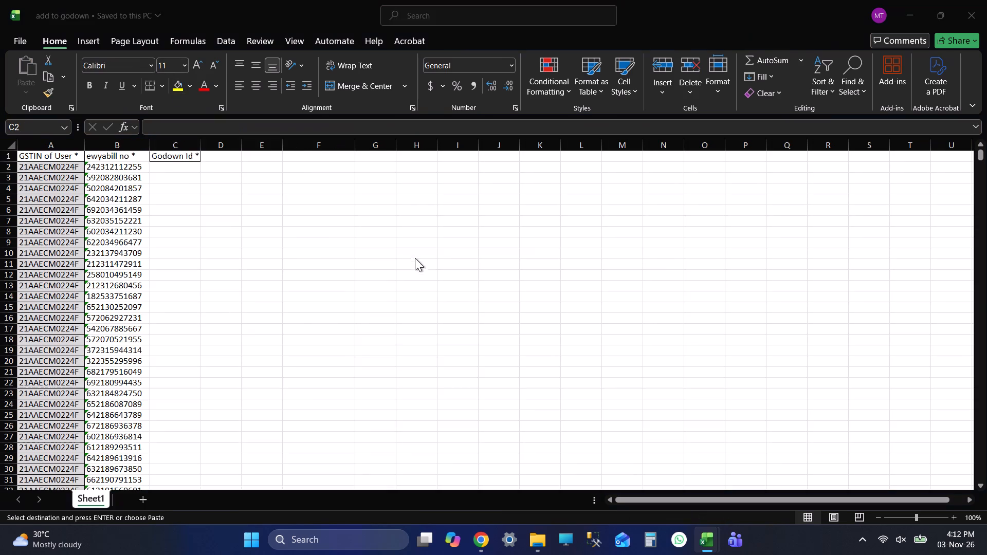
key(Up)
key(Down)
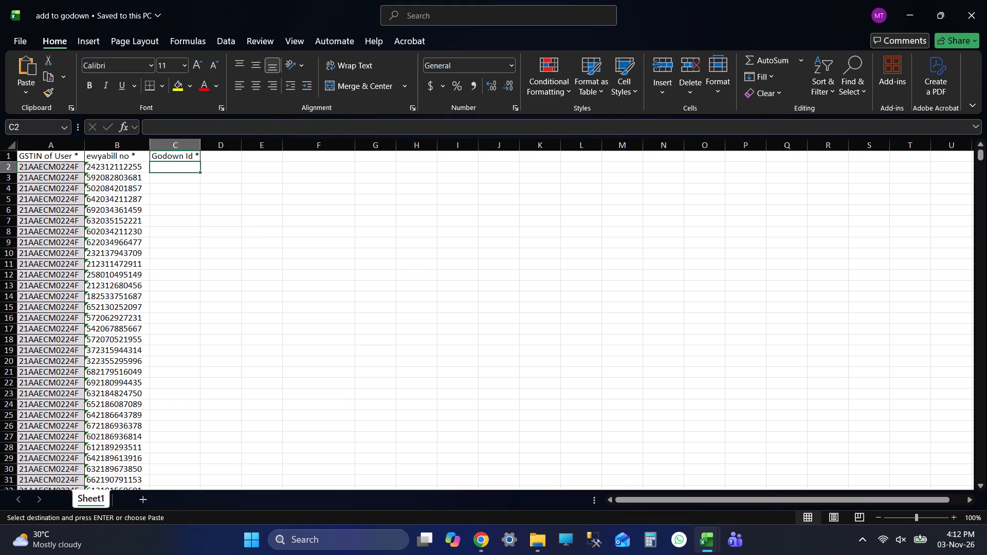
key(ctrl+alt+v)
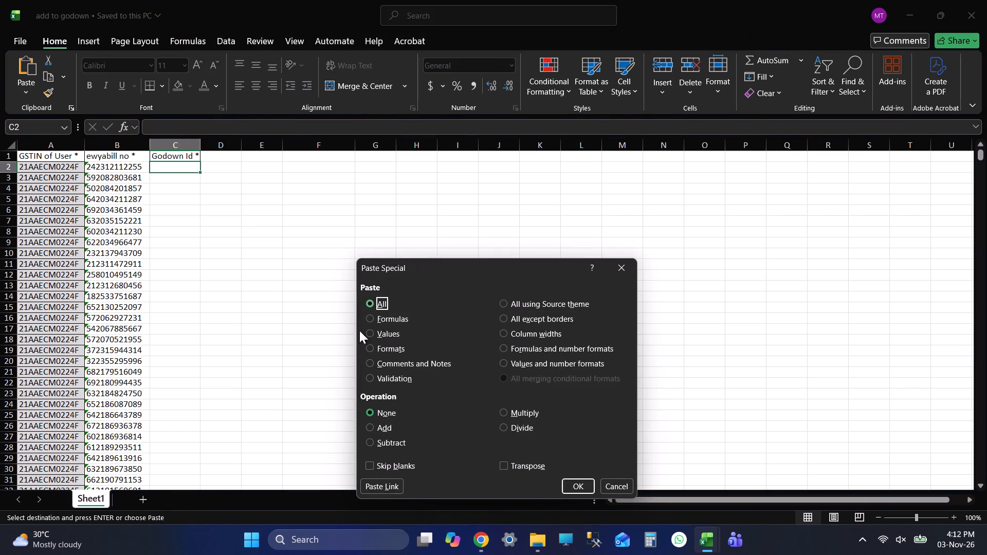
click(385, 330)
click(573, 480)
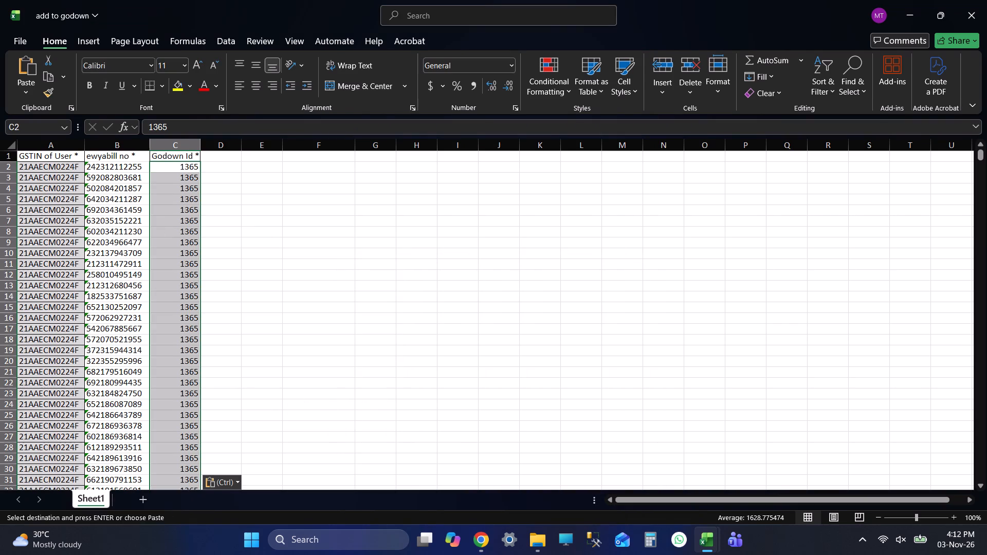
Go to the last filled godown ID in column C and save the add to godown workbook.
click(150, 221)
click(246, 196)
key(ctrl+Left)
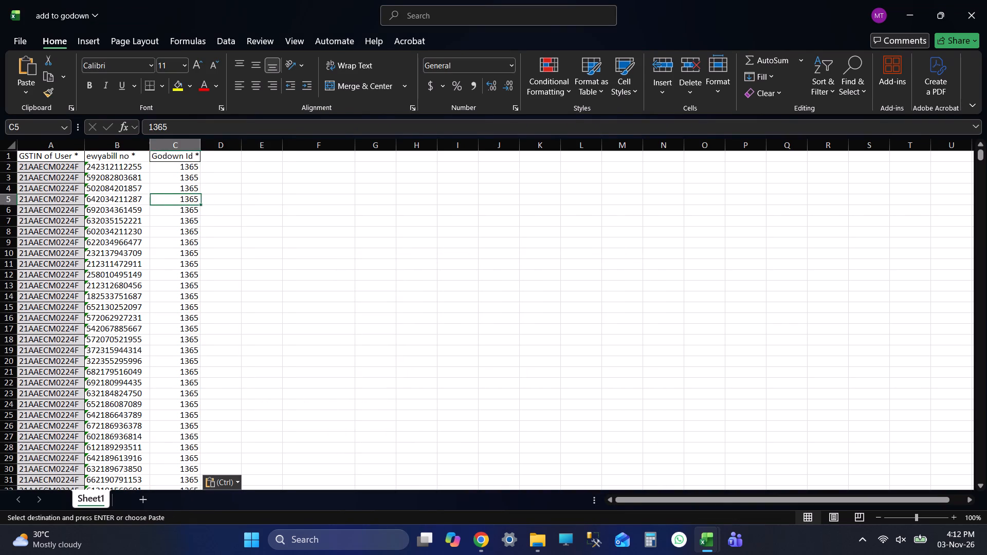
key(ctrl+Down)
key(Down)
key(Down)
key(Down)
key(Down)
key(ctrl+Up)
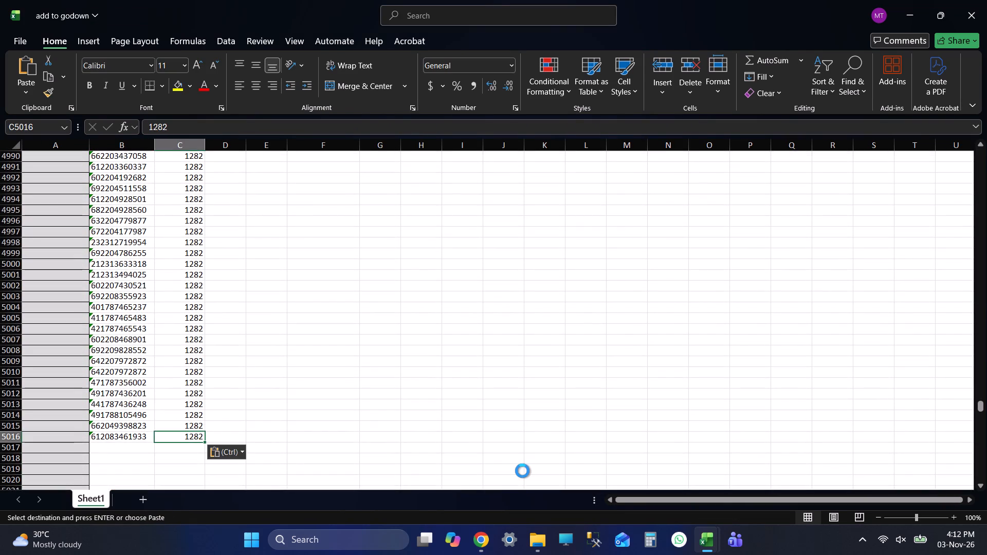
key(ctrl+s)
key(ctrl+s)
key(ctrl+s)
key(ctrl+s)
key(ctrl+s)
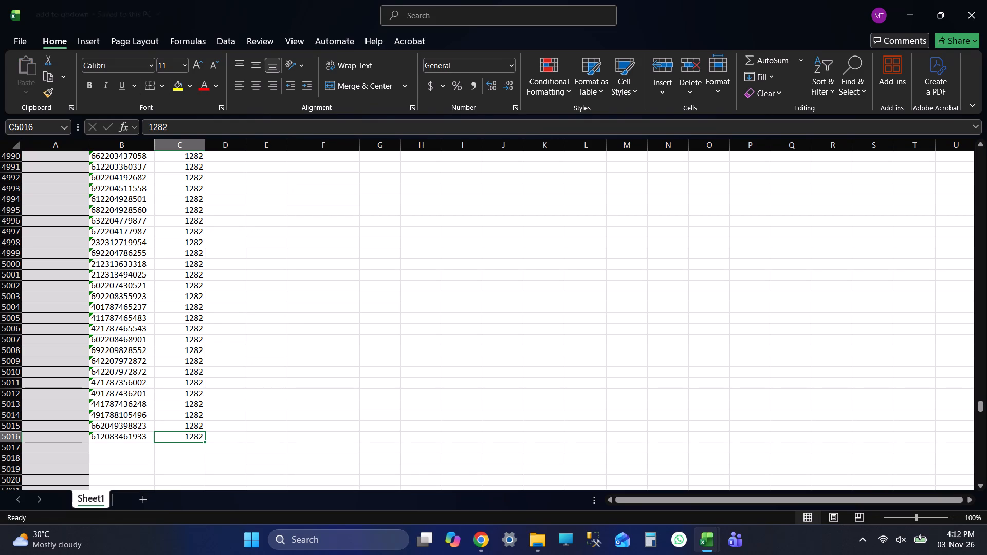
key(ctrl+s)
key(ctrl+s)
key(ctrl+s)
Copy the last filled GSTIN in A1136 and paste it down the GSTIN of User column through A5016.
key(ctrl+Up)
key(ctrl+Left)
key(ctrl+Down)
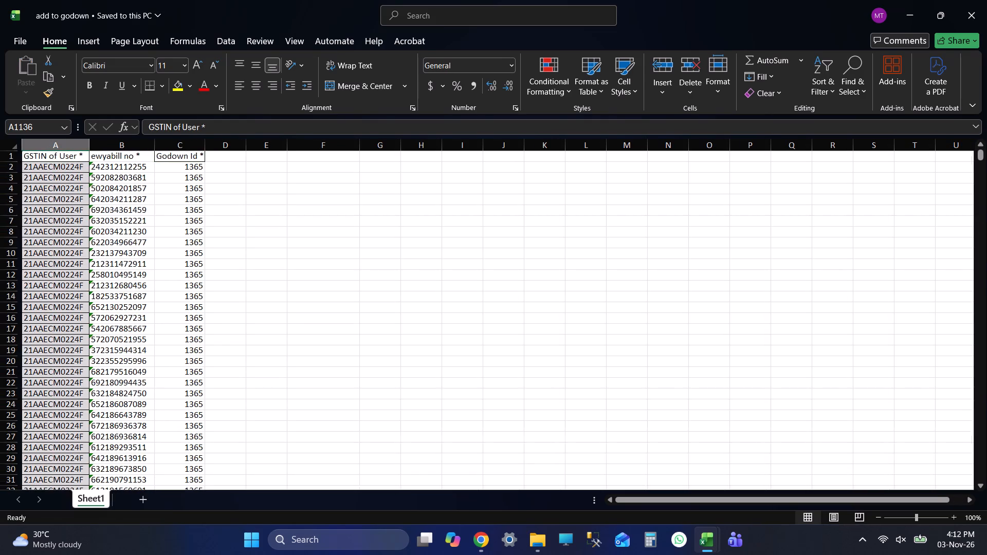
key(ctrl+c)
key(shift+Page_Down)
key(shift+Page_Down)
key(shift+Page_Down)
key(shift+Page_Down)
key(shift+Page_Down)
key(shift+Page_Down)
key(shift+Page_Down)
key(shift+Page_Down)
key(shift+Page_Down)
key(shift+Page_Down)
key(shift+Page_Down)
key(shift+Page_Down)
key(shift+Page_Down)
key(shift+Page_Down)
key(shift+Page_Down)
key(shift+Page_Down)
key(shift+Page_Down)
key(shift+Page_Down)
key(shift+Page_Down)
key(shift+Page_Down)
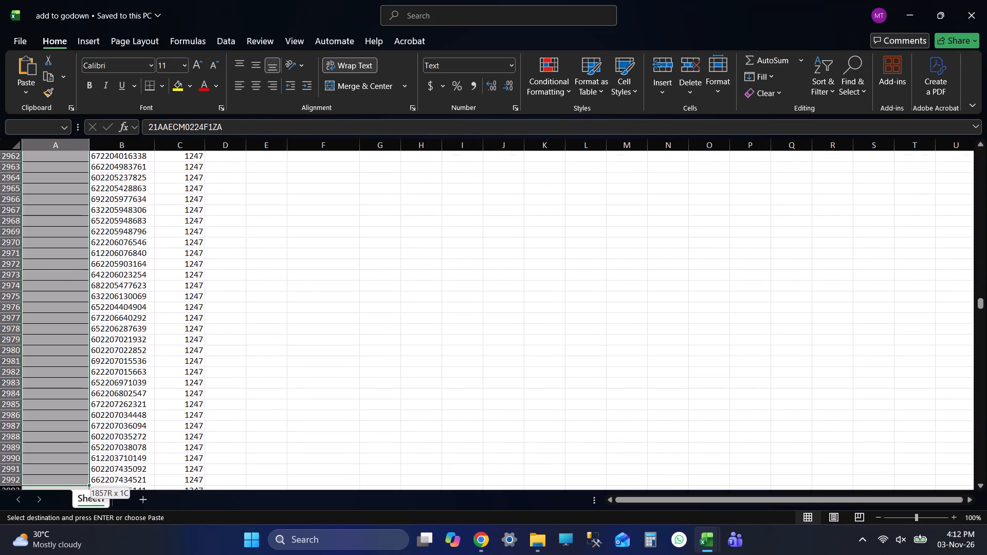
key(shift+Page_Down)
key(shift+Page_Down)
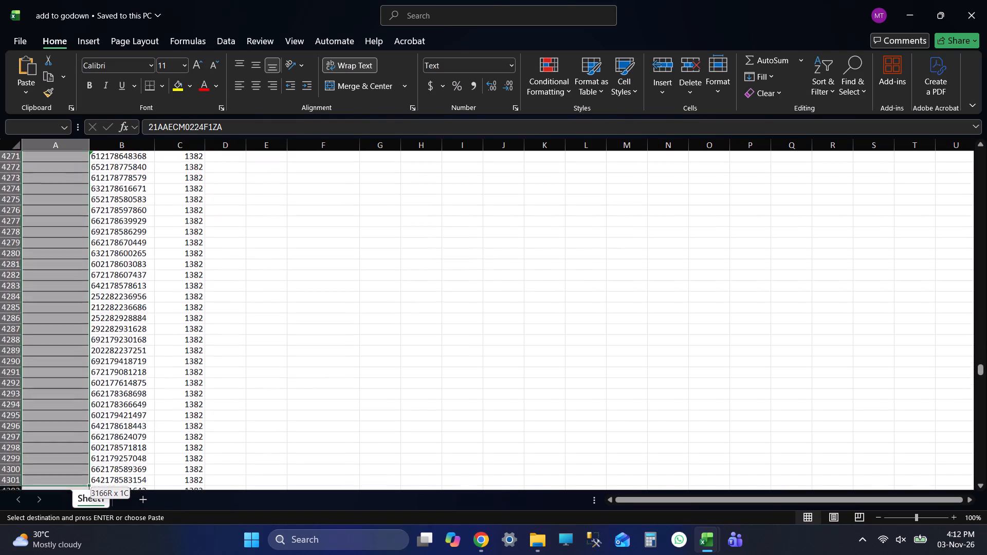
key(shift+Page_Down)
key(shift+Page_Down)
key(shift+Page_Down)
key(shift+Page_Down)
key(shift+Page_Down)
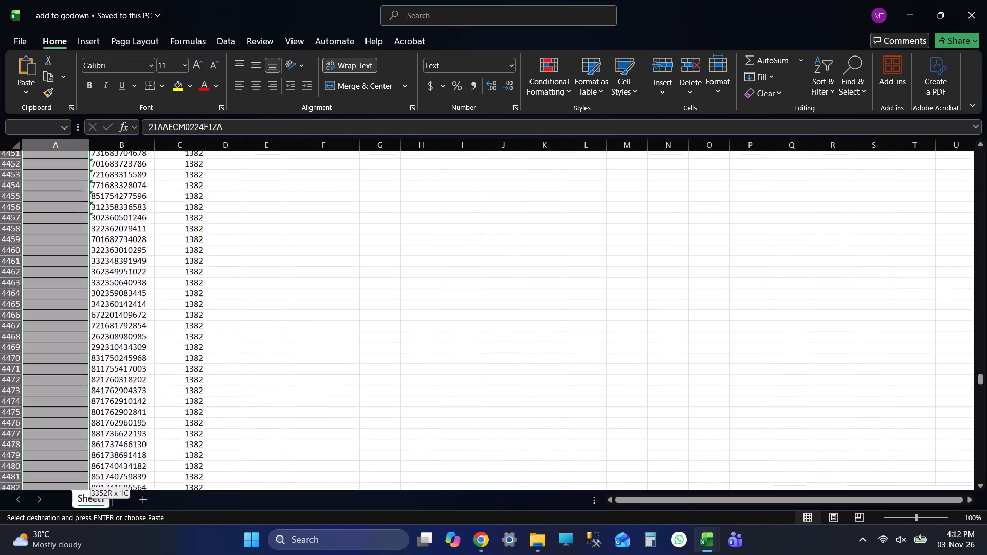
key(shift+Page_Down)
key(shift+Page_Down)
key(shift+Page_Down)
key(shift+Page_Down)
key(shift+Page_Down)
key(shift+Page_Down)
key(shift+Page_Down)
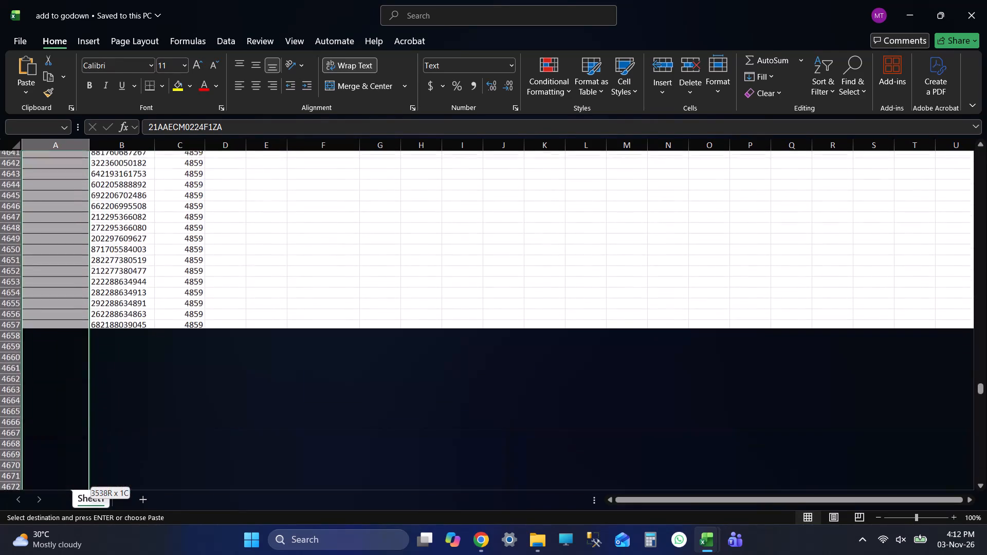
key(shift+Page_Down)
key(shift+Page_Down)
key(shift+Page_Down)
key(shift+Page_Down)
key(shift+Page_Down)
key(shift+Page_Down)
key(shift+Page_Down)
key(shift+Page_Down)
key(shift+Page_Down)
key(shift+Page_Down)
key(shift+Page_Down)
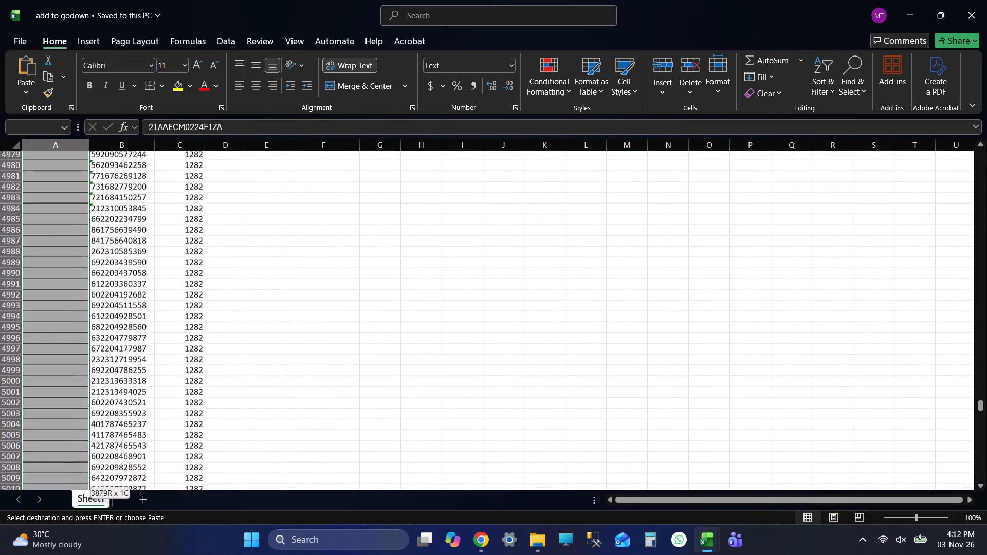
key(shift+Page_Down)
key(shift+Page_Down)
key(shift+Page_Up)
key(shift+Page_Up)
key(shift+Page_Up)
key(shift+Page_Down)
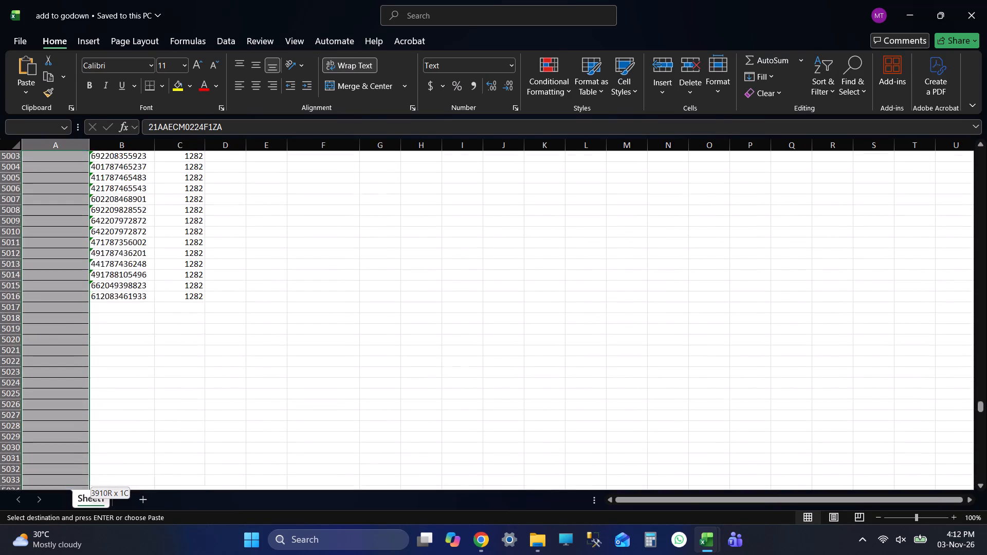
key(shift+Up)
key(shift+Up)
key(shift+Up)
key(shift+Up)
key(shift+Up)
key(shift+Up)
key(shift+Up)
key(shift+Up)
key(shift+Up)
key(shift+Up)
key(shift+Up)
key(shift+Up)
key(shift+Up)
key(shift+Up)
key(shift+Up)
key(shift+Up)
key(shift+Up)
key(shift+Up)
key(shift+Up)
key(shift+Up)
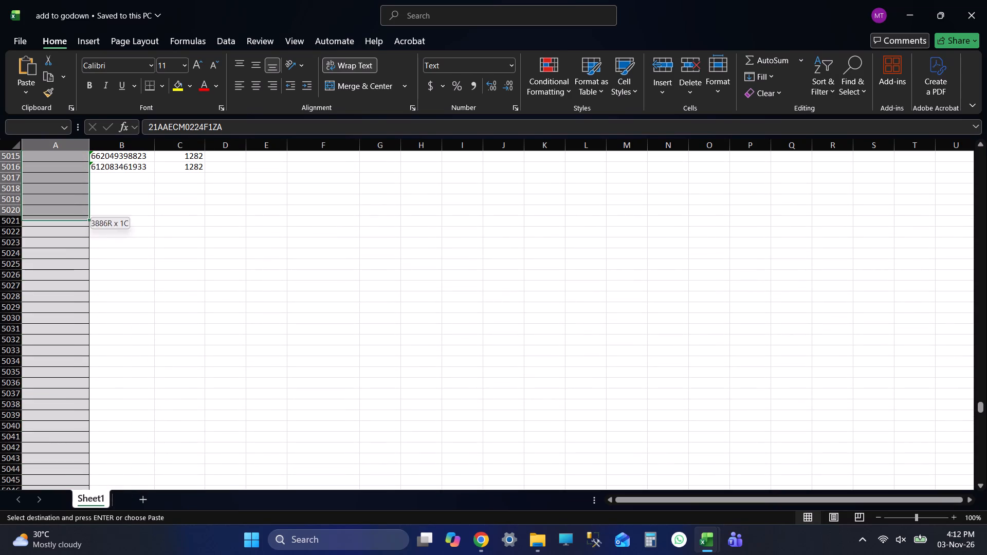
key(shift+Down)
key(shift+Down)
key(shift+Down)
key(shift+Down)
key(shift+Down)
key(shift+Down)
key(shift+Down)
key(shift+Down)
key(shift+Down)
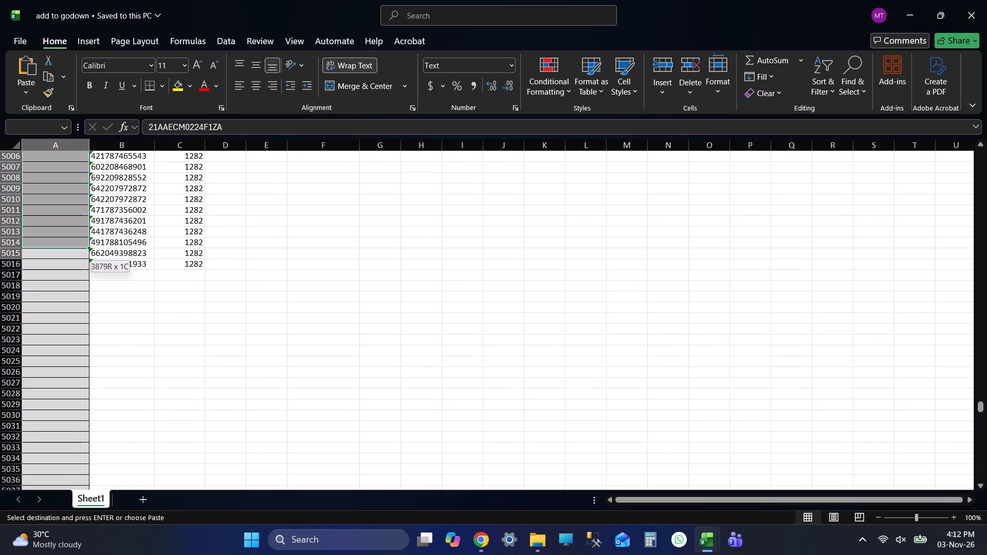
key(shift+Down)
key(ctrl+v)
Examine the end of the filled rows and the area below row 5016, returning to the ewyabill no header in B1.
key(ctrl+Down)
key(Down)
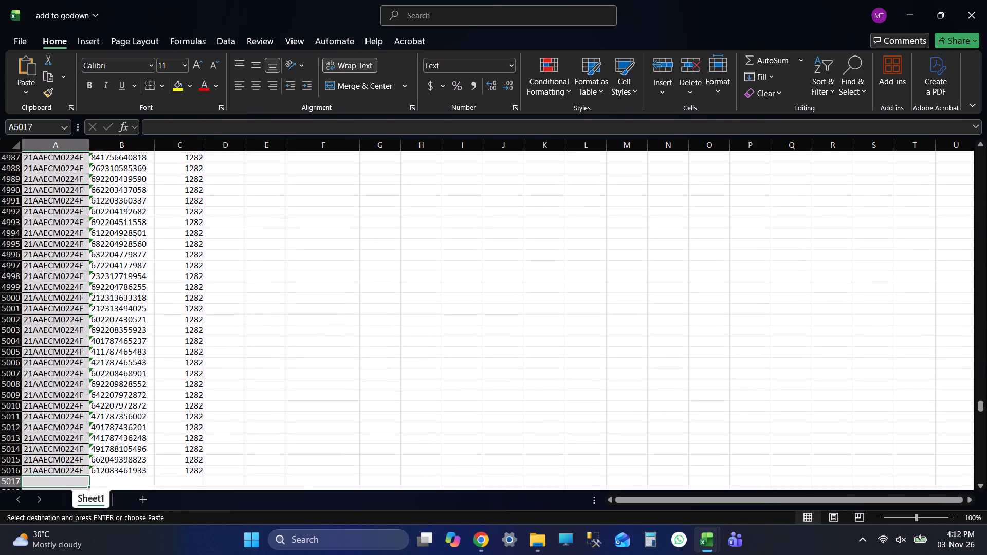
key(Down)
key(Down)
key(Down)
key(Down)
key(Right)
key(Right)
key(Left)
key(Down)
key(Down)
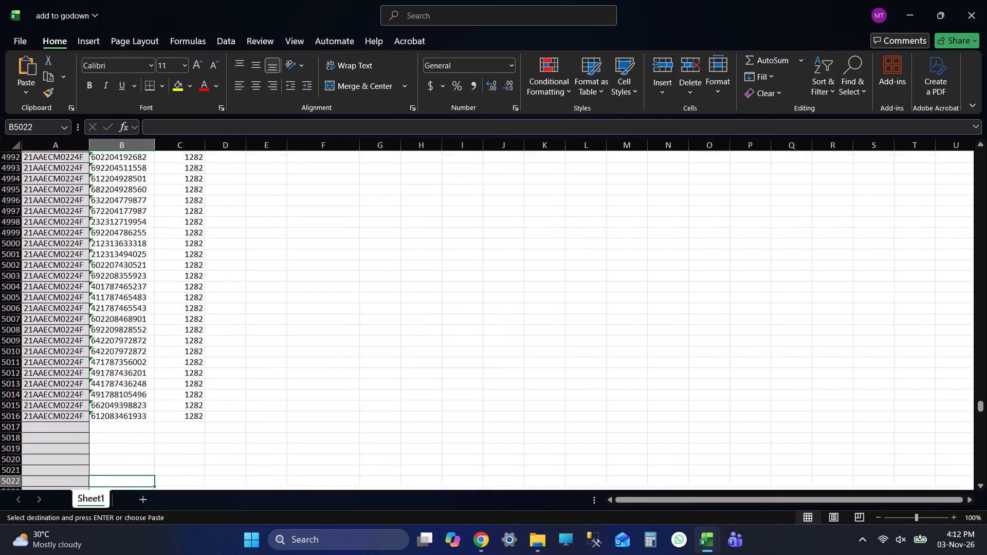
key(Down)
key(Down)
key(ctrl+Down)
key(ctrl+Up)
key(ctrl+Up)
key(Up)
key(Up)
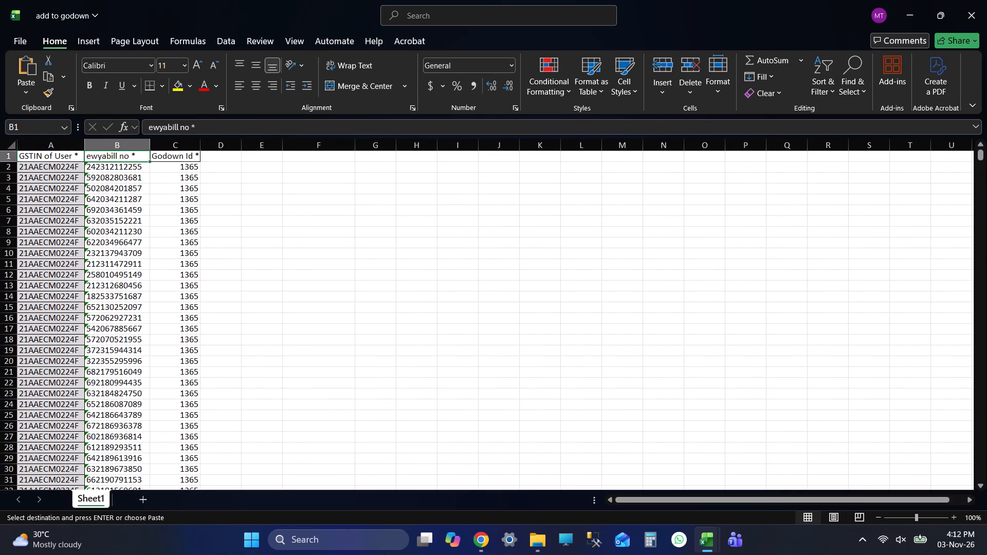
Save the add to godown workbook with the filled GSTIN column.
key(ctrl+s)
key(ctrl+s)
key(ctrl+s)
key(ctrl+s)
key(ctrl+s)
key(ctrl+s)
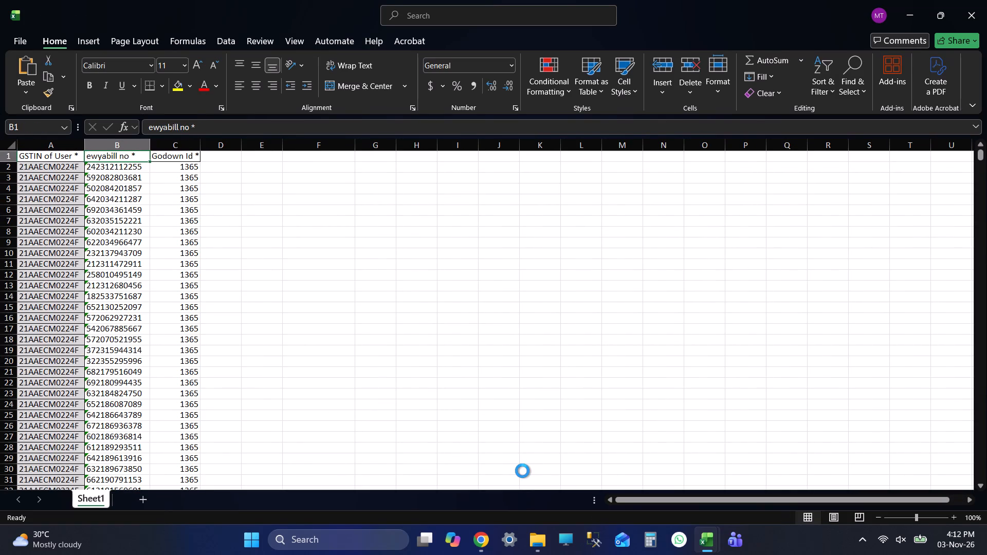
Check the end of the ewyabill no column and the rows below it, finishing on cell B5016.
key(Down)
key(Down)
key(Down)
key(ctrl+Down)
key(Down)
key(Down)
key(Down)
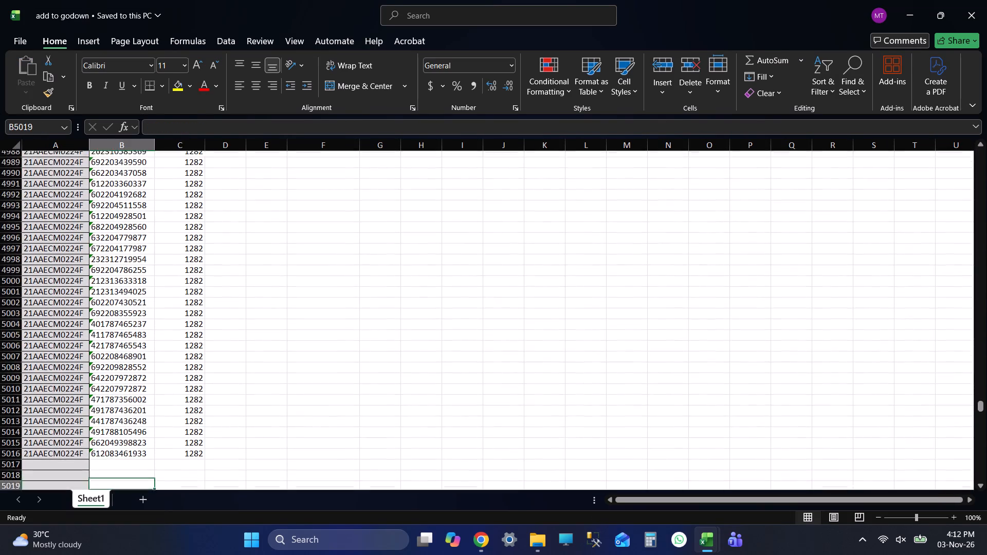
key(Down)
key(Down)
key(Down)
key(Down)
key(Down)
key(Down)
key(Down)
key(ctrl+Up)
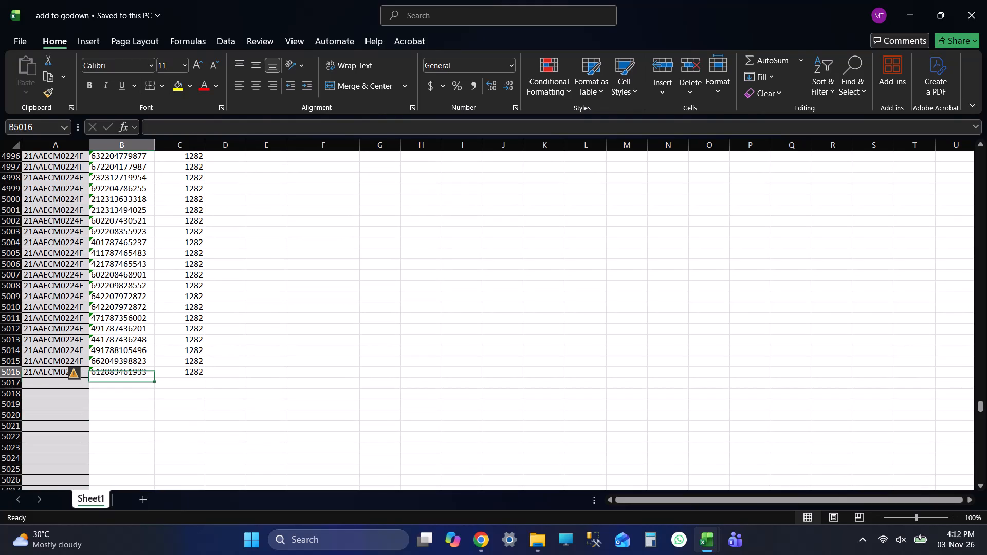
Save the add to godown workbook again and go back to the ewyabill no header in B1.
key(ctrl+s)
key(ctrl+s)
key(ctrl+s)
key(ctrl+s)
key(ctrl+s)
key(ctrl+s)
key(ctrl+s)
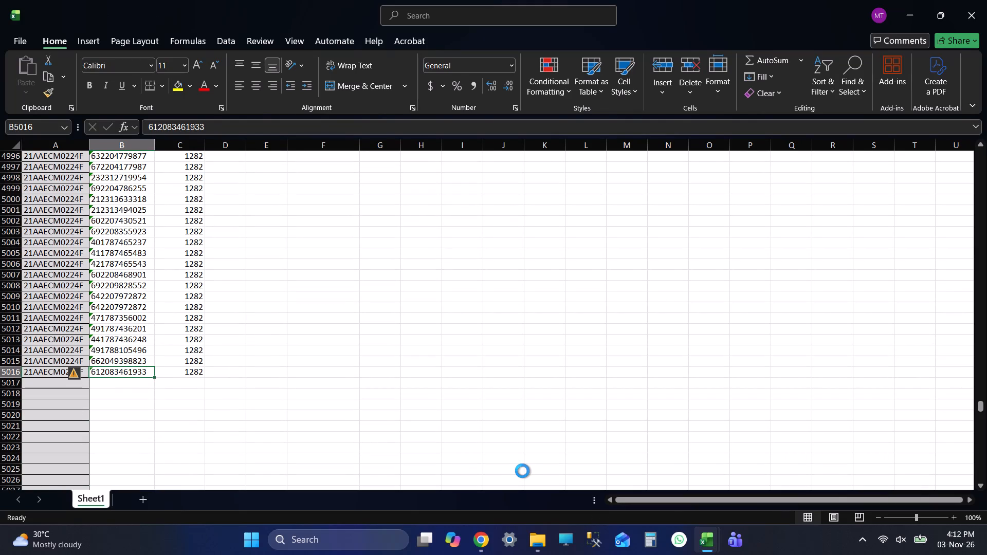
key(ctrl+s)
key(ctrl+s)
key(ctrl+s)
key(ctrl+Up)
key(Up)
key(Up)
key(Up)
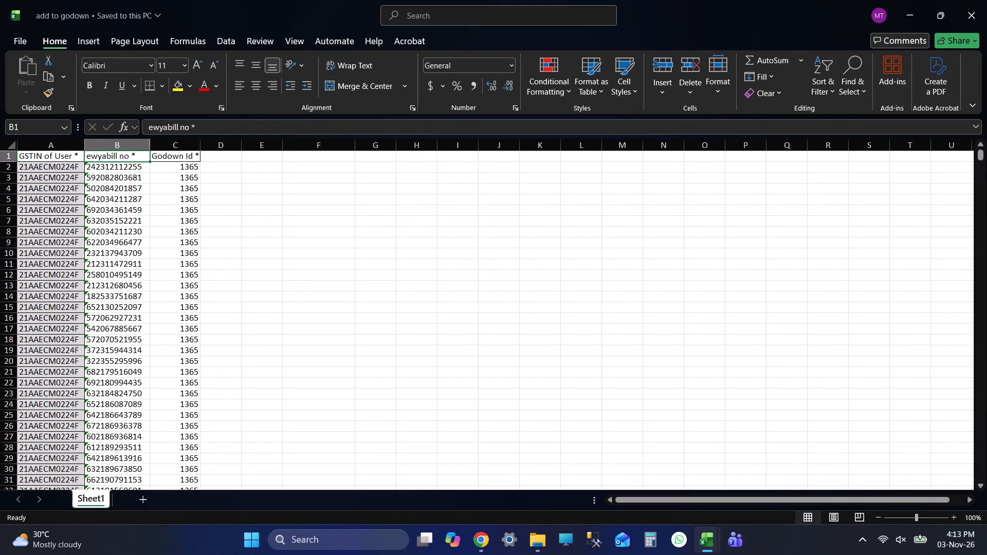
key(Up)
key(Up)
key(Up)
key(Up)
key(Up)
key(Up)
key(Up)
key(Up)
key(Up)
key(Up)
Check the end of the ewyabill no column and the rows below it, finishing on cell B5016.
key(Down)
key(Down)
key(ctrl+Down)
key(Down)
key(Down)
key(Down)
key(Down)
key(Down)
key(ctrl+Up)
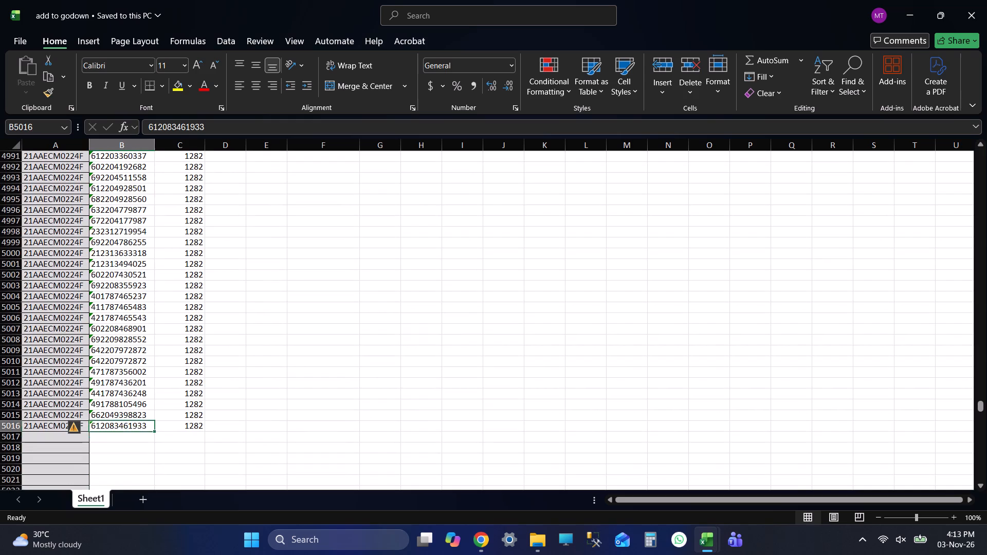
Save the add to godown workbook and close it.
key(ctrl+s)
key(ctrl+s)
key(ctrl+s)
key(ctrl+s)
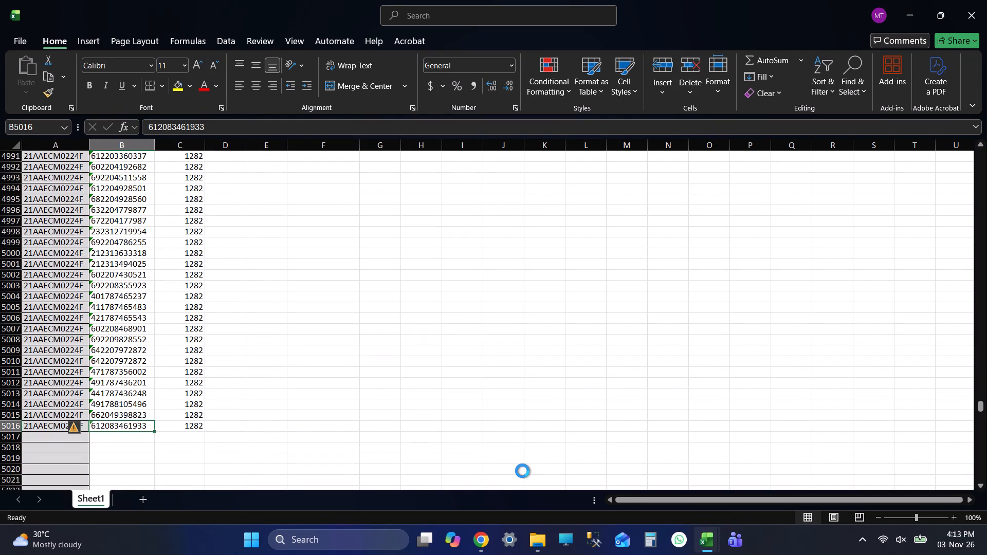
key(ctrl+s)
key(ctrl+s)
key(ctrl+s)
key(ctrl+s)
key(ctrl+s)
key(ctrl+s)
key(ctrl+s)
key(ctrl+s)
key(ctrl+s)
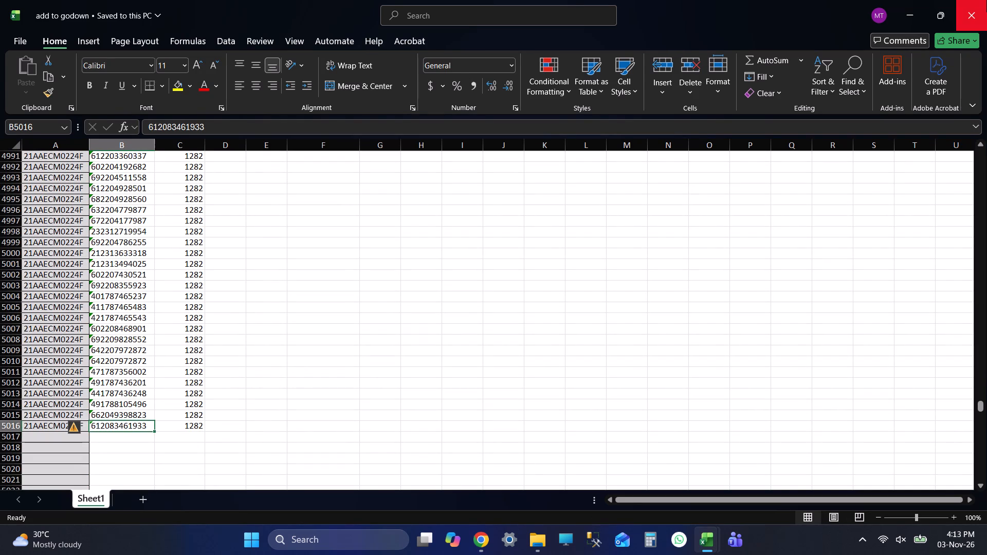
click(986, 0)
Switch to EXTENDED FILE 20261103, select marker cell F5016 on the GODOWN sheet and save the workbook.
key(alt+Tab)
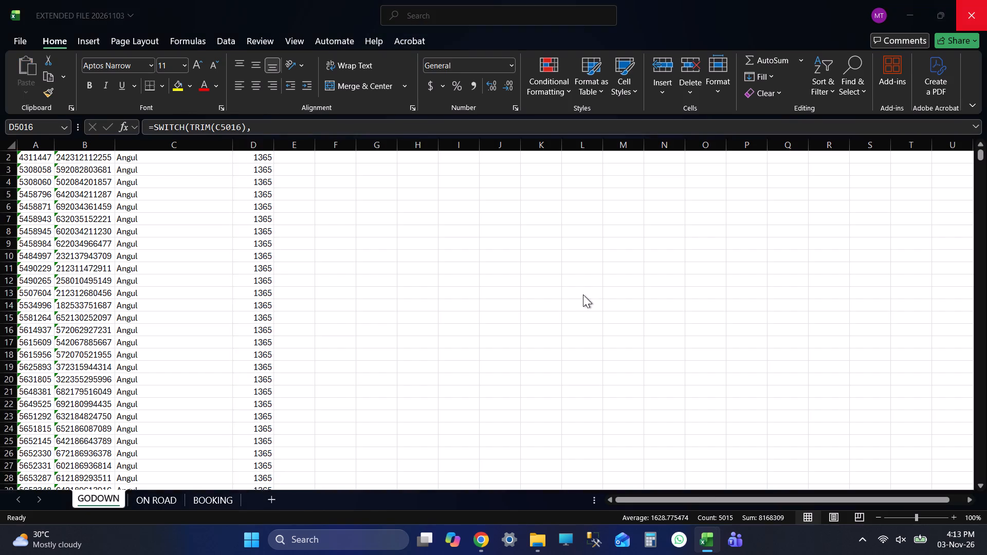
key(alt+Tab)
key(Right)
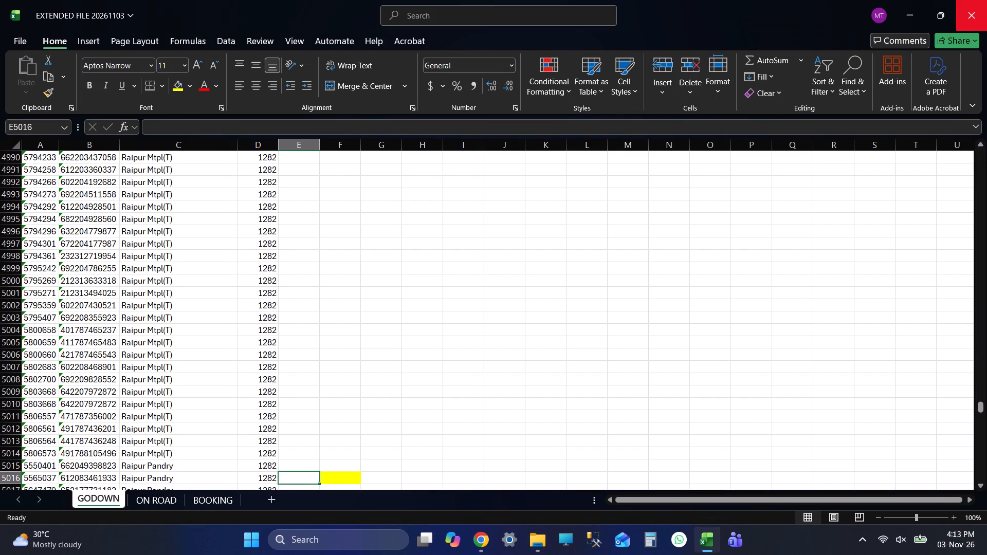
key(Right)
key(ctrl+s)
key(ctrl+s)
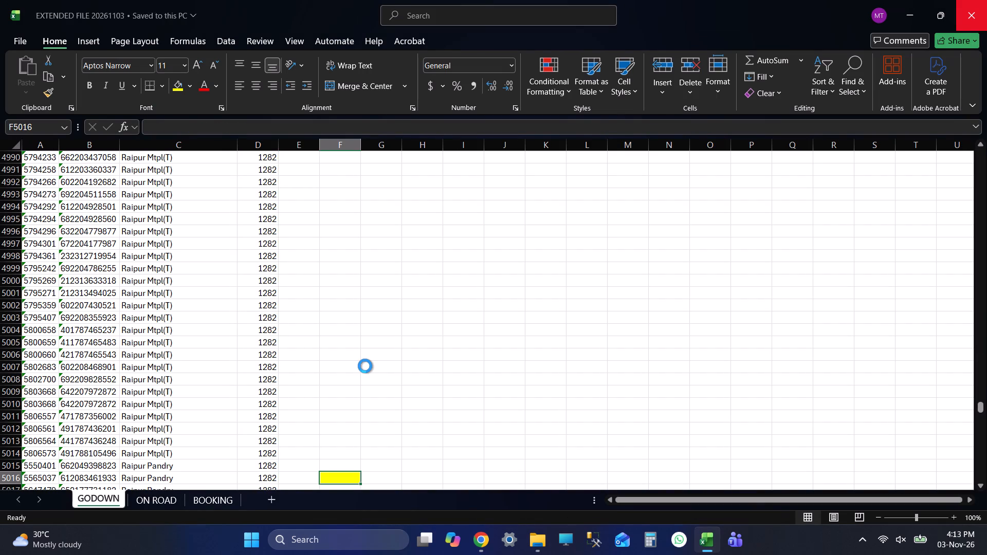
key(ctrl+s)
key(ctrl+s)
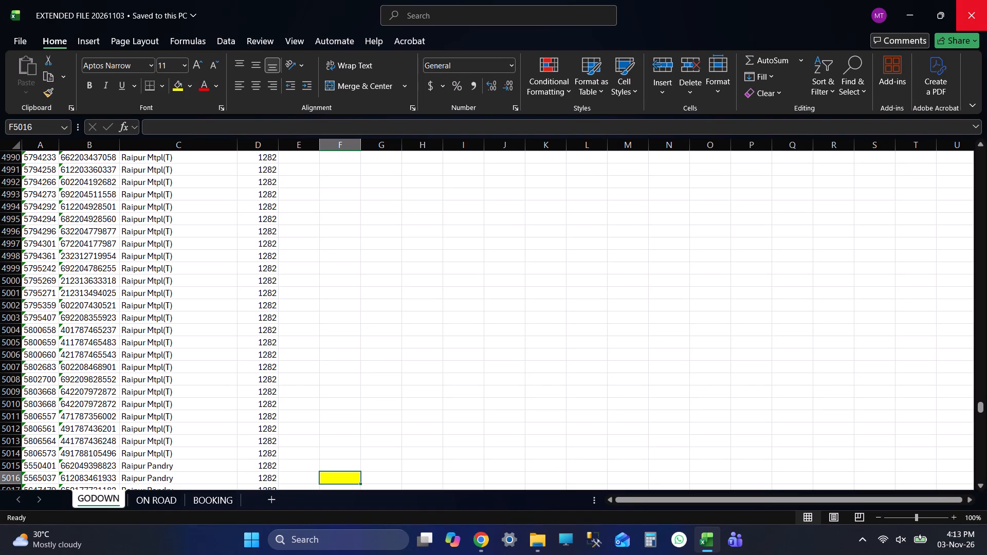
scroll(470, 346, down, 6)
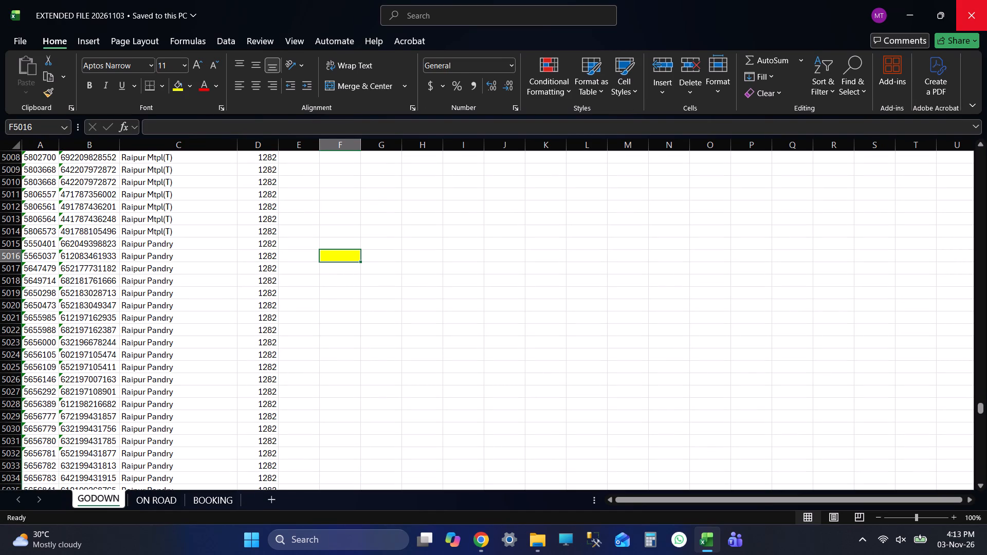
key(ctrl+s)
key(ctrl+s)
key(ctrl+s)
key(ctrl+s)
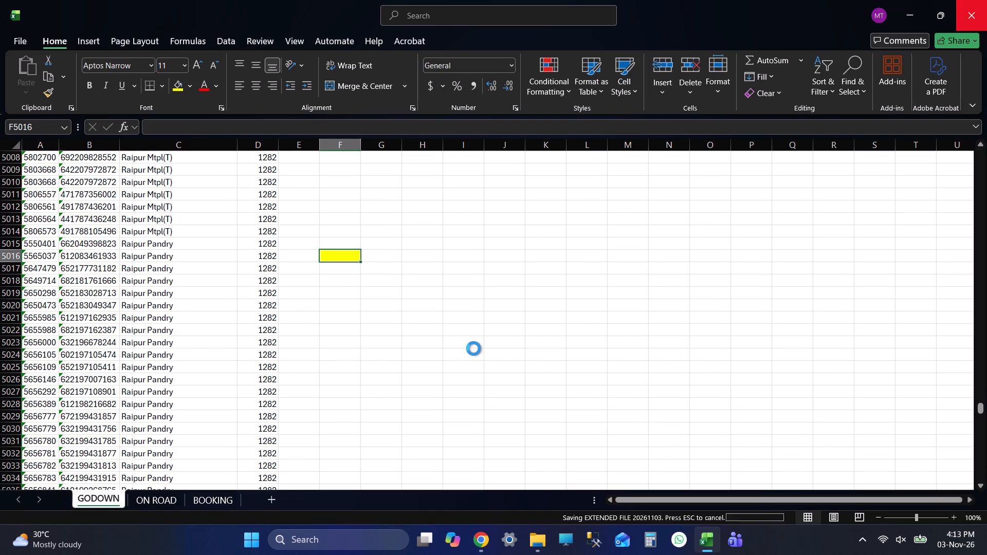
key(ctrl+s)
key(ctrl+s)
key(ctrl+s)
key(ctrl+s)
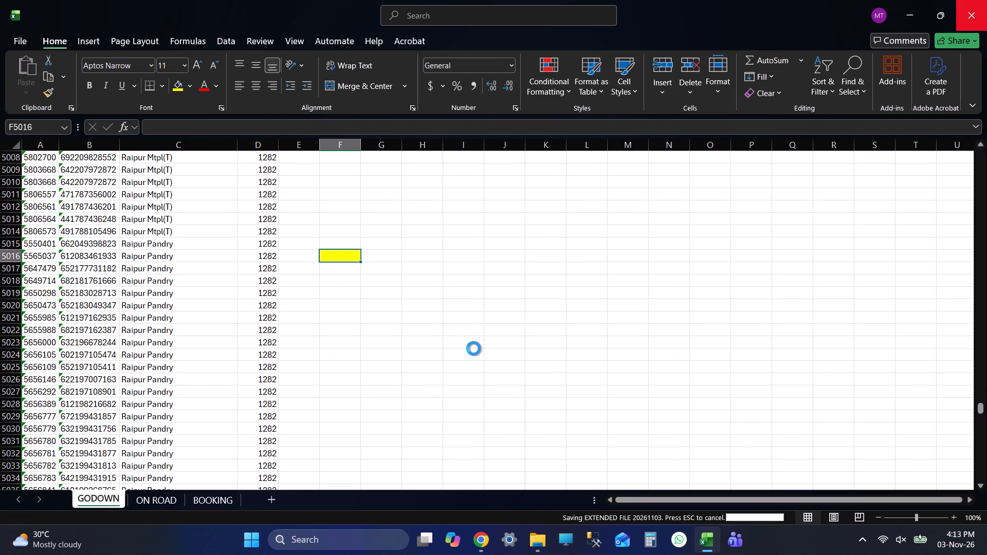
key(ctrl+s)
key(ctrl+s)
key(ctrl+s)
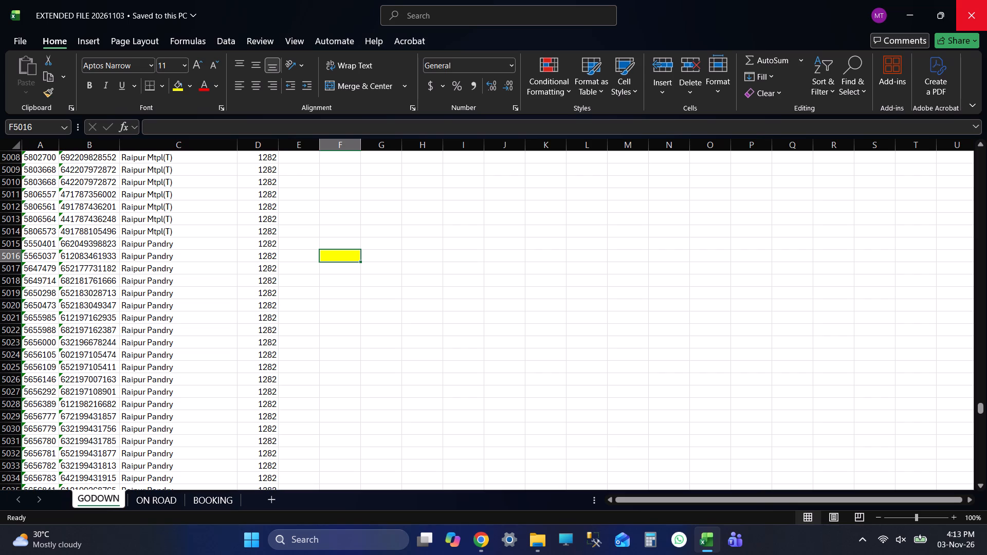
key(ctrl+s)
key(ctrl+s)
key(ctrl+s)
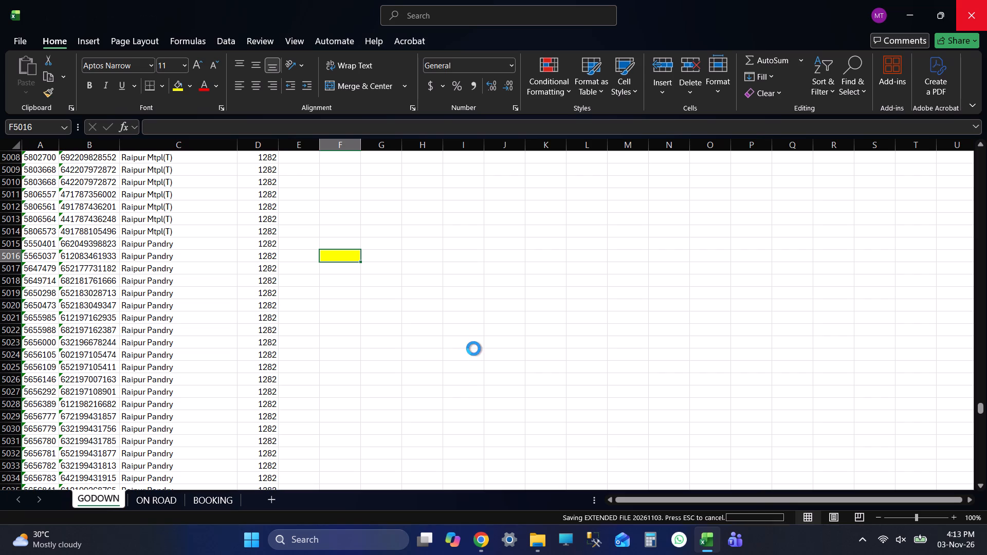
key(ctrl+s)
key(ctrl+s)
key(ctrl+s)
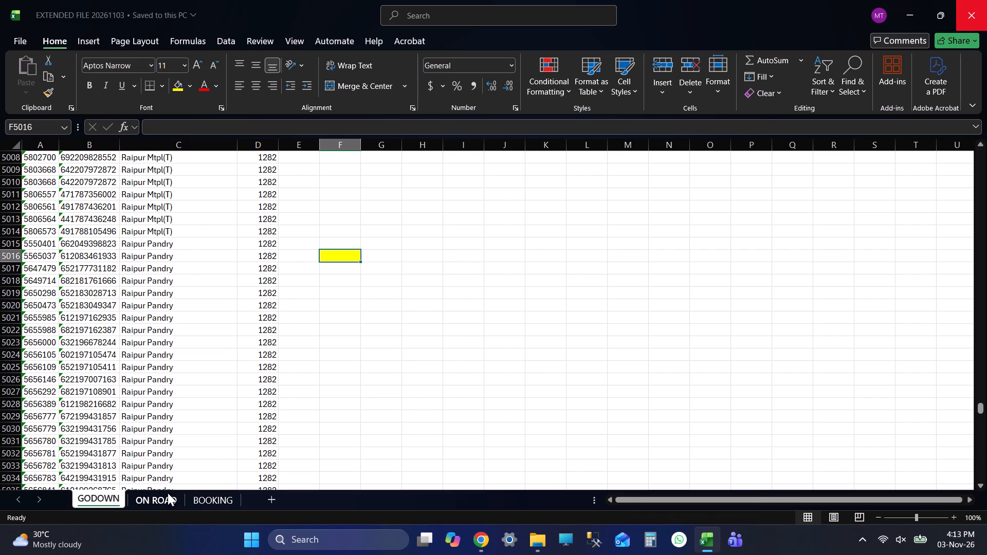
Show the ON ROAD sheet and go to cell N2, the first entry under GSTIN of User.
click(168, 493)
click(596, 244)
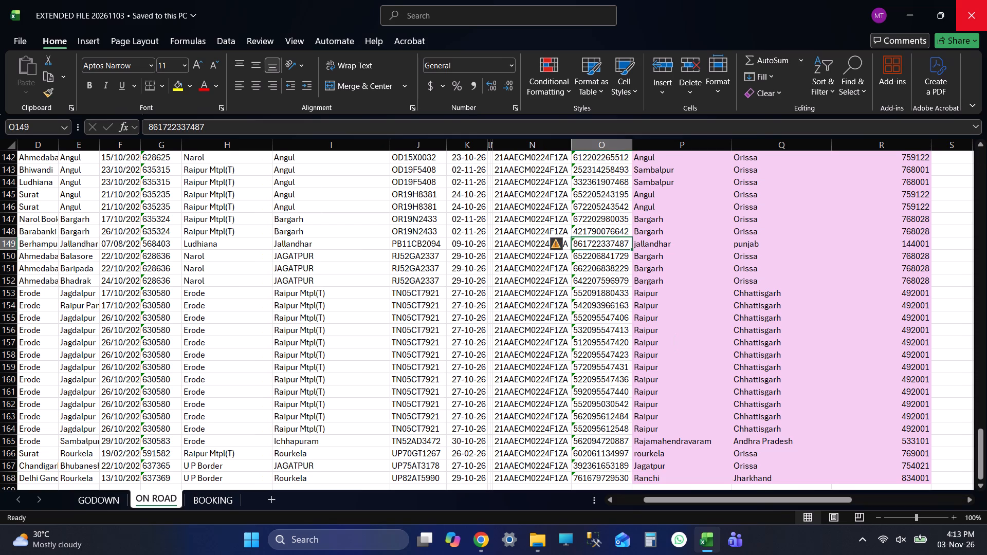
key(ctrl+Up)
key(Up)
key(Up)
key(Up)
key(Up)
key(Up)
key(Up)
key(Up)
key(Left)
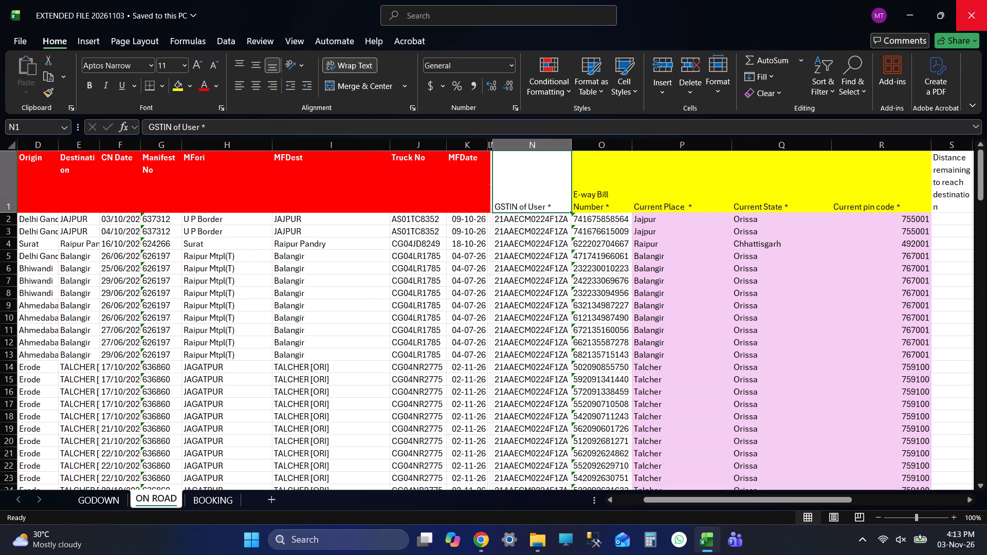
key(Up)
key(Up)
key(Up)
key(Up)
key(Up)
key(Down)
Switch to File Explorer and open the MOVEMENT EXTEND workbook from the E Way Bill folder.
key(alt+Tab)
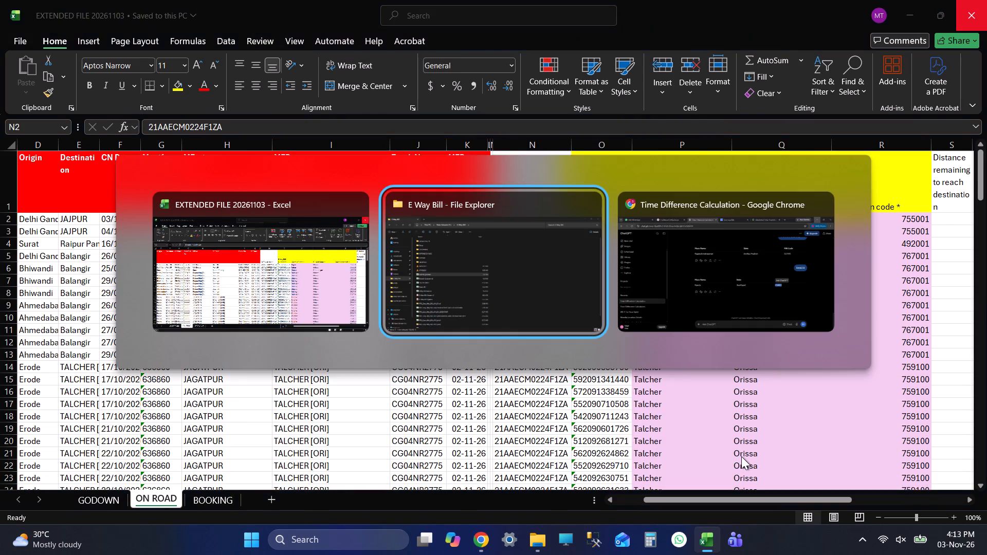
scroll(370, 413, down, 2)
scroll(367, 413, up, 1)
scroll(364, 413, down, 3)
scroll(342, 461, up, 1)
scroll(338, 464, down, 2)
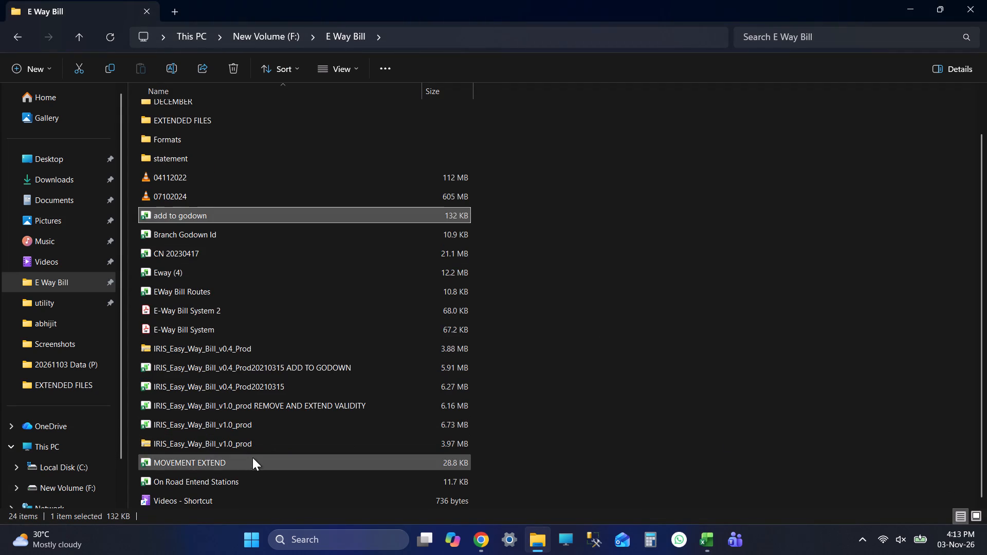
double_click(249, 459)
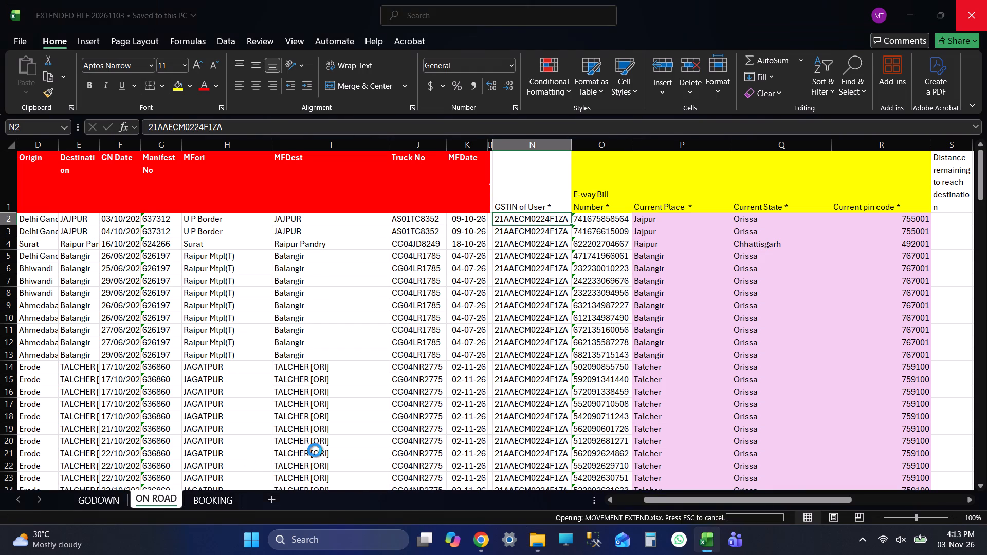
Clear all the old entries below the header row on Sheet1, from cell A2 across every column.
key(ctrl+Up)
key(Up)
key(Up)
key(Up)
key(Up)
key(Left)
key(Left)
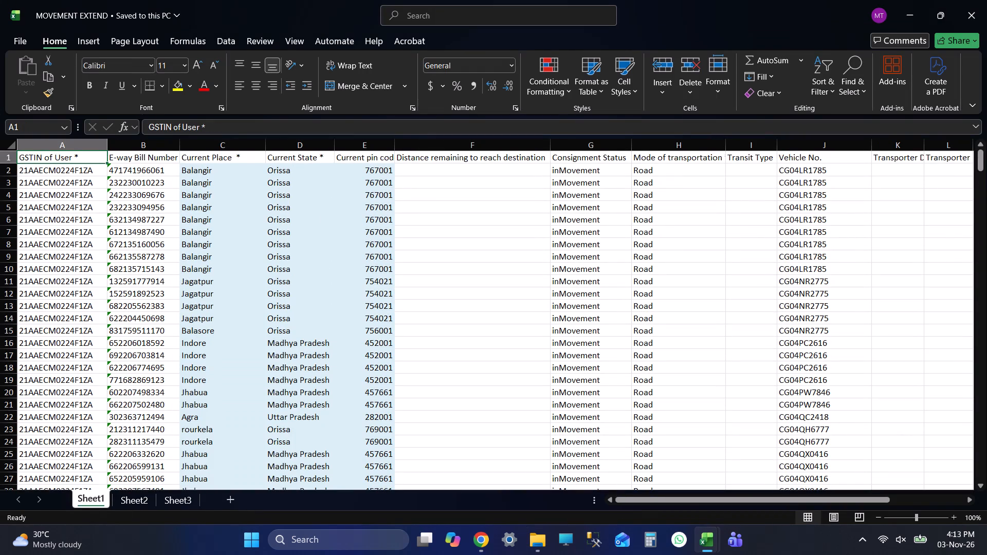
key(Left)
key(Left)
key(Up)
key(Up)
key(Up)
key(Up)
key(Down)
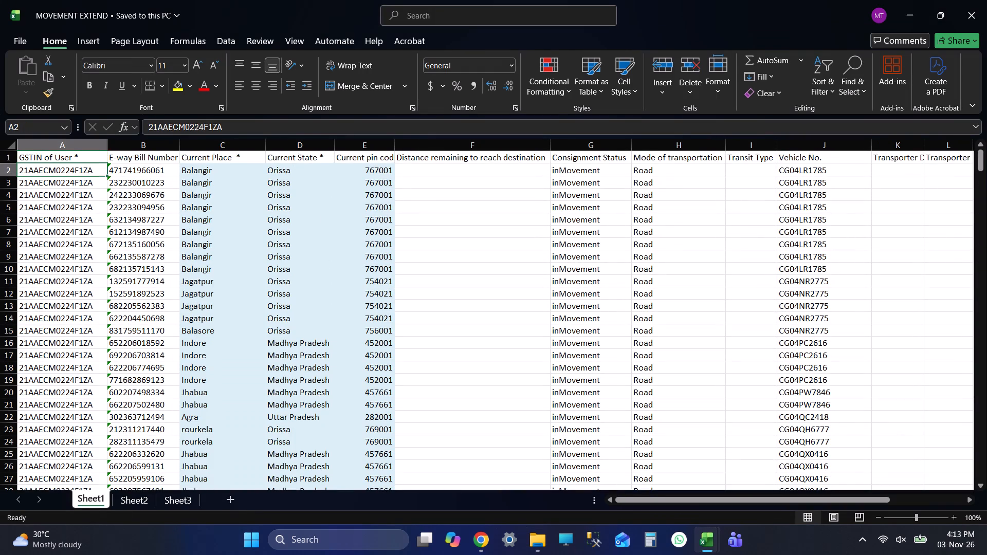
key(ctrl+shift+Right)
key(ctrl+shift+Right)
key(ctrl+shift+Right)
key(ctrl+shift+Right)
key(ctrl+shift+Right)
key(ctrl+shift+Right)
key(ctrl+shift+Right)
key(ctrl+shift+Right)
key(ctrl+shift+Right)
key(ctrl+shift+Right)
key(ctrl+shift+Down)
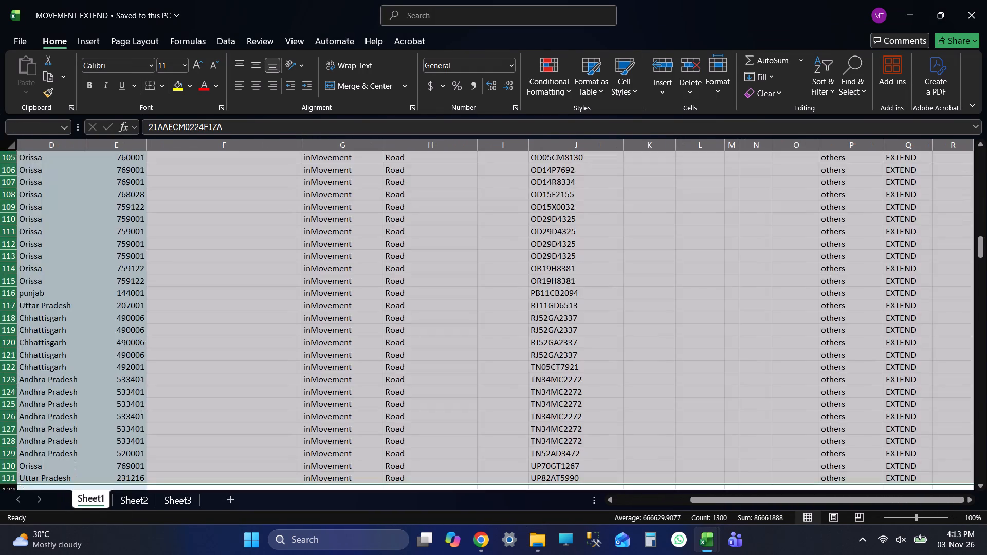
key(Delete)
Save the emptied MOVEMENT EXTEND workbook with cell A2 selected.
key(Up)
key(Up)
key(Up)
key(Up)
key(Down)
key(ctrl+s)
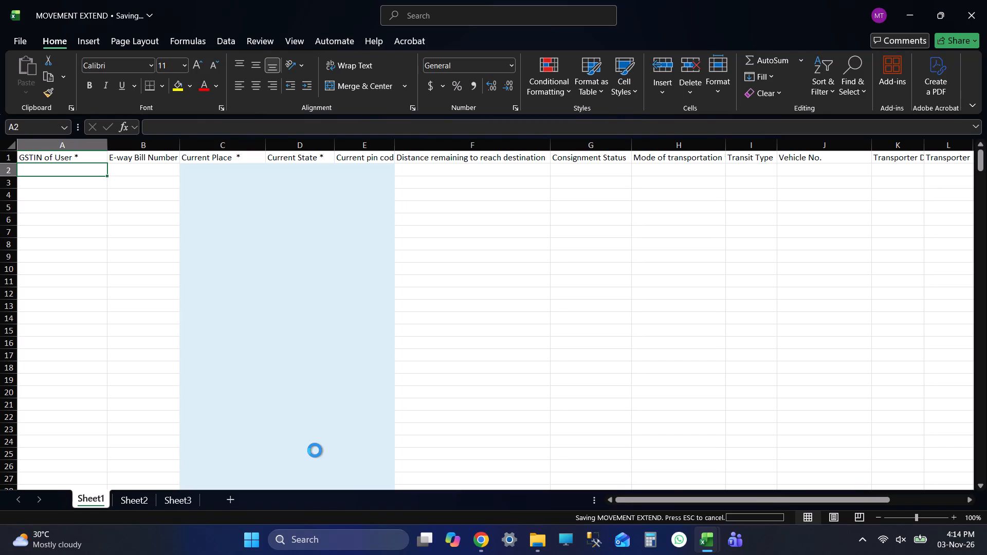
key(Up)
key(Up)
key(Up)
key(Up)
key(Up)
key(Up)
key(Up)
key(Left)
key(Left)
key(Left)
key(Up)
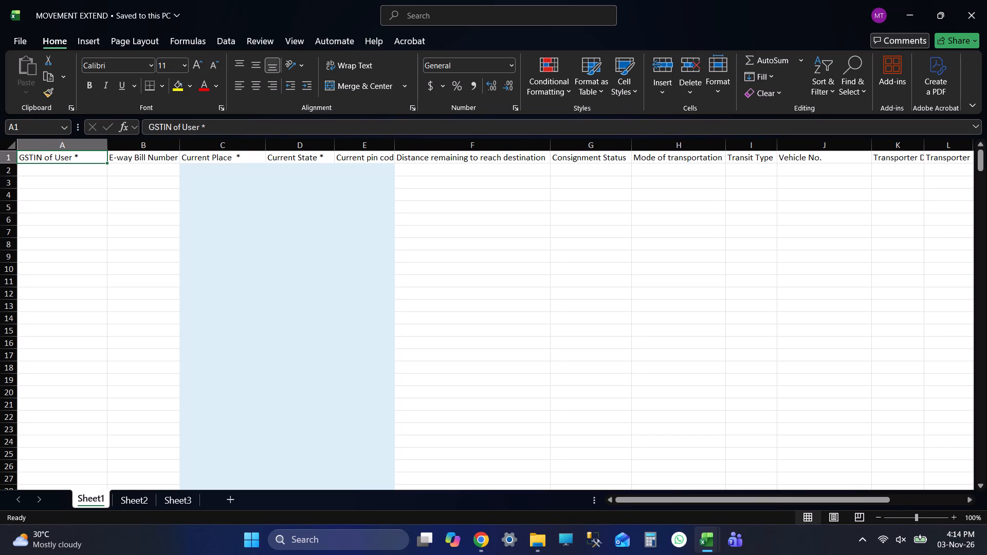
key(Down)
key(ctrl+s)
key(ctrl+s)
Switch to EXTENDED FILE 20261103 and copy the ON ROAD data from the GSTIN column through the extension reason, range N2:AD168.
key(alt+Tab)
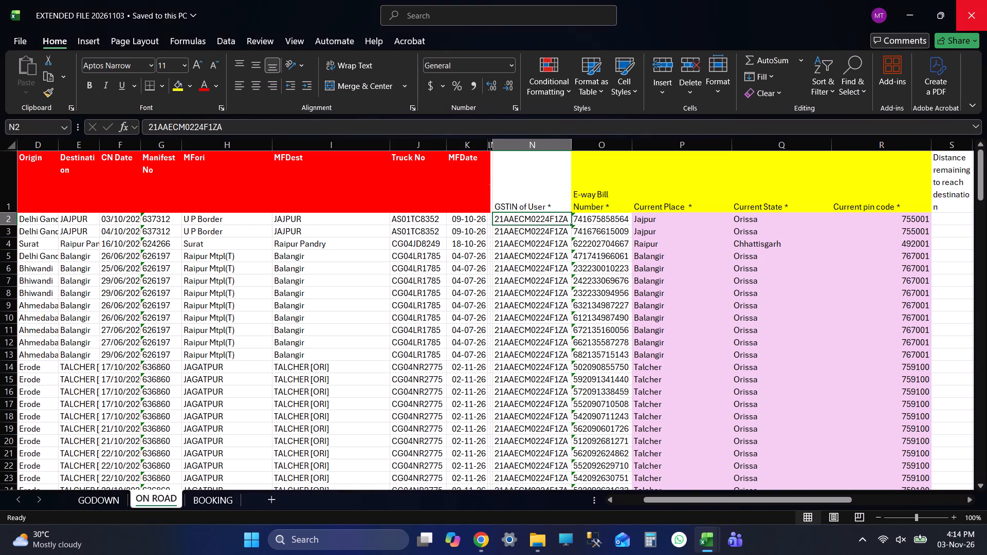
key(Up)
key(Up)
key(Up)
key(Down)
key(Up)
key(Up)
key(Up)
key(Up)
key(Up)
key(Up)
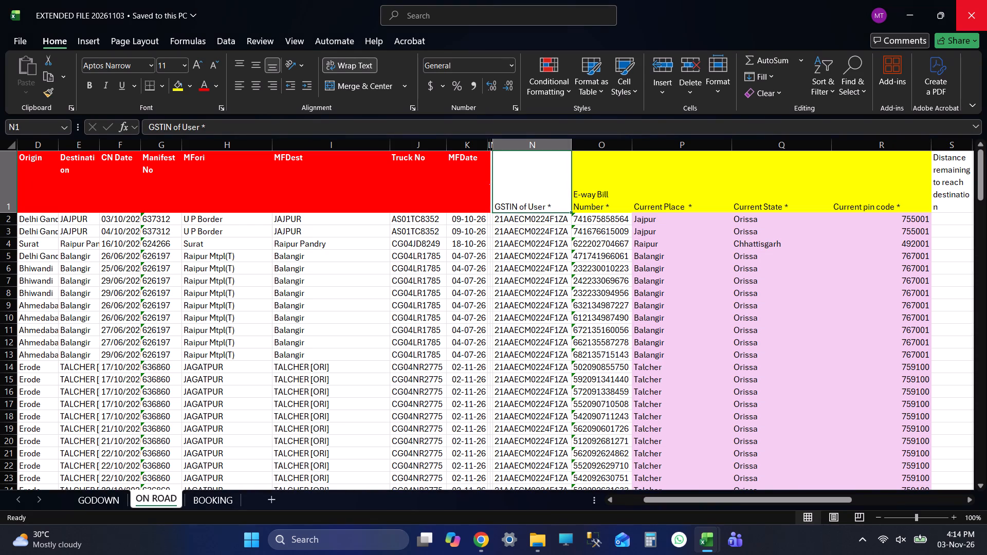
key(Down)
key(ctrl+shift+Right)
key(ctrl+shift+Right)
key(ctrl+shift+Right)
key(ctrl+shift+Right)
key(ctrl+shift+Right)
key(ctrl+shift+Right)
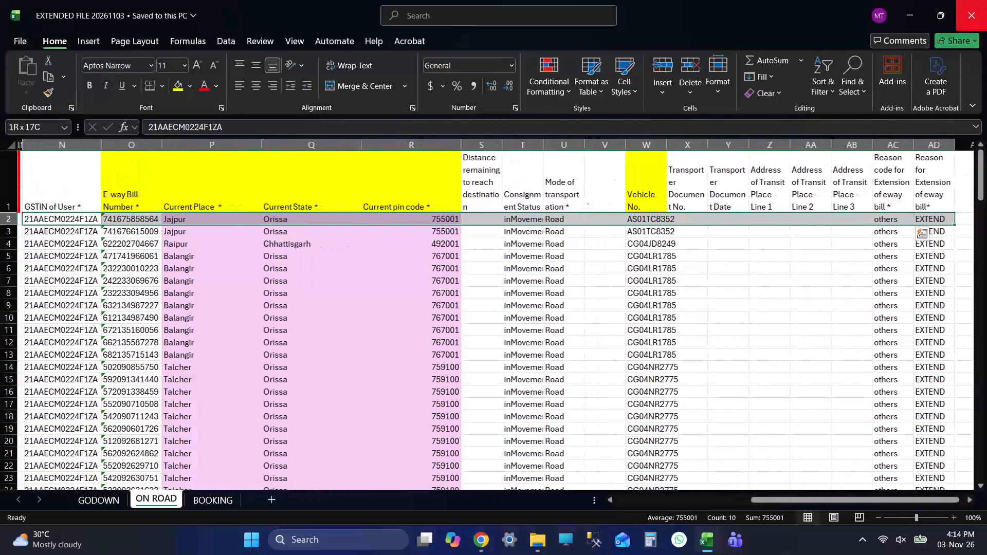
key(ctrl+shift+Down)
key(ctrl+c)
key(ctrl+c)
key(ctrl+c)
key(ctrl+c)
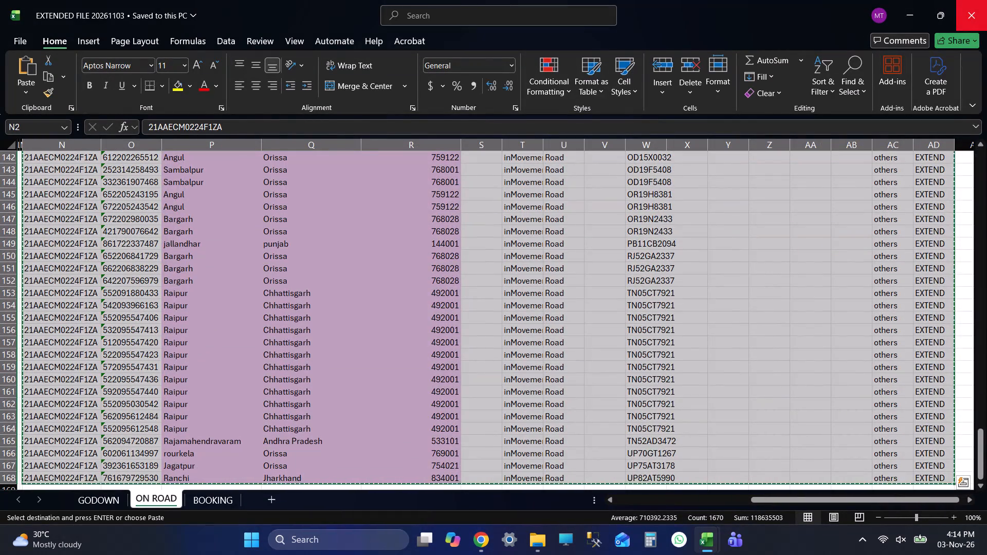
Paste the copied ON ROAD rows into Sheet1 of MOVEMENT EXTEND, starting at cell A2.
key(alt+Tab)
key(Up)
key(Down)
key(ctrl+v)
key(ctrl+Up)
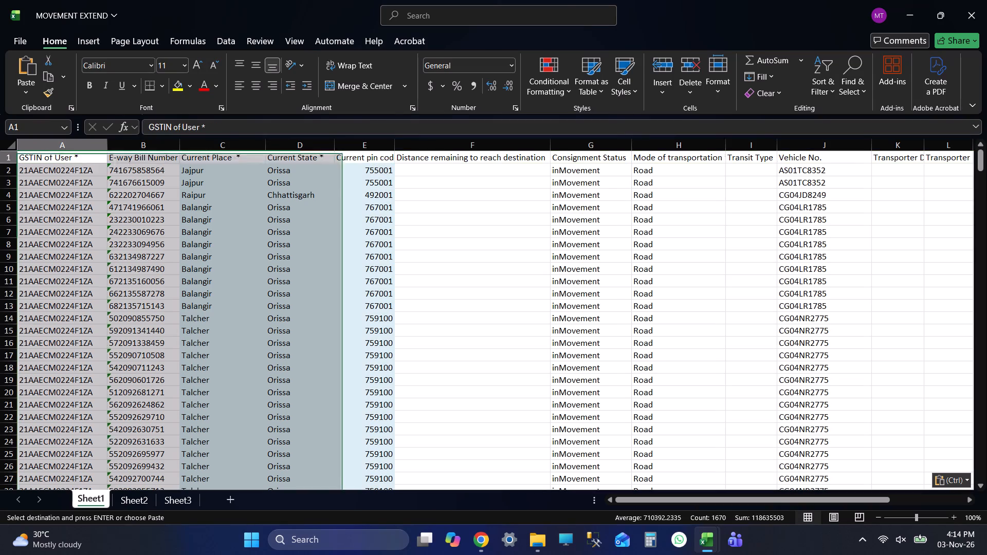
Save the MOVEMENT EXTEND workbook, check its last filled row and close it.
key(ctrl+s)
key(ctrl+s)
key(ctrl+s)
key(ctrl+Down)
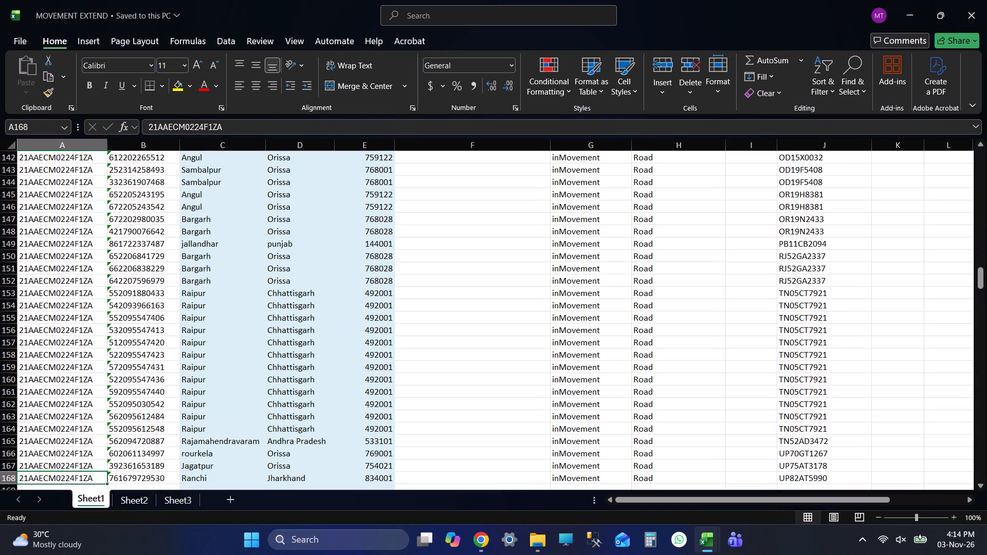
key(ctrl+s)
key(ctrl+s)
key(ctrl+s)
key(ctrl+s)
click(986, 0)
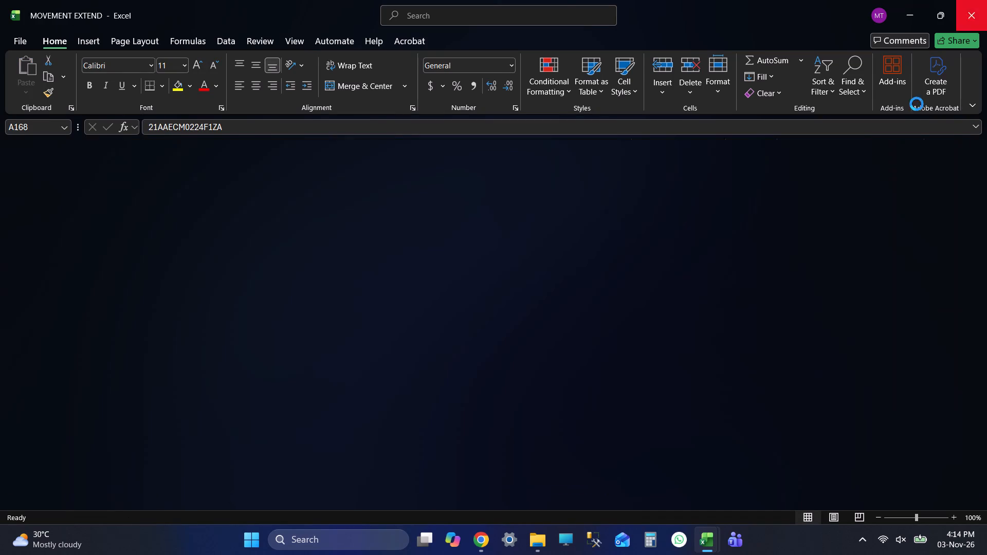
Save EXTENDED FILE 20261103 and close it.
key(ctrl+s)
click(986, 0)
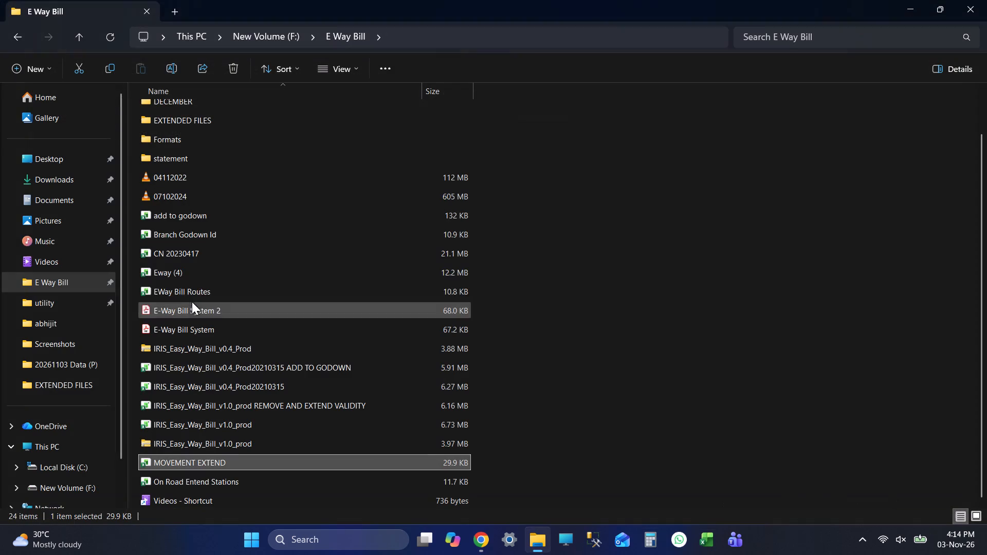
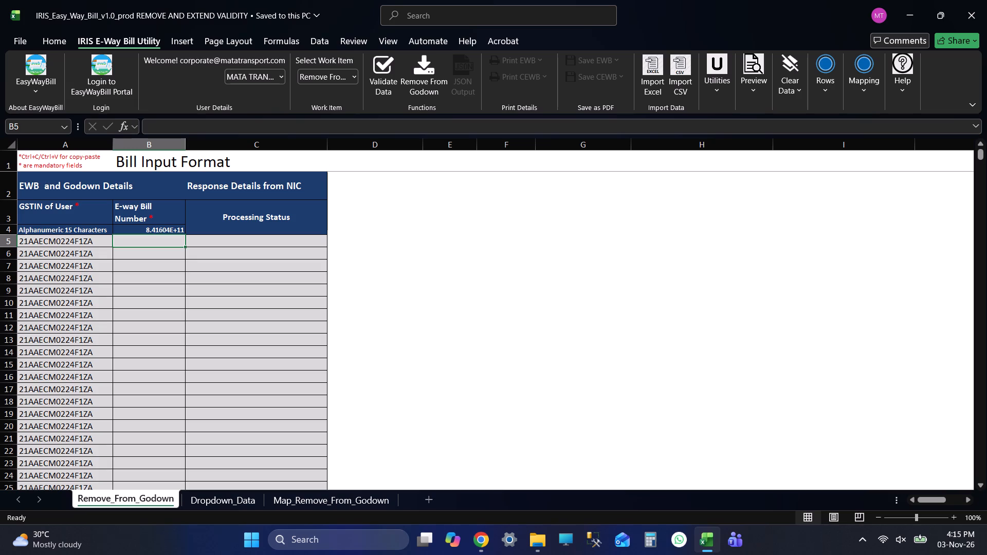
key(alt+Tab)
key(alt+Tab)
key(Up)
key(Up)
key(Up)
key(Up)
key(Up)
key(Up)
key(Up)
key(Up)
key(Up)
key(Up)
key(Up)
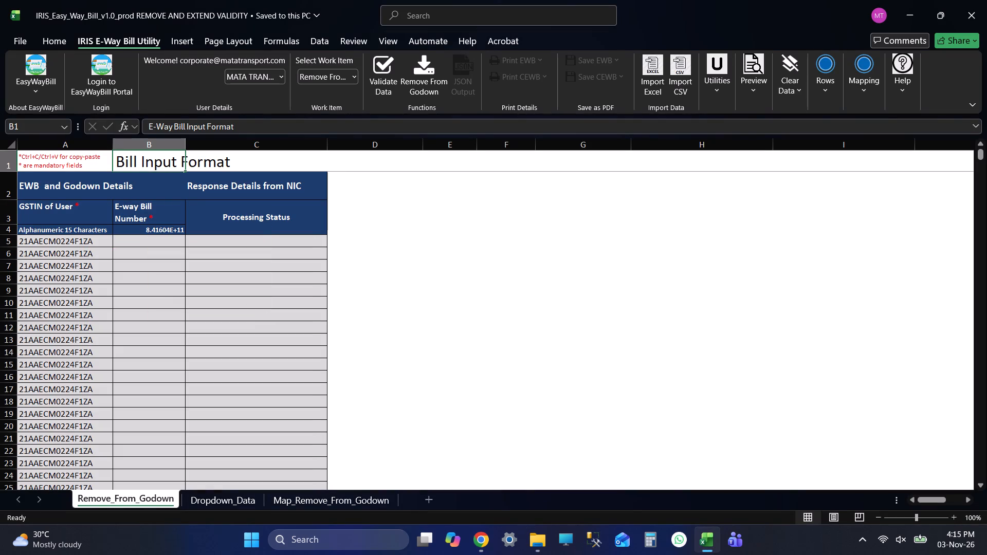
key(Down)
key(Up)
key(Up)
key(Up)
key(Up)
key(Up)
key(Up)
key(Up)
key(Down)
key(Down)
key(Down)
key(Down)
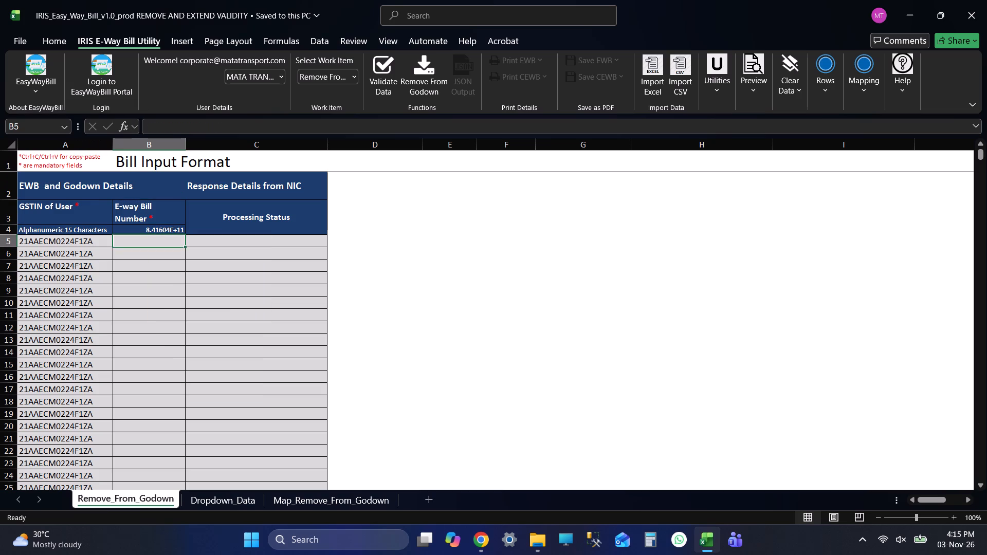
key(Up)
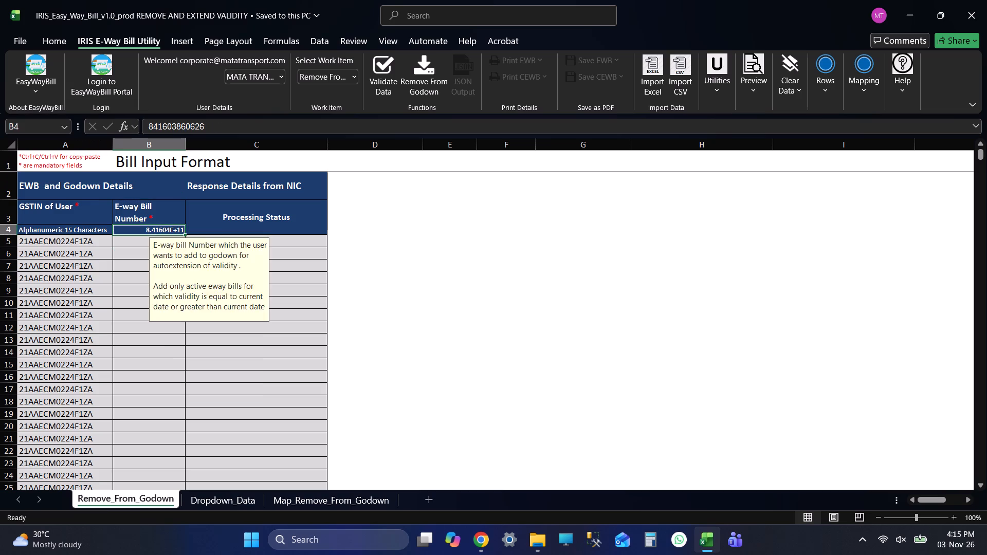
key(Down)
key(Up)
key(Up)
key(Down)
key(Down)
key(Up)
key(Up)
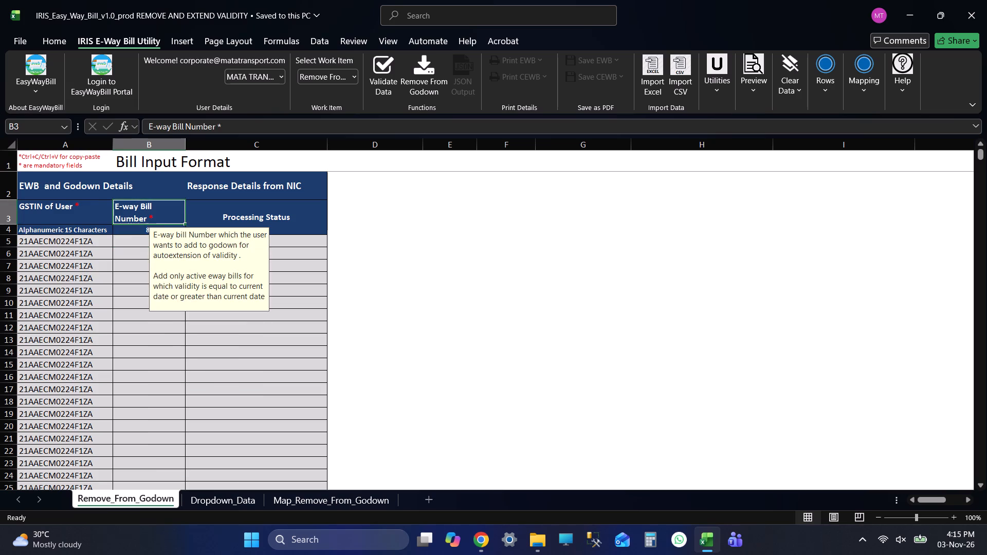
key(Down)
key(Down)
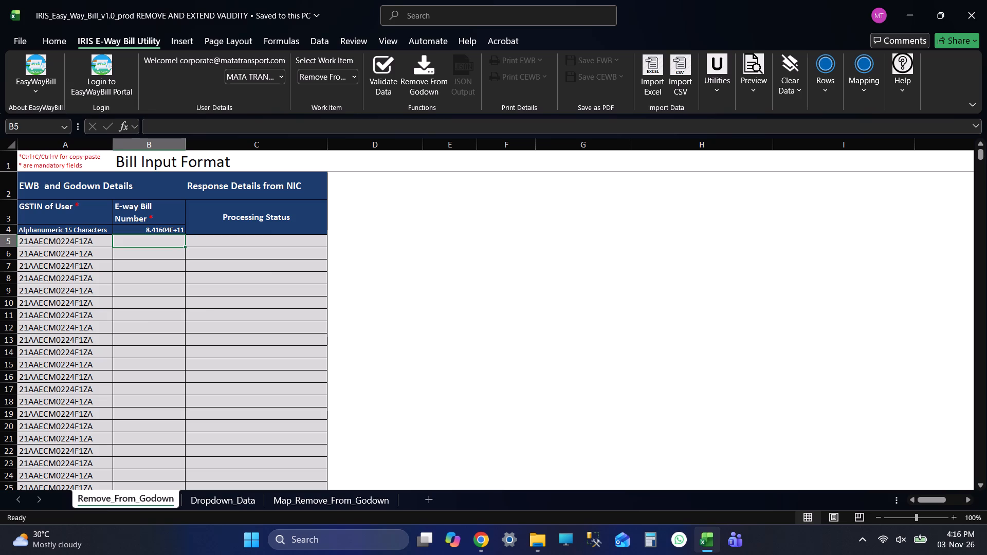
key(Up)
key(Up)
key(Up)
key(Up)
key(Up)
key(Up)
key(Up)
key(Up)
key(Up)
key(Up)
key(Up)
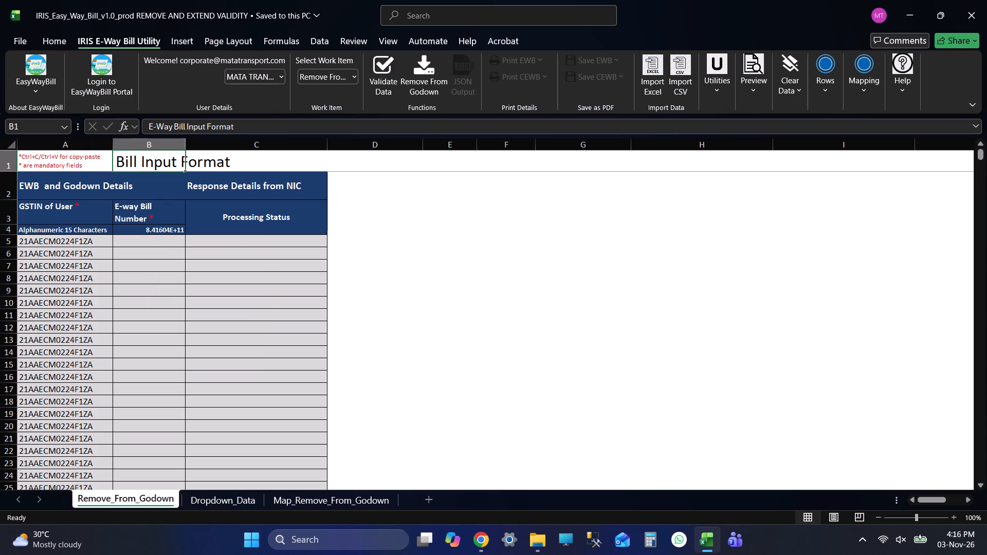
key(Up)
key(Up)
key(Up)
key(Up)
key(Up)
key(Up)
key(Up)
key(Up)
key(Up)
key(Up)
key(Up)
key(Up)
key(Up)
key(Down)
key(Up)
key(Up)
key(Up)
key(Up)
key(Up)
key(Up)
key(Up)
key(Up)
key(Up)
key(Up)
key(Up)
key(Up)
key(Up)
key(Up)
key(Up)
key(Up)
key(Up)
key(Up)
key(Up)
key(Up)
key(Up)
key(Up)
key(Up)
Save the IRIS REMOVE AND EXTEND VALIDITY workbook with cell B5 of Remove_From_Godown selected.
key(Down)
key(Down)
key(Down)
key(Down)
key(ctrl+s)
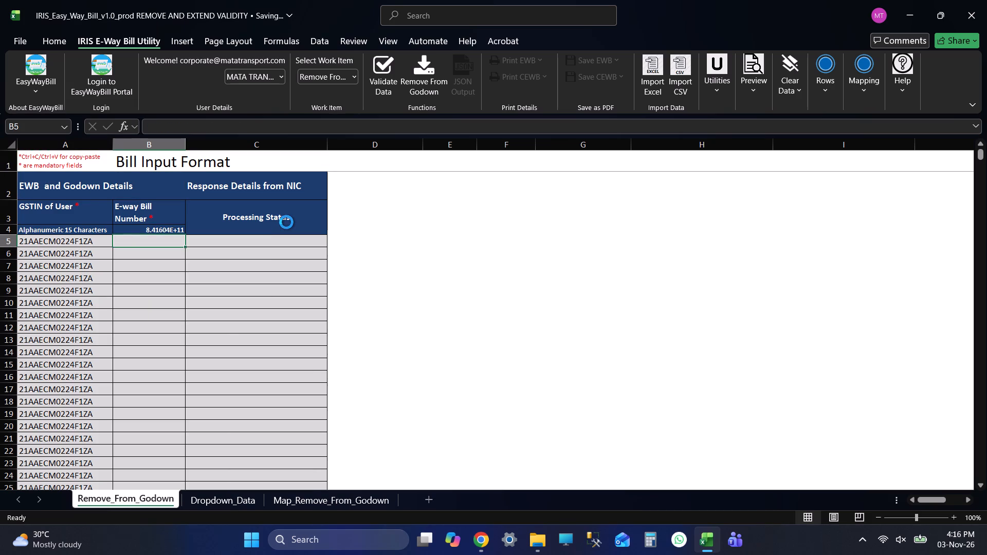
Switch to Chrome and close the Google Maps directions tab from Ghaziabad to Jagatpur.
key(alt+Tab)
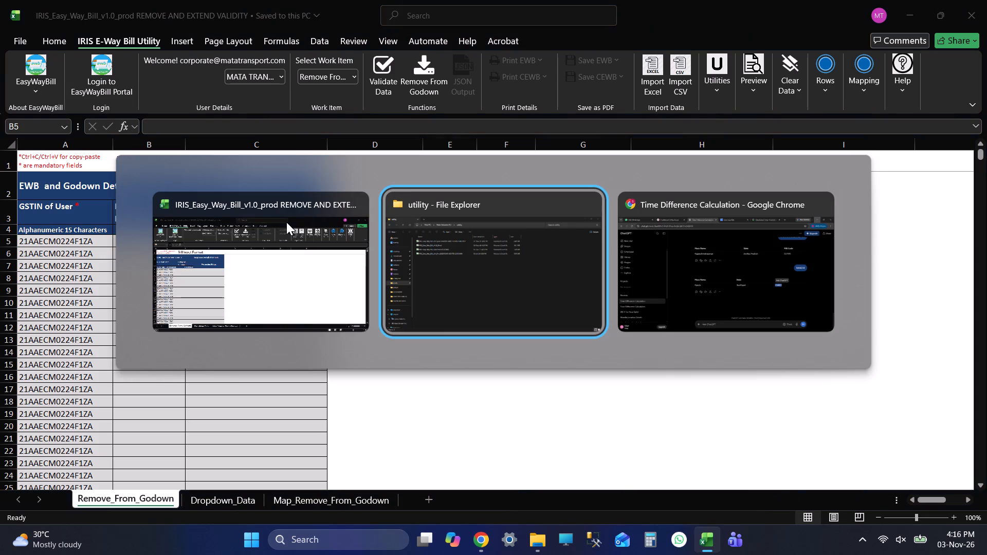
key(alt+Tab)
key(alt+Tab)
key(alt+Tab)
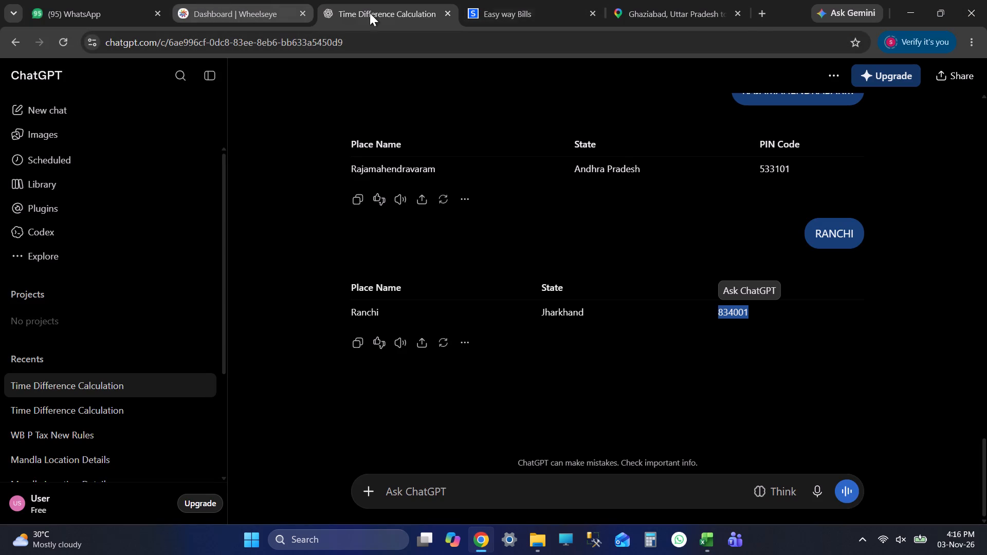
click(720, 13)
click(732, 12)
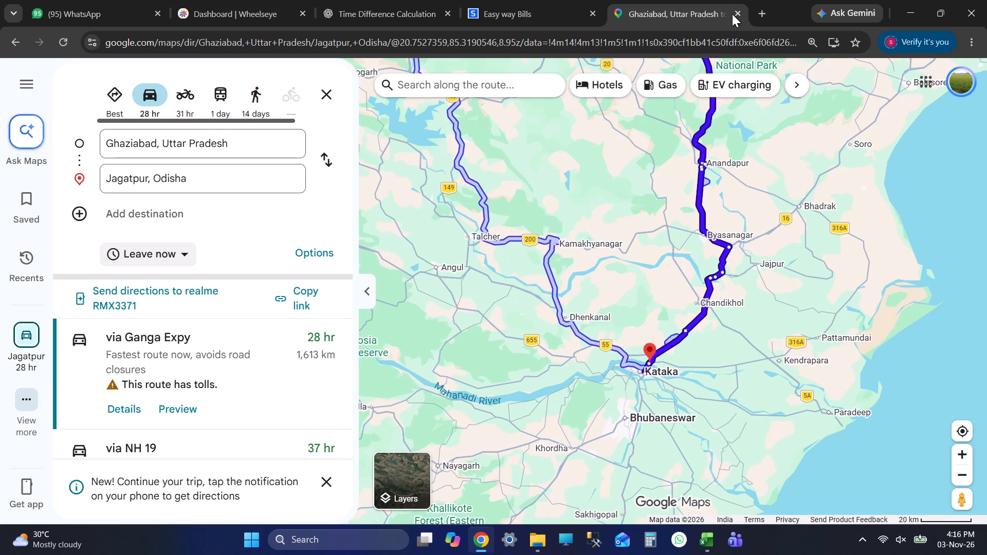
click(738, 15)
click(676, 10)
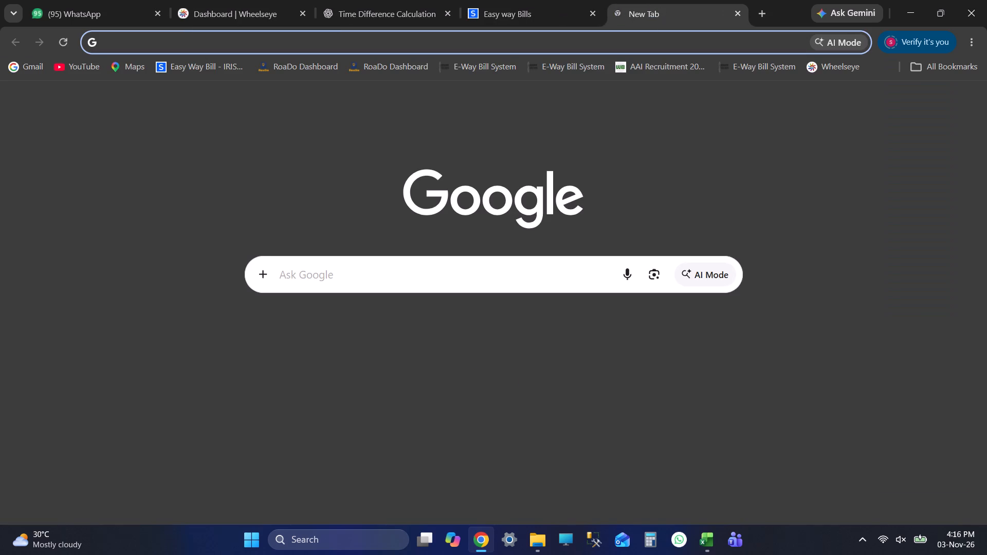
click(739, 17)
Close the error dialog on the Easy way Bills site and go back to its dashboard.
click(553, 8)
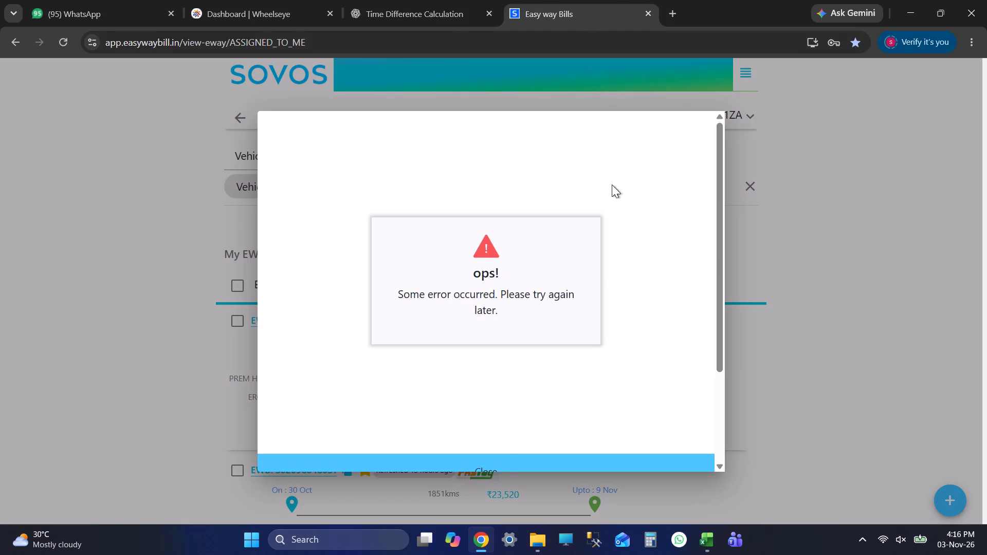
click(501, 459)
click(301, 67)
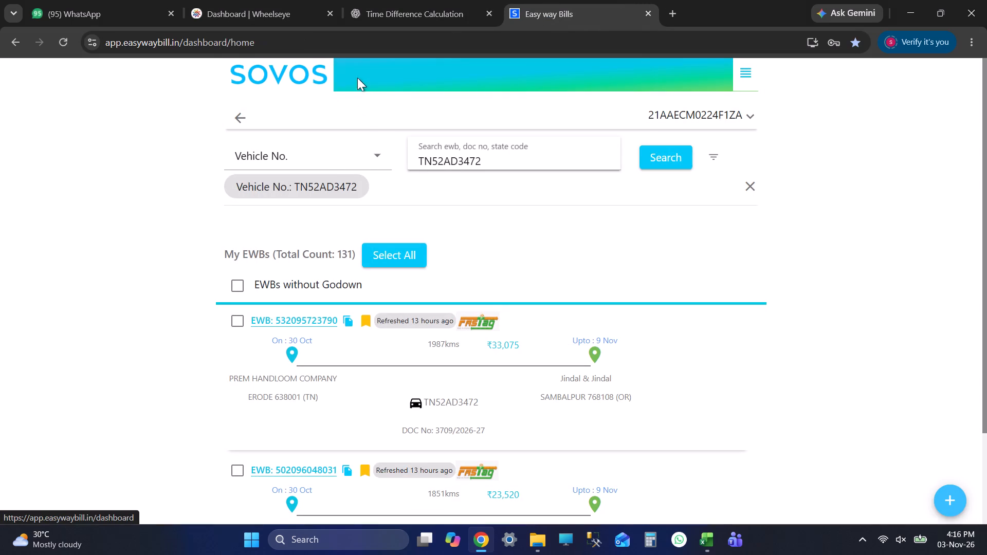
Download the My EWB report of all actionable EWBs from the dashboard and bring it up in Excel.
key(alt+Tab)
key(alt+Tab)
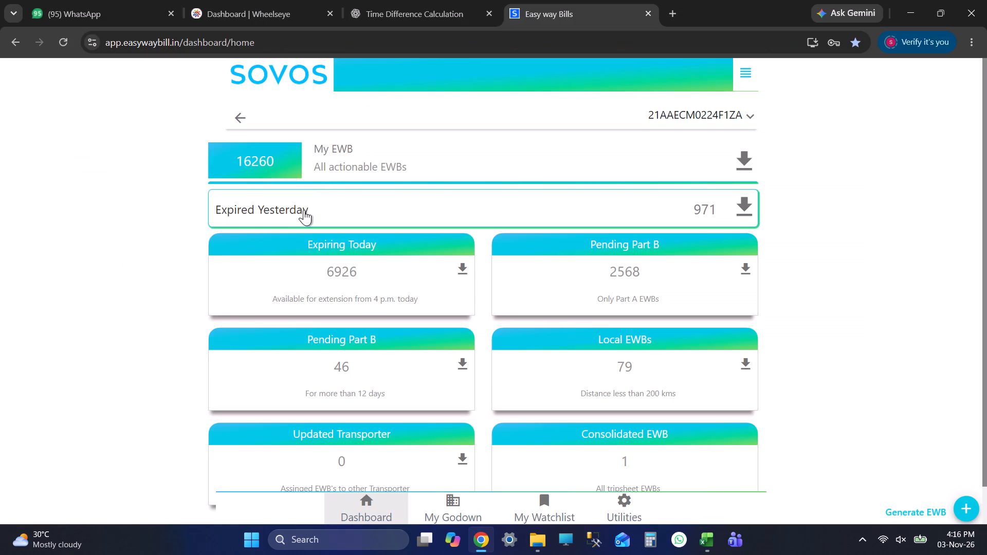
scroll(700, 212, up, 2)
scroll(700, 212, down, 1)
scroll(700, 212, up, 20)
scroll(765, 199, up, 5)
scroll(750, 178, down, 1)
scroll(750, 178, up, 4)
click(743, 152)
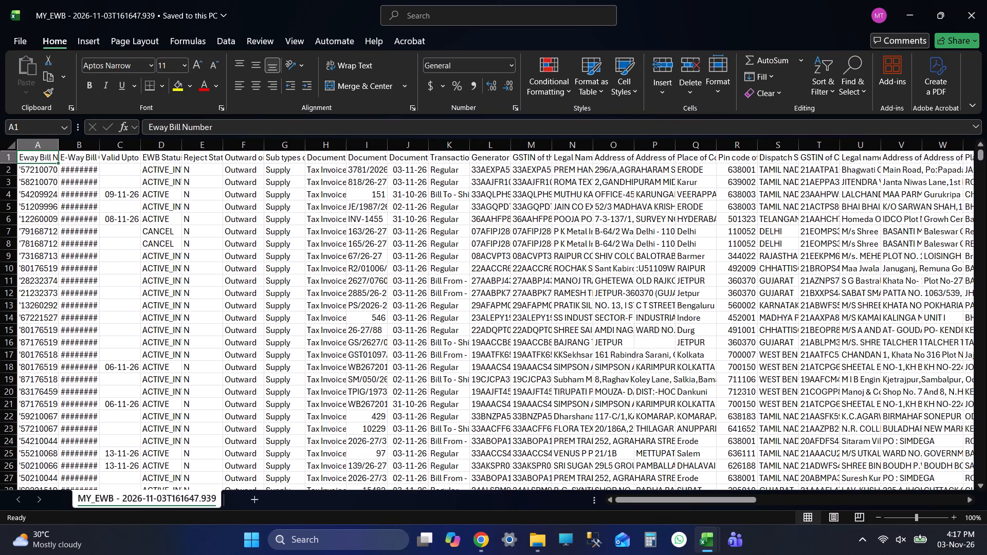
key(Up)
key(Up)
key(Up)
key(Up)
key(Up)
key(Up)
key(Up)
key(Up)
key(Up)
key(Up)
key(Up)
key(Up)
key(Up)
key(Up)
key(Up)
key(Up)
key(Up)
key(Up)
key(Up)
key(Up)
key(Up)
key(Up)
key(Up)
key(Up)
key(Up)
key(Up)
Replace every apostrophe with nothing in the Eway Bill Number column, from A2 down to the last row.
key(Down)
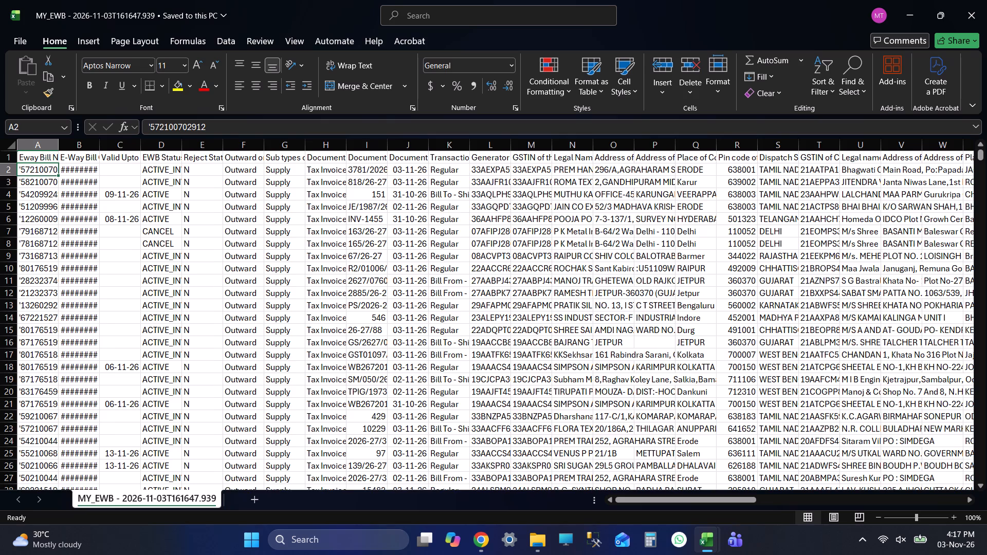
key(ctrl+shift+Down)
key(ctrl+h)
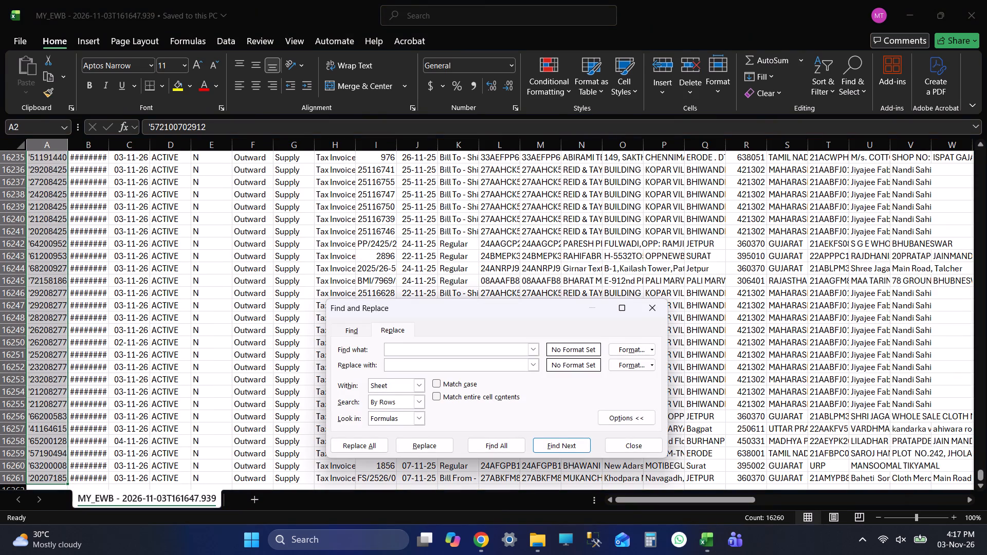
key(apostrophe)
click(346, 441)
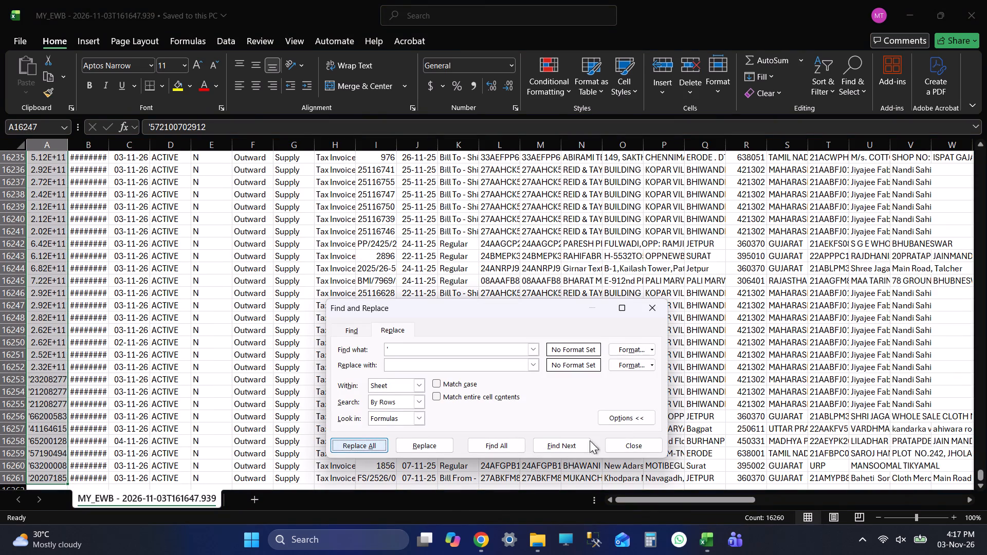
click(580, 411)
click(633, 435)
click(632, 441)
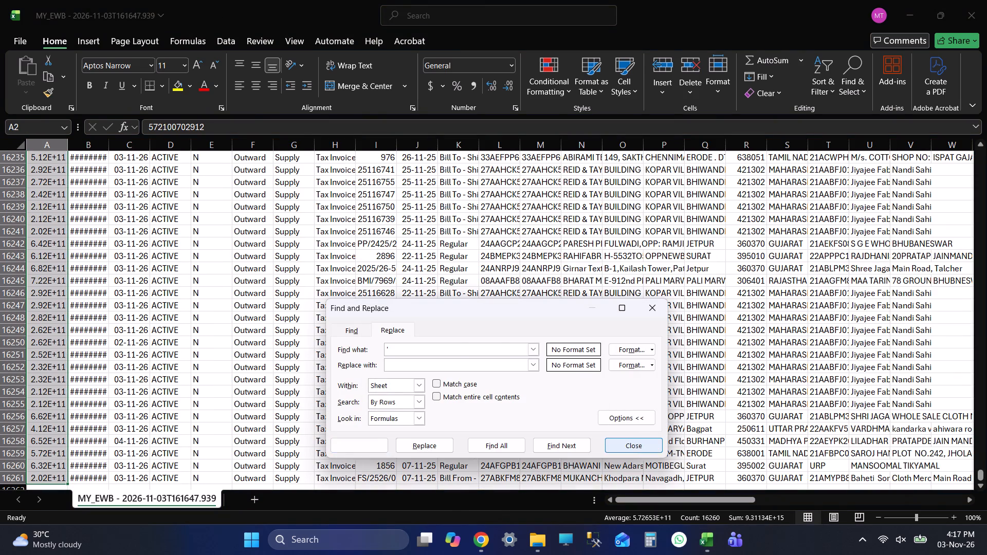
Format the Eway Bill Number values as Number without decimal places and save the MY_EWB file.
click(508, 66)
click(485, 108)
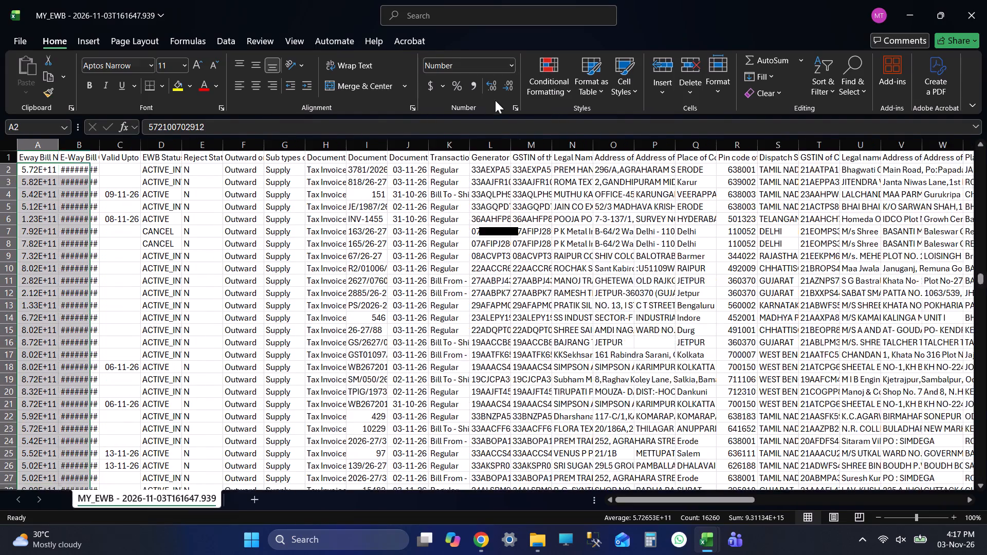
double_click(504, 85)
key(ctrl+s)
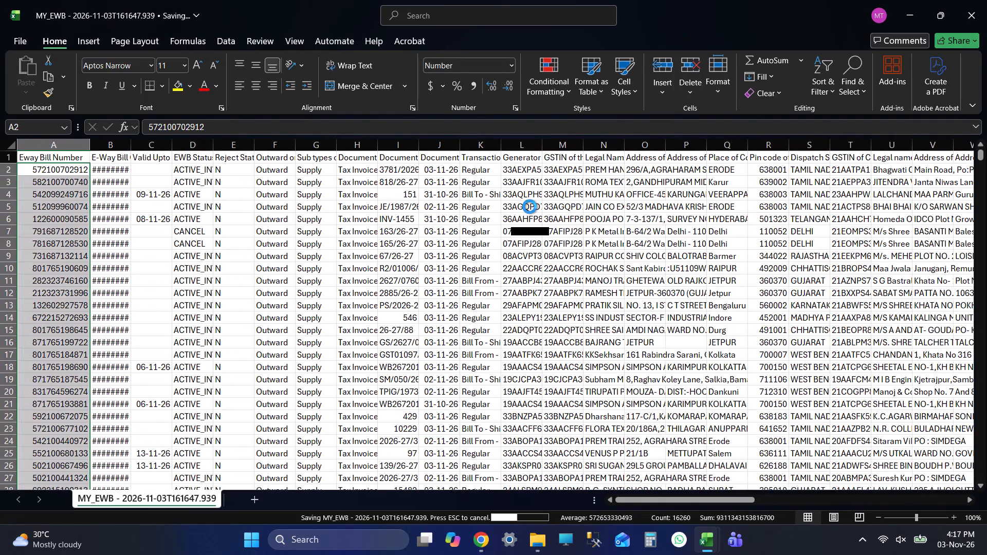
Turn on filtering for the header row of the MY_EWB sheet.
key(Up)
key(Up)
key(Up)
key(Up)
key(ctrl+shift+l)
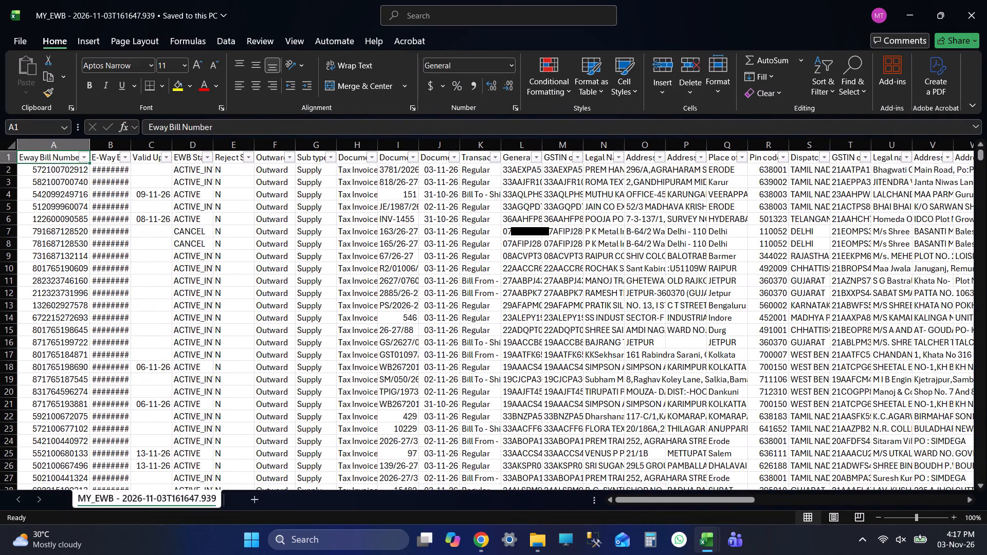
Filter the Godown Name column of the MY_EWB sheet to exclude the blank entries.
drag(653, 501, 759, 496)
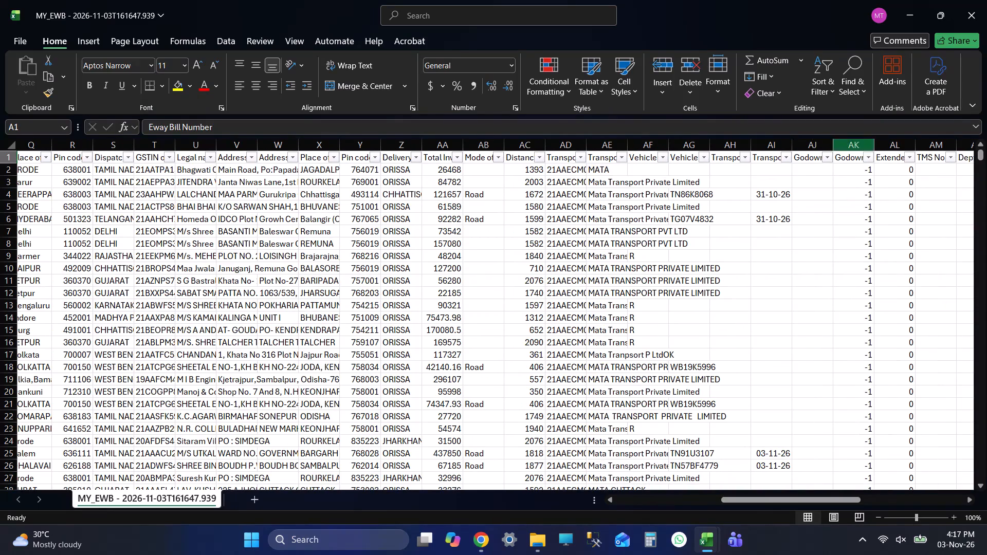
click(825, 159)
drag(817, 338, 822, 379)
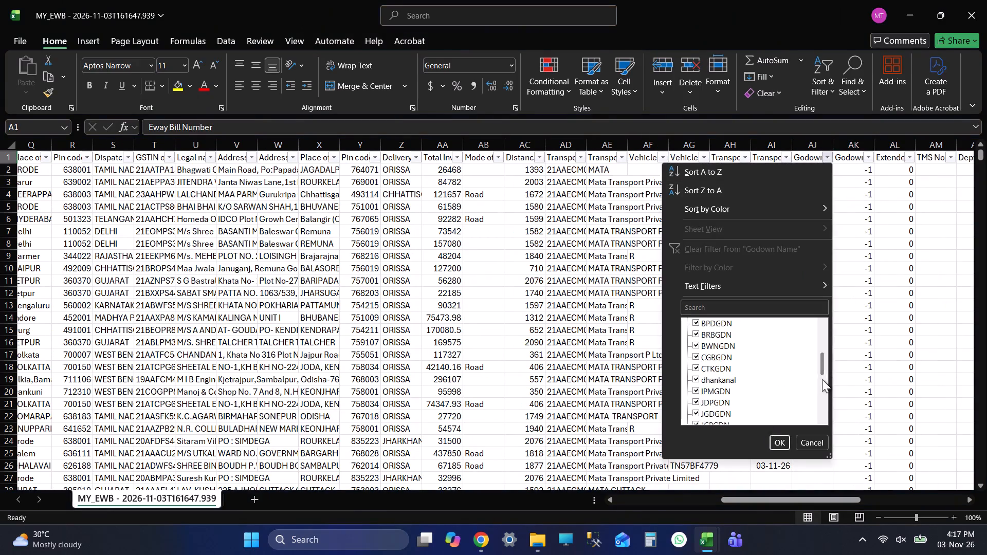
drag(822, 379, 823, 433)
click(714, 413)
click(782, 446)
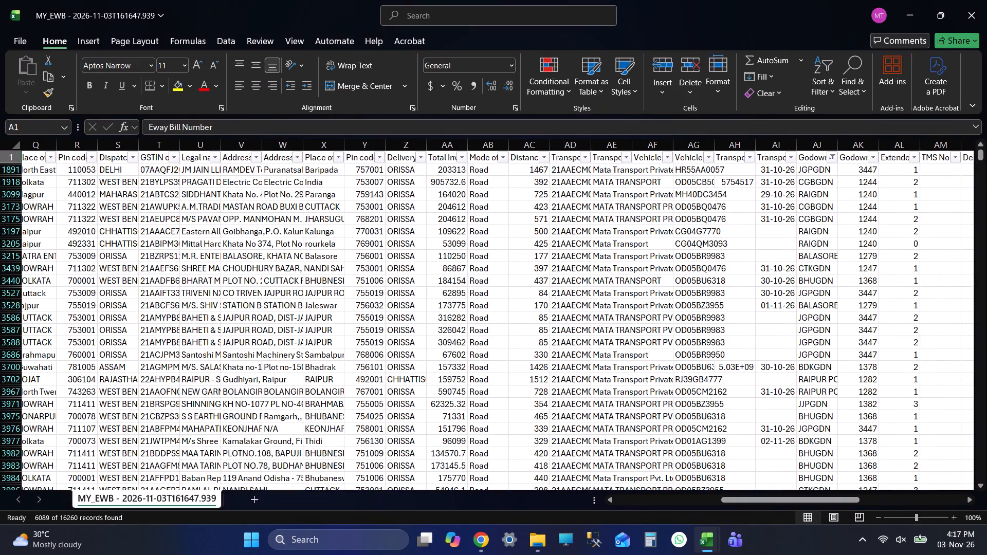
Copy all filtered Eway Bill Numbers from MY_EWB into the E-way Bill Number column of the Remove_From_Godown sheet, starting at B5.
click(822, 301)
key(ctrl+Up)
key(ctrl+Up)
key(Up)
key(ctrl+Left)
key(Left)
key(Left)
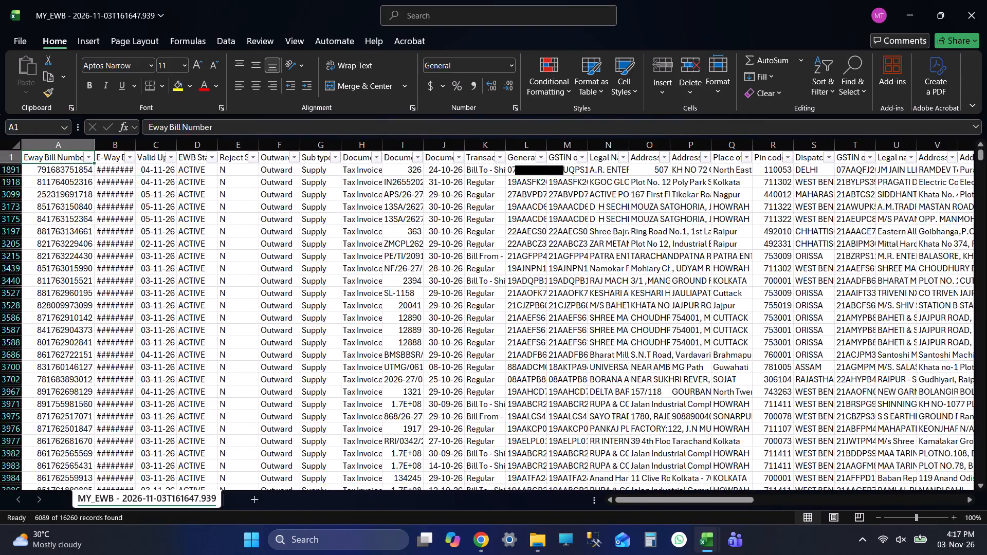
key(Left)
key(Up)
key(Up)
key(Up)
key(Up)
key(Up)
key(Up)
key(Up)
key(Up)
key(Up)
key(Down)
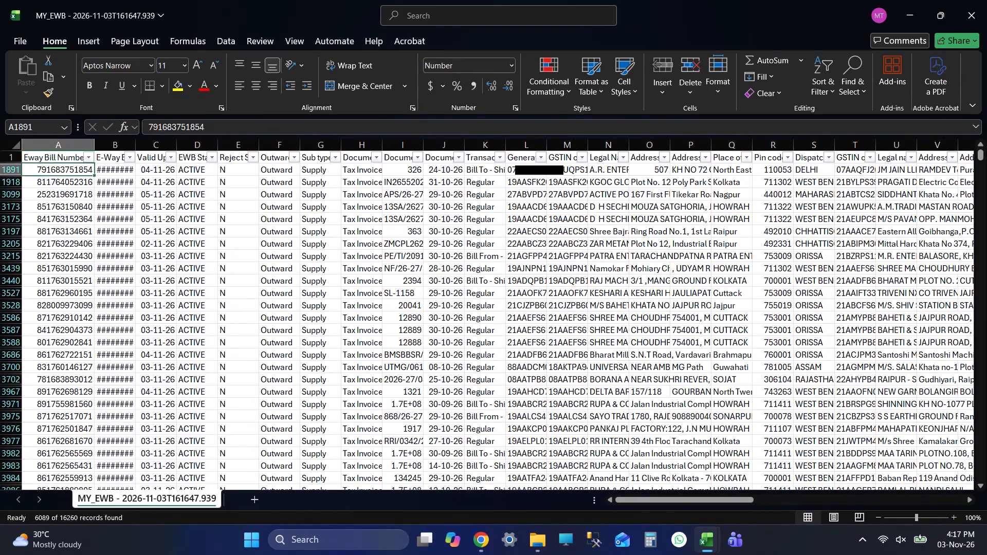
key(Up)
key(Up)
key(Up)
key(Up)
key(Up)
key(Down)
key(ctrl+shift+Down)
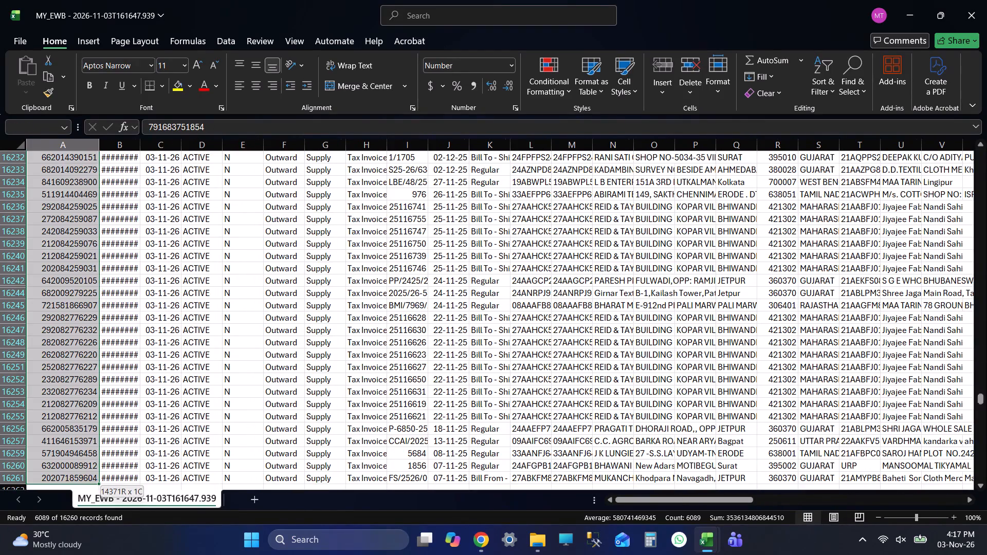
key(ctrl+c)
key(ctrl+c)
key(alt+Tab)
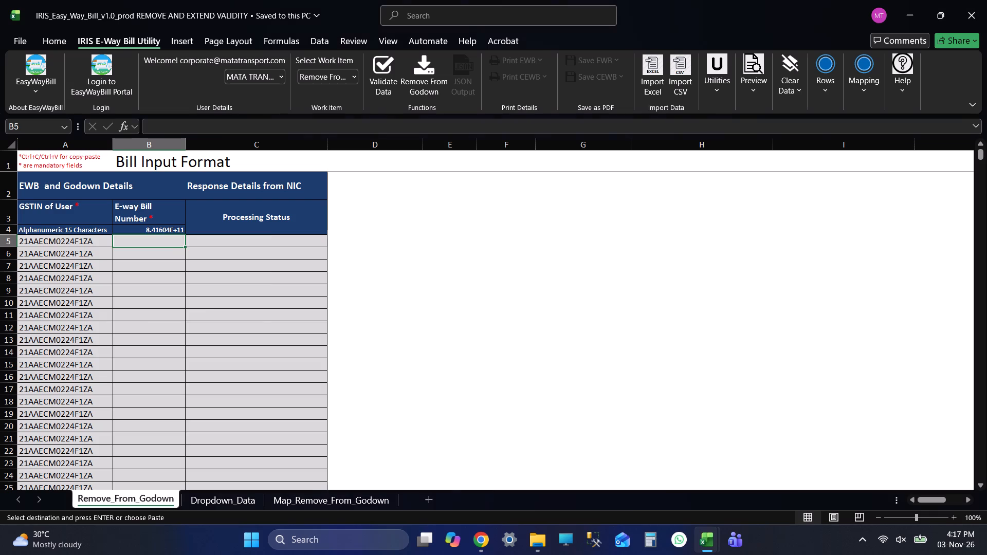
key(Up)
key(Down)
key(ctrl+v)
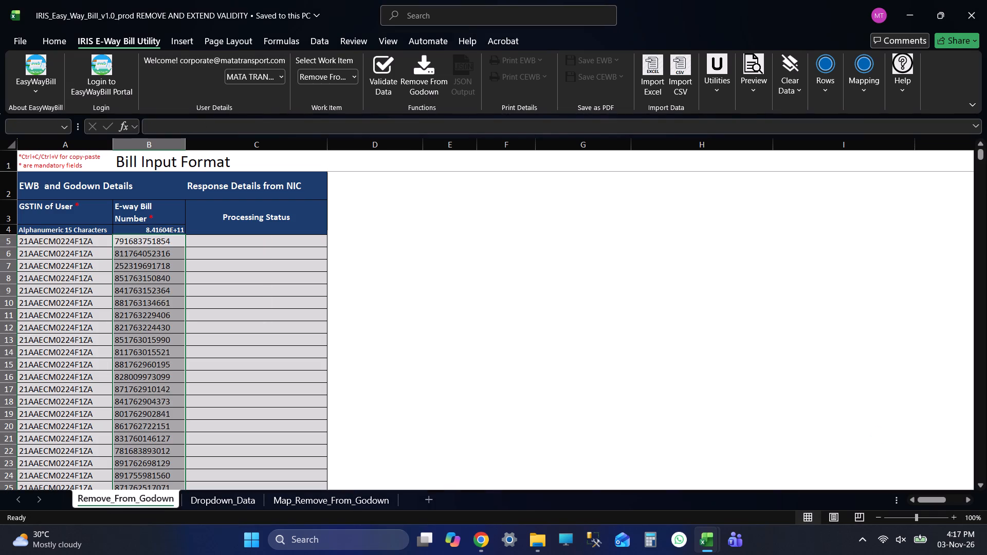
key(ctrl+Down)
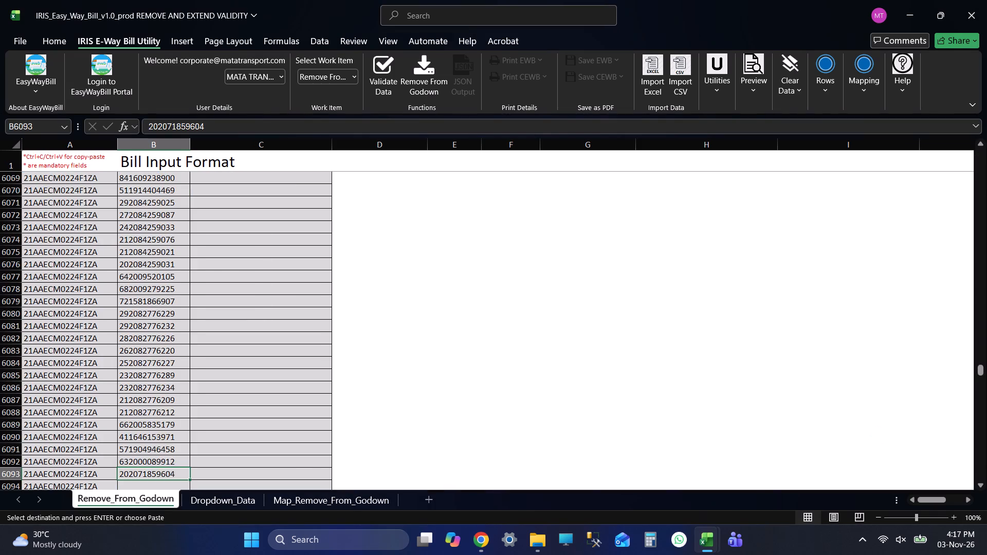
Return to the MY_EWB file and review the godown entries selected in the Godown Name filter.
key(alt+Tab)
key(ctrl+Up)
key(Right)
key(Right)
key(Right)
key(Right)
key(Right)
key(Right)
key(Right)
key(Right)
key(Right)
key(Right)
key(Right)
key(Right)
key(Right)
key(Right)
key(Right)
key(Right)
key(Right)
key(Right)
key(Right)
key(Right)
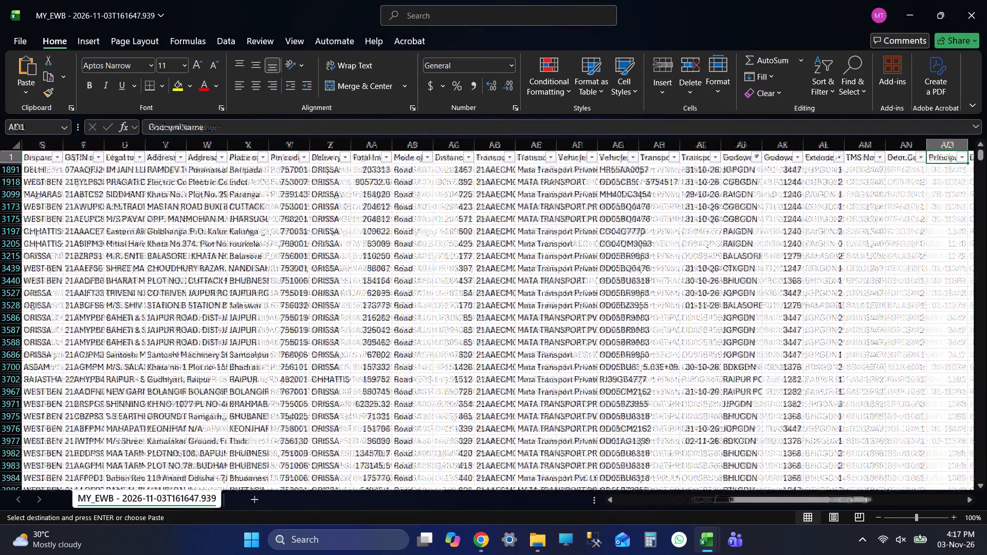
key(Right)
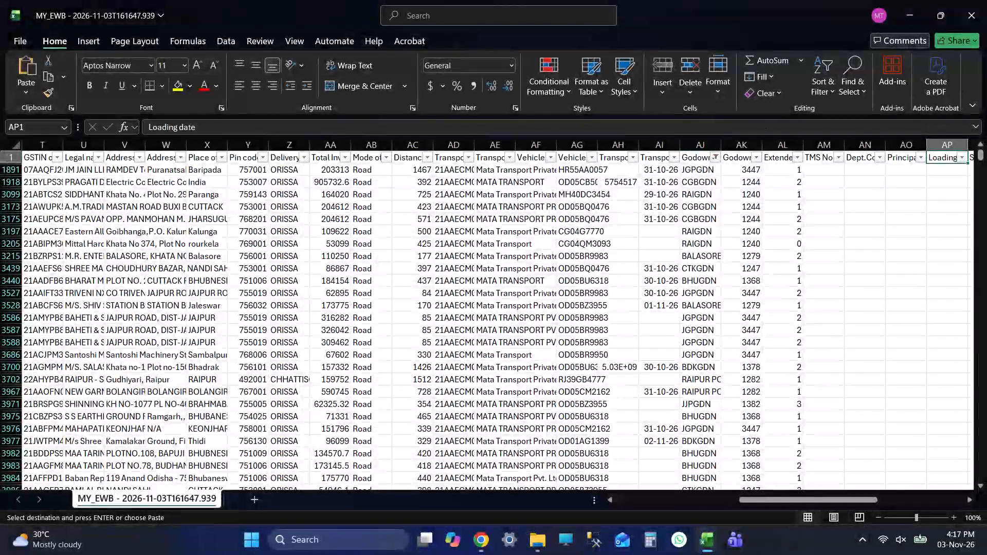
click(716, 156)
drag(709, 338, 711, 367)
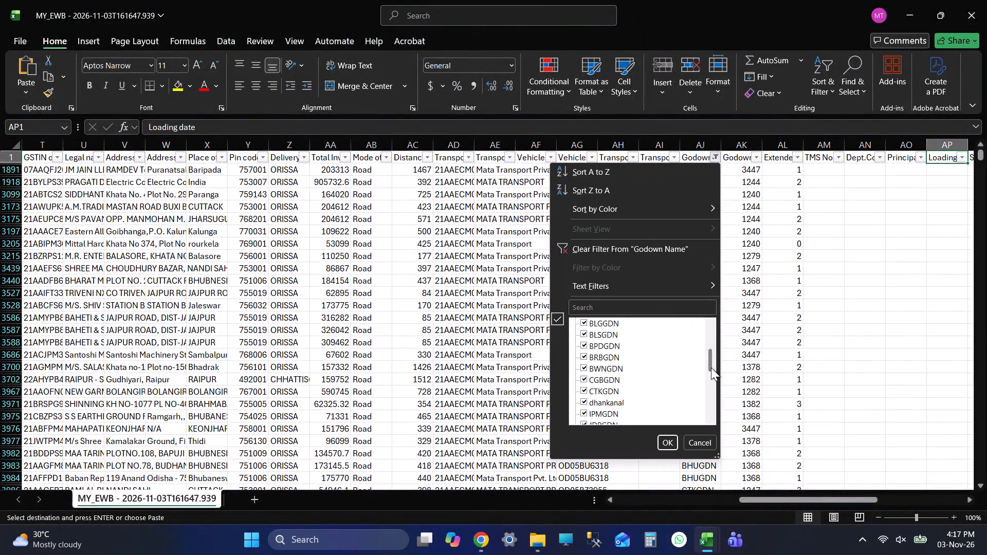
drag(711, 367, 707, 420)
click(704, 437)
click(822, 311)
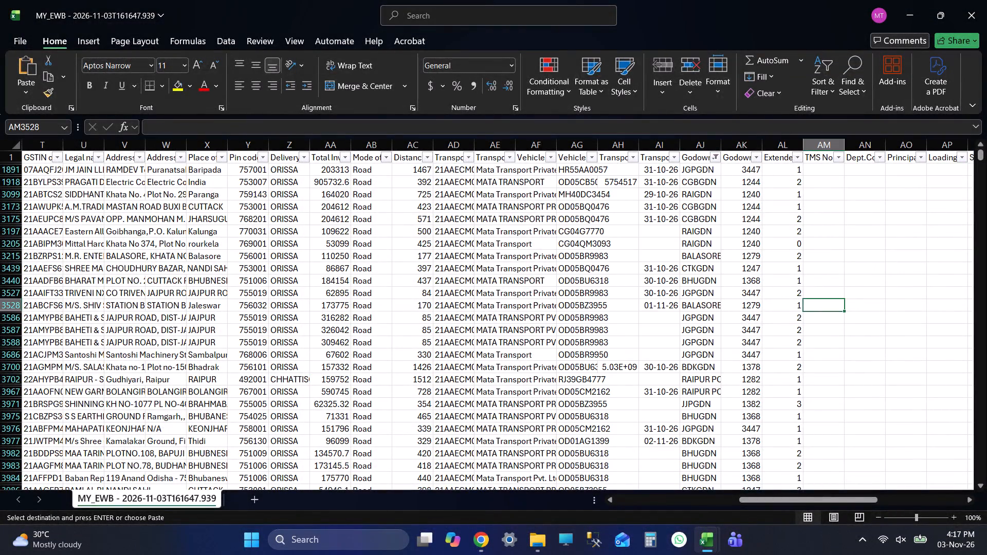
Check the last row of the filtered Eway Bill Numbers, save the MY_EWB file and close it.
key(ctrl+Up)
key(ctrl+Up)
key(ctrl+Up)
key(ctrl+Left)
key(ctrl+Left)
key(Left)
key(Left)
key(Down)
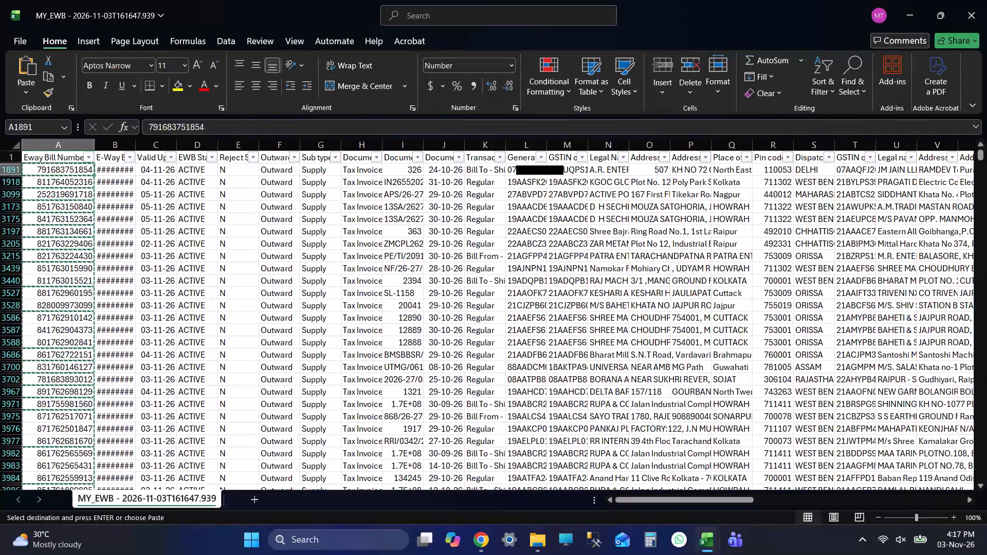
key(ctrl+Down)
key(Down)
key(Down)
key(ctrl+Up)
key(ctrl+s)
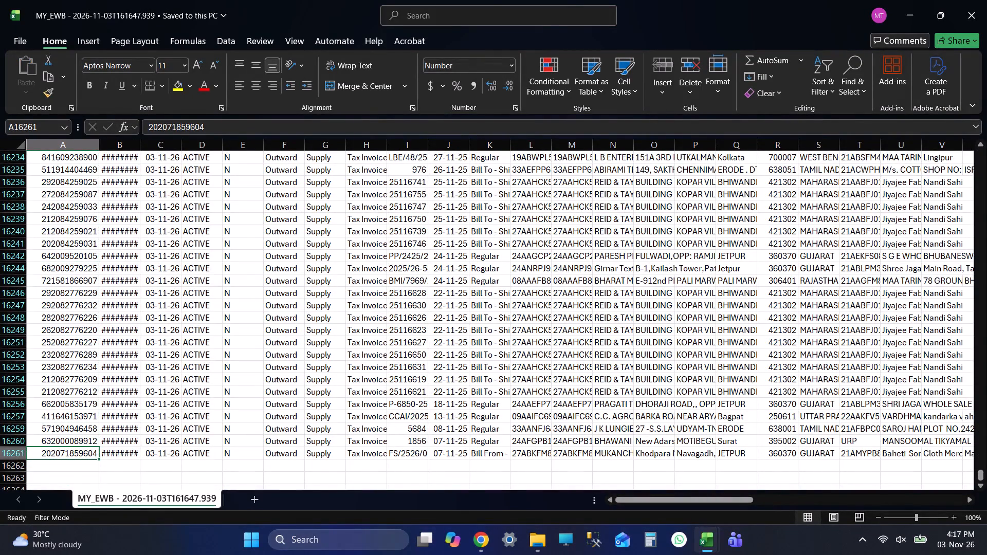
click(986, 0)
Go to the last pasted e-way bill number in the Remove_From_Godown sheet and save the utility workbook.
click(153, 271)
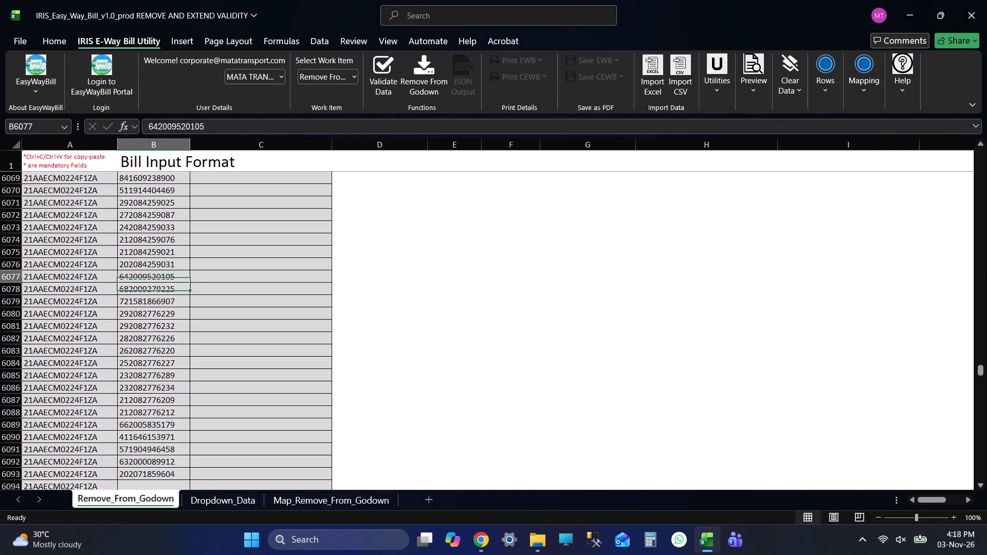
key(ctrl+Down)
key(Down)
key(Down)
key(Down)
key(Down)
key(Down)
key(Down)
key(ctrl+Up)
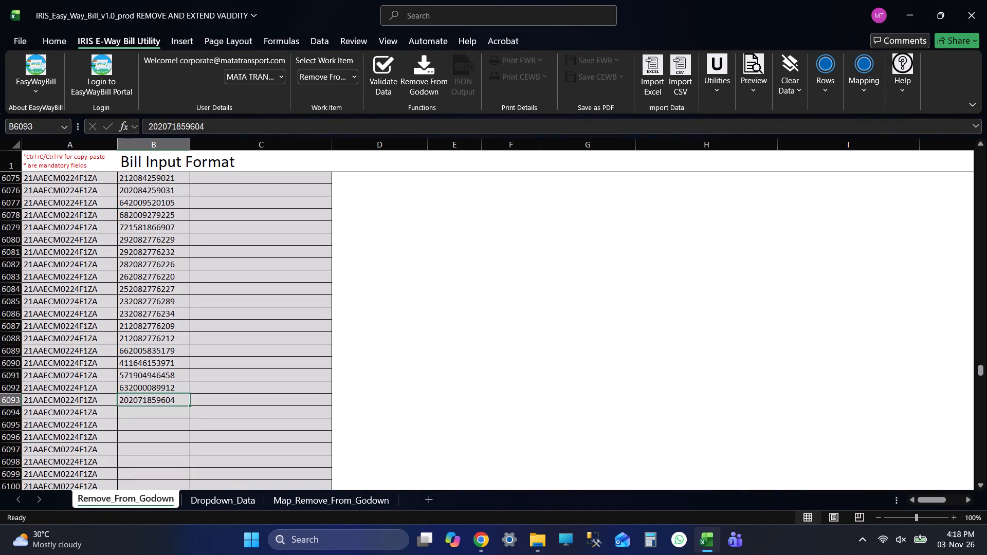
key(ctrl+s)
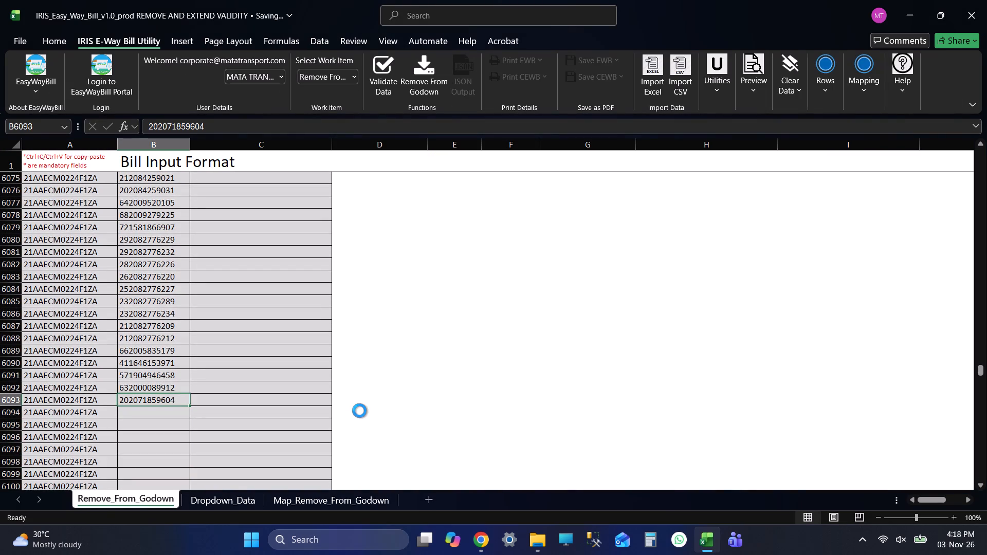
Delete the surplus GSTIN of User values below the last e-way bill number, from A6094 to A6190.
key(Left)
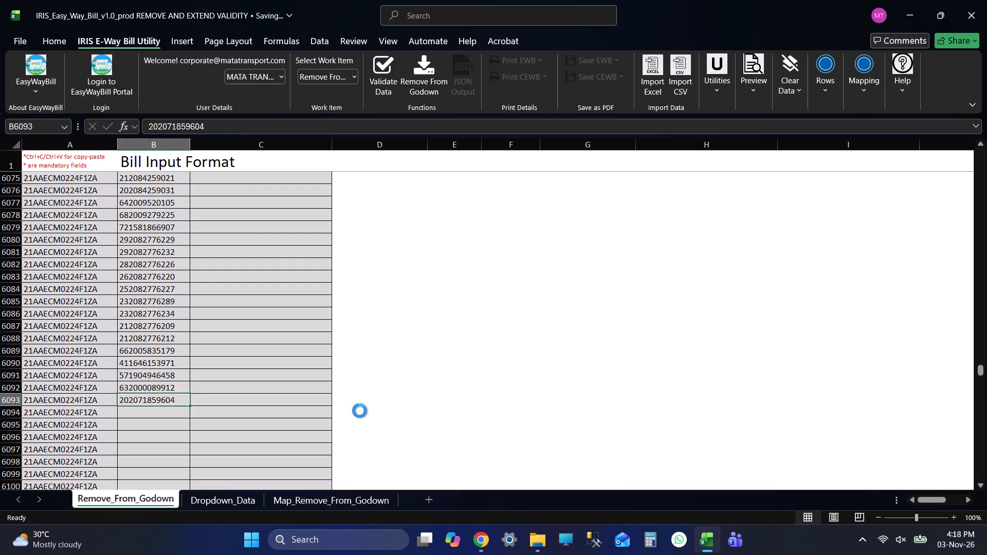
key(Down)
key(ctrl+shift+Down)
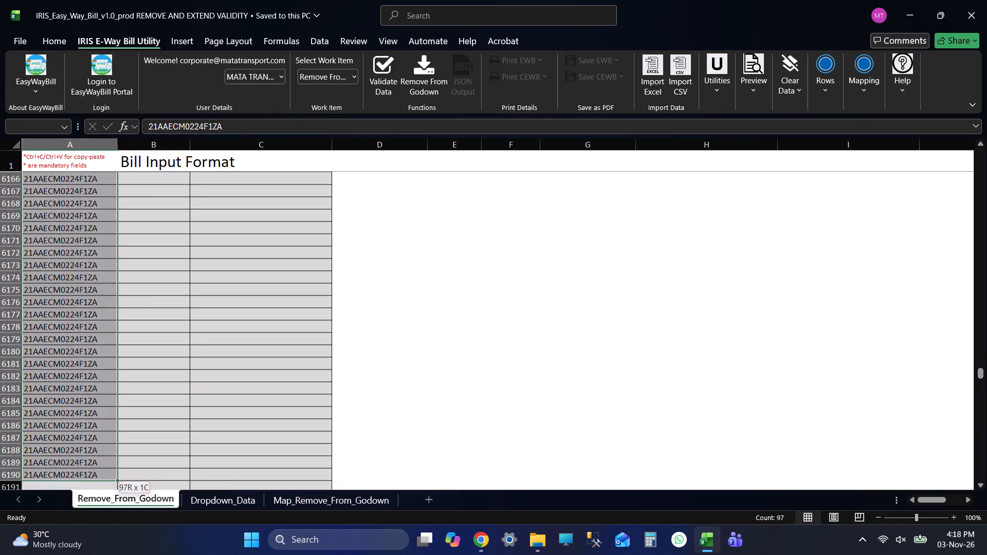
key(Delete)
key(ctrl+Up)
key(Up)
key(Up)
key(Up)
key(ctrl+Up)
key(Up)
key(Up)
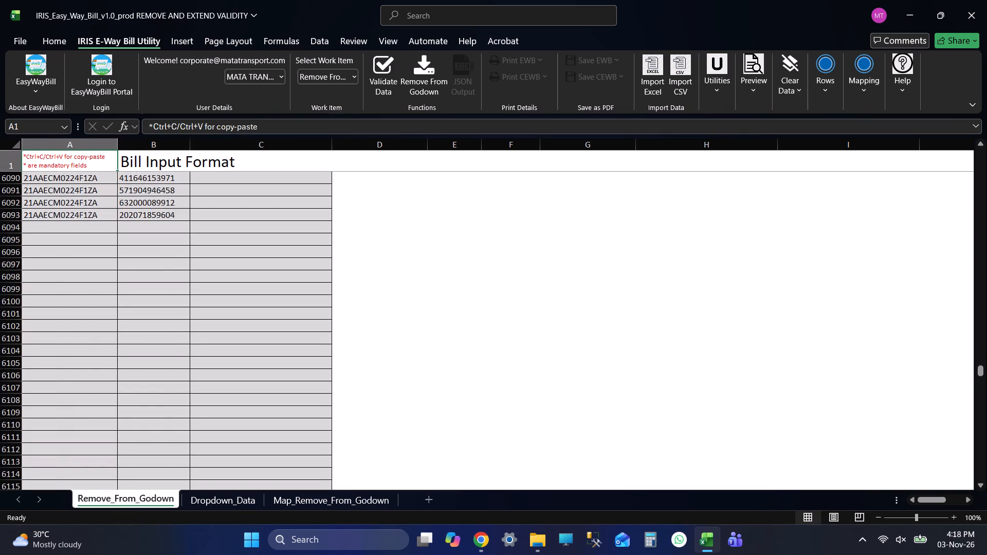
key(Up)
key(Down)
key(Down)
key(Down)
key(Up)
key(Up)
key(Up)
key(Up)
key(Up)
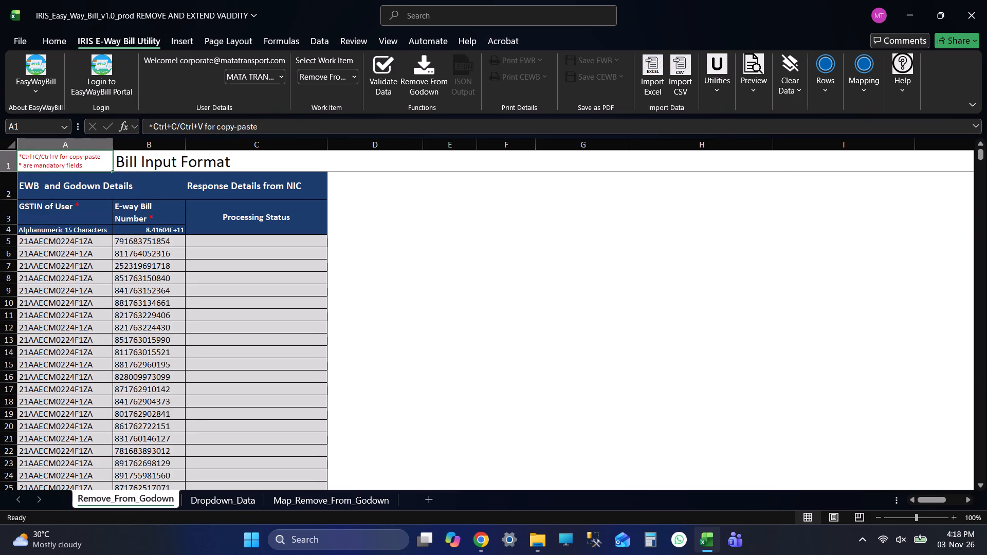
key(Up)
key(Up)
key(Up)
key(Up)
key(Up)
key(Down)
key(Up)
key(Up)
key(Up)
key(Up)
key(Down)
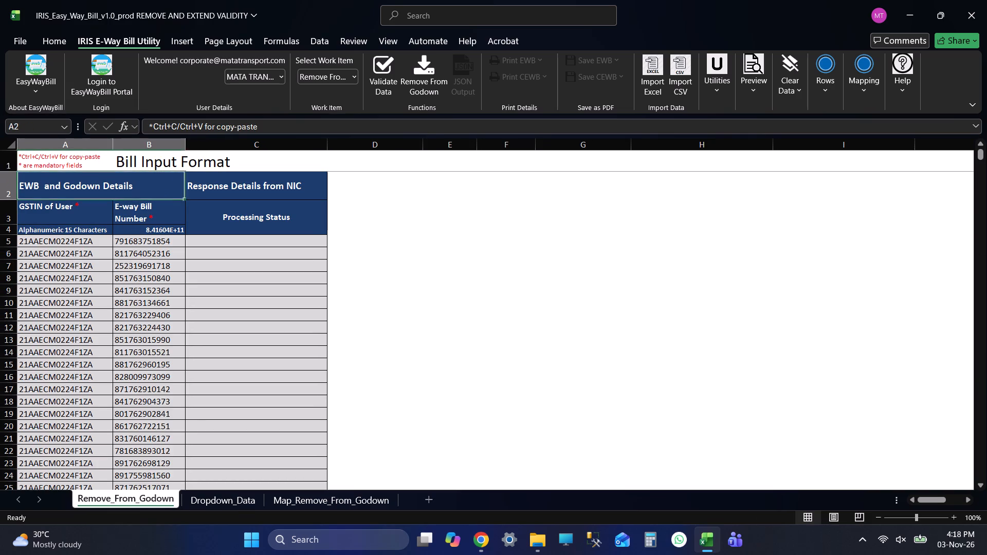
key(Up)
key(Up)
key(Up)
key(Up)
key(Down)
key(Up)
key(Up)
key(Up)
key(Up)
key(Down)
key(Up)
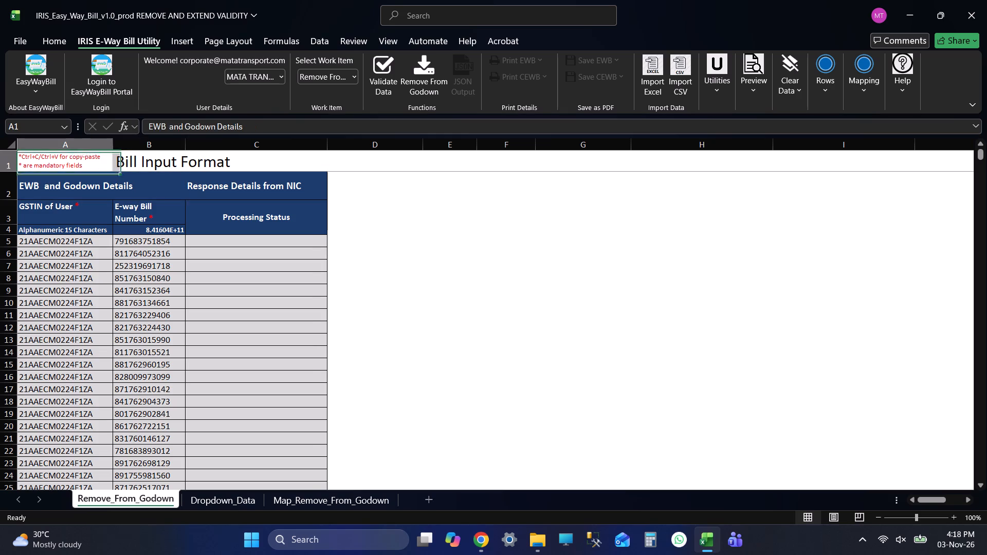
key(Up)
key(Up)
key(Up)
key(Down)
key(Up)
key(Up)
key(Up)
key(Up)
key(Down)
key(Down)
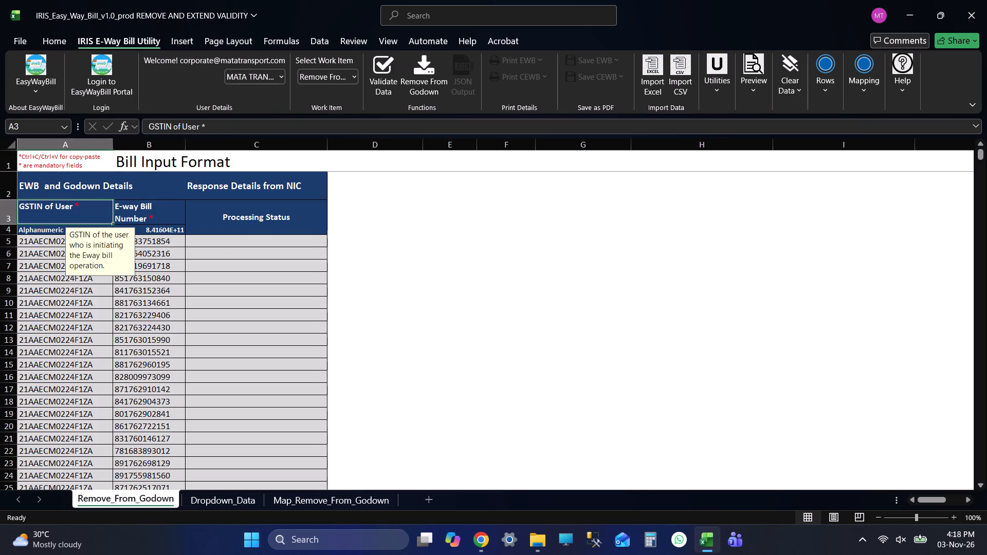
Check that the E-way Bill Number list ends level with the GSTIN column and save the utility workbook.
key(Right)
key(Down)
key(Down)
key(Down)
key(ctrl+Down)
key(Down)
key(Down)
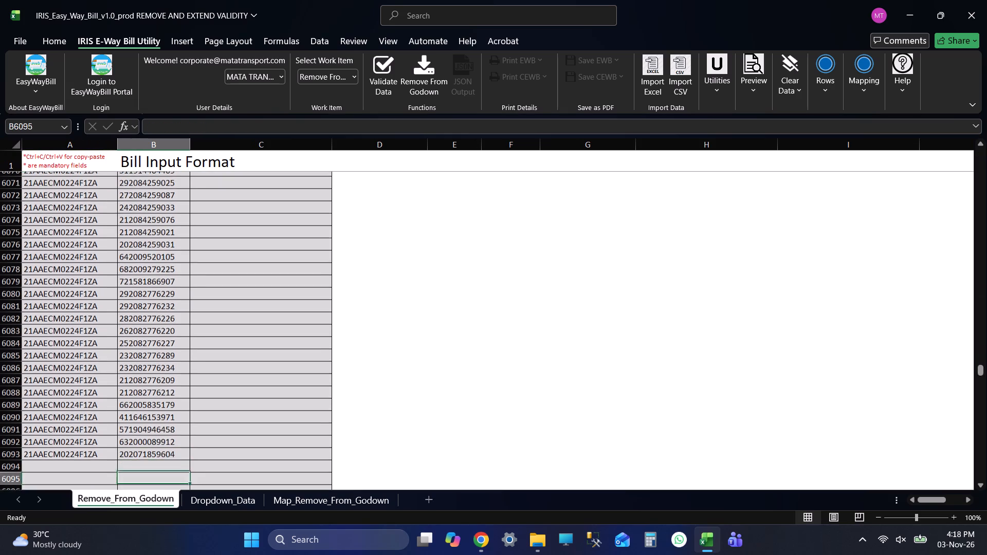
key(Down)
key(Down)
key(ctrl+Up)
key(ctrl+s)
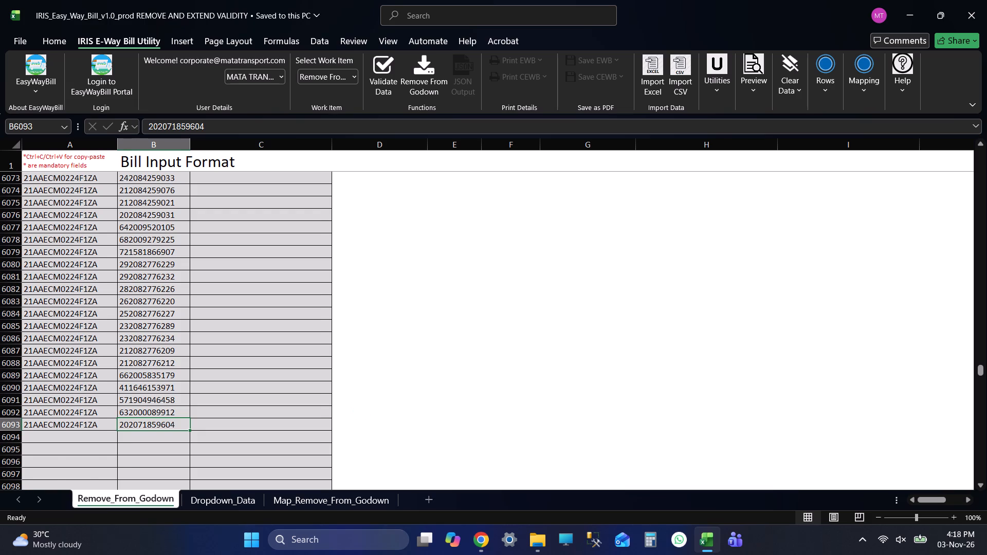
Check the E-way Bill Number column in the Remove_From_Godown sheet from its first entry to its last filled row.
key(ctrl+Up)
key(Up)
key(Up)
key(Up)
key(Up)
key(Up)
key(Up)
key(Up)
key(Up)
key(Up)
key(Up)
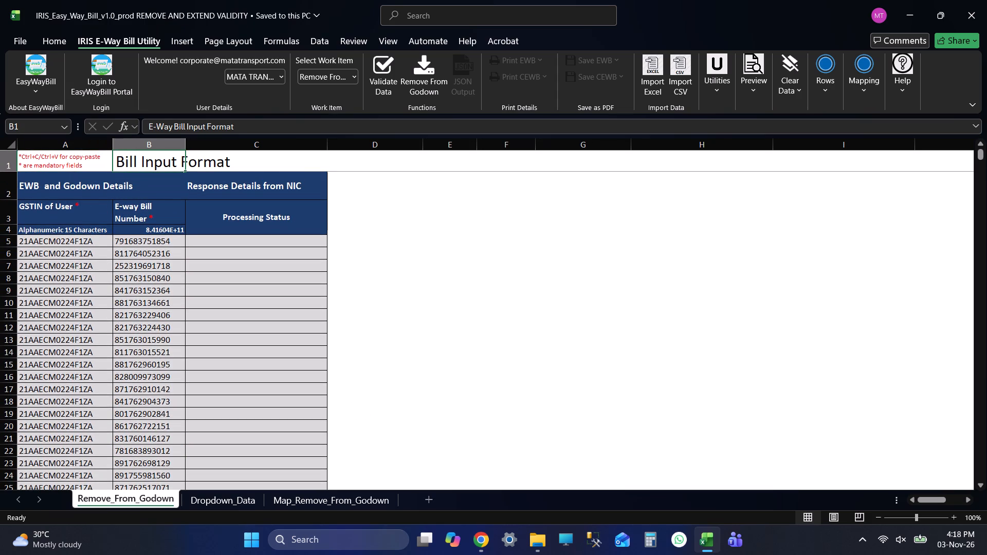
key(Up)
key(Up)
key(Up)
key(Down)
key(Down)
key(Down)
key(Down)
key(Down)
key(ctrl+Down)
key(Down)
key(Down)
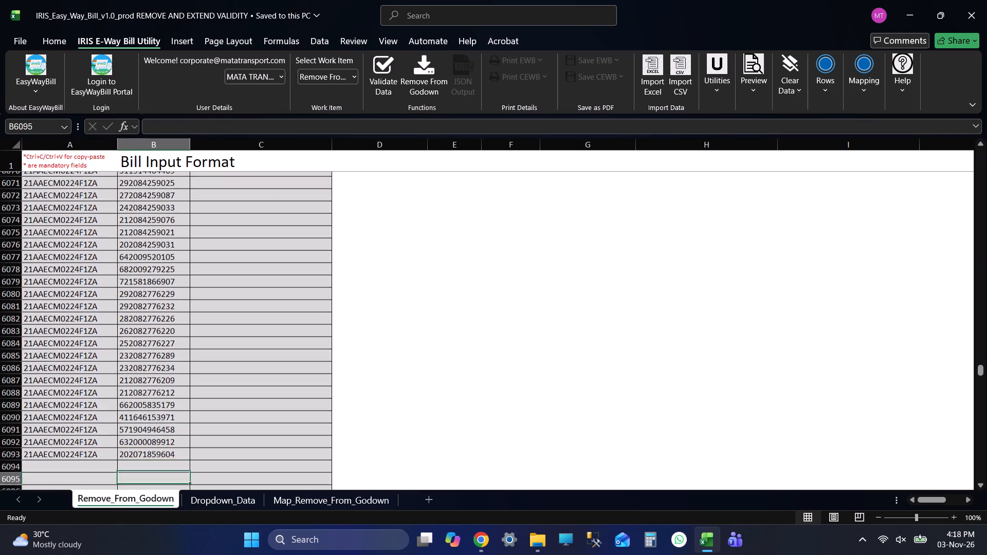
key(Down)
key(Down)
key(Down)
key(Down)
key(ctrl+Up)
key(ctrl+Up)
key(Up)
key(Up)
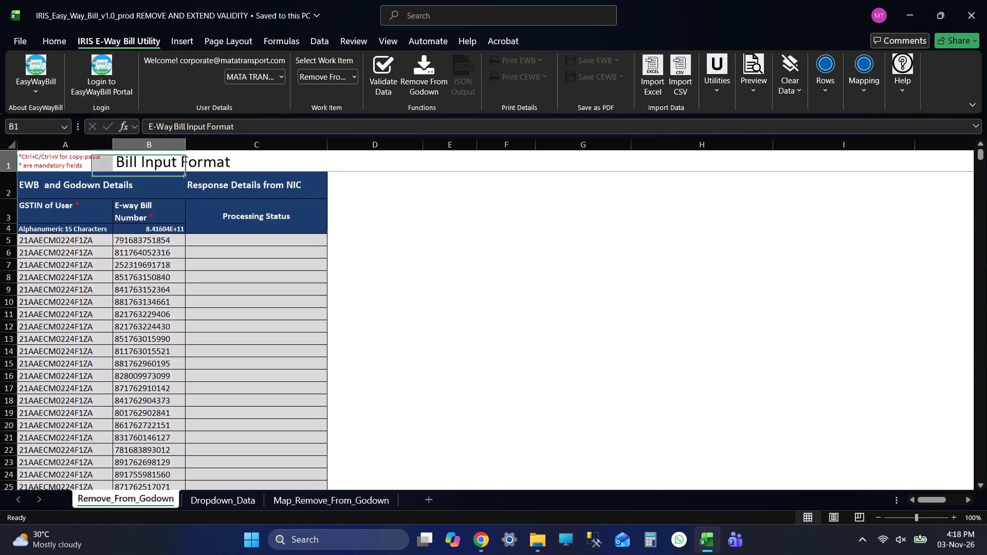
key(Up)
key(Up)
key(Up)
key(Up)
key(Up)
key(Up)
key(Up)
key(Down)
key(Down)
key(Down)
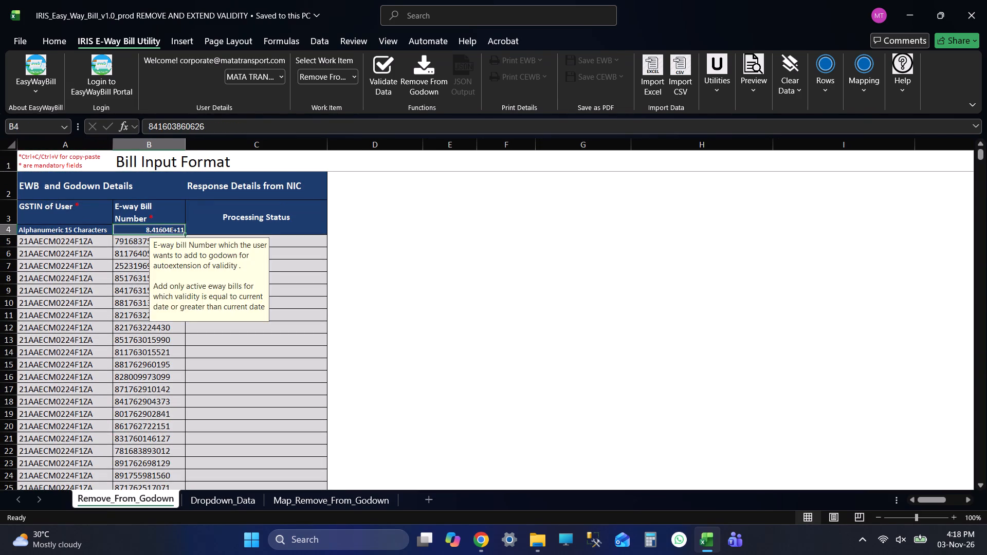
key(Down)
key(Down)
key(ctrl+Down)
key(Down)
key(Down)
key(Down)
key(Down)
key(Down)
key(Down)
key(Down)
key(Down)
key(ctrl+Up)
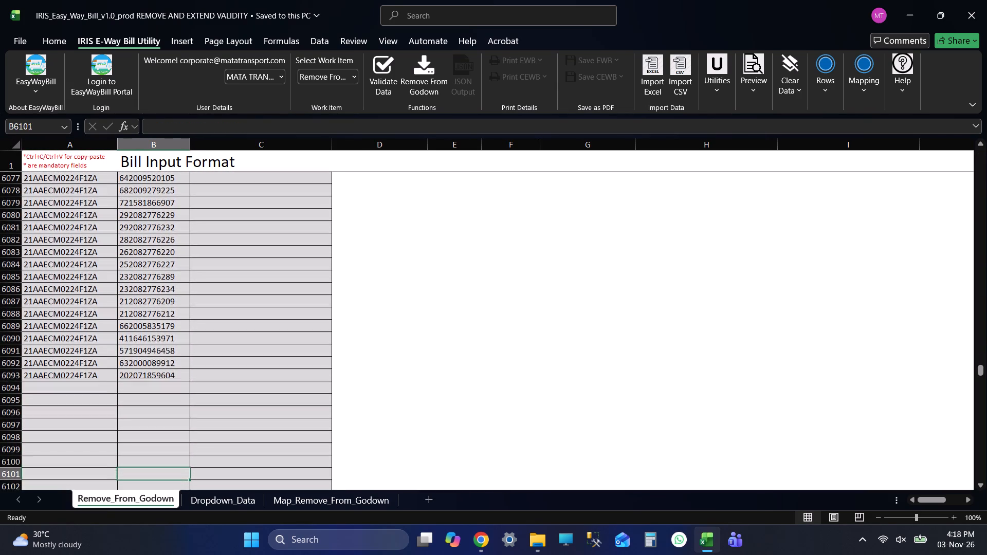
key(Up)
key(ctrl+Up)
key(Up)
key(Up)
key(Up)
key(Up)
key(Up)
key(Up)
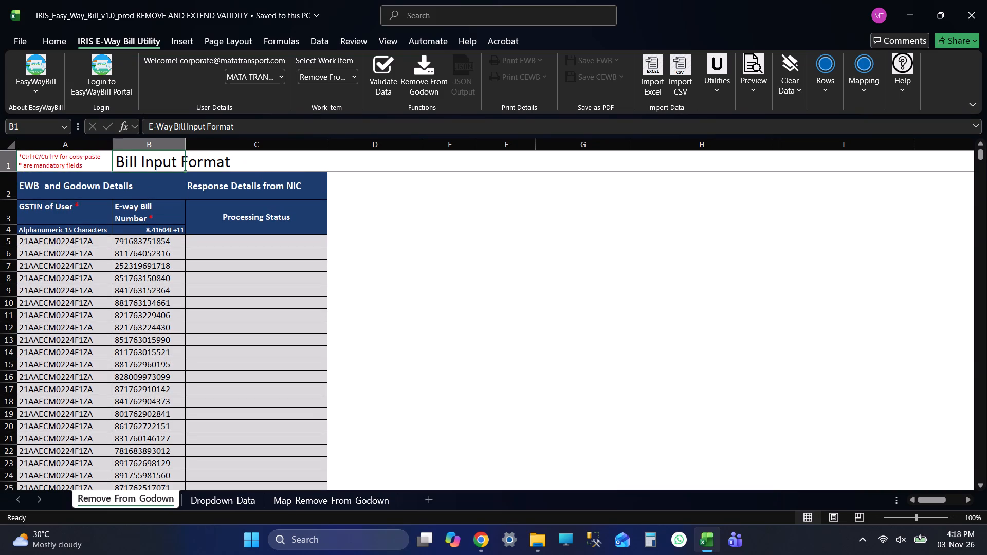
key(Up)
key(Up)
key(Up)
key(Up)
key(Up)
key(Up)
key(Up)
key(Up)
key(Up)
key(Up)
key(Up)
key(Up)
key(Up)
key(Up)
key(Up)
key(Up)
key(Down)
key(Down)
key(Down)
key(Down)
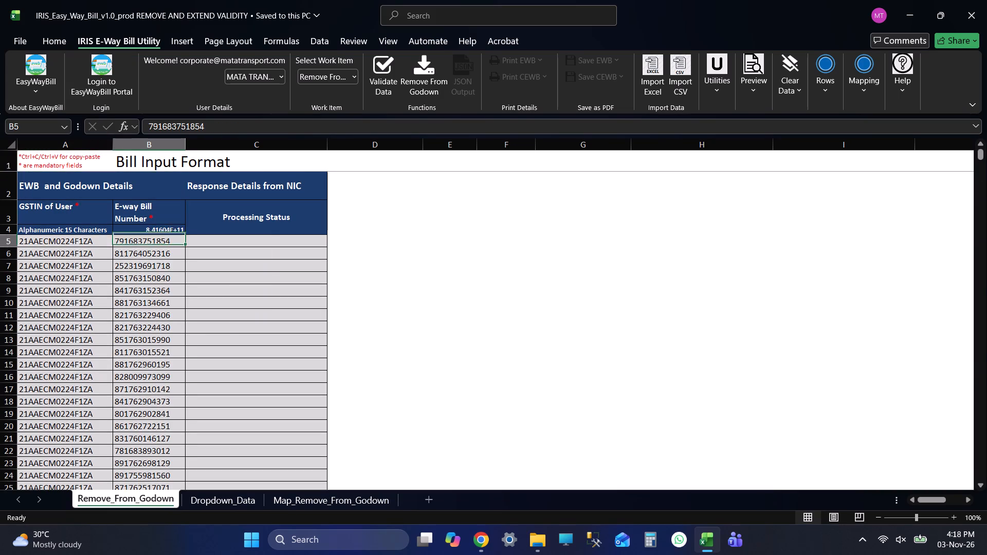
key(ctrl+Down)
key(Down)
key(Down)
key(Down)
key(Down)
key(ctrl+Up)
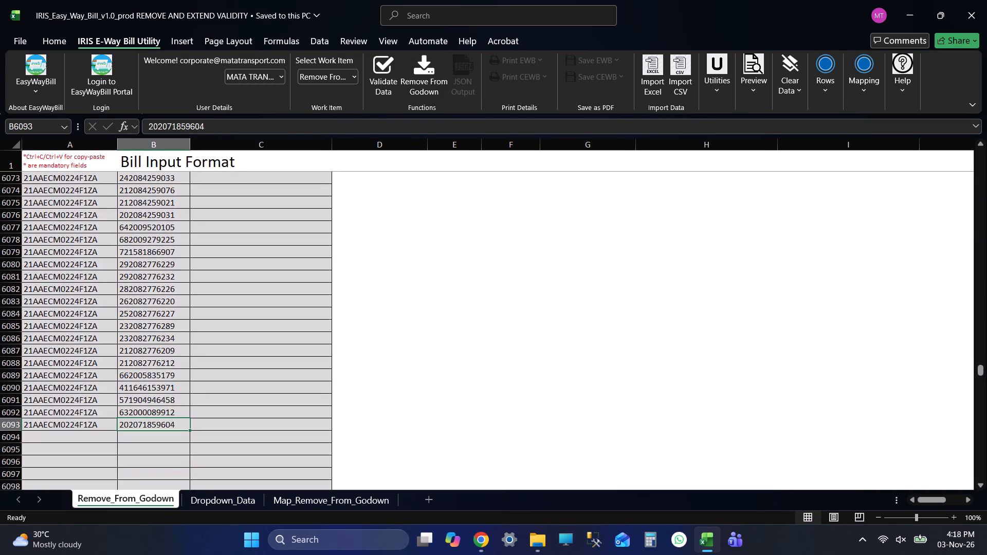
key(ctrl+Up)
key(Up)
key(Up)
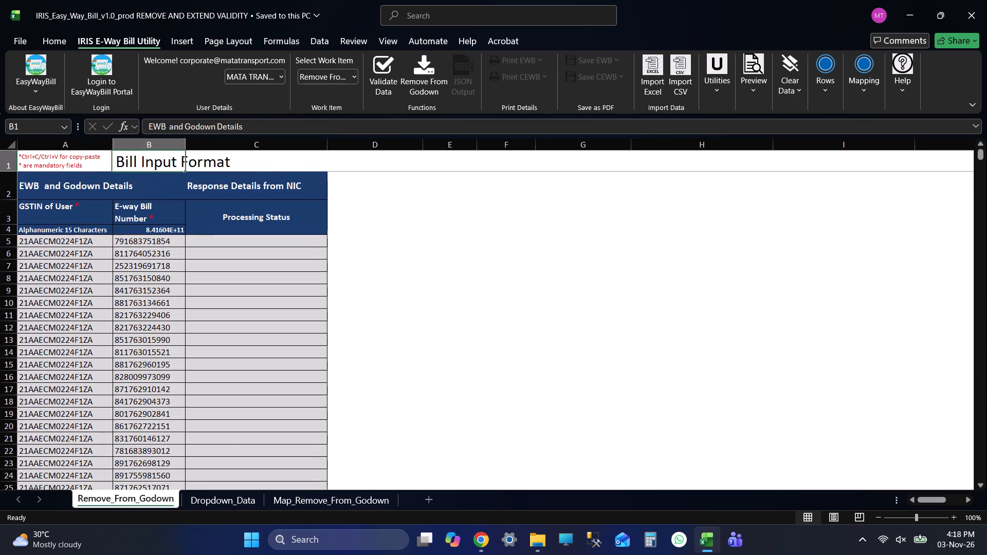
key(Up)
key(Up)
Run Remove From Godown on the listed e-way bills and agree to proceed with the removal.
click(434, 88)
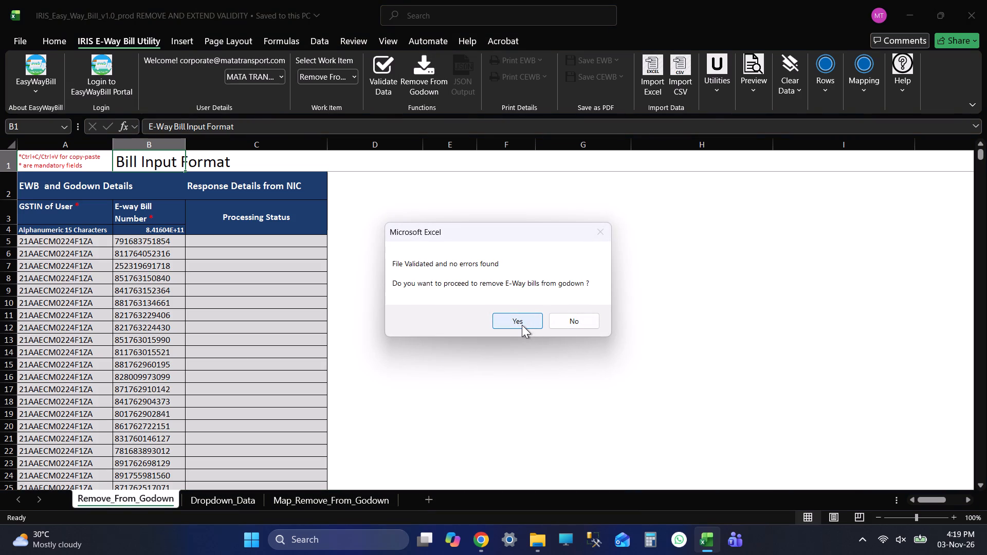
click(522, 325)
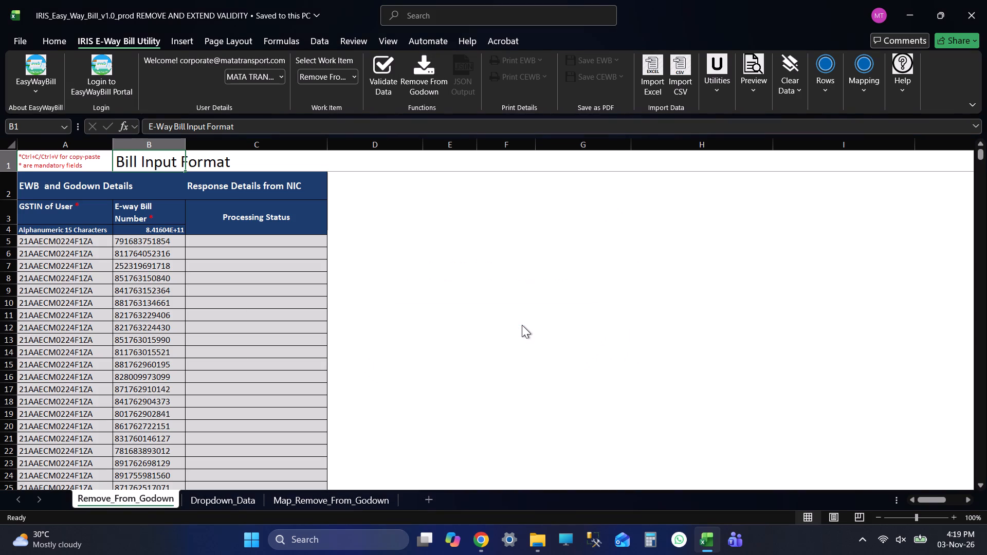